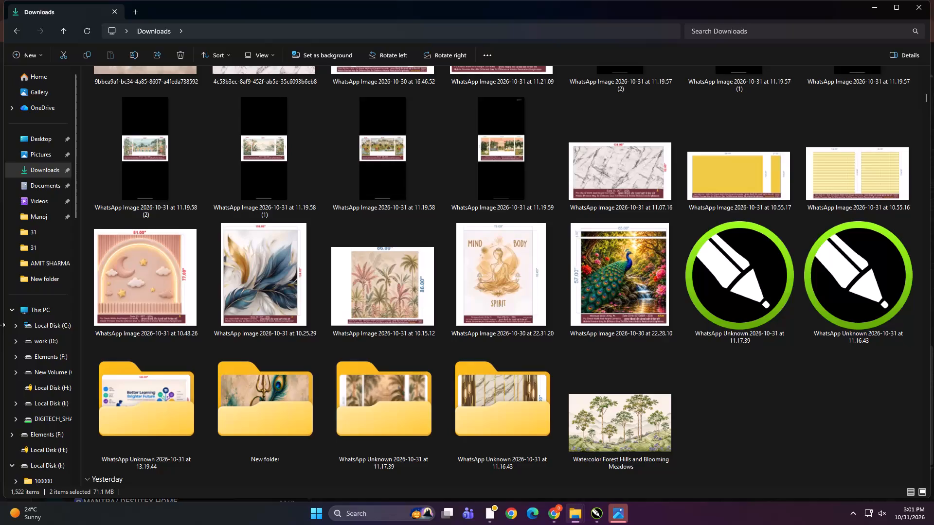
Open folder 31 inside the "file" folder on the DIGITECH_SHAREDRIVE (Z:) network drive.
click(31, 312)
double_click(135, 305)
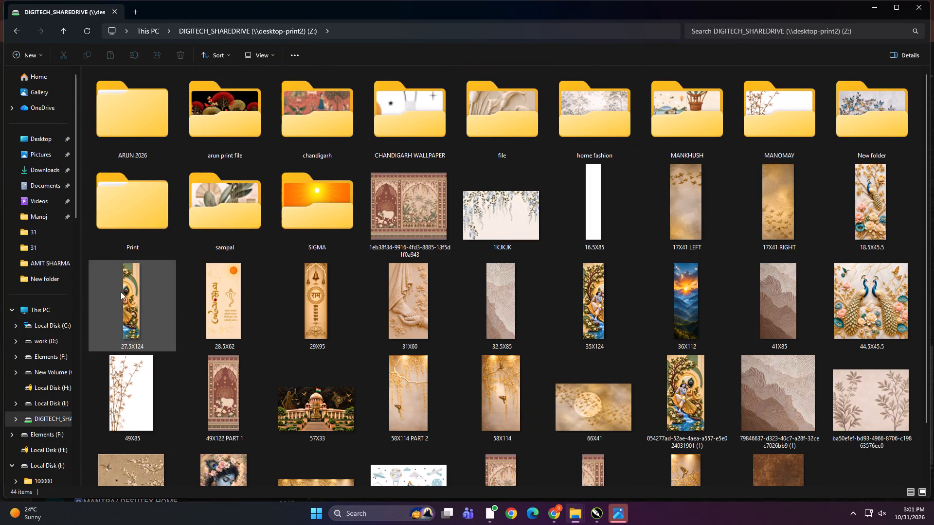
double_click(485, 120)
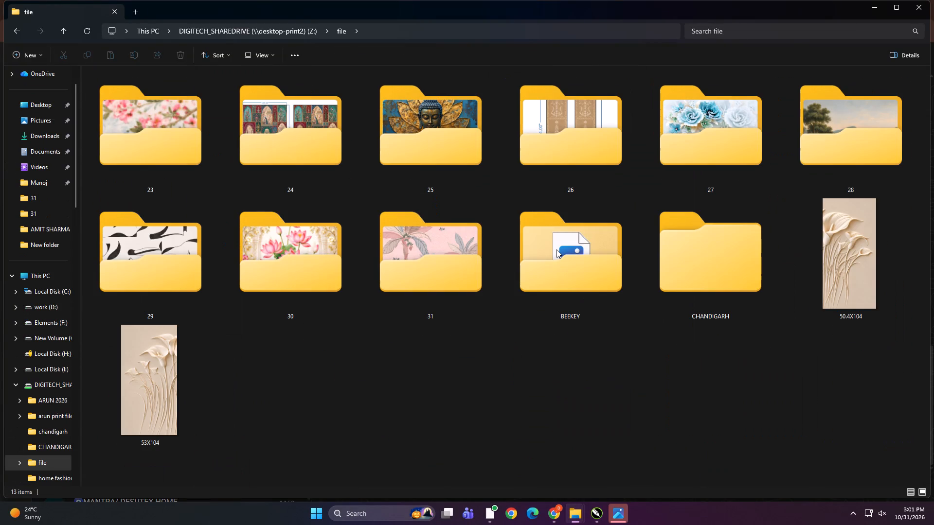
click(454, 258)
click(454, 258)
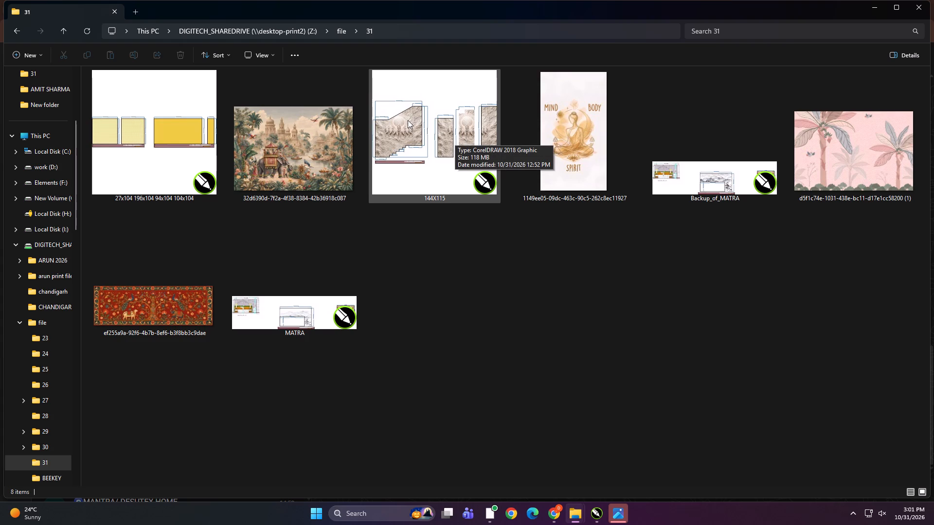
Bring the 144X115 drawing file into the Untitled-1 document in CorelDRAW, placing it in the empty area below the lower row of images.
drag(385, 129, 407, 169)
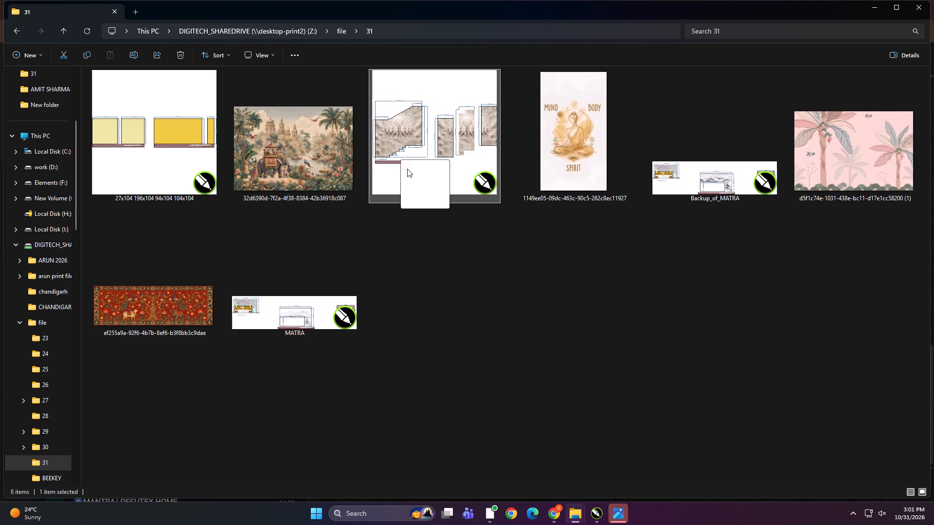
drag(407, 169, 418, 374)
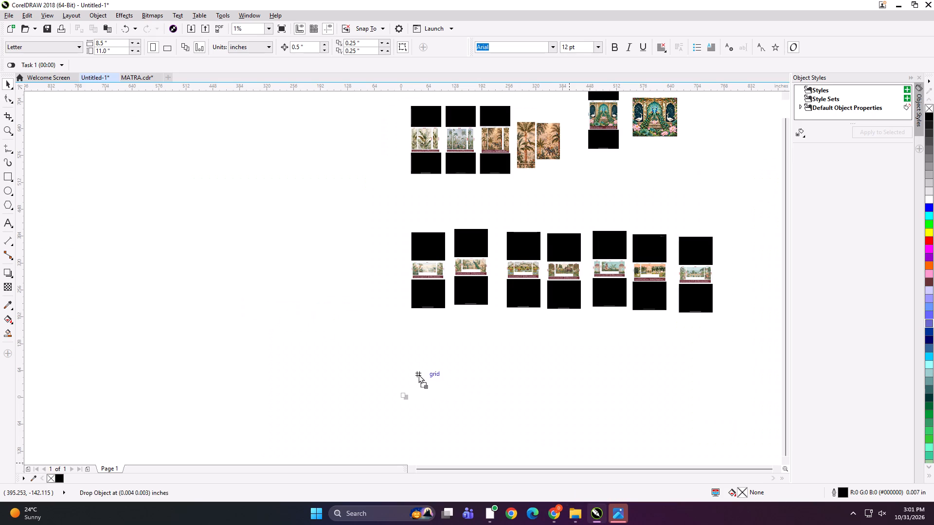
Move the imported 144X115 drawing into the empty area left of both image rows, centred at about X -630, Y 481 inches.
drag(418, 374, 113, 275)
key(F4)
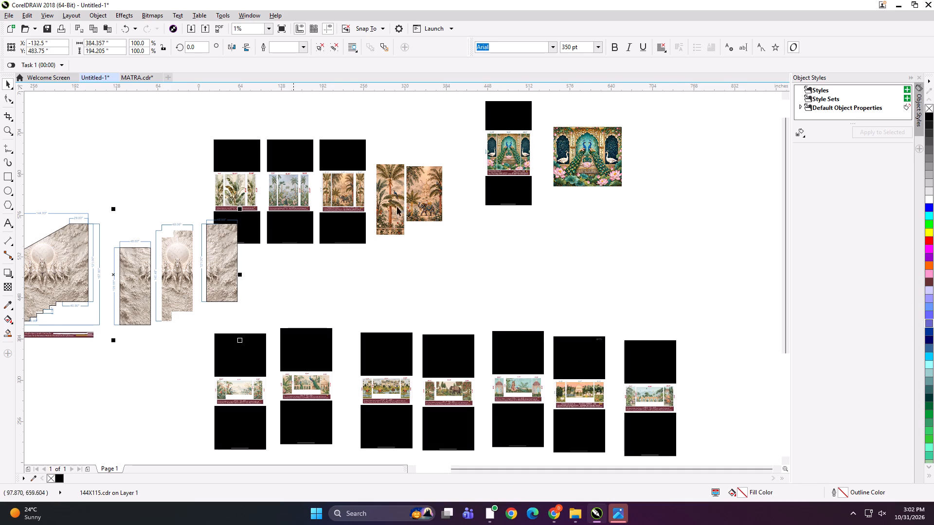
scroll(587, 257, down, 3)
drag(349, 269, 140, 271)
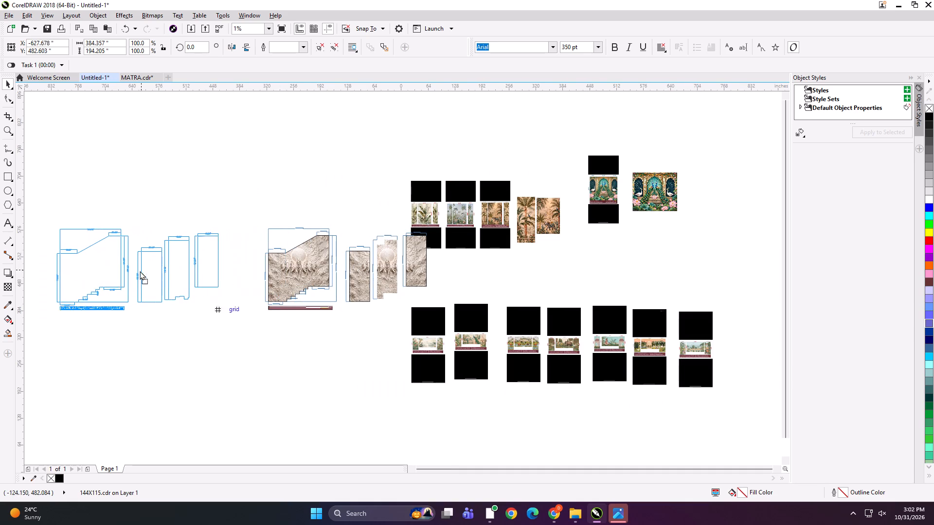
drag(140, 271, 140, 270)
click(331, 331)
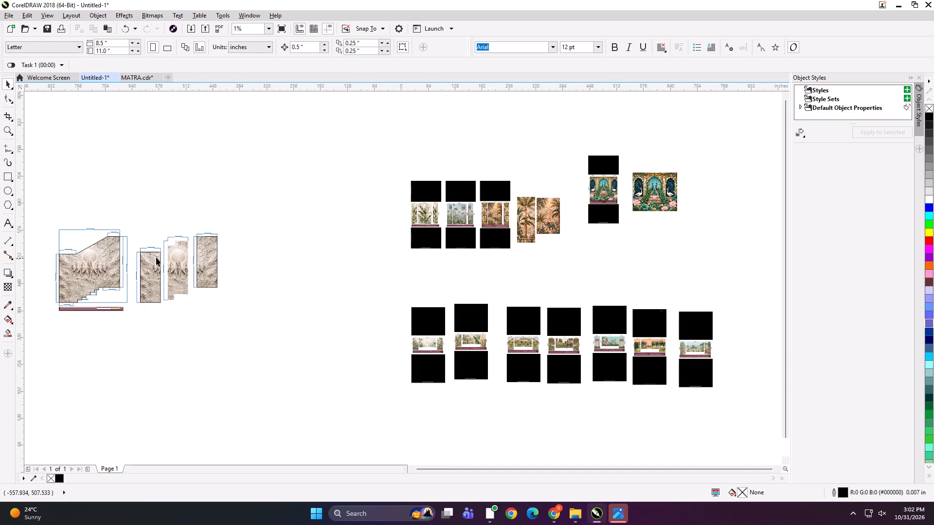
Select the whole 144X115 group of stone-relief panels in its position left of the image rows.
click(107, 265)
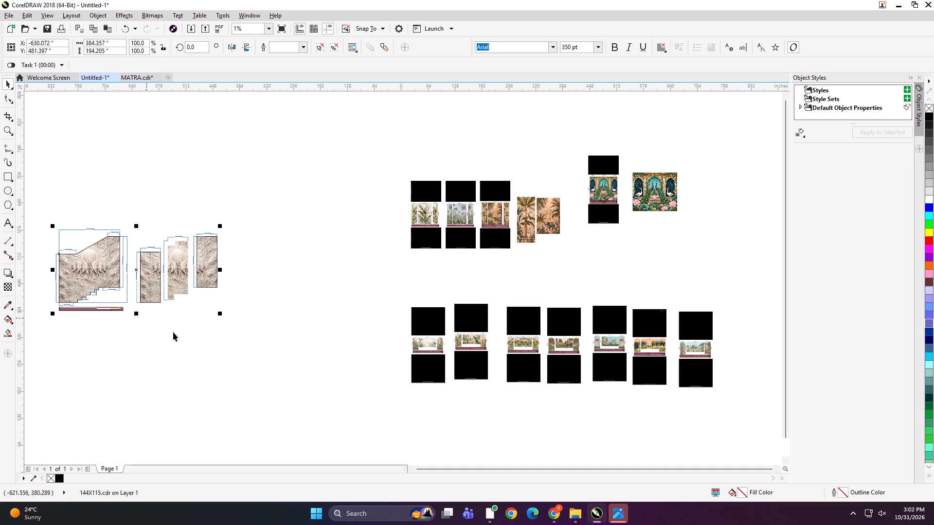
click(120, 197)
click(116, 265)
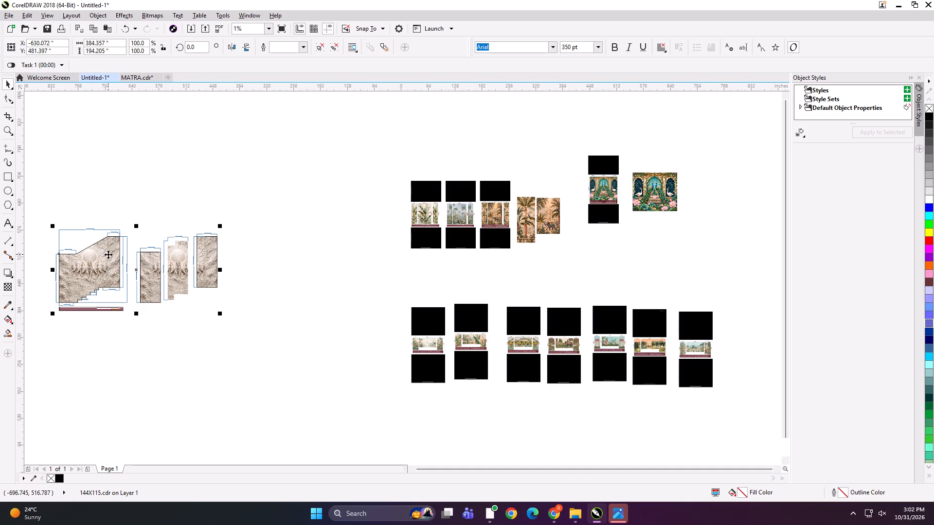
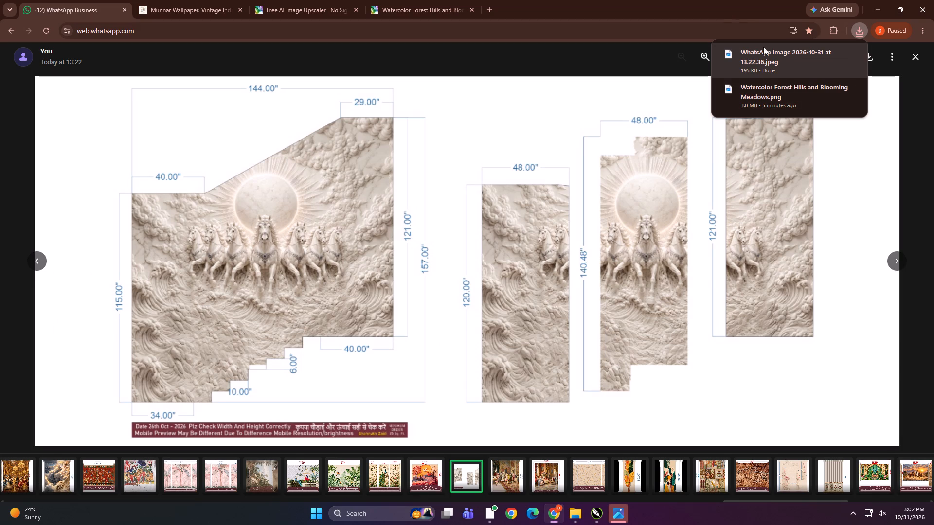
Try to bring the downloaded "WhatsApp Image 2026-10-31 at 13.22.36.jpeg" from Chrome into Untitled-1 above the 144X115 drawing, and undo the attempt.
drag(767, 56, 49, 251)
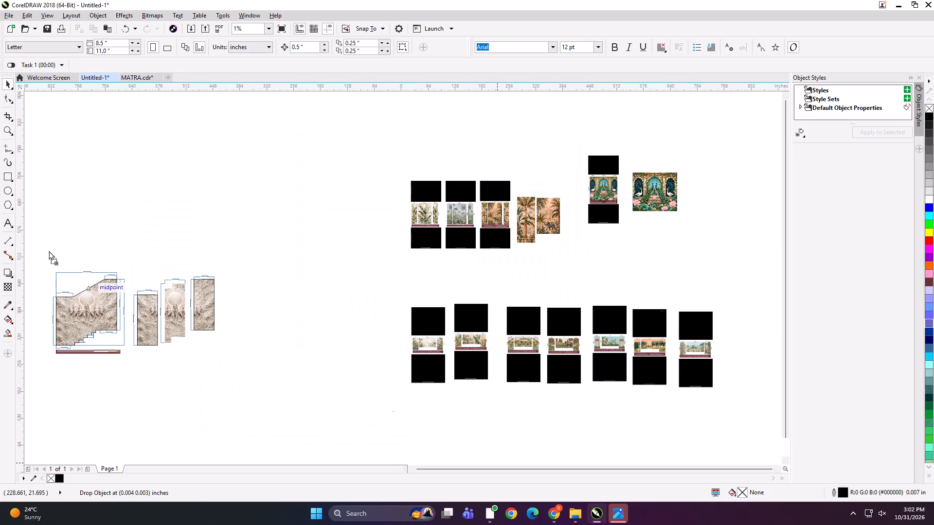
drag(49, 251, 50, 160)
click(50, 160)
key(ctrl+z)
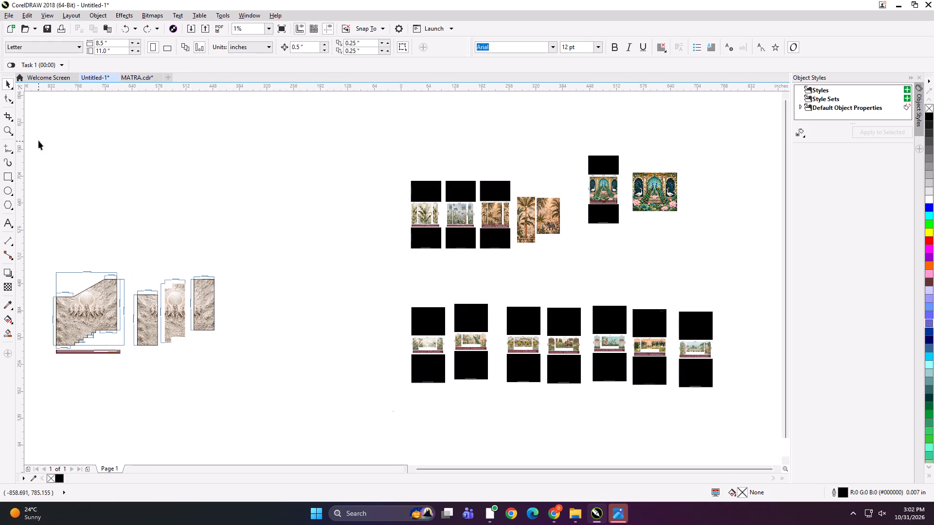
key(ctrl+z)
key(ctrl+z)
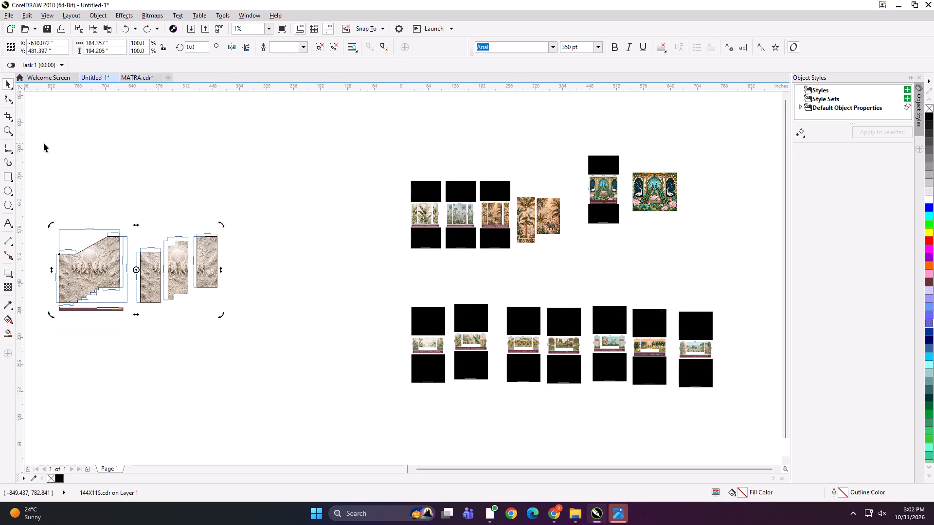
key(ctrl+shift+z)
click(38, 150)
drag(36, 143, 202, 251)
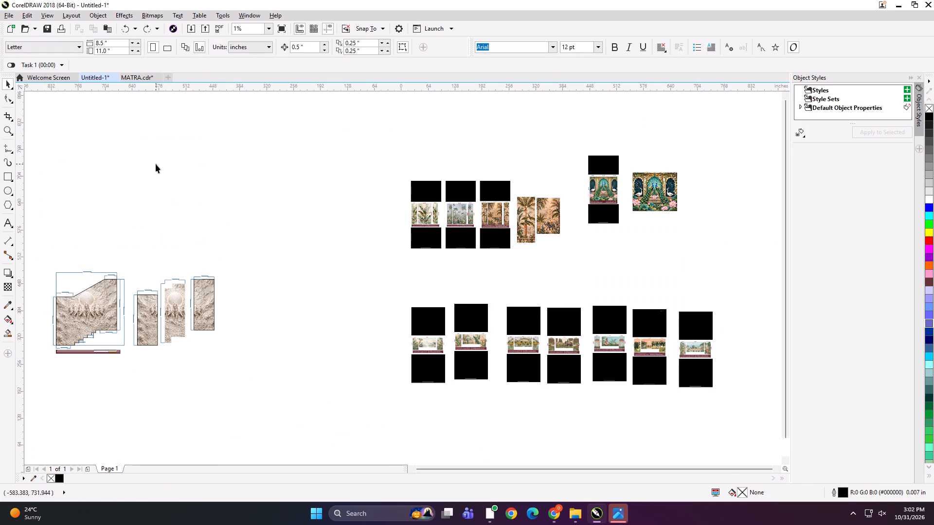
Switch to Chrome and bring the downloaded "WhatsApp Image 2026-10-31 at 13.22.36.jpeg" into the empty area above the 144X115 drawing in CorelDRAW's Untitled-1.
click(555, 512)
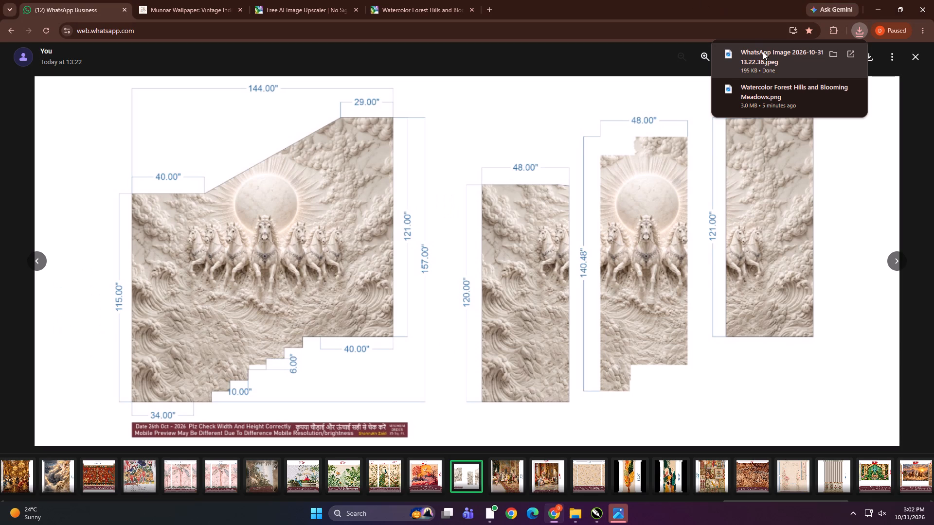
drag(763, 52, 170, 166)
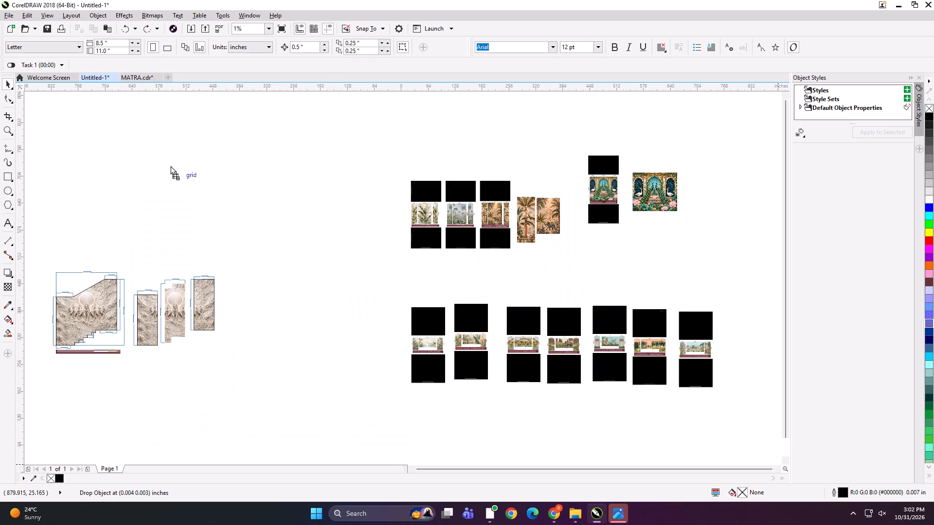
drag(170, 166, 166, 159)
Enlarge the WhatsApp image to about 458 × 196 inches and position it just above the 144X115 drawing.
shift+drag(173, 163, 268, 225)
shift+click(268, 225)
drag(173, 160, 165, 194)
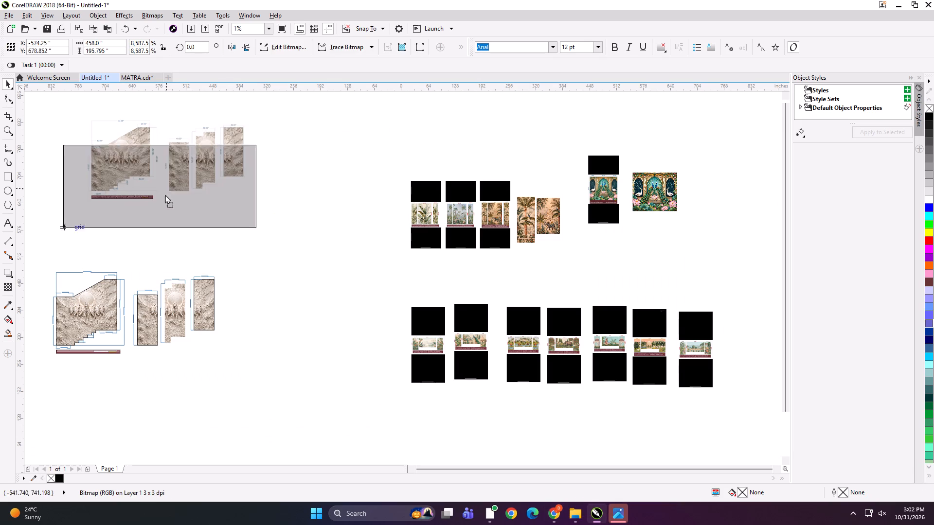
drag(165, 194, 158, 211)
Compare the panels and dimensions of the WhatsApp image with those of the 144X115 drawing below it at close range.
drag(36, 139, 297, 396)
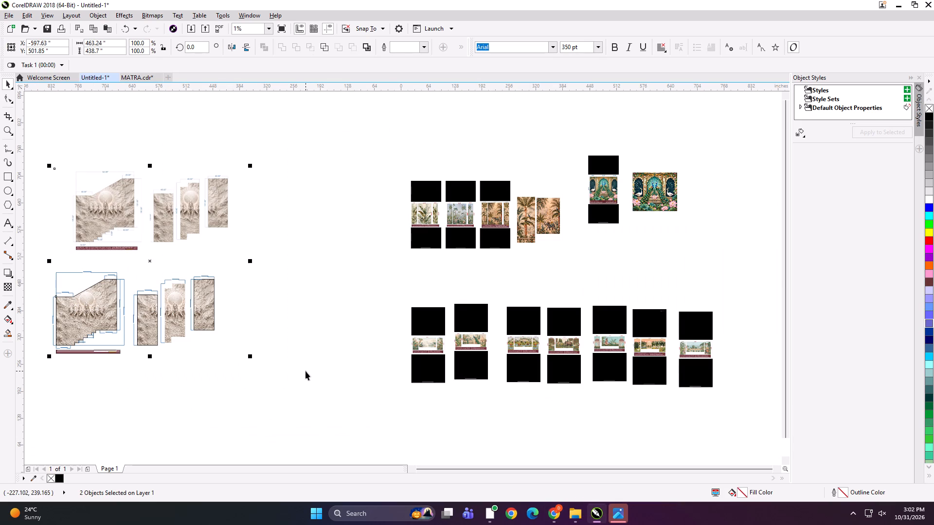
key(shift+F2)
click(58, 208)
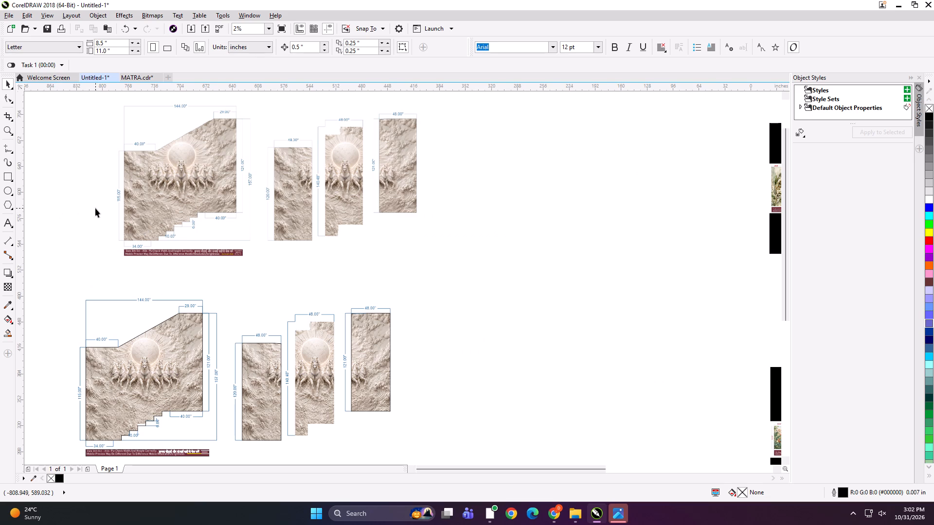
scroll(246, 440, up, 1)
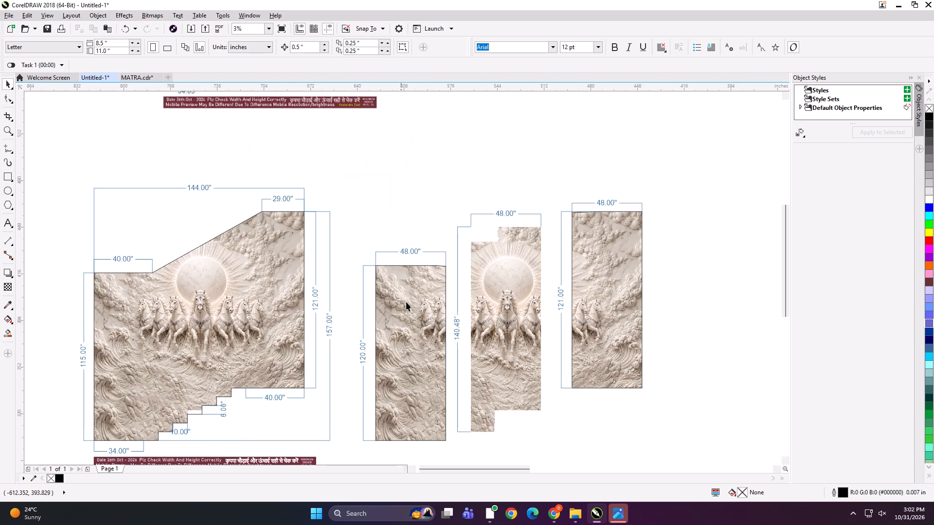
Ungroup the imported 144X115 drawing into separate objects and clear the selection.
click(485, 288)
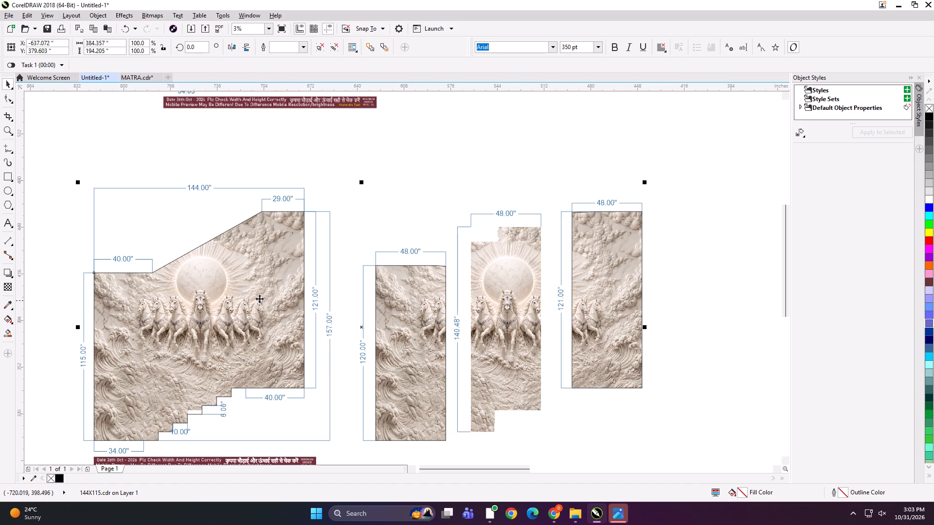
click(421, 170)
click(407, 293)
key(ctrl+u)
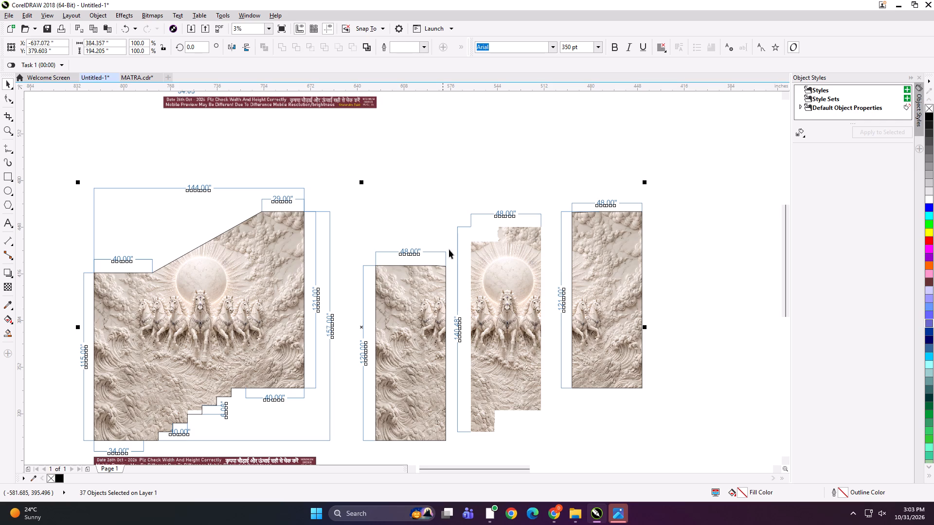
click(472, 178)
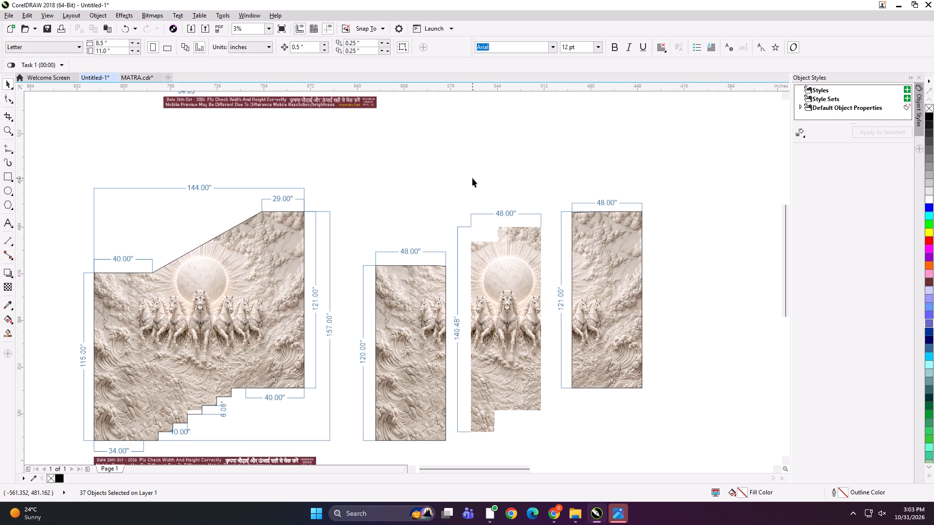
Select the middle 48-inch panel, the one with the notched lower edge, among the three split panels.
scroll(512, 426, up, 2)
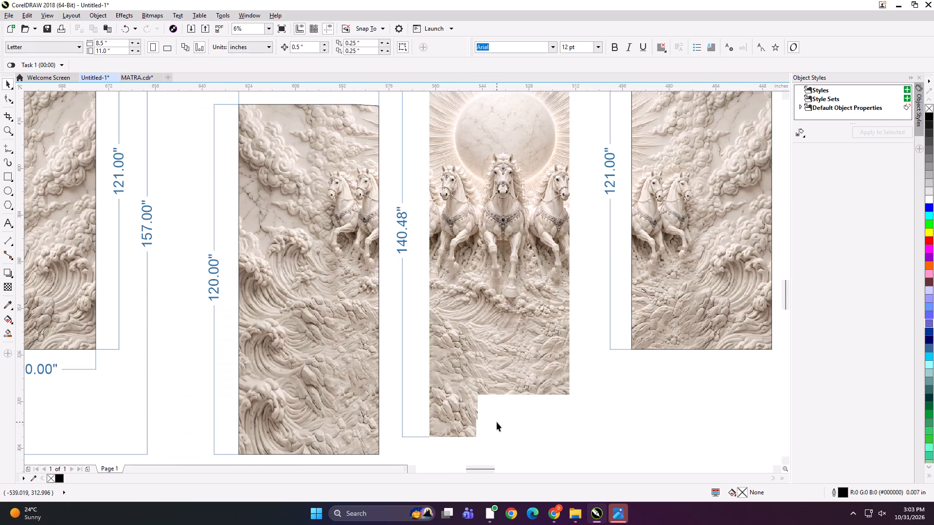
click(450, 363)
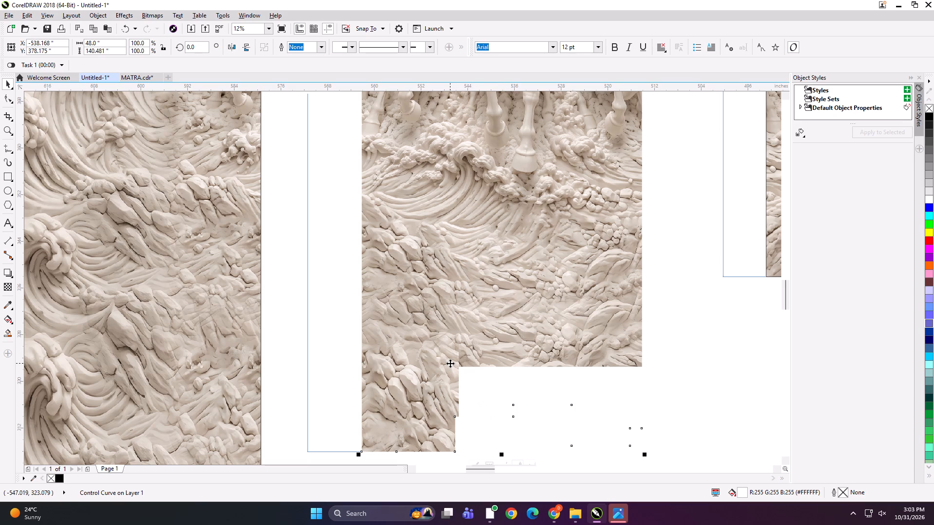
scroll(436, 312, down, 1)
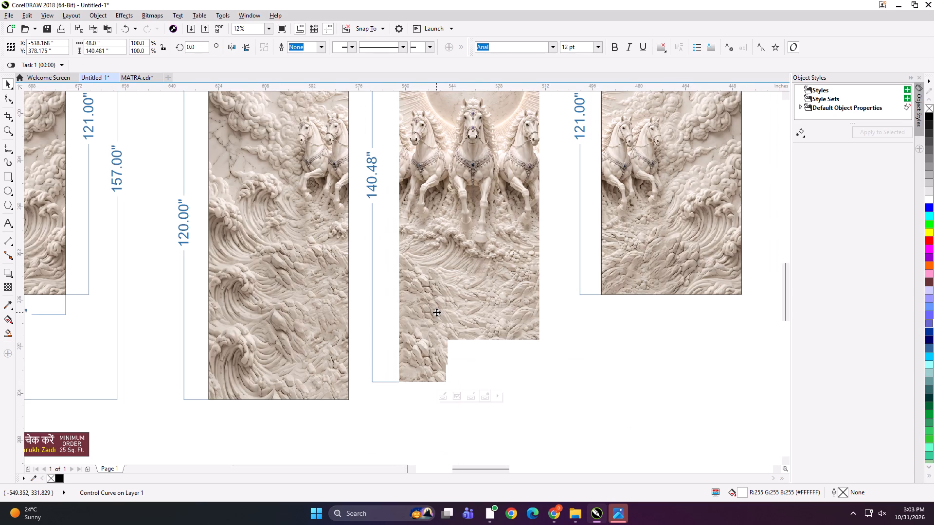
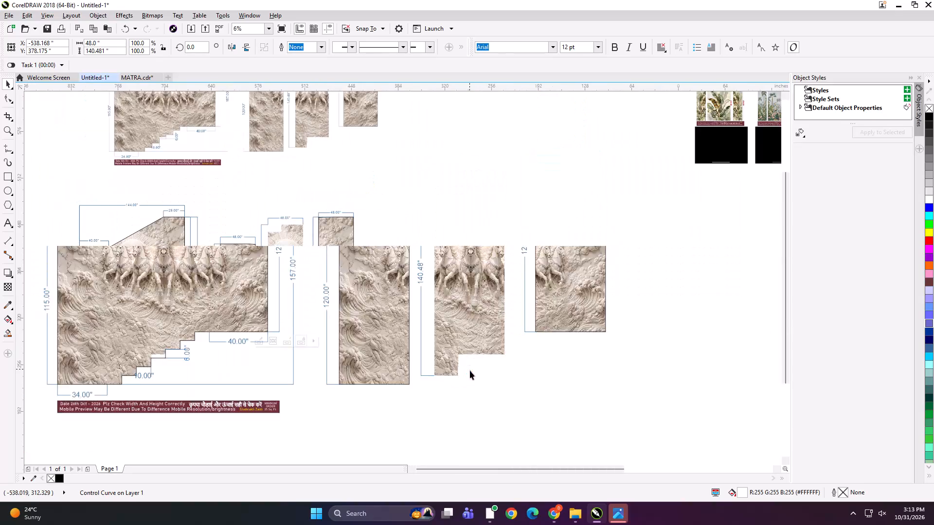
Delete the dimension lines and labels around the three split 48-inch panels of the lower drawing.
key(F4)
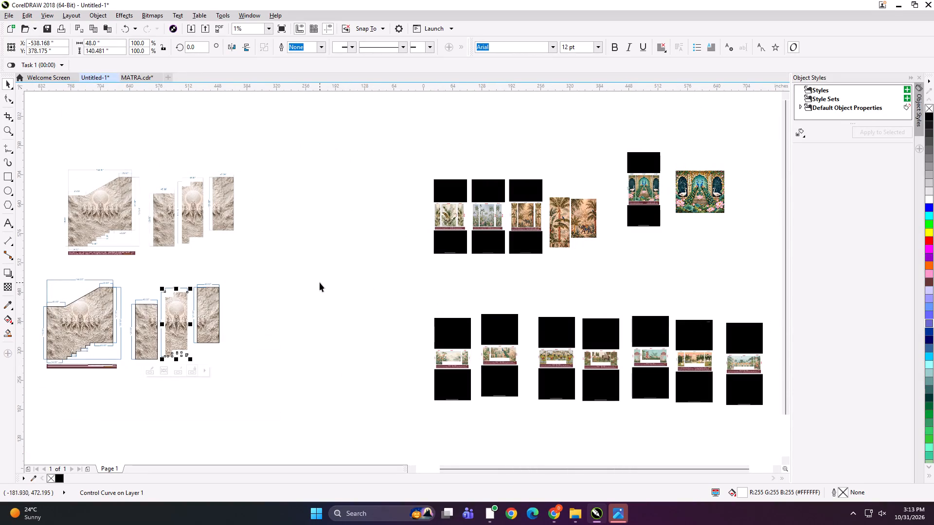
scroll(49, 323, up, 2)
scroll(424, 283, down, 1)
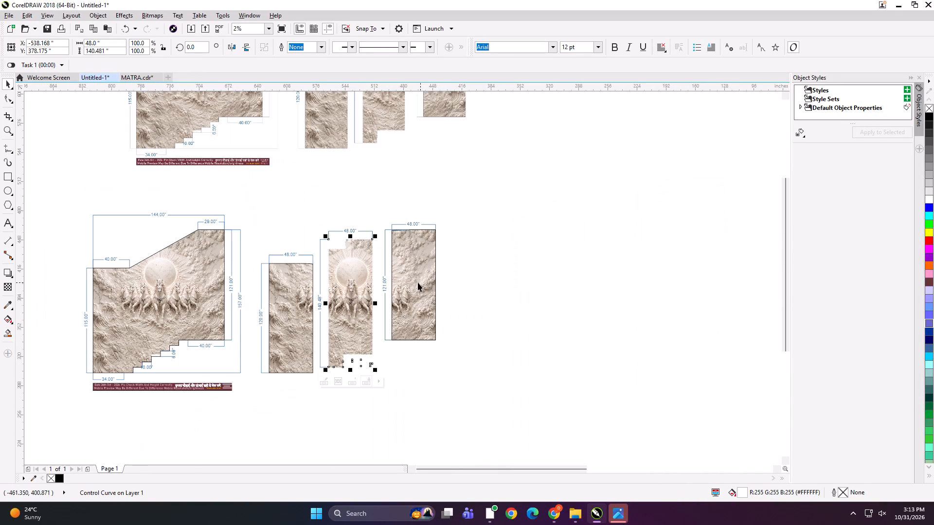
click(508, 187)
drag(511, 185, 260, 304)
drag(260, 305, 250, 321)
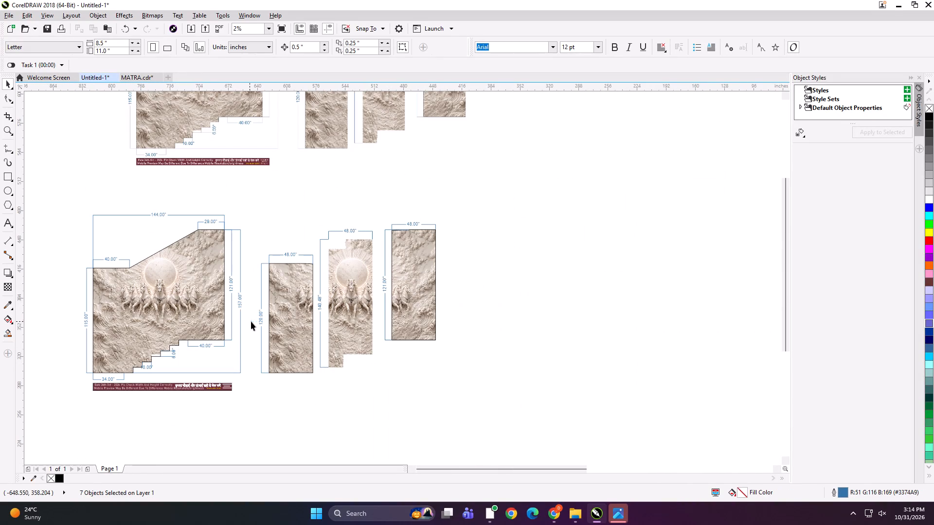
scroll(328, 237, up, 1)
click(734, 176)
drag(709, 173, 476, 341)
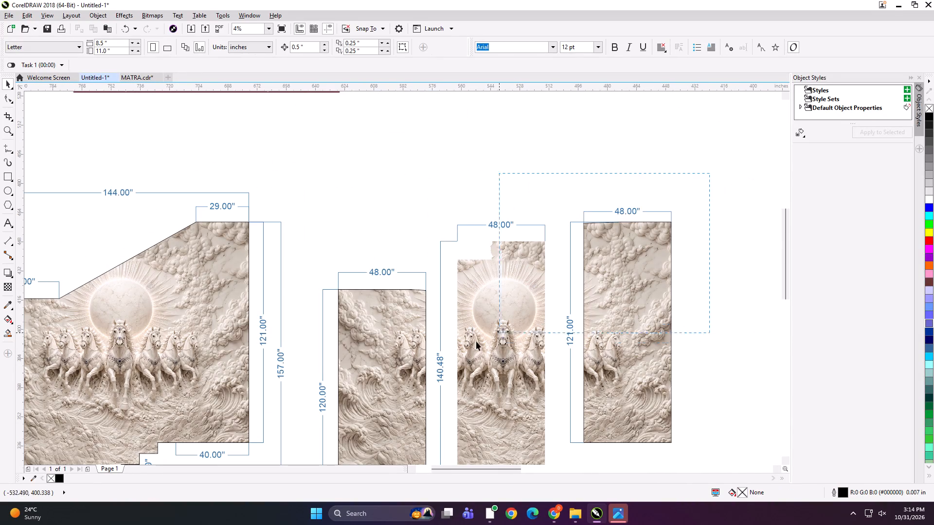
drag(476, 341, 310, 415)
key(Delete)
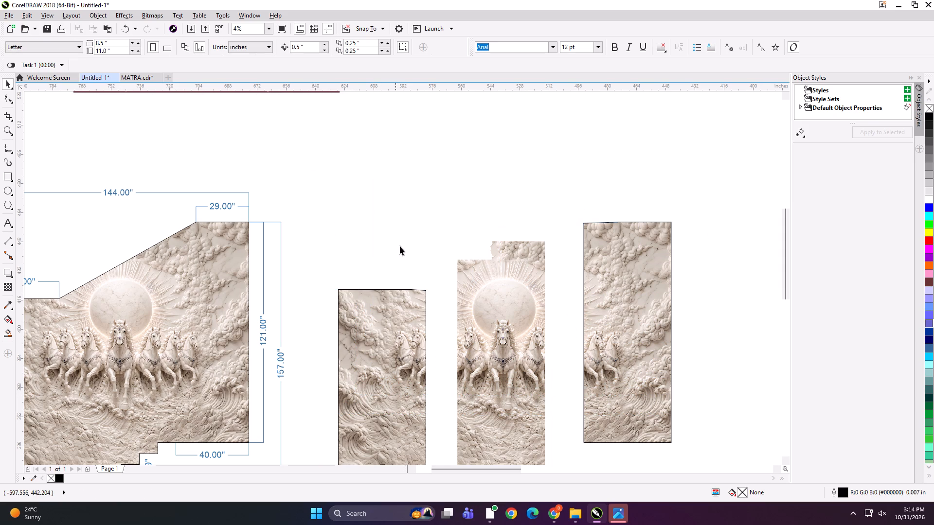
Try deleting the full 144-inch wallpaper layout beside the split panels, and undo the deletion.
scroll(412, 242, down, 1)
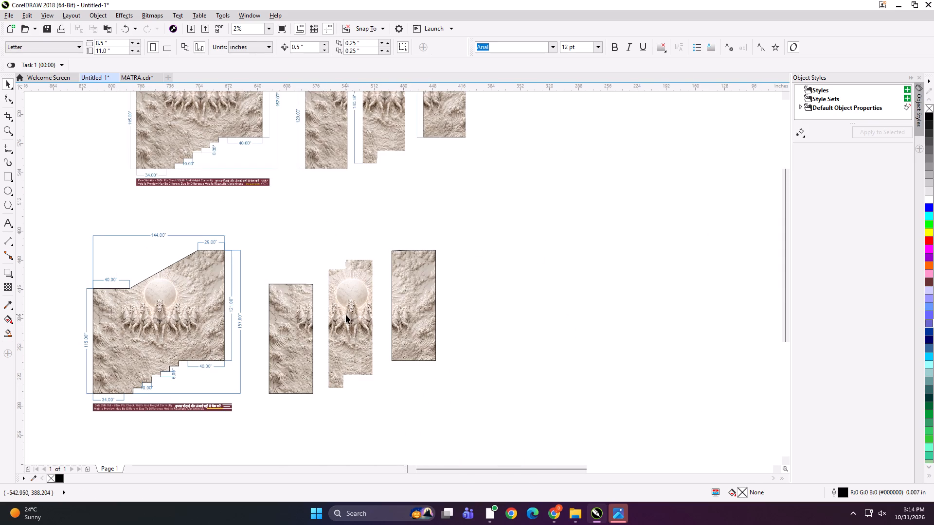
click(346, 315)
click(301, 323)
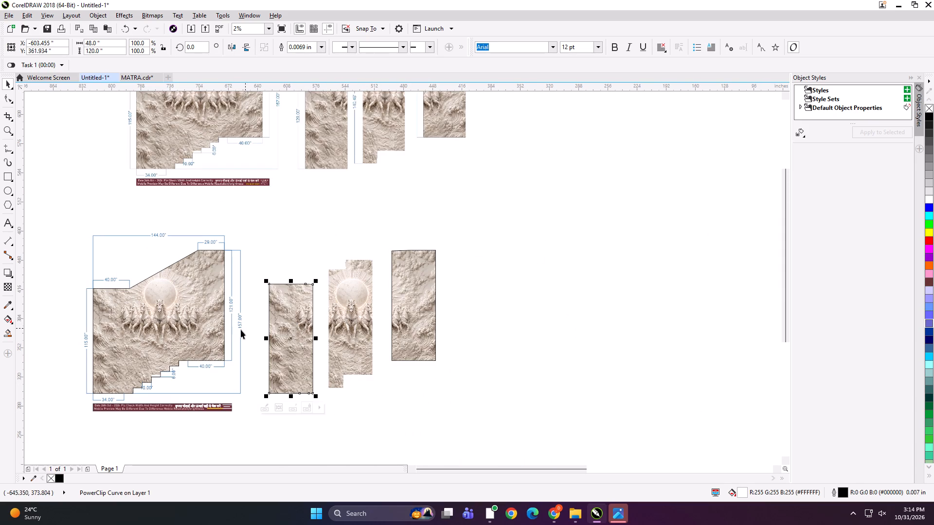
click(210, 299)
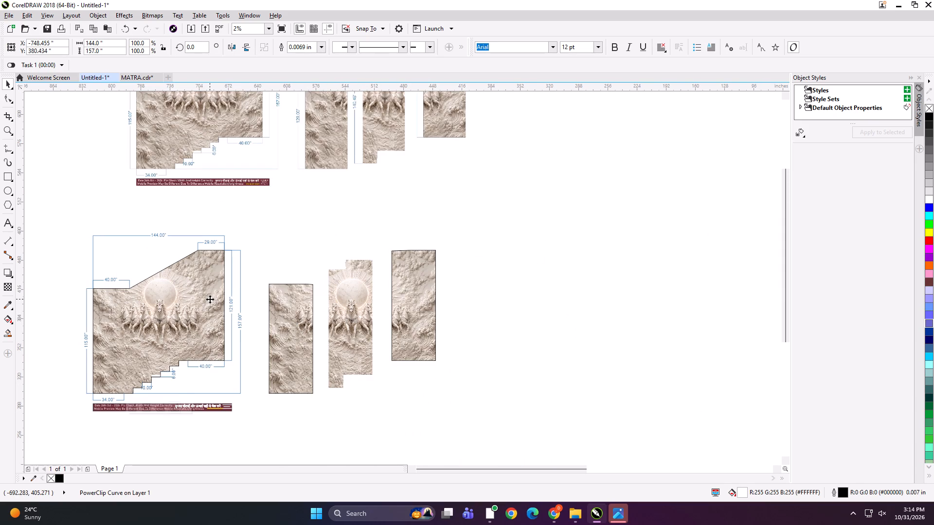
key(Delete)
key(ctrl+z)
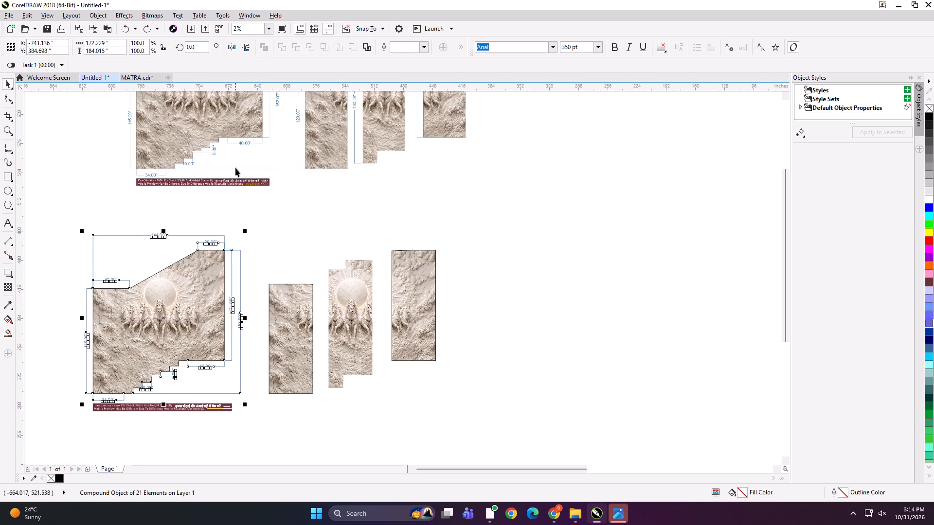
Move the dimensioned reference bitmap down from above the lower drawing, clear of its full 144-inch layout.
click(235, 161)
drag(236, 140, 442, 347)
scroll(337, 289, down, 1)
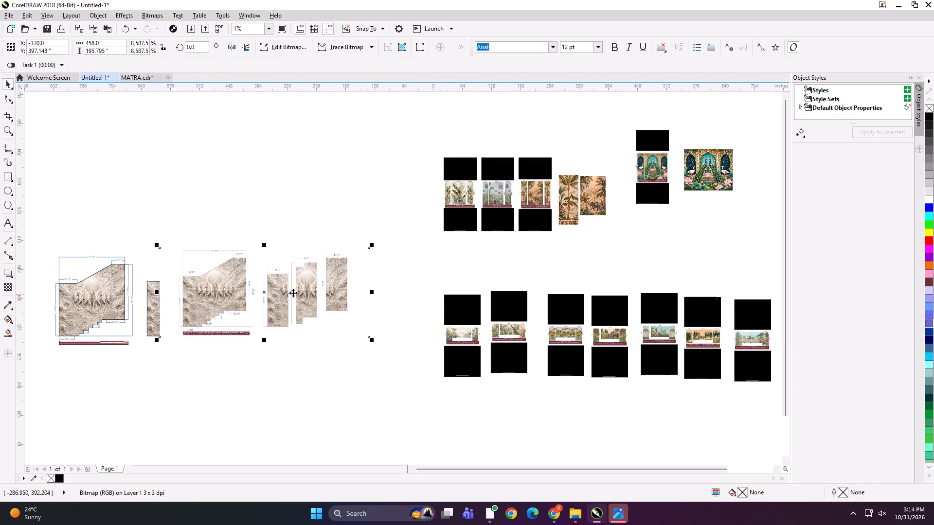
Delete the full 144-inch layout with its dimensions and information strip, keeping the separate panels.
click(57, 223)
drag(47, 231, 138, 375)
key(Delete)
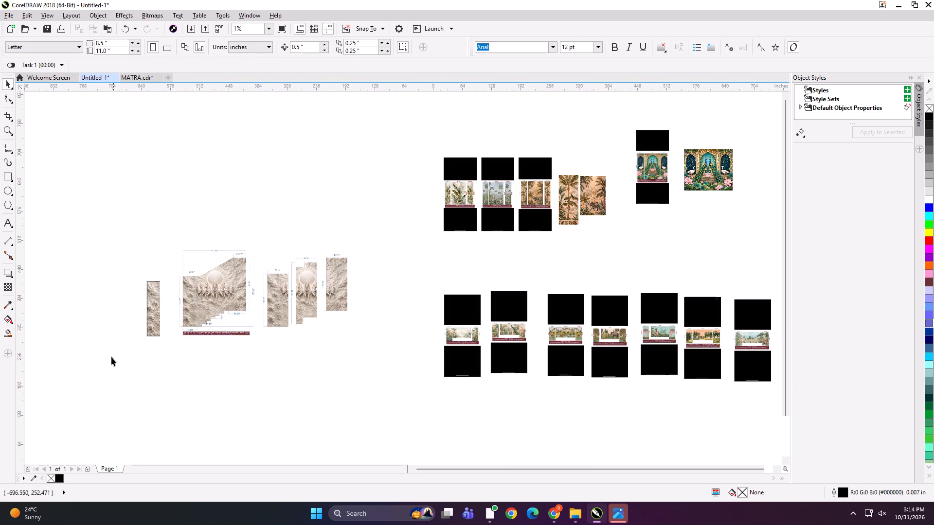
Position the dimensioned reference bitmap directly below the three separate wallpaper panels.
drag(215, 281, 176, 369)
shift+drag(105, 222, 228, 341)
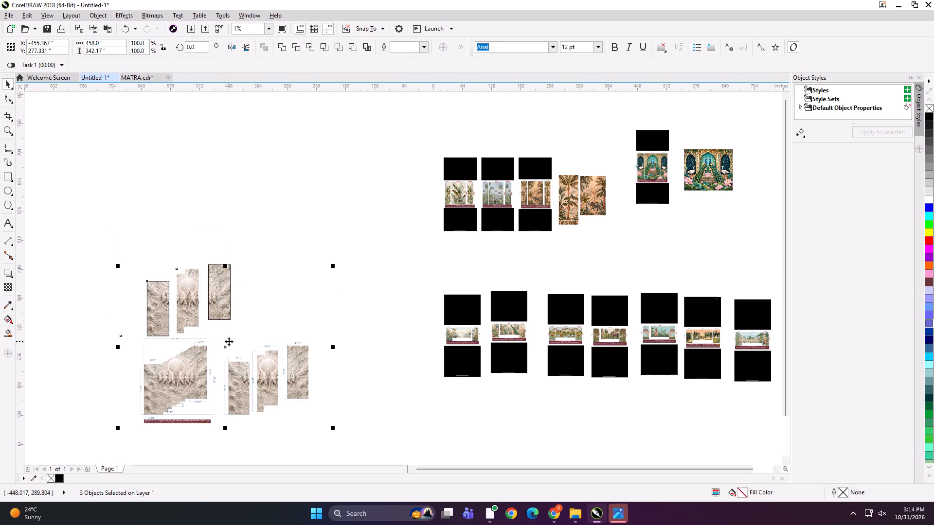
key(shift+F2)
click(158, 198)
click(253, 179)
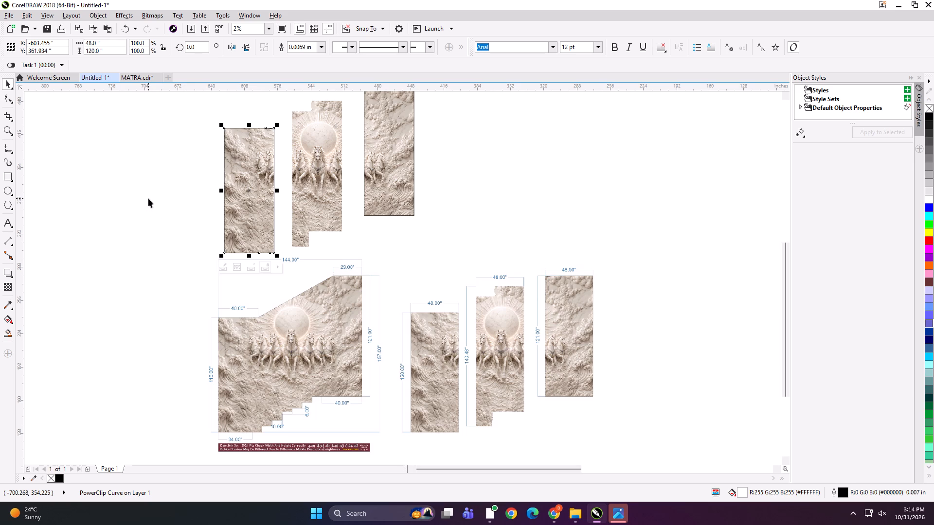
click(176, 333)
scroll(267, 410, up, 1)
click(237, 300)
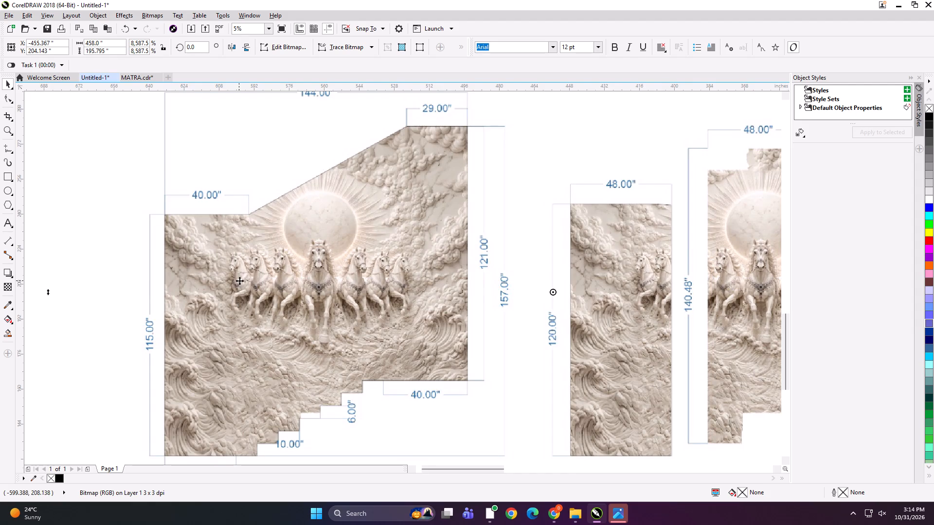
scroll(239, 280, down, 1)
drag(287, 295, 277, 296)
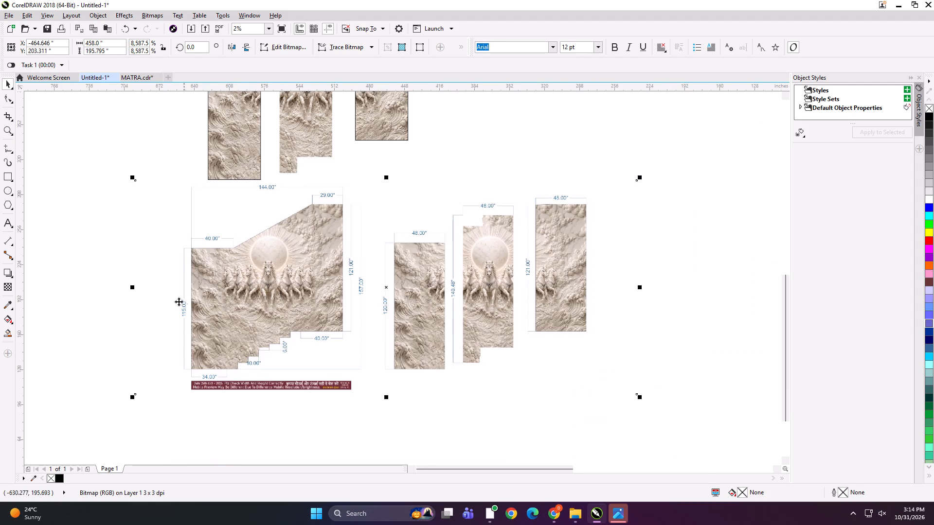
scroll(174, 332, up, 1)
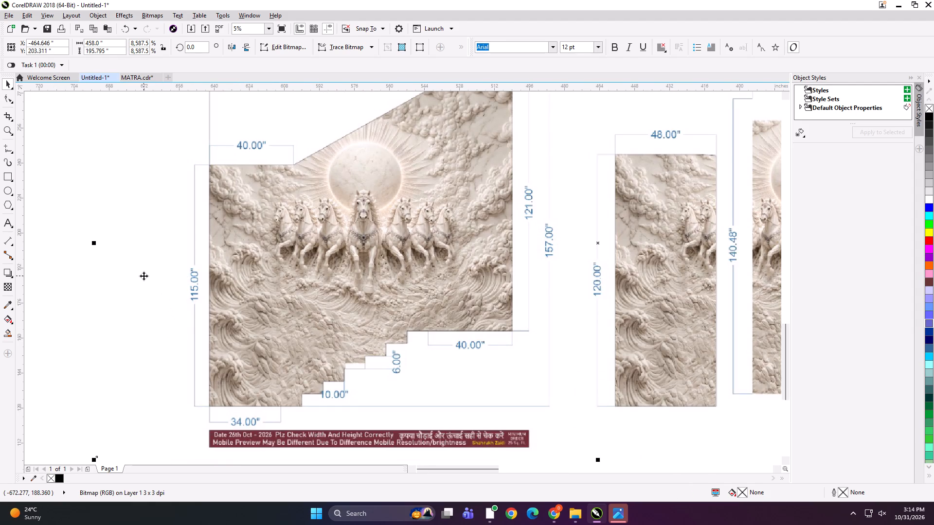
scroll(266, 315, down, 1)
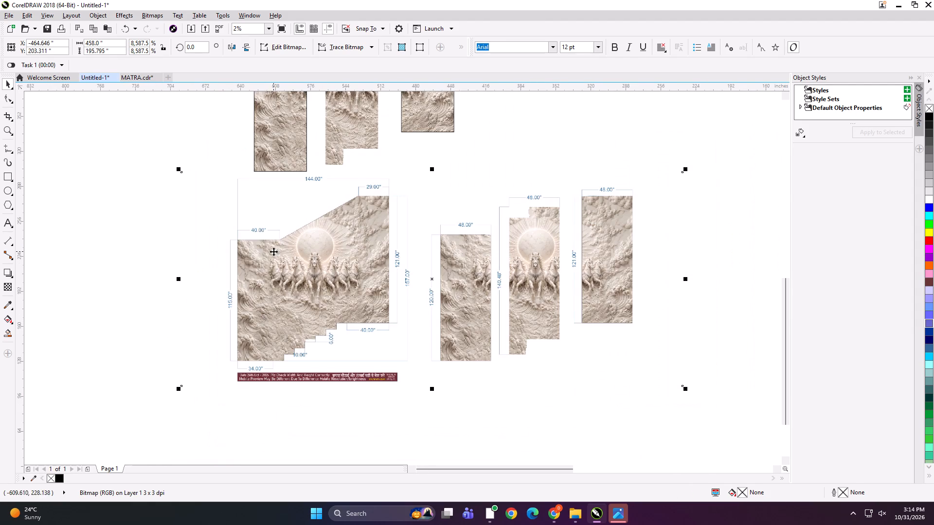
Convert the right wallpaper panel to curves and extend its bottom edge nodes downward by 3 inches.
drag(787, 292, 782, 256)
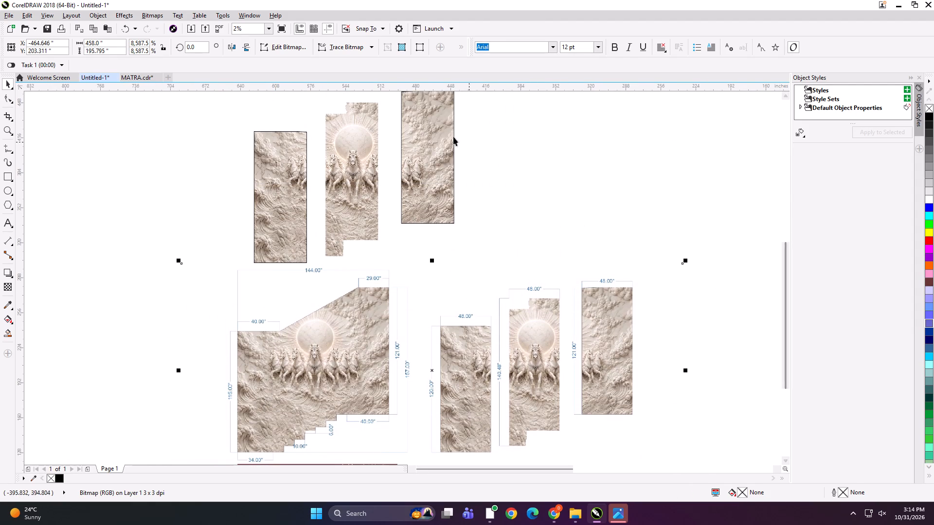
click(441, 132)
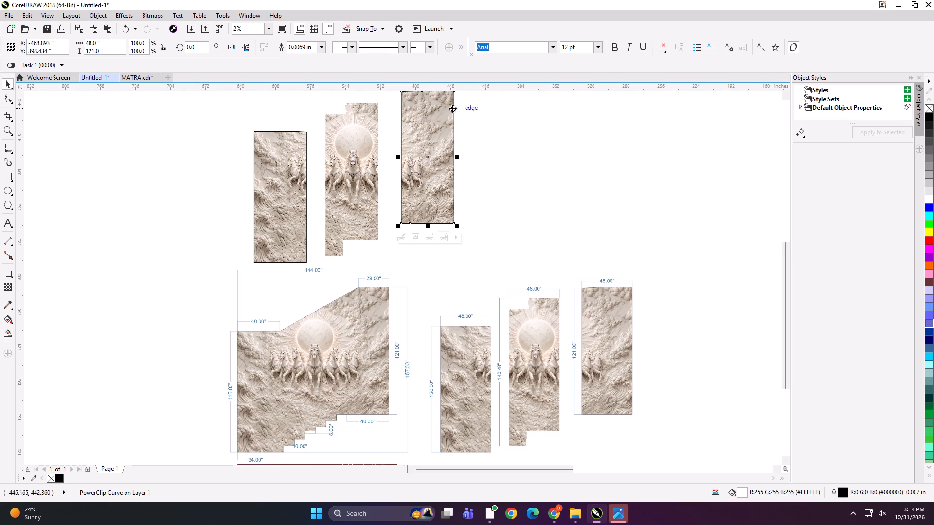
key(F10)
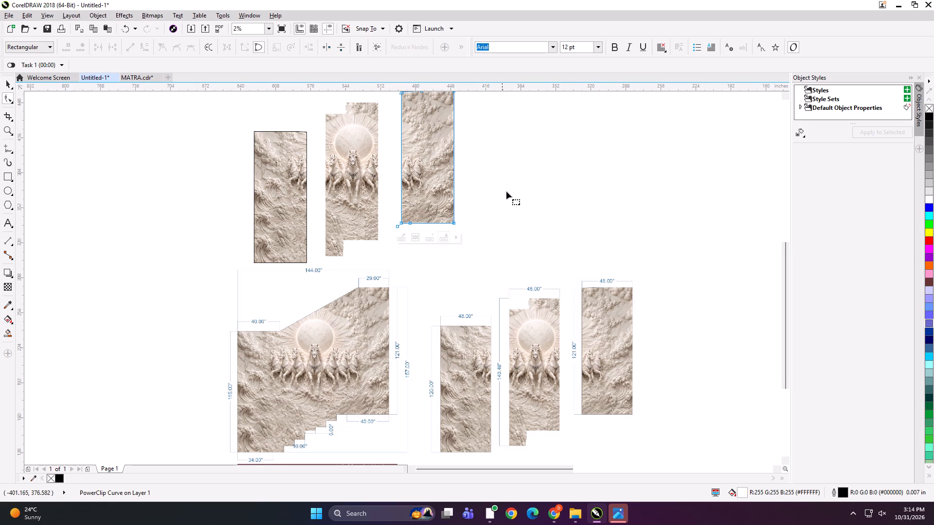
key(ctrl+q)
drag(515, 194, 490, 217)
click(365, 258)
drag(504, 192, 427, 239)
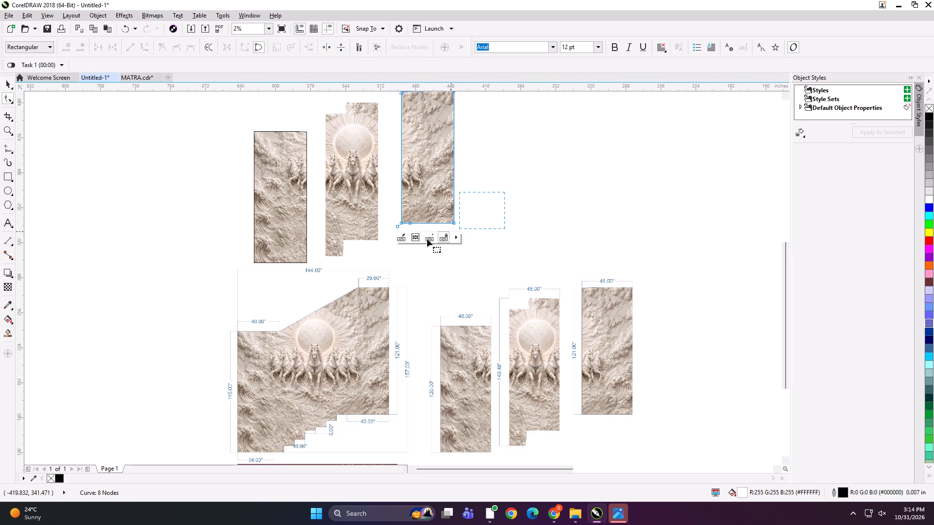
drag(427, 239, 373, 245)
key(Down)
key(Down)
key(Down)
key(Down)
key(Down)
key(Down)
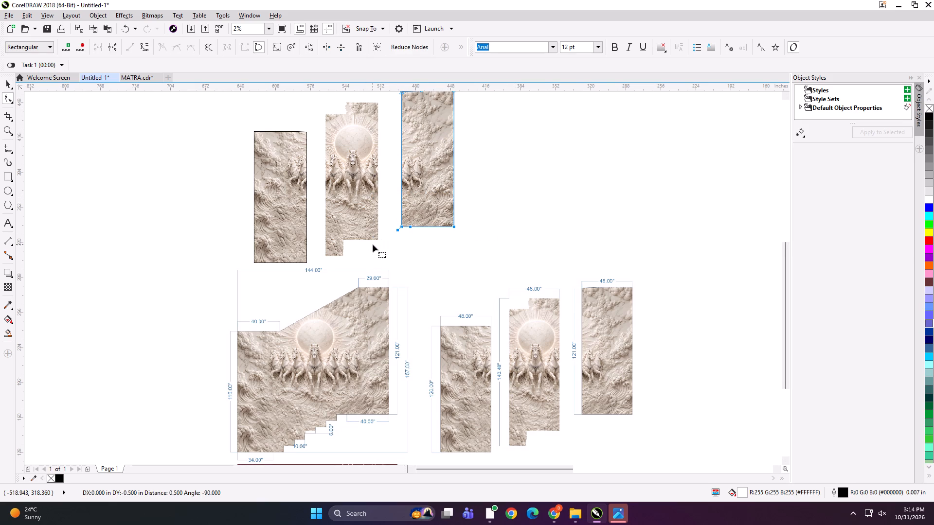
Move the stepped bottom edge nodes of the middle sun-and-horses panel downward by 2.5 inches.
click(362, 225)
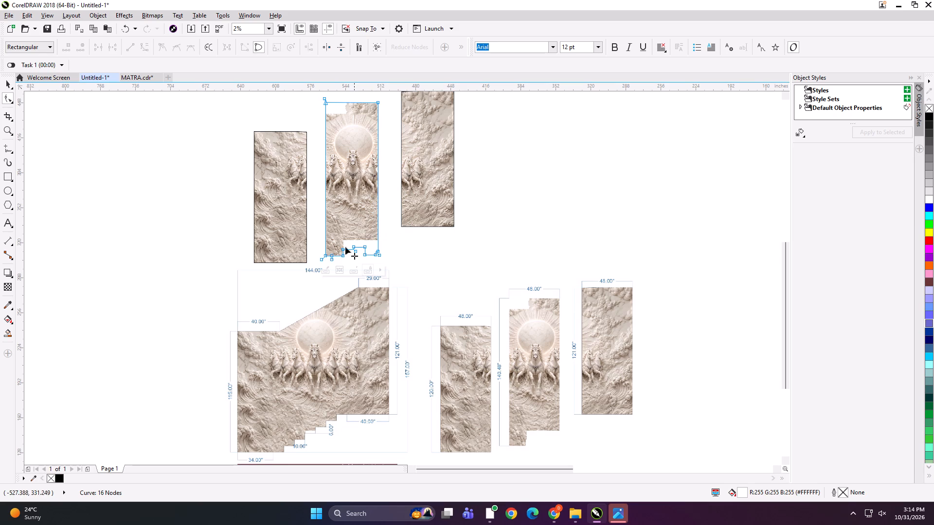
scroll(332, 264, up, 1)
click(403, 245)
drag(403, 236, 307, 281)
scroll(337, 261, up, 1)
key(Down)
key(Down)
key(Down)
key(Down)
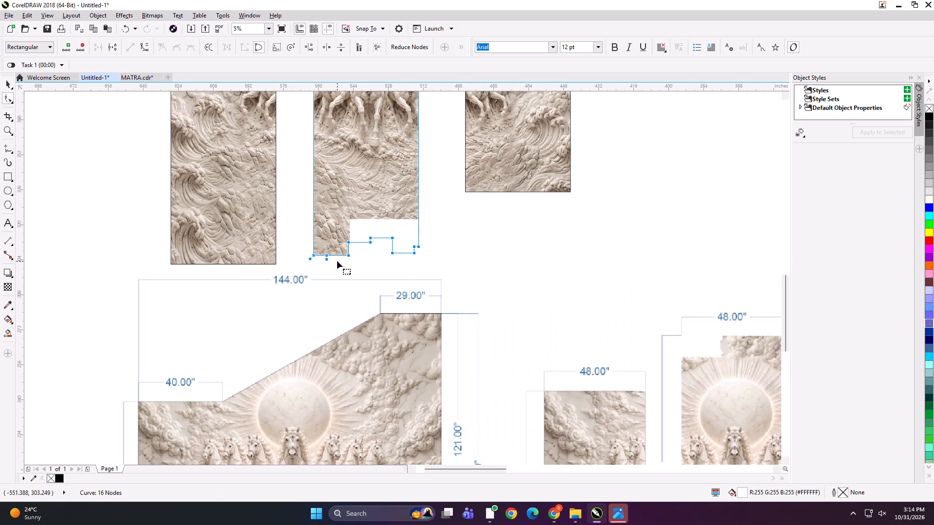
key(Down)
Extend the right edge of the left wallpaper panel outward by 1 inch, making the panel 49 inches wide.
scroll(341, 266, down, 1)
click(283, 170)
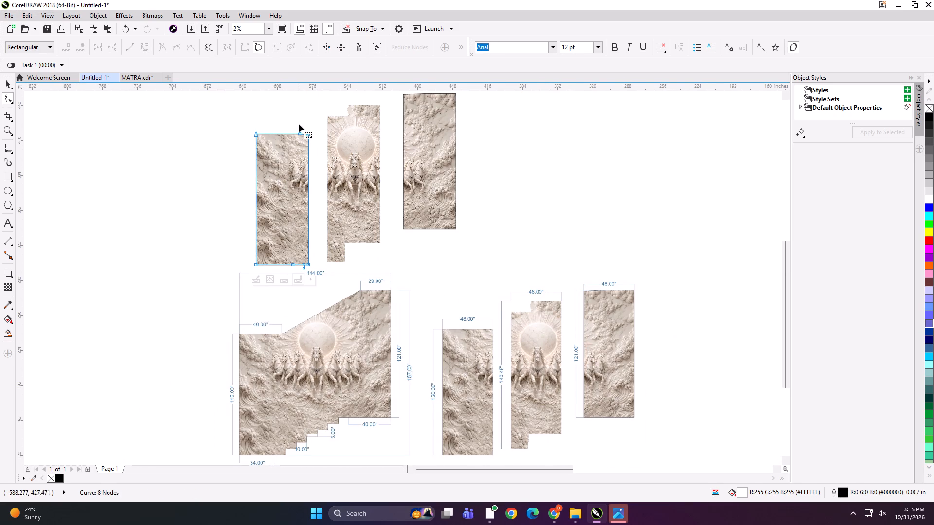
drag(303, 118, 321, 268)
click(321, 268)
click(189, 142)
click(292, 157)
drag(305, 128, 313, 147)
scroll(300, 274, up, 3)
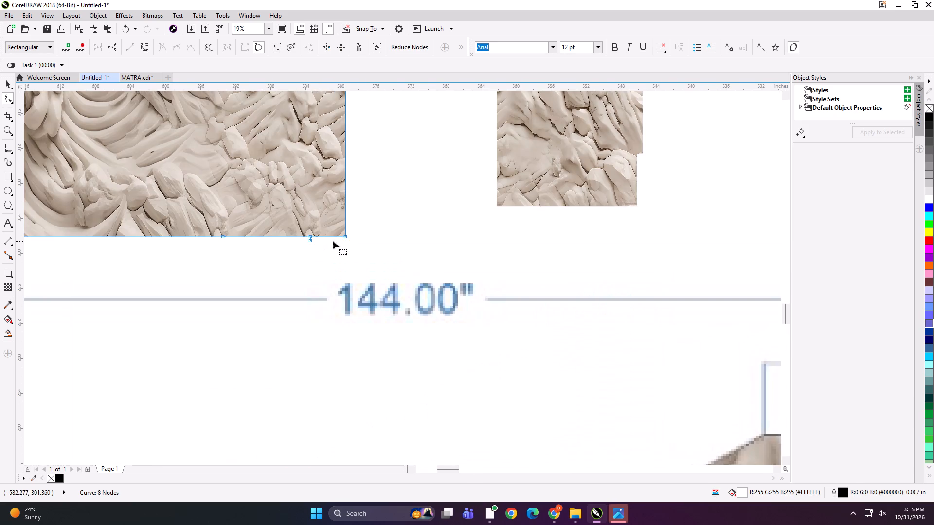
shift+click(345, 238)
scroll(342, 249, down, 2)
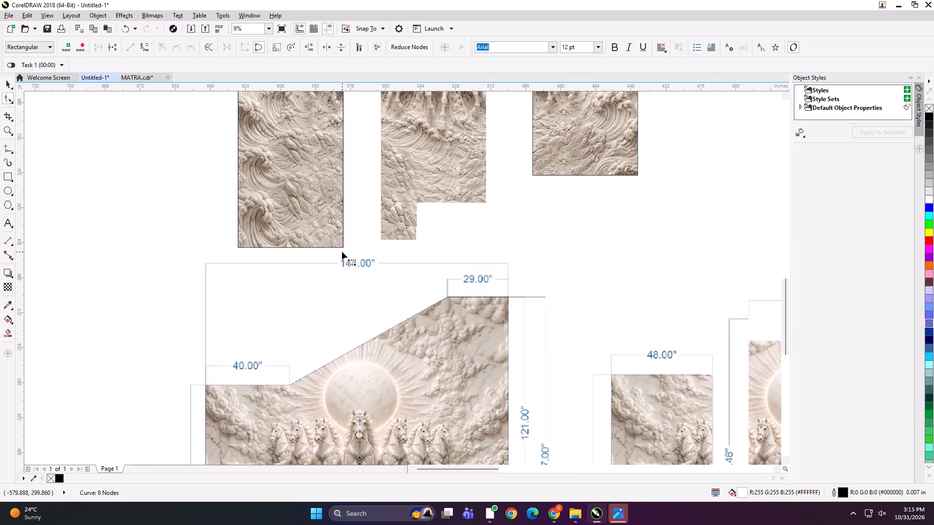
key(Right)
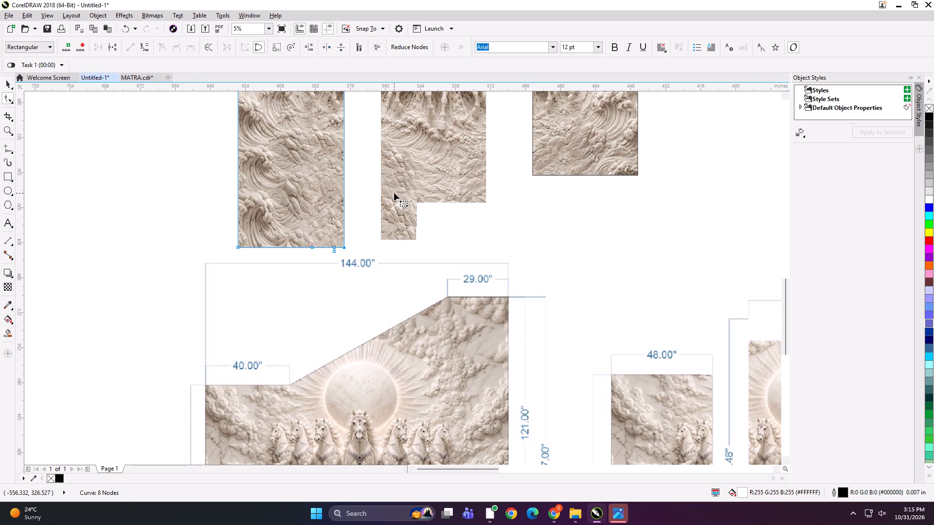
key(Right)
scroll(341, 217, down, 1)
key(space)
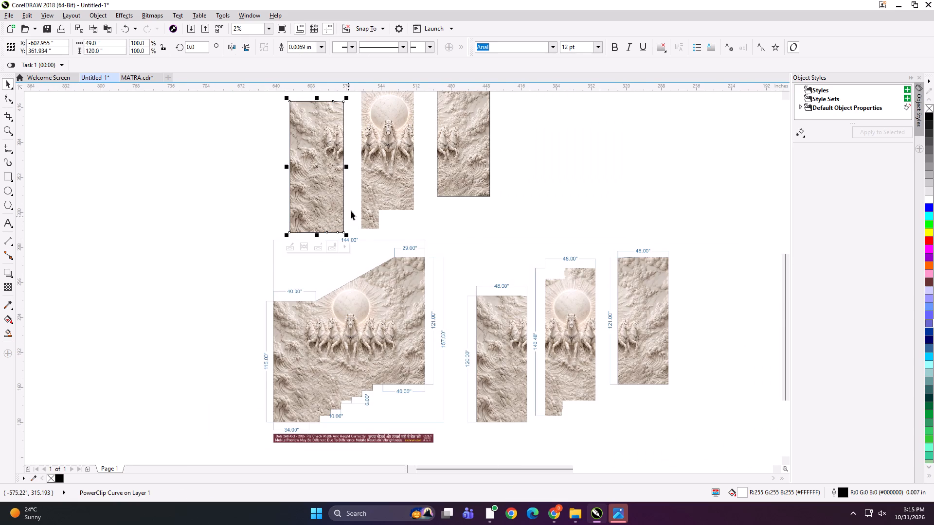
Extend the left edge of the middle sun-and-horses panel outward by 1 inch.
click(373, 170)
scroll(371, 214, down, 1)
key(space)
scroll(202, 186, up, 1)
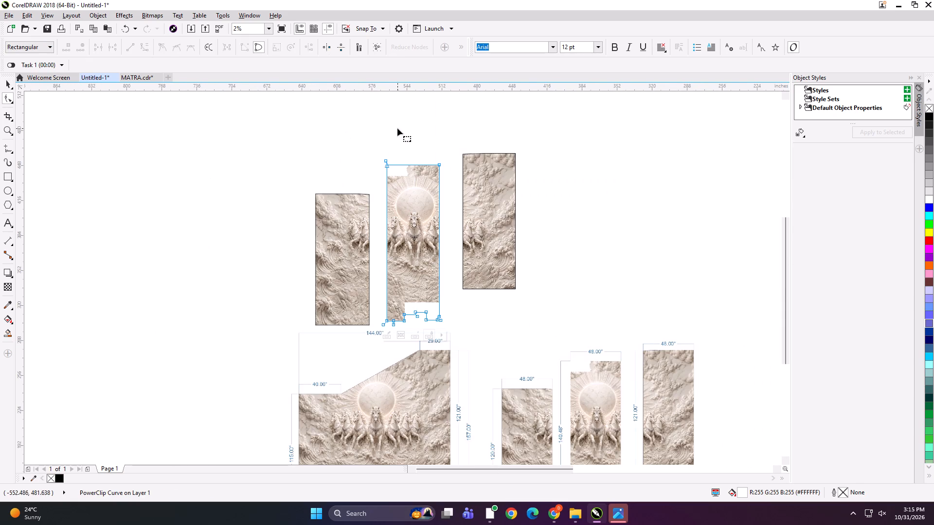
drag(374, 144, 391, 327)
scroll(382, 289, up, 1)
key(Left)
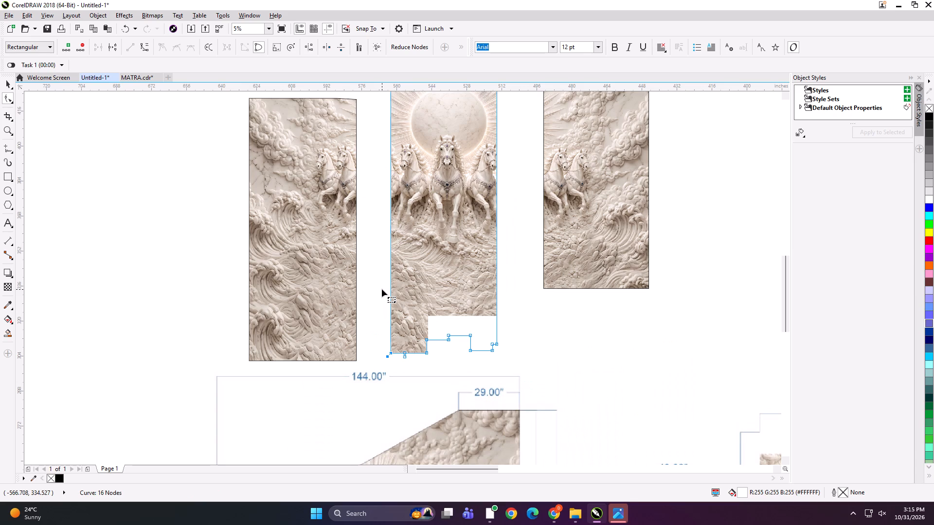
key(Left)
Extend the left edge of the right wallpaper panel outward by 1 inch.
scroll(372, 300, down, 1)
click(489, 243)
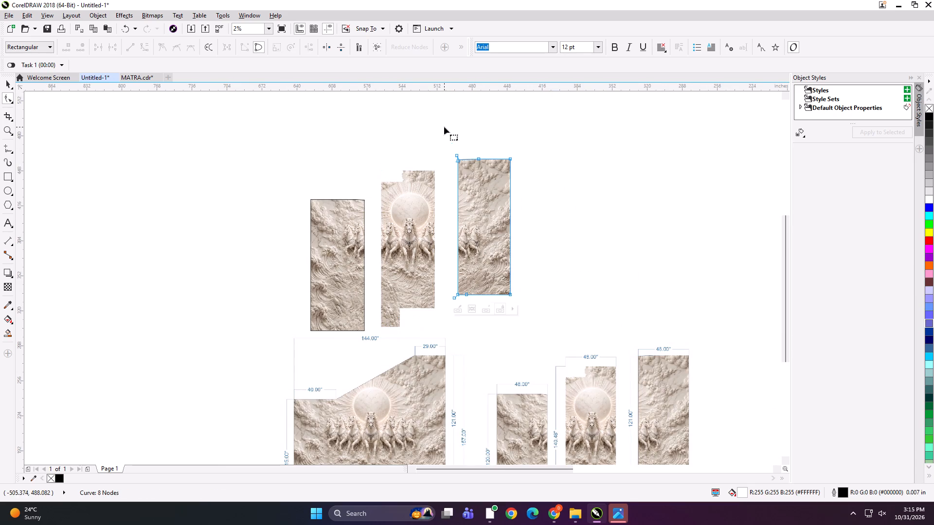
drag(444, 130, 460, 315)
key(Left)
key(Left)
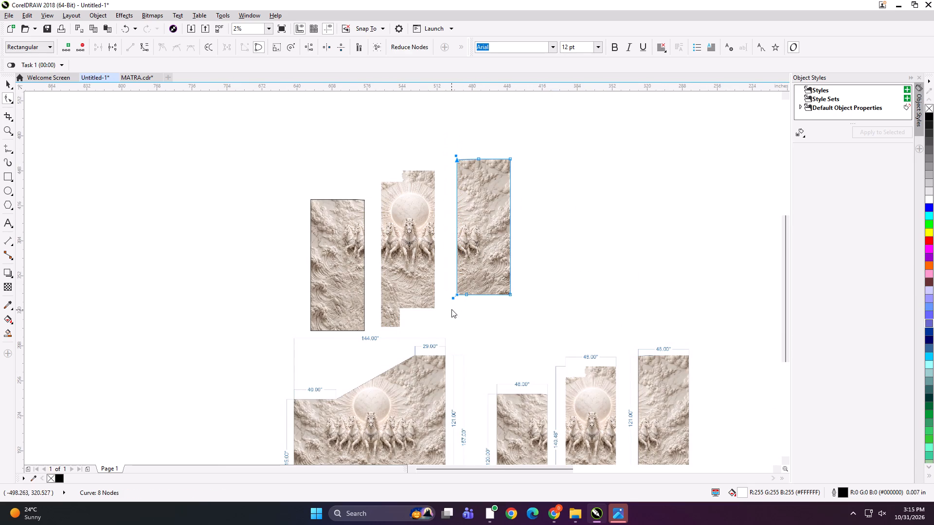
Add a bounding rectangle around the middle sun-and-horses panel, matching the panel's full width and height.
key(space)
click(410, 230)
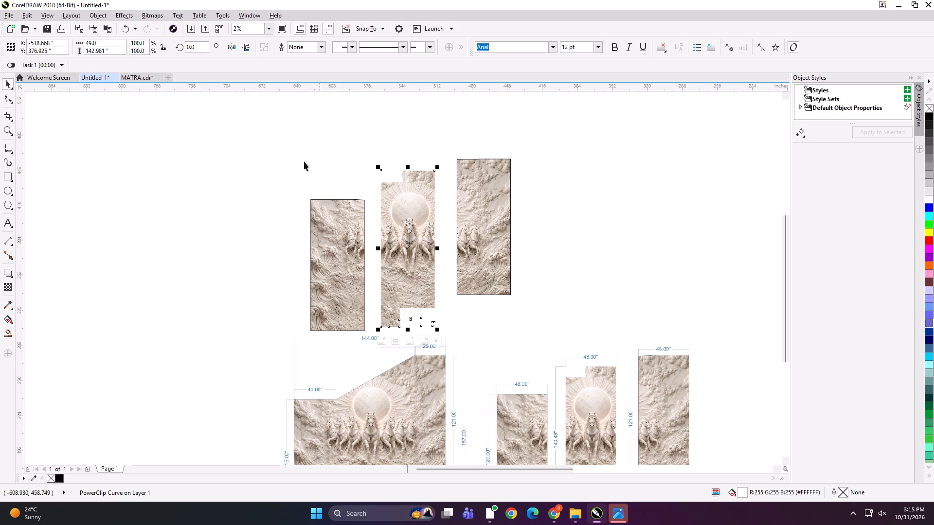
shift+click(5, 178)
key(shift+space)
click(390, 150)
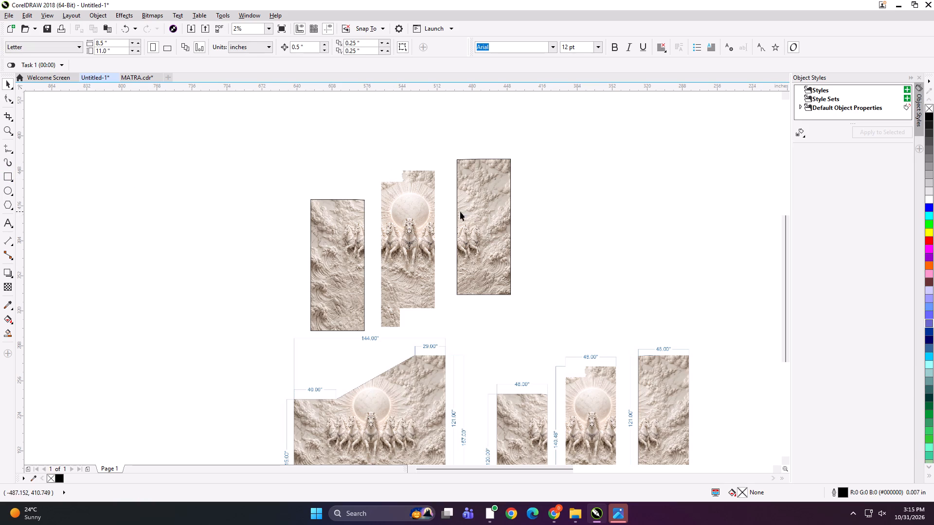
click(430, 208)
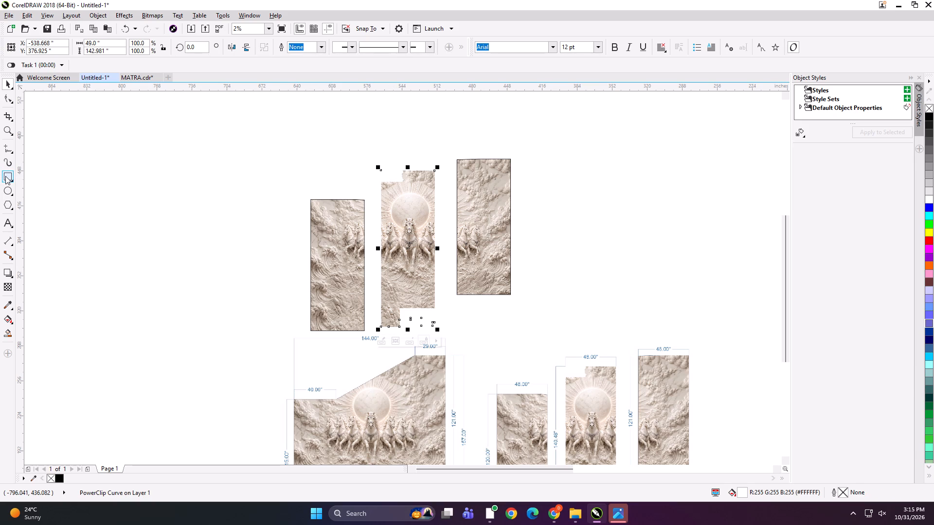
shift+click(5, 176)
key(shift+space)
shift+double_click(5, 176)
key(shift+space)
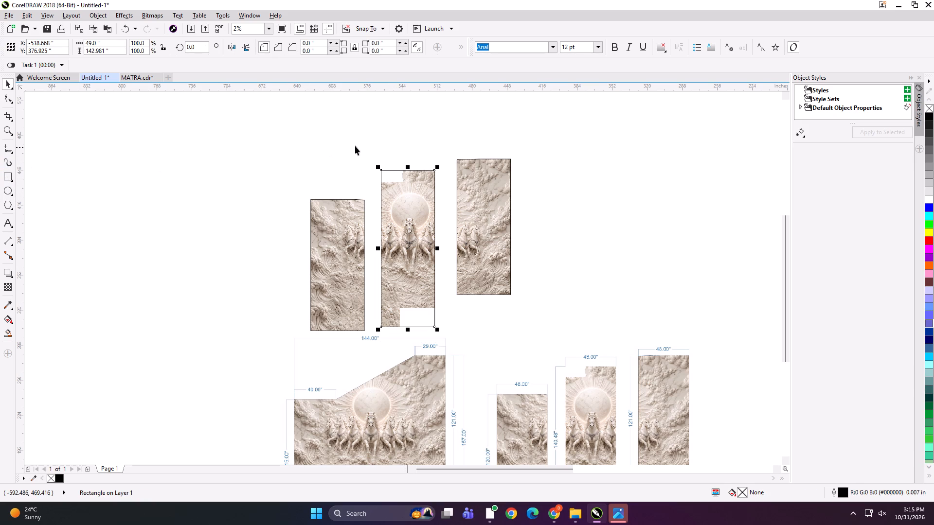
Group the middle sun-and-horses panel together with its bounding rectangle.
click(356, 146)
drag(370, 144, 442, 332)
key(ctrl+g)
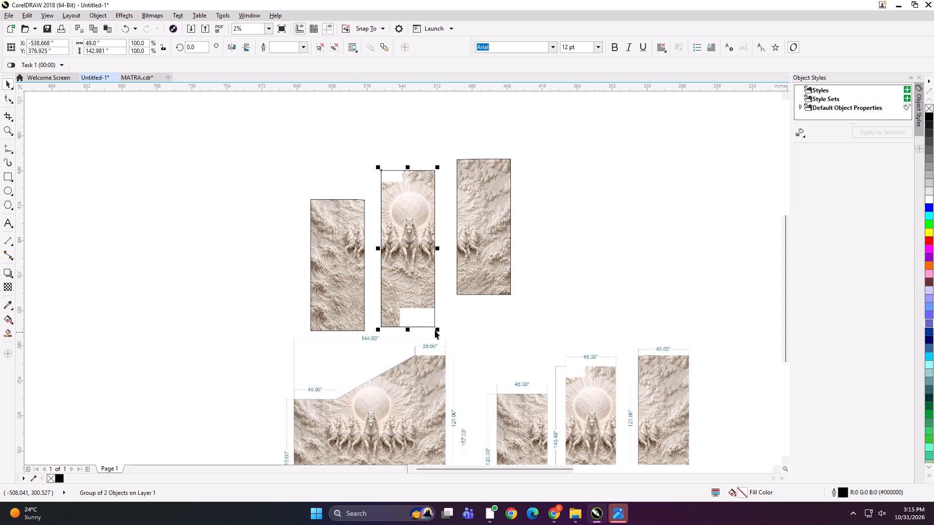
Scale the dimensioned reference image down to about 414 inches wide and move it below, clear of the three panels.
click(361, 364)
drag(361, 363, 323, 365)
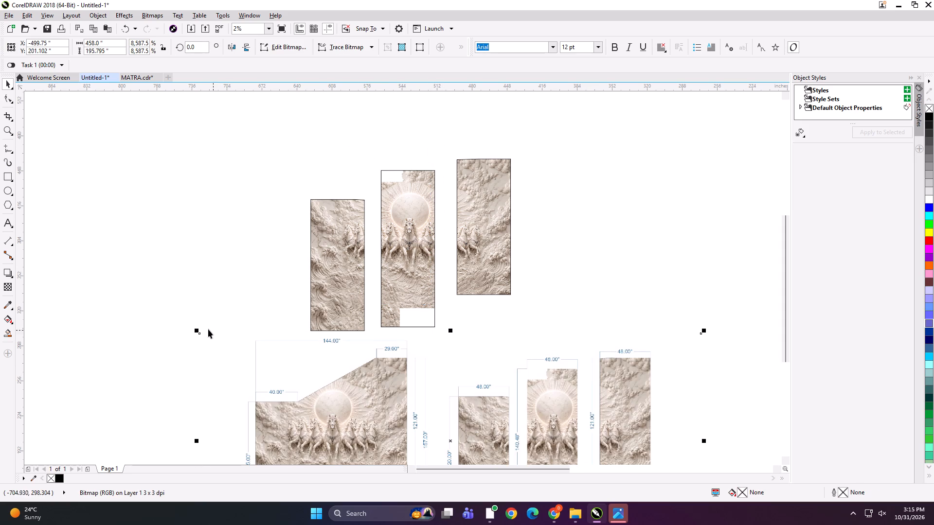
shift+drag(197, 328, 214, 338)
drag(354, 407, 264, 355)
drag(283, 332, 292, 345)
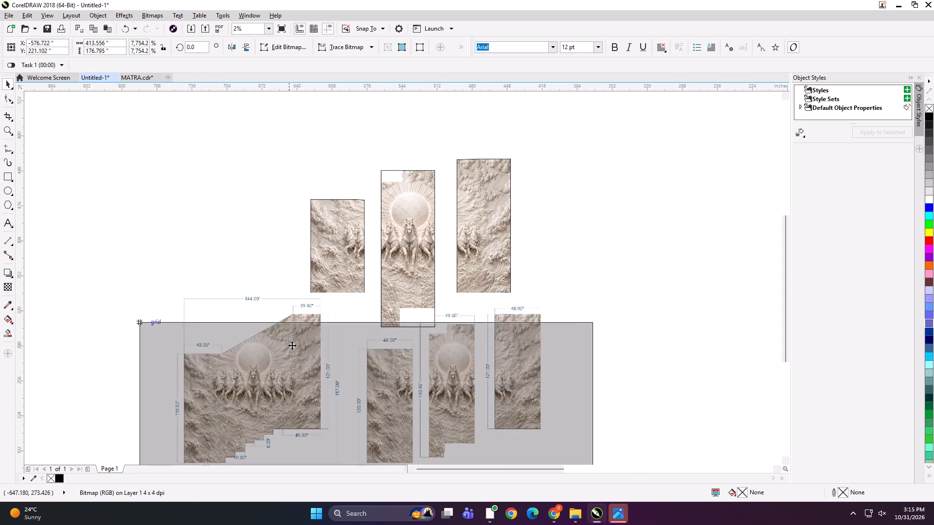
drag(292, 345, 289, 364)
Start exporting the left wallpaper panel and go up one level from the CHANDIGARH WALLPAPER folder.
click(325, 222)
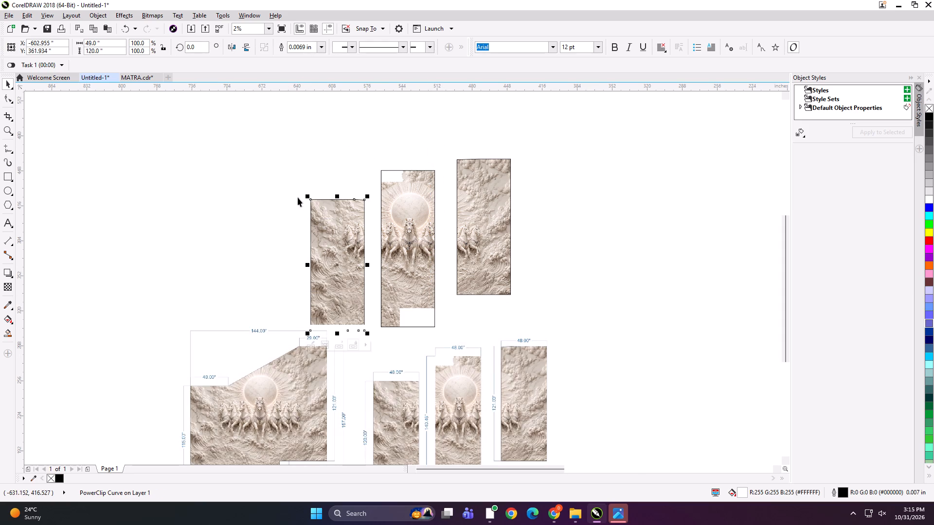
key(ctrl+e)
click(435, 153)
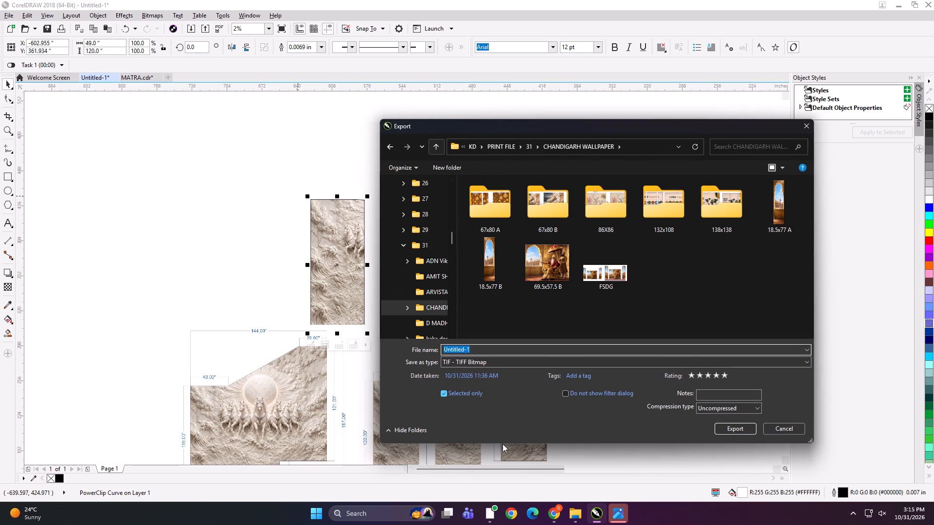
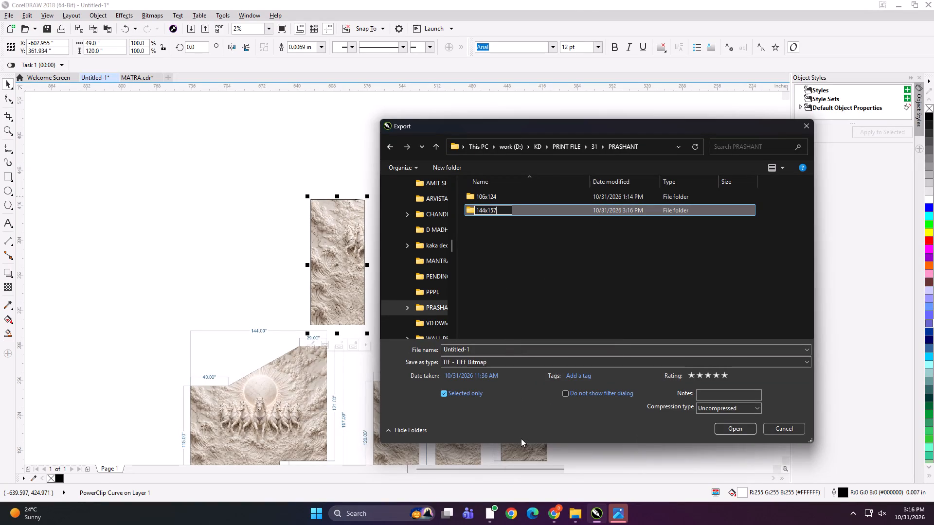
Finish naming the new PRASHANT subfolder 144x157 and export the left wallpaper panel into it as an uncompressed TIFF named 49x120 A.
click(543, 206)
double_click(539, 209)
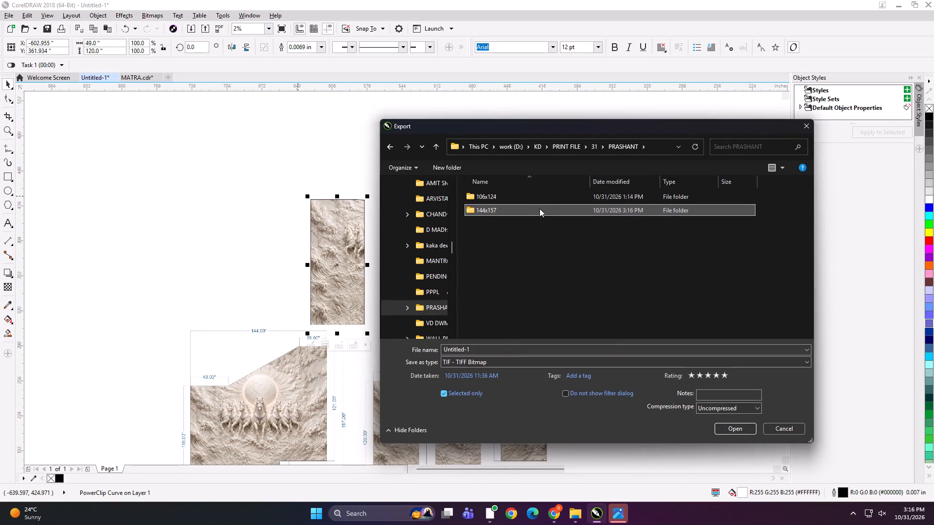
click(497, 347)
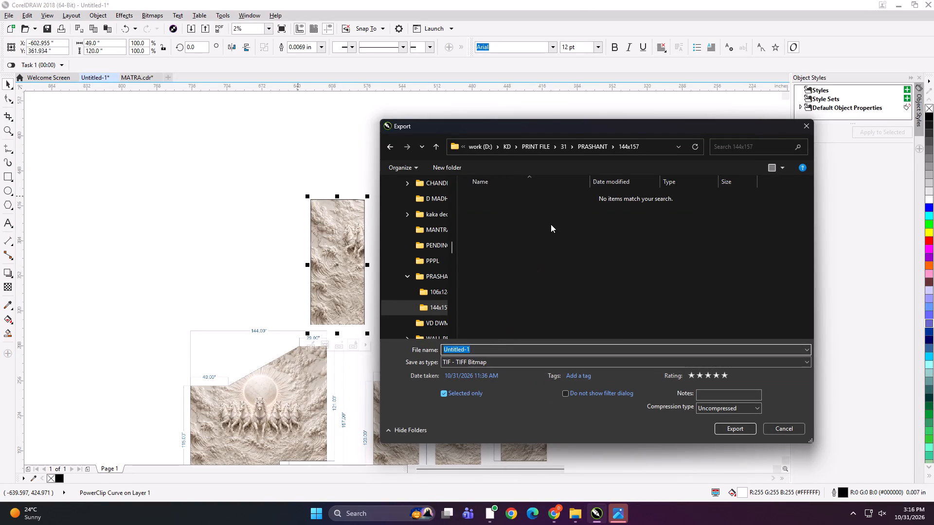
key(Return)
key(Return)
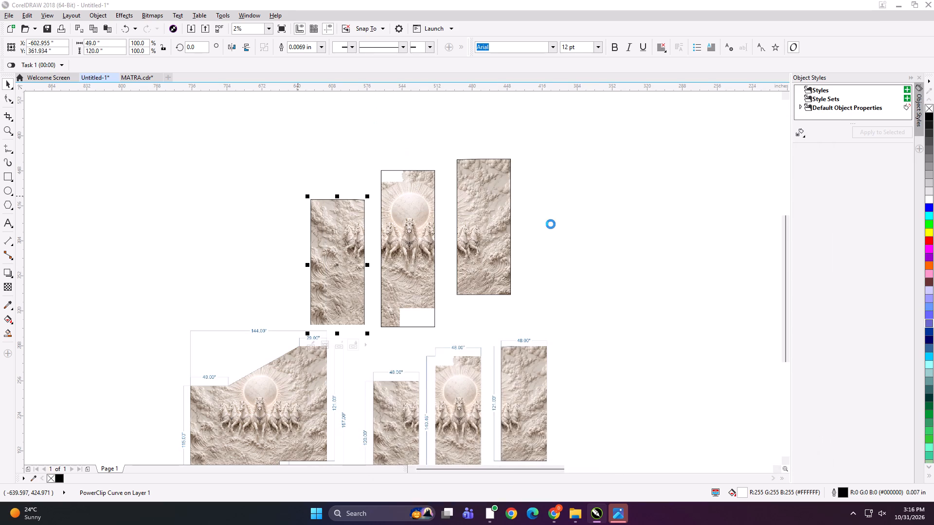
Export the middle sun-and-horses panel to the 144x157 folder as 49x142 B.
click(420, 203)
key(ctrl+e)
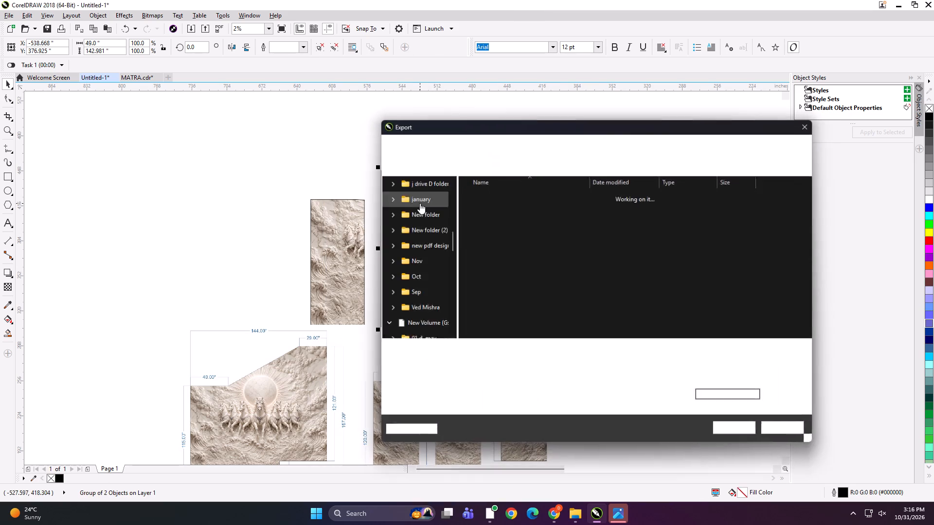
text(4x142 B)
key(Return)
key(Return)
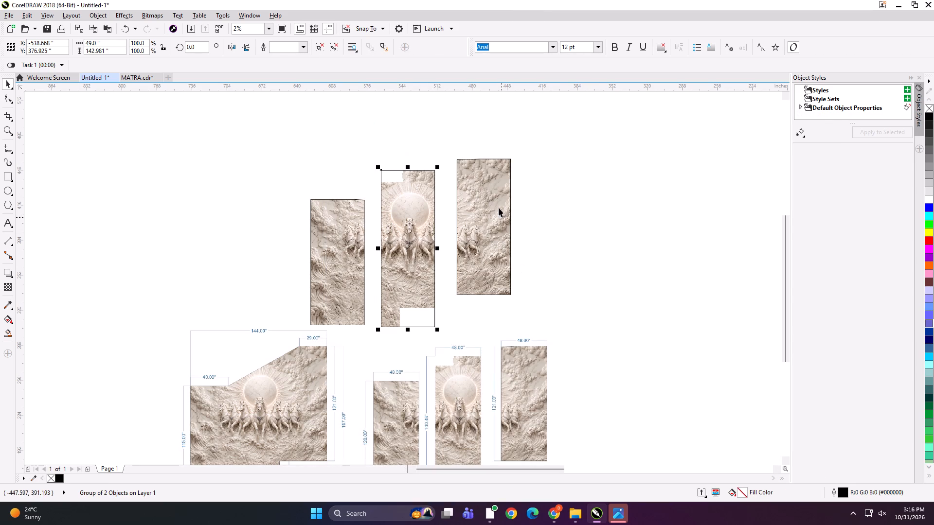
Export the right wallpaper panel to the 144x157 folder as a TIFF named 49x124 C.
click(499, 206)
key(ctrl+e)
key(ctrl+e)
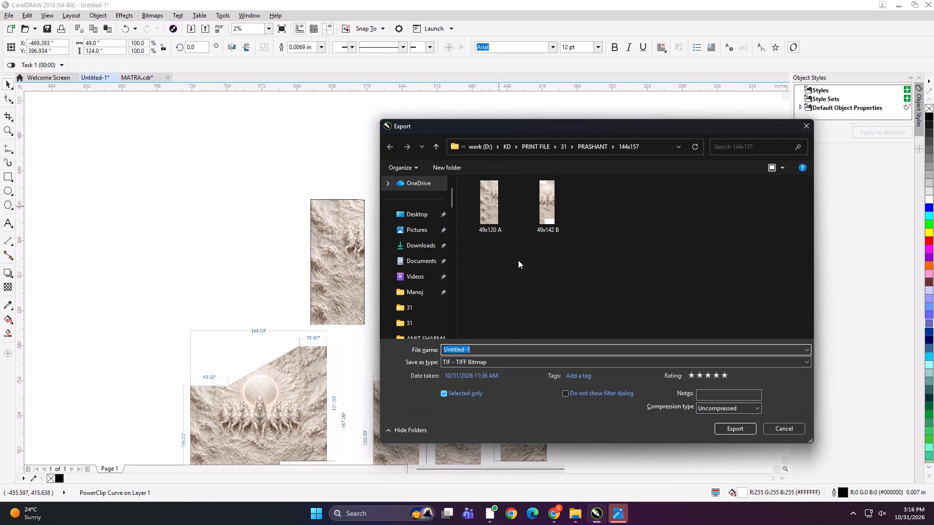
text(4x124)
key(space)
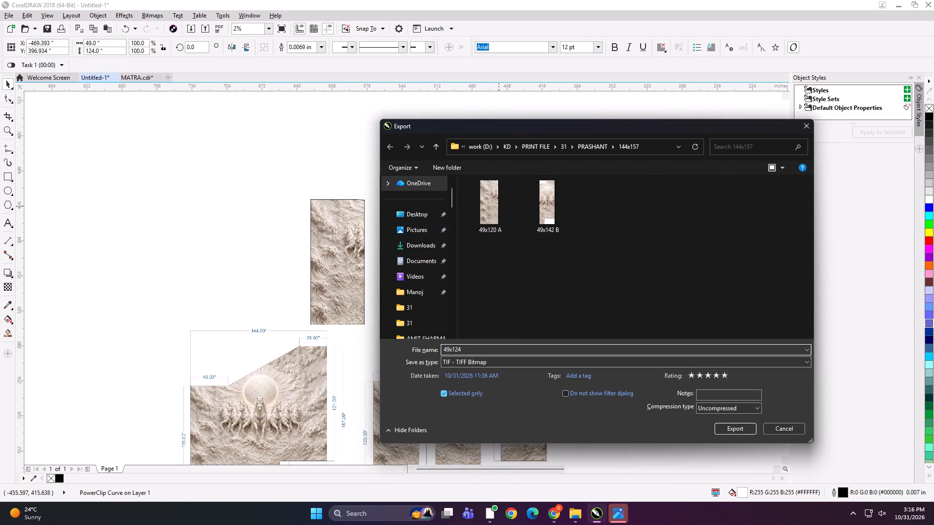
key(c)
key(Return)
key(Return)
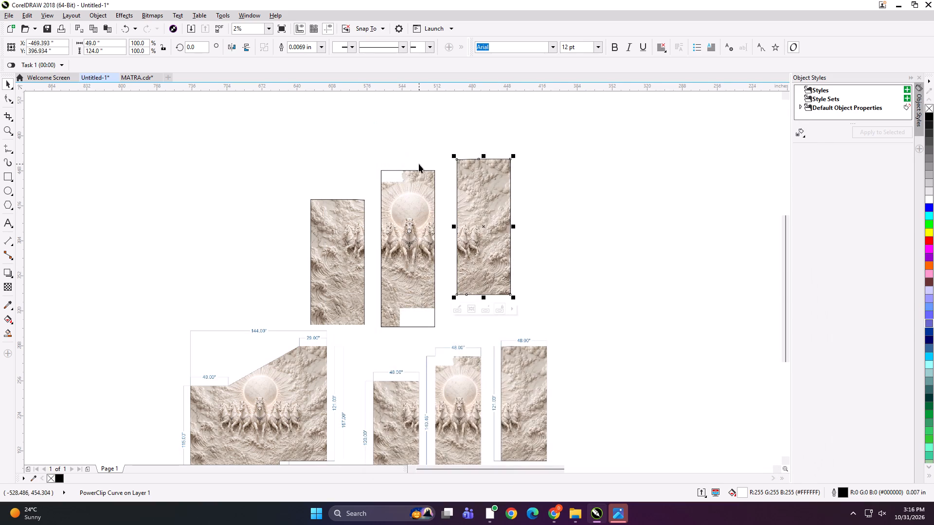
Delete the three exported wallpaper panels above the dimensioned layout image.
scroll(419, 164, down, 1)
drag(135, 191, 305, 323)
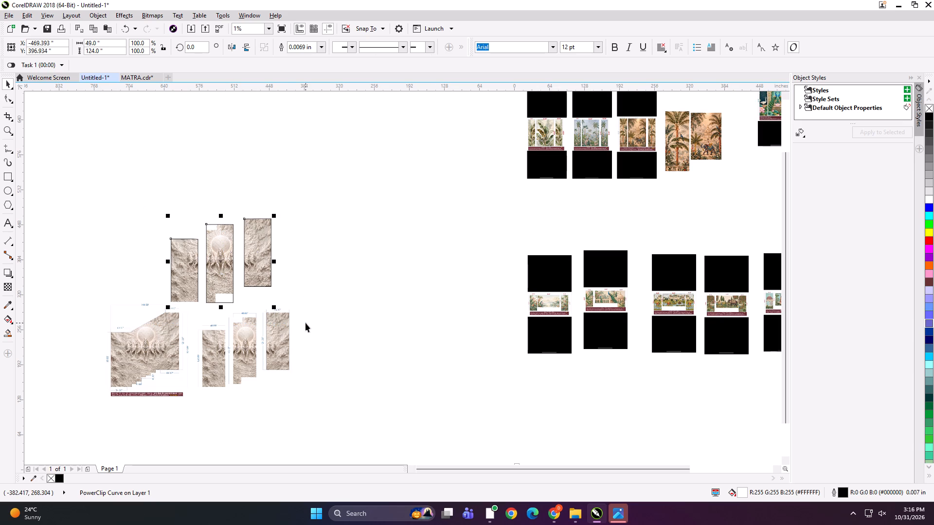
key(Delete)
Scale the dimensioned layout image down to about 9.6 by 4.1 inches.
scroll(168, 367, up, 1)
drag(257, 347, 267, 282)
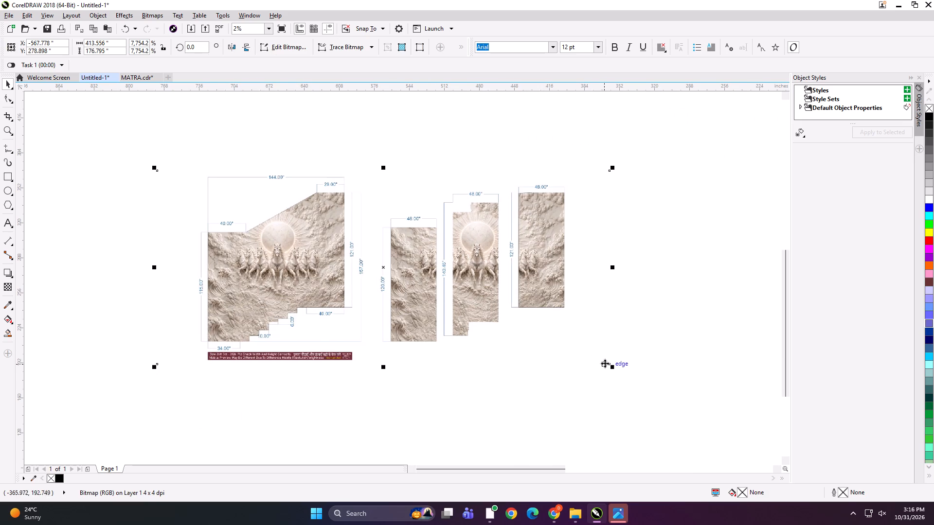
shift+drag(616, 369, 408, 292)
scroll(383, 268, up, 1)
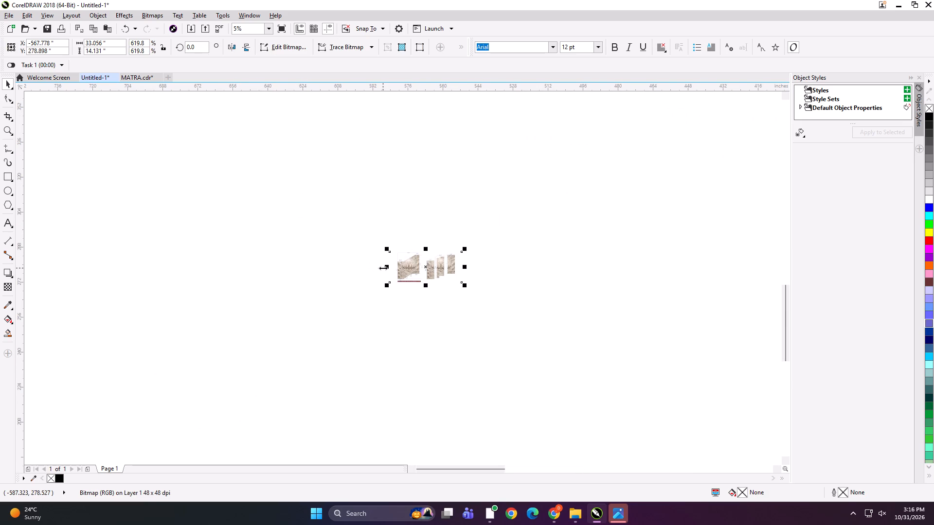
scroll(384, 267, up, 1)
scroll(500, 247, up, 1)
scroll(501, 324, up, 1)
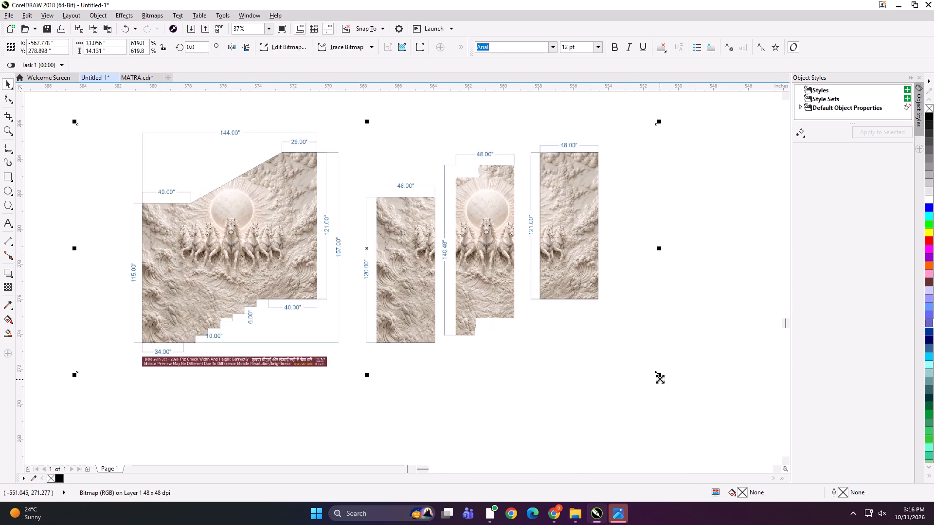
shift+drag(659, 378, 452, 297)
Export the reduced layout image to the 144x157 folder as SGDG and delete it from the page.
key(ctrl+e)
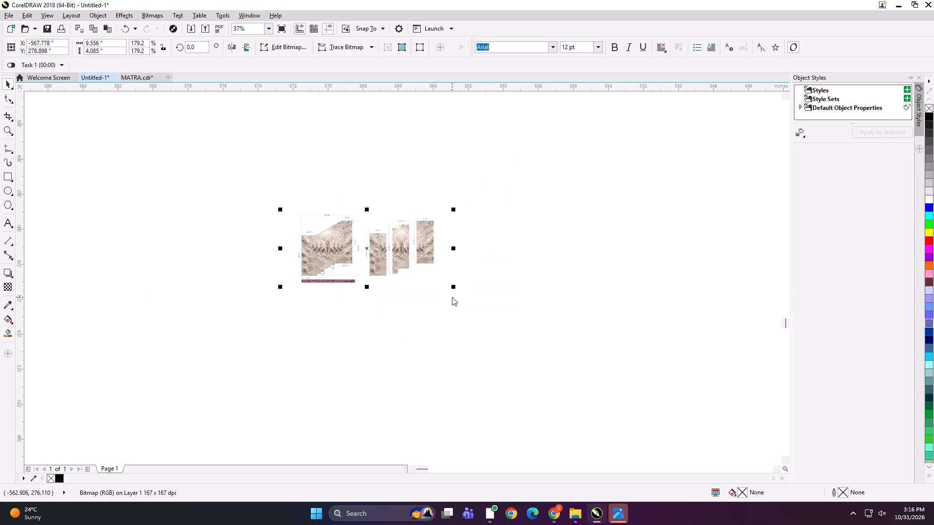
text(SGDG)
key(Return)
key(Return)
key(Return)
key(Delete)
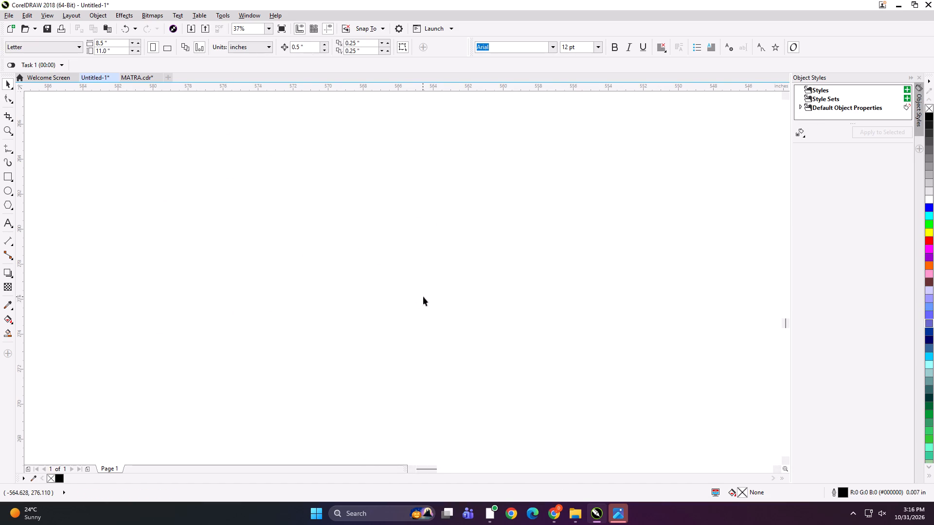
key(F4)
click(423, 284)
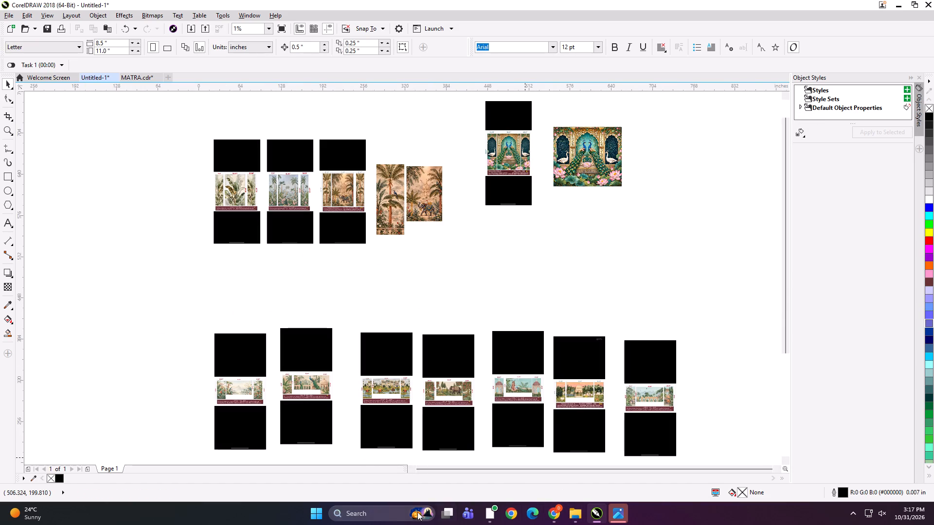
Find Adobe Photoshop 2020 through the Windows search and launch it.
click(391, 511)
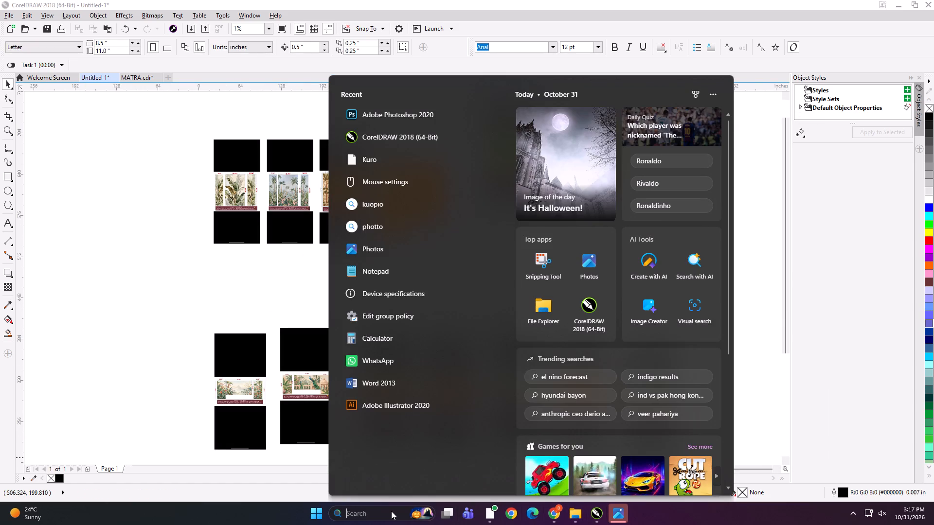
text(PHT)
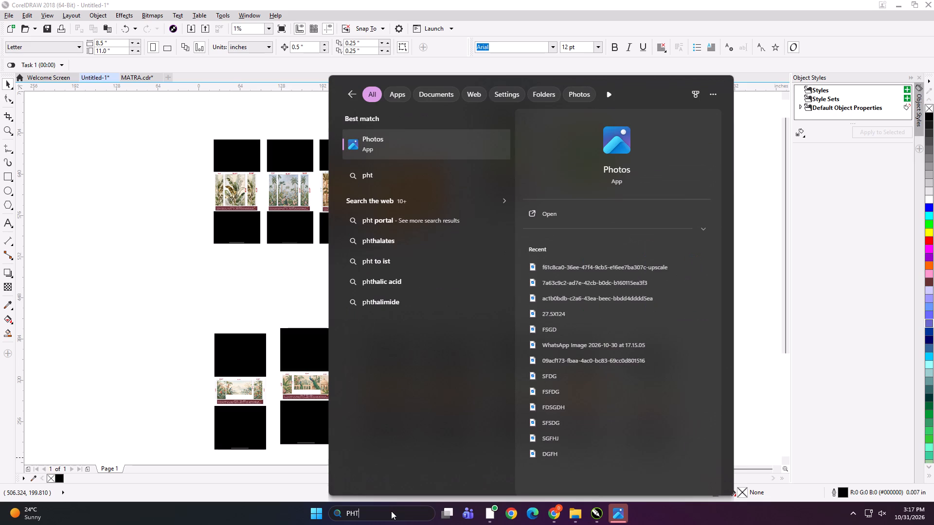
key(BackSpace)
text(OTO)
key(Return)
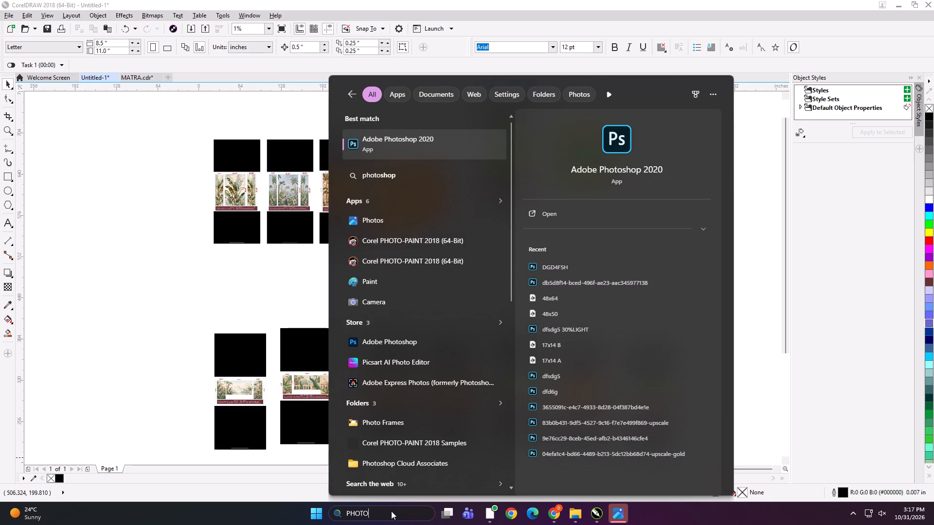
key(Return)
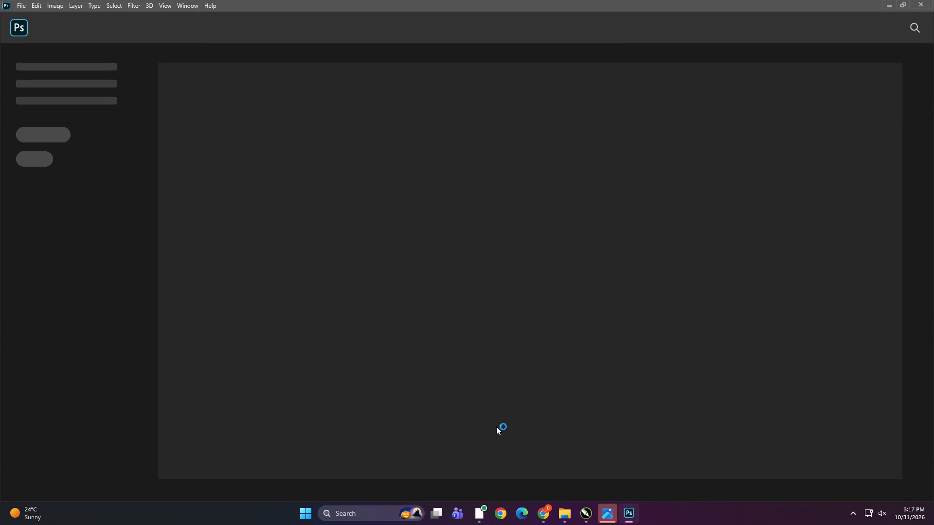
Switch to the File Explorer window showing CHANDIGARH WALLPAPER and go to the work (D:) drive.
click(559, 517)
click(696, 456)
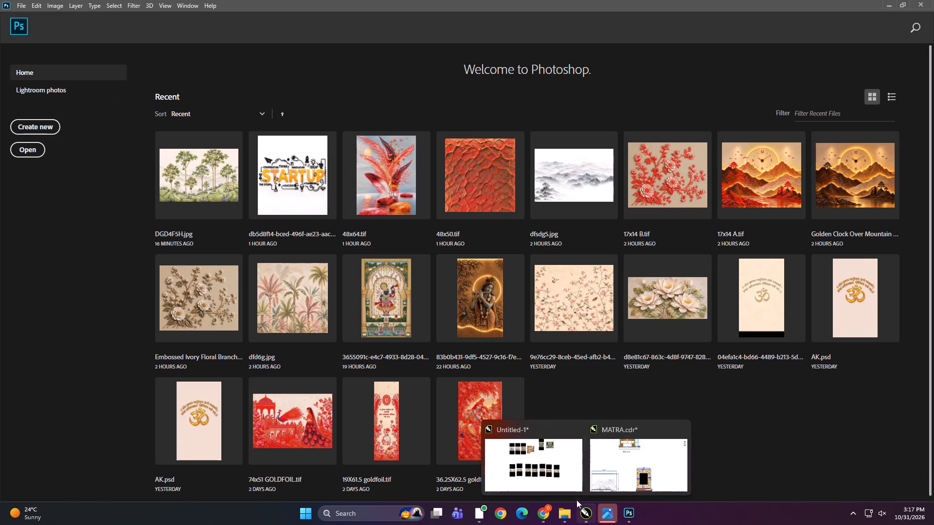
click(619, 474)
click(566, 513)
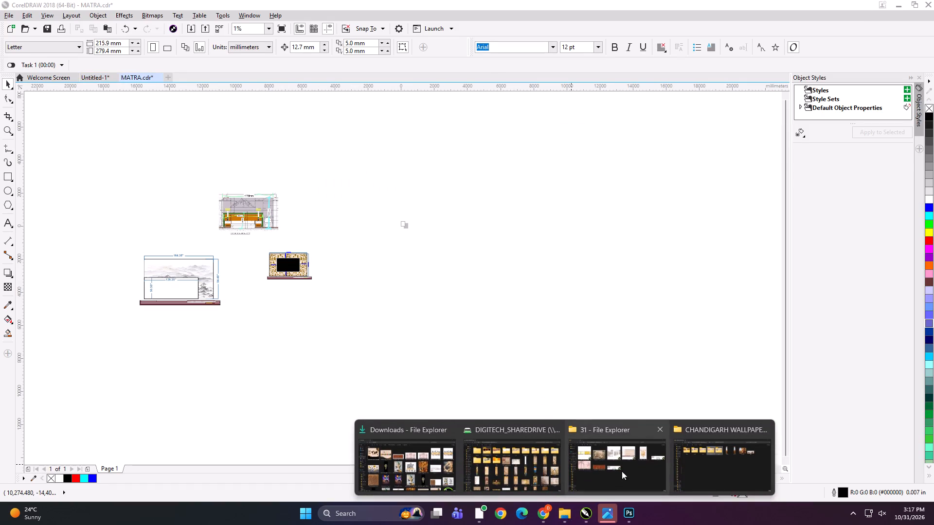
click(727, 458)
ctrl+scroll(404, 269, up, 1)
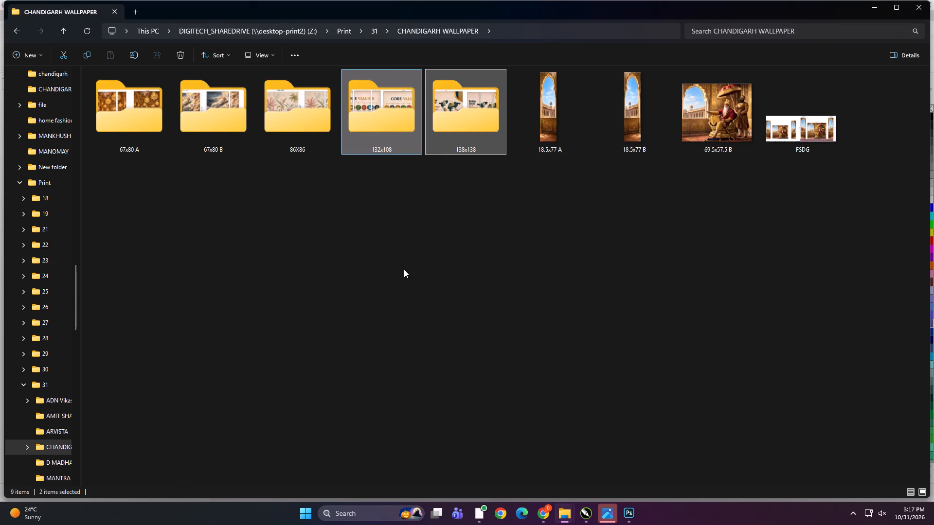
ctrl+scroll(404, 269, up, 5)
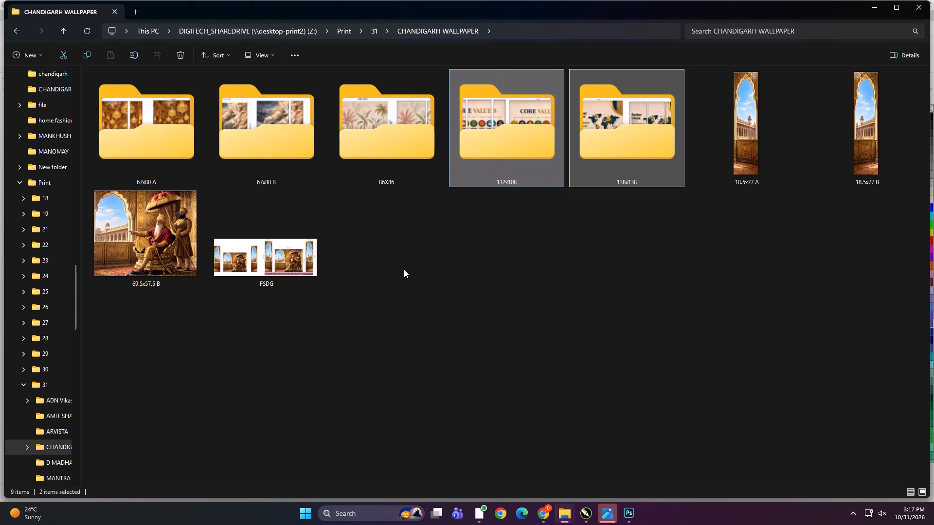
click(433, 320)
scroll(0, 331, up, 14)
click(47, 296)
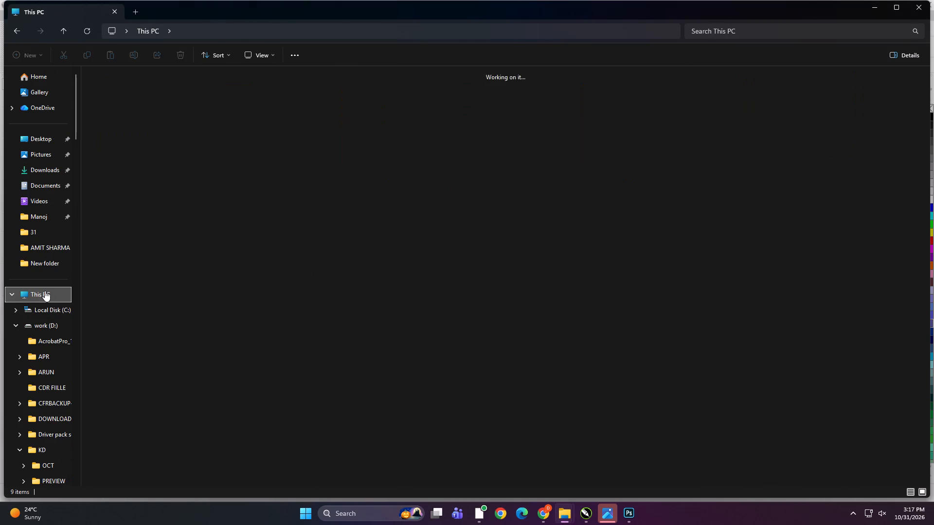
triple_click(275, 176)
click(275, 176)
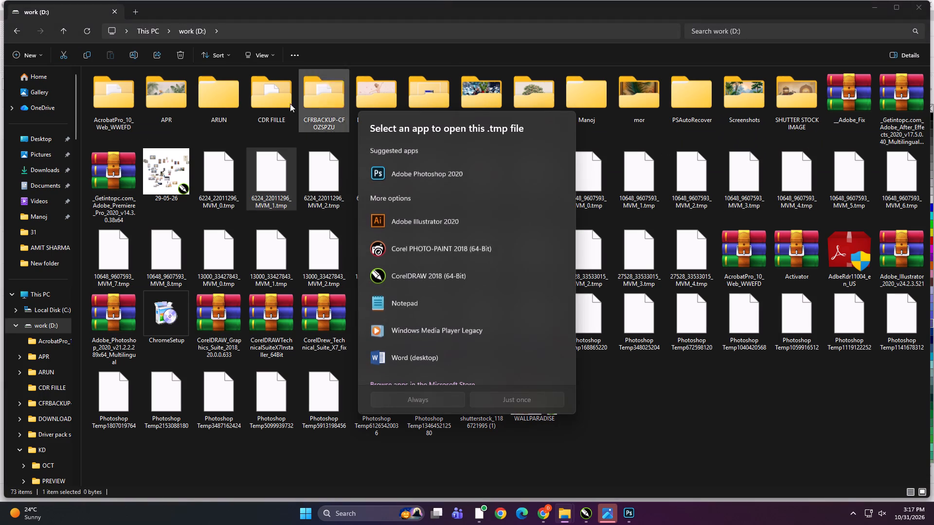
click(718, 384)
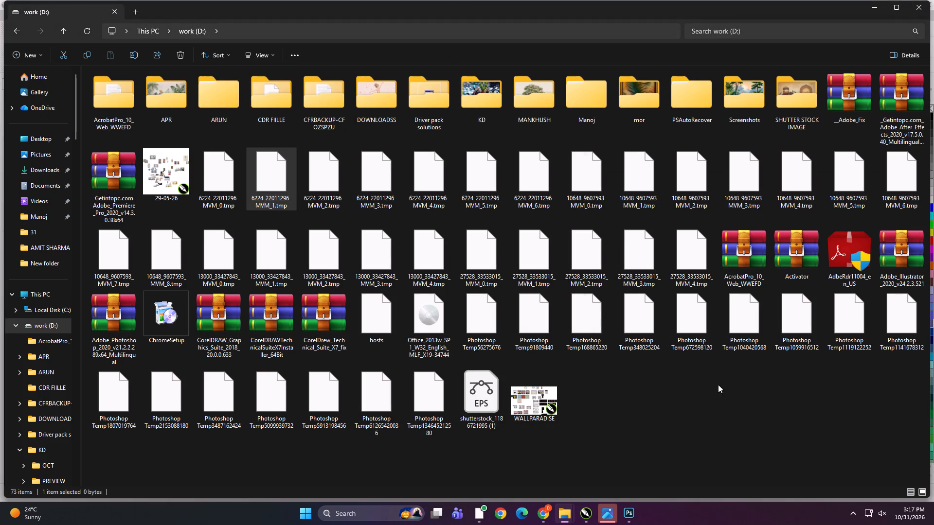
Open the 144x157 folder inside KD, PRINT FILE, 31, PRASHANT.
double_click(478, 98)
double_click(435, 144)
double_click(436, 218)
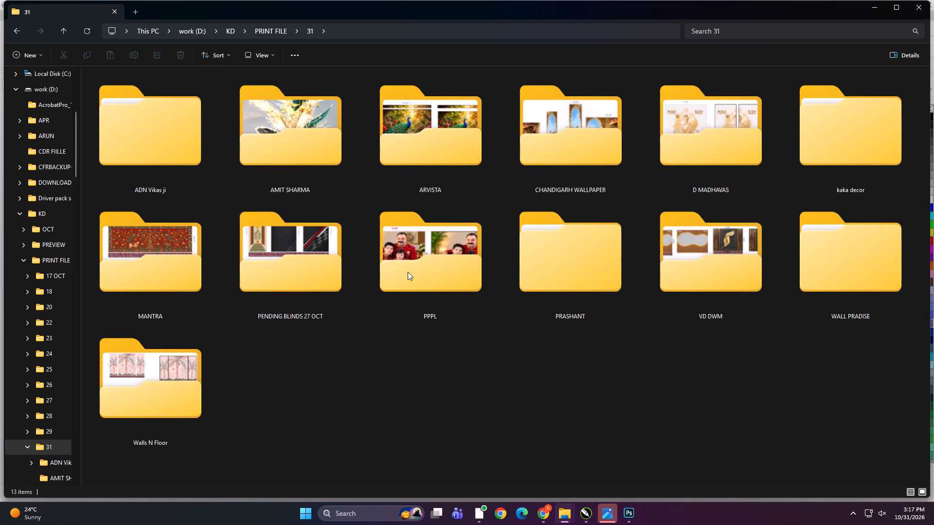
triple_click(539, 259)
click(539, 259)
ctrl+scroll(331, 241, up, 20)
ctrl+scroll(331, 241, up, 8)
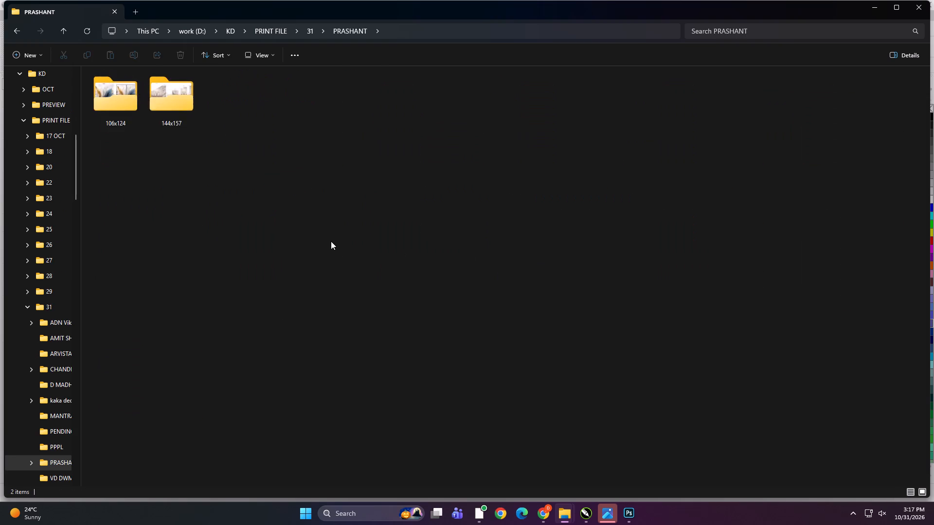
ctrl+scroll(331, 241, up, 12)
double_click(292, 142)
ctrl+scroll(288, 184, up, 20)
ctrl+scroll(288, 184, up, 7)
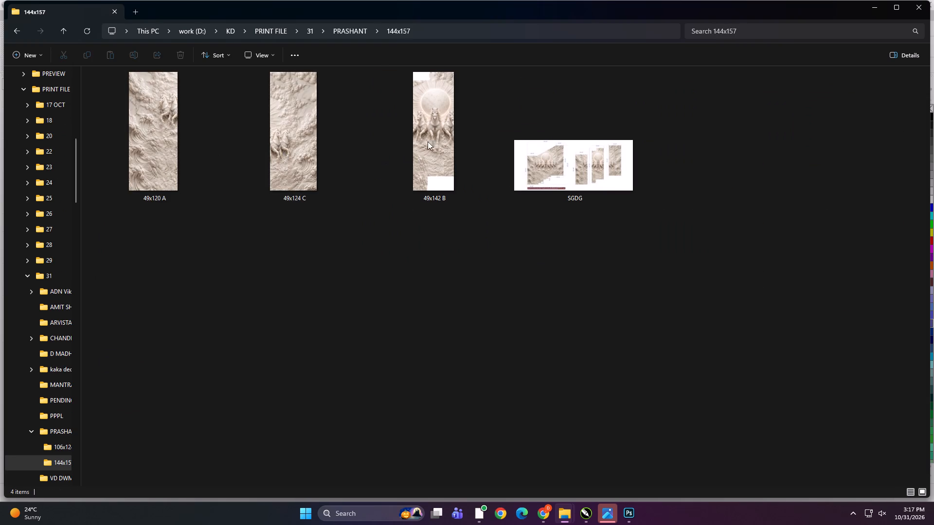
Open the exported 49x142 B panel image in Photoshop.
drag(433, 106, 629, 512)
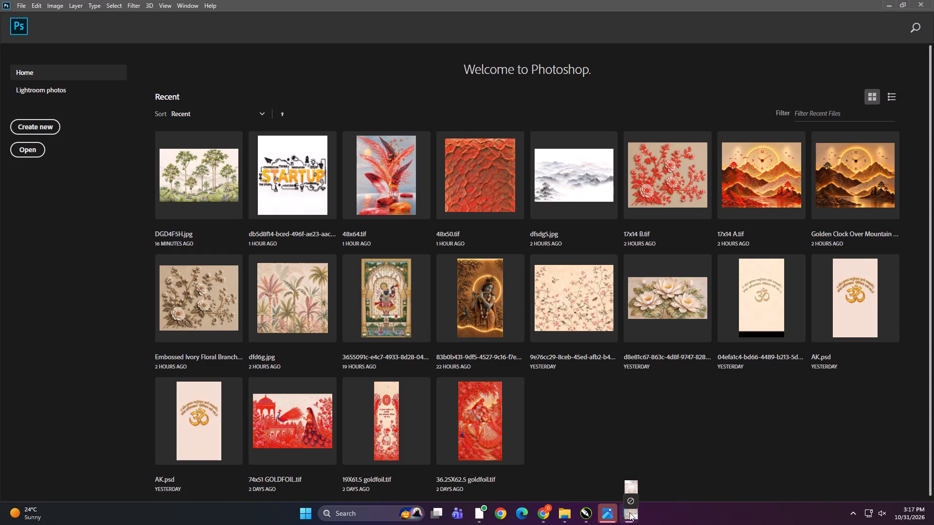
drag(629, 512, 614, 471)
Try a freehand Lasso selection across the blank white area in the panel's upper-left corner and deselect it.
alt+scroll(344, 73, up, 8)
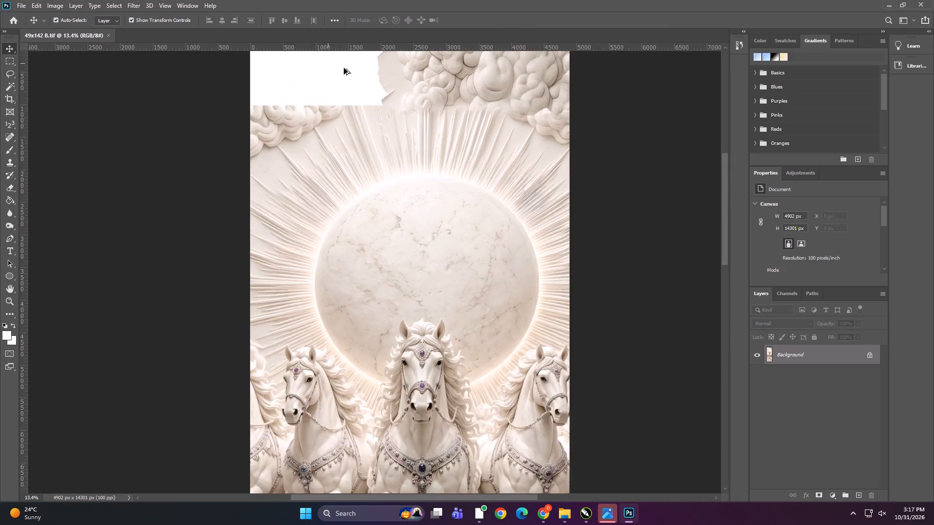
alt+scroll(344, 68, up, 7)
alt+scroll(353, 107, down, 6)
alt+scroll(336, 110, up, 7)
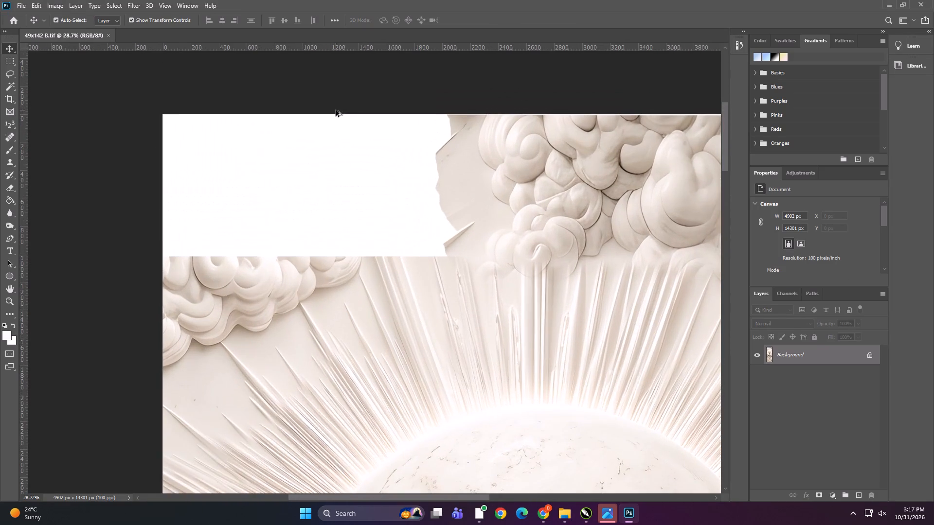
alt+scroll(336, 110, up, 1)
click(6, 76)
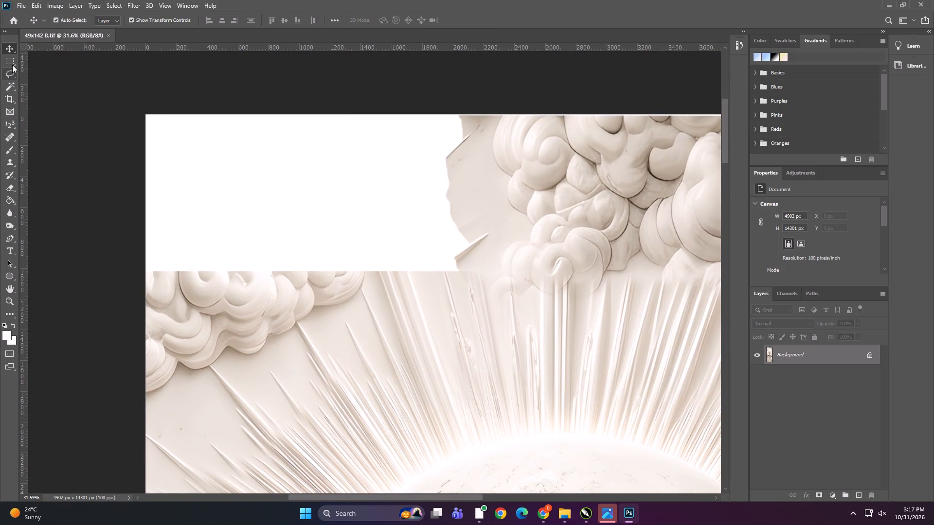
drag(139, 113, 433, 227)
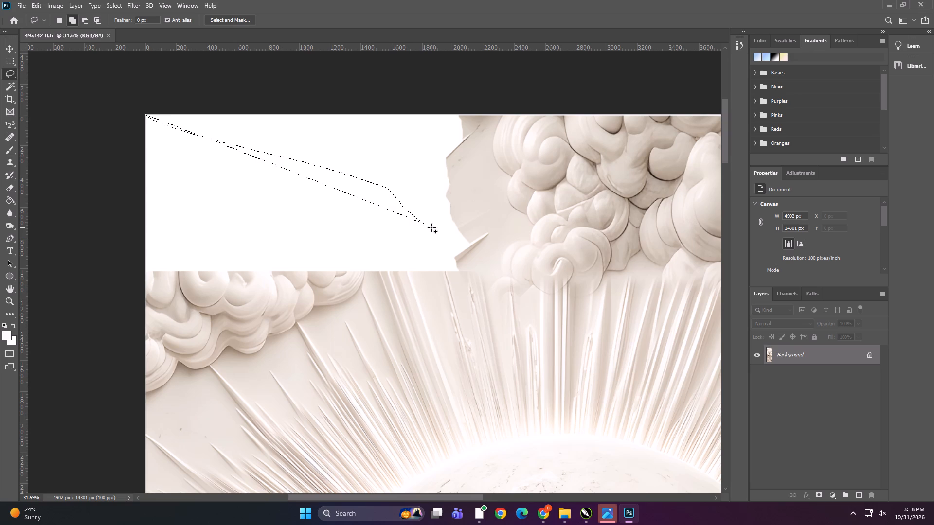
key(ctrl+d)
Select the blank upper-left corner of the panel with a rectangular marquee, fill it using Content-Aware, and deselect.
click(6, 64)
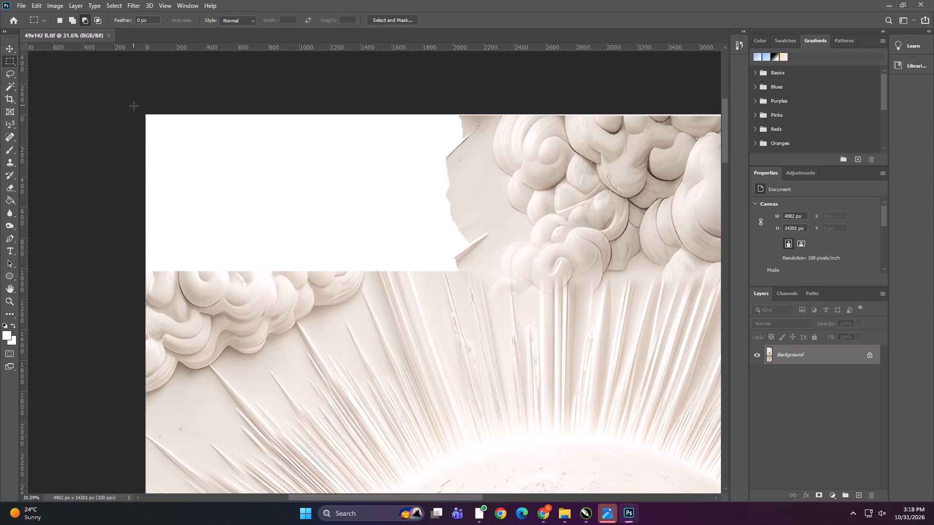
drag(136, 107, 473, 276)
key(shift+F5)
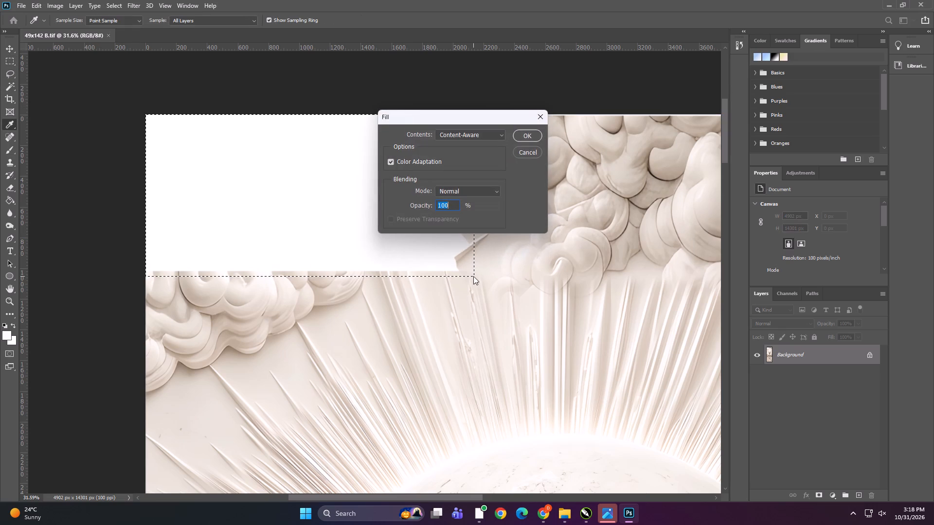
key(Return)
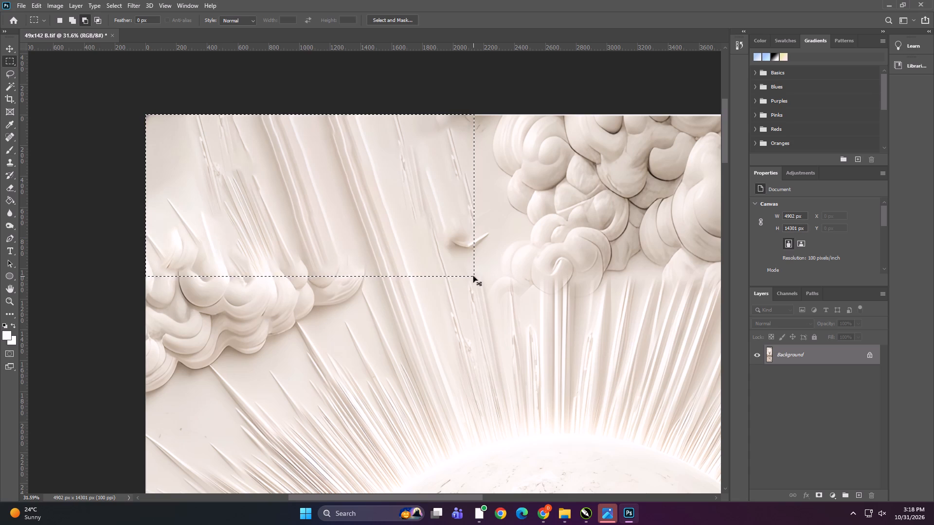
key(ctrl+d)
Content-Aware fill a small rectangular patch over the rock seam at the upper-left corner of the panel's lower blank area, and deselect.
alt+scroll(334, 210, down, 9)
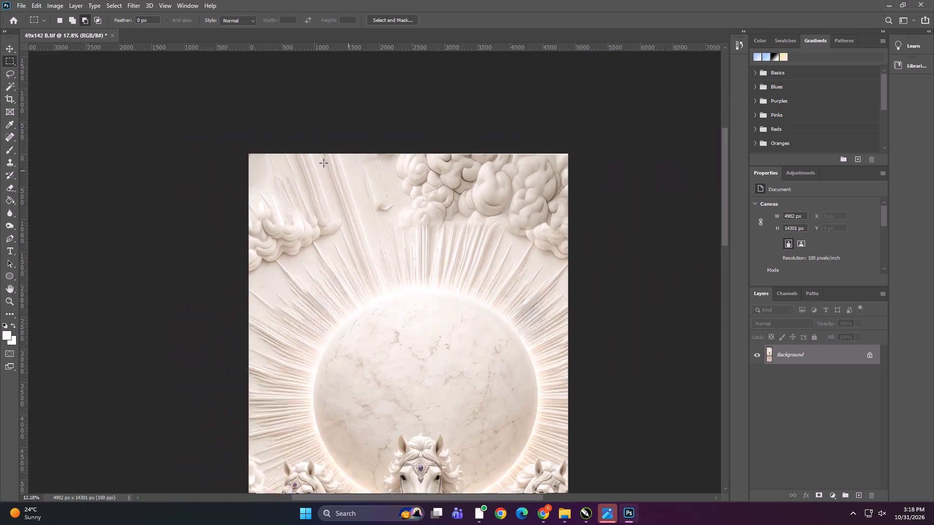
alt+scroll(323, 163, down, 12)
alt+scroll(391, 439, up, 10)
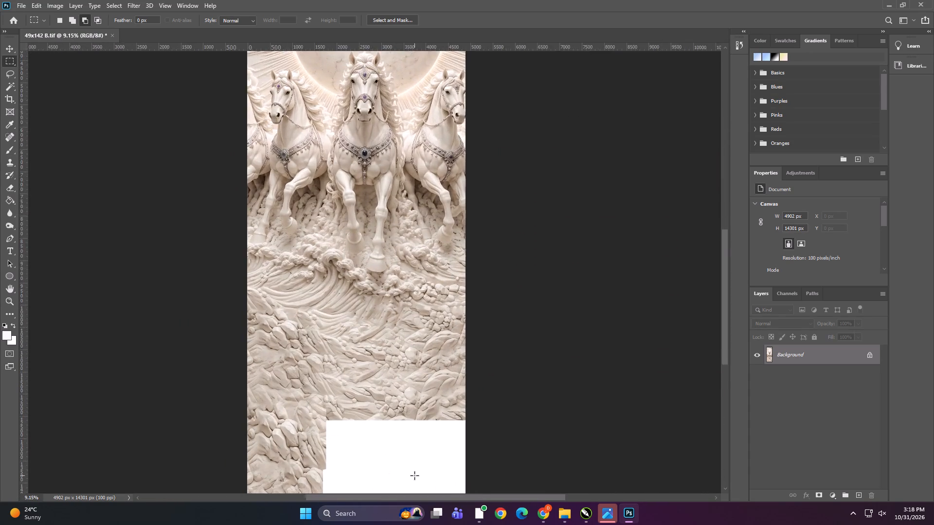
alt+scroll(414, 475, up, 2)
key(space)
key(space)
key(space)
key(space)
key(space)
key(space)
key(space)
key(space)
key(space)
key(space)
key(space)
key(space)
key(space)
key(space)
key(space)
key(space)
key(space)
key(space)
key(space)
key(space)
drag(411, 404, 405, 361)
click(403, 356)
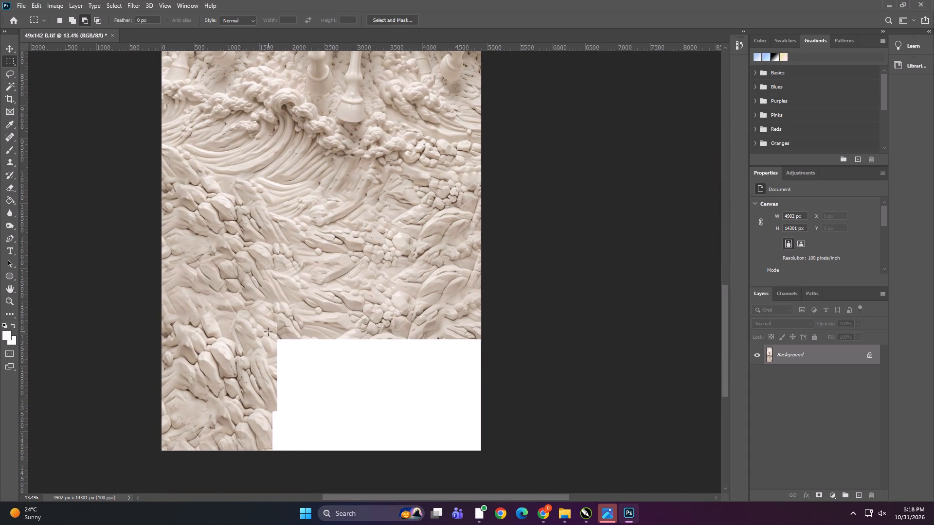
drag(271, 316, 282, 341)
key(shift+F5)
key(Return)
key(ctrl+d)
Select the whole blank lower-right area of the panel with a rectangular marquee, fill it using Content-Aware, and deselect.
drag(270, 335, 461, 445)
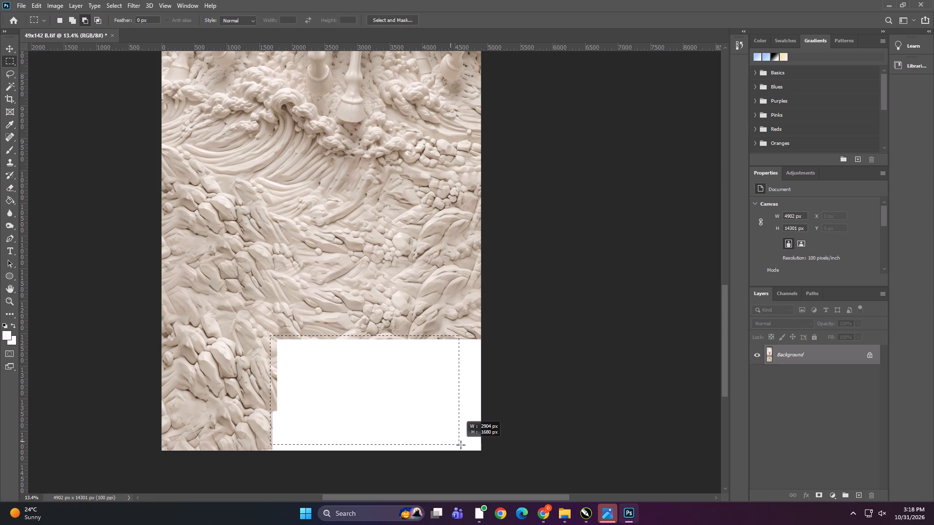
drag(461, 445, 487, 451)
key(shift+F5)
key(Return)
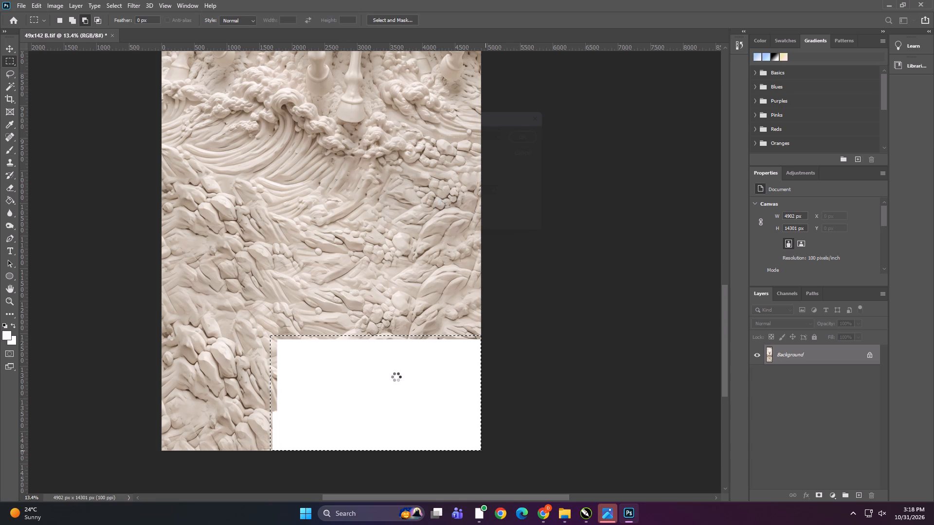
key(ctrl+d)
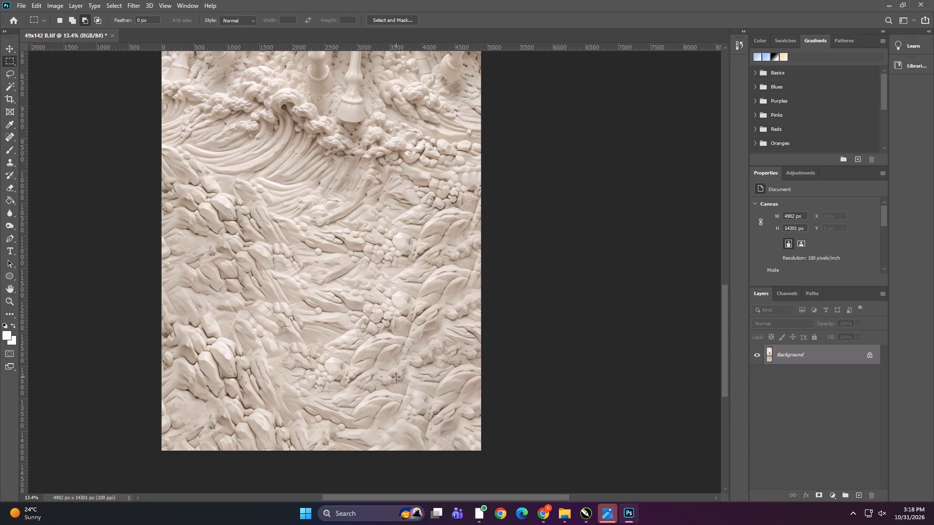
Close 49x142 B.tif, saving its changes.
alt+scroll(410, 398, down, 8)
alt+scroll(287, 100, down, 1)
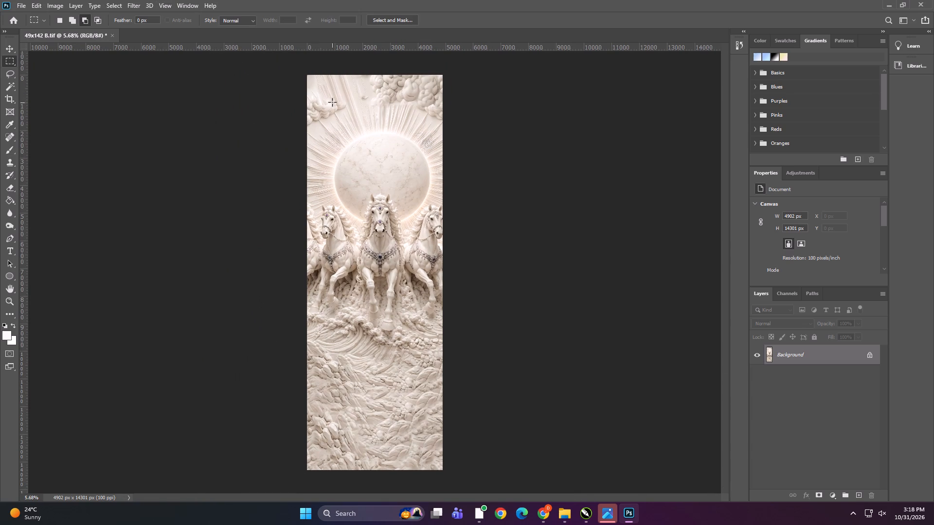
click(112, 37)
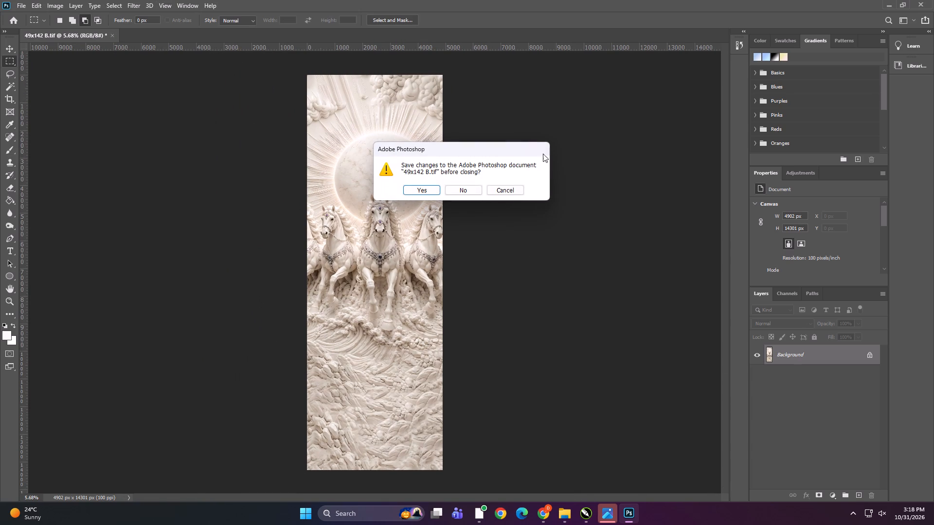
click(434, 185)
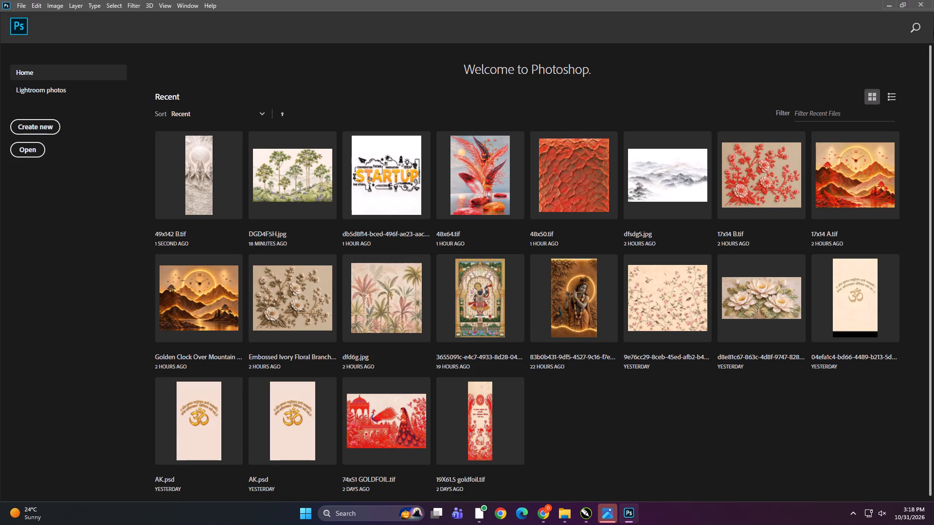
Switch to the 144x157 folder and import 49x120 A, 49x142 B and 49x124 C into MATRA.cdr in CorelDRAW.
click(887, 4)
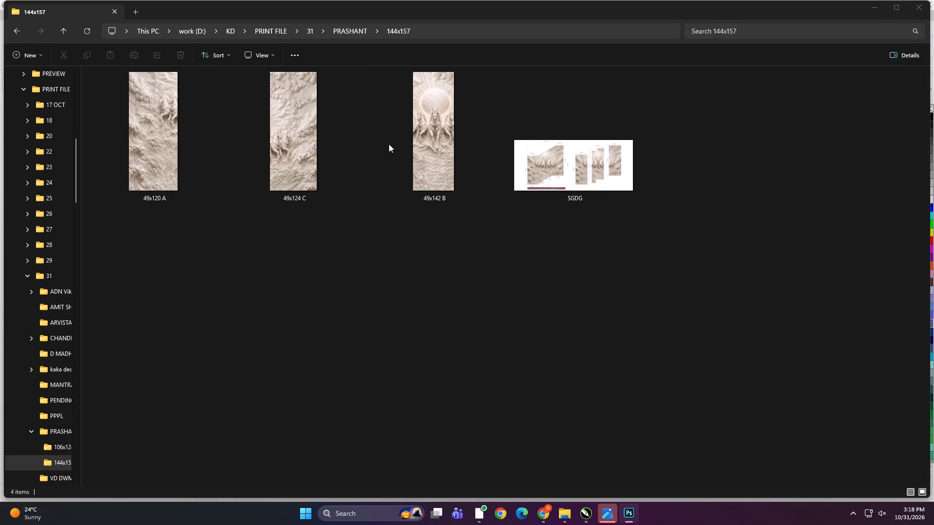
click(167, 122)
shift+click(439, 153)
drag(293, 125, 322, 189)
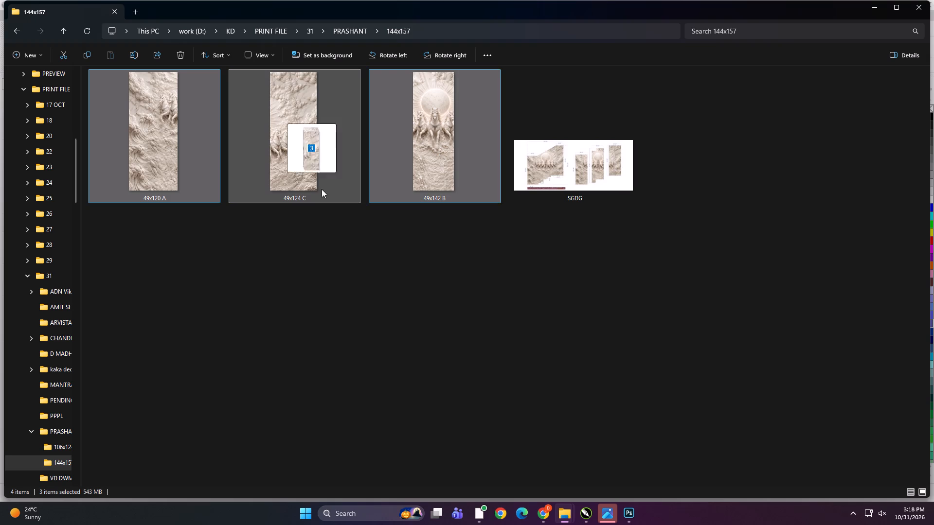
drag(322, 189, 489, 315)
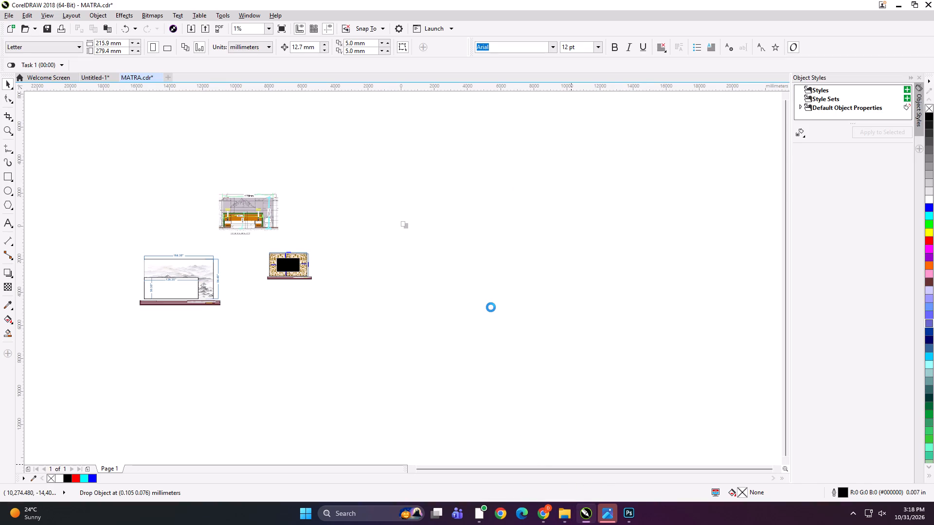
click(425, 302)
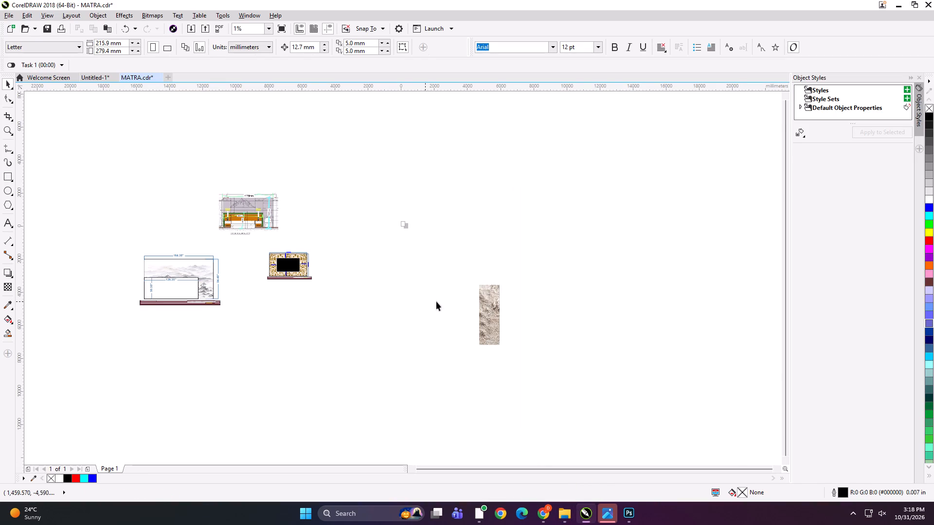
Spread the stacked panel images out side by side in the order A, B, C.
scroll(462, 316, up, 1)
scroll(410, 293, down, 1)
scroll(521, 307, up, 1)
scroll(587, 280, up, 1)
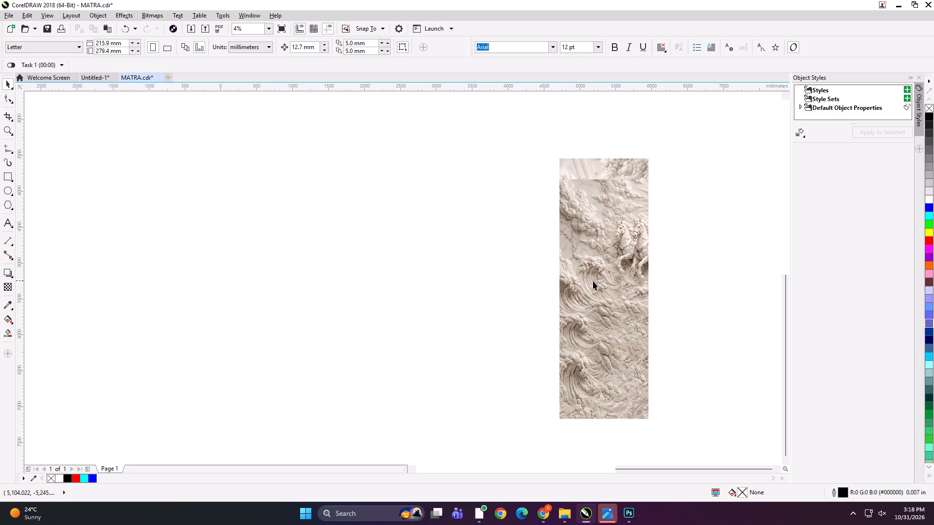
drag(598, 283, 432, 287)
drag(574, 275, 554, 277)
drag(568, 272, 522, 265)
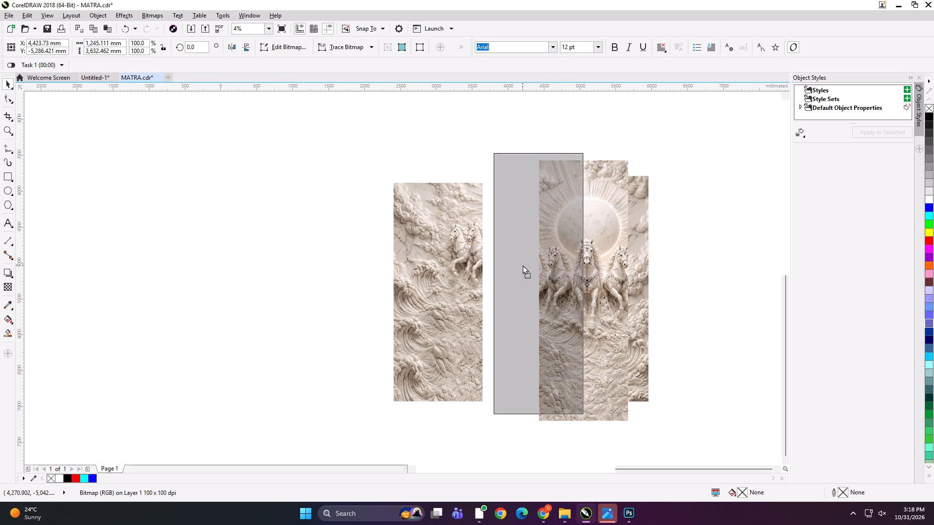
drag(522, 265, 508, 267)
drag(612, 251, 620, 251)
scroll(557, 156, up, 1)
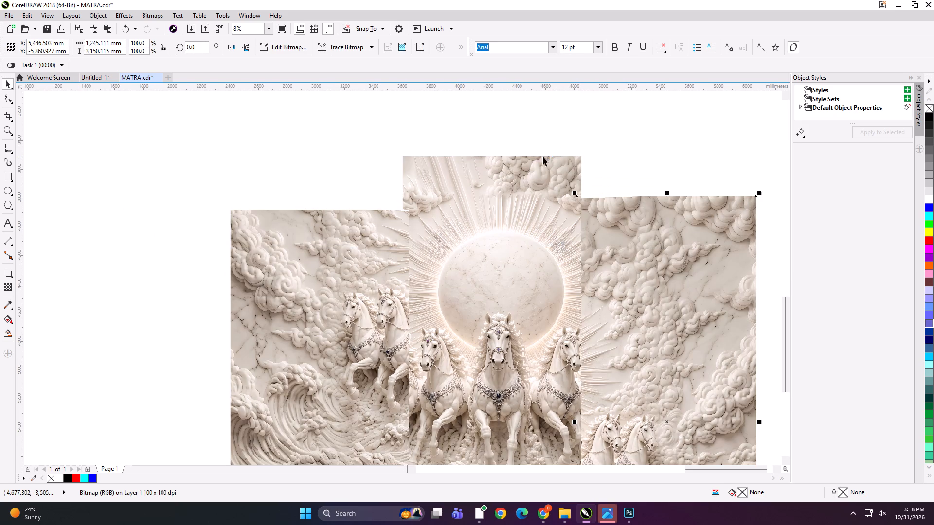
Reposition panel A so its right edge meets panel B's left edge.
scroll(478, 178, down, 1)
drag(399, 271, 384, 272)
scroll(424, 268, up, 1)
scroll(471, 252, up, 1)
drag(374, 272, 391, 272)
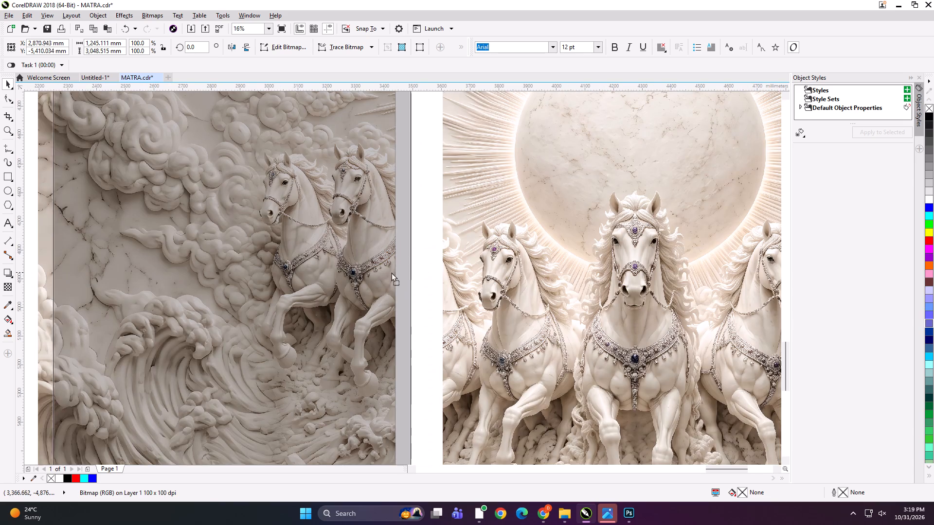
drag(391, 272, 419, 277)
scroll(445, 269, up, 2)
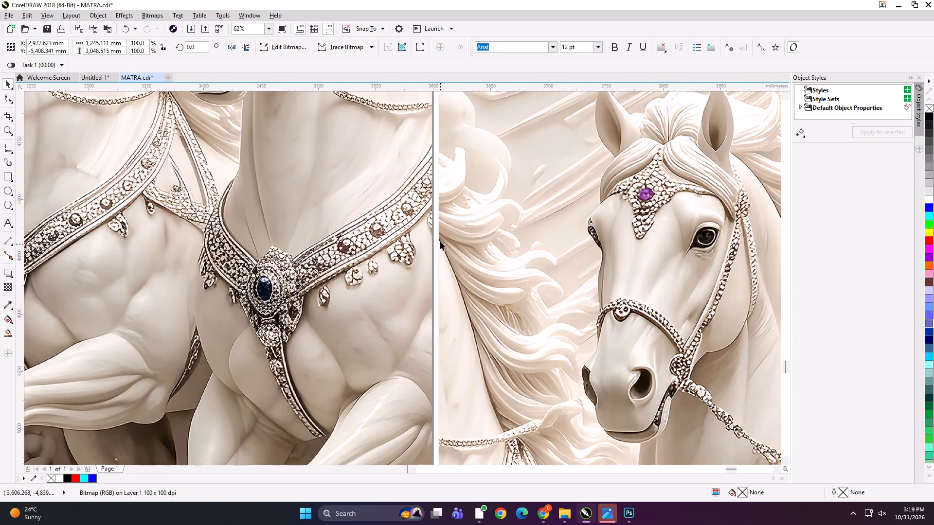
scroll(440, 234, up, 3)
drag(369, 231, 398, 230)
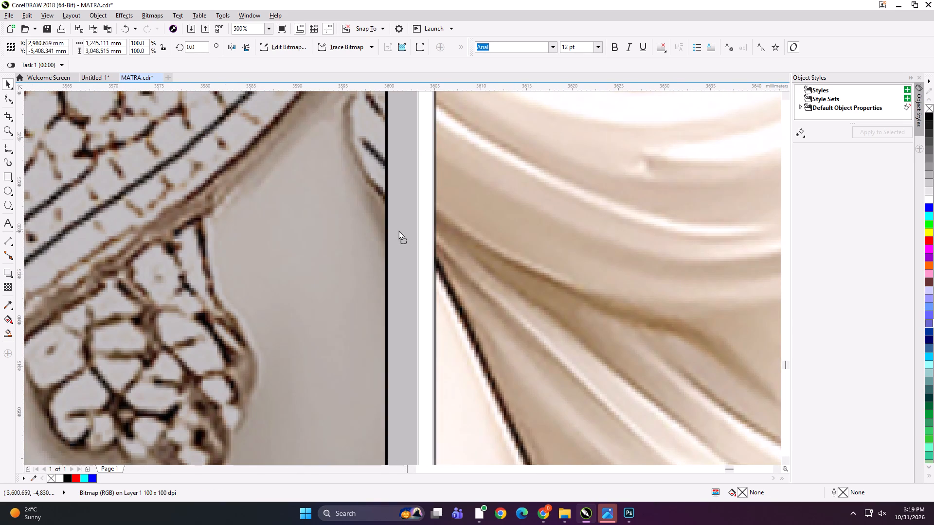
drag(398, 230, 414, 230)
scroll(395, 207, down, 5)
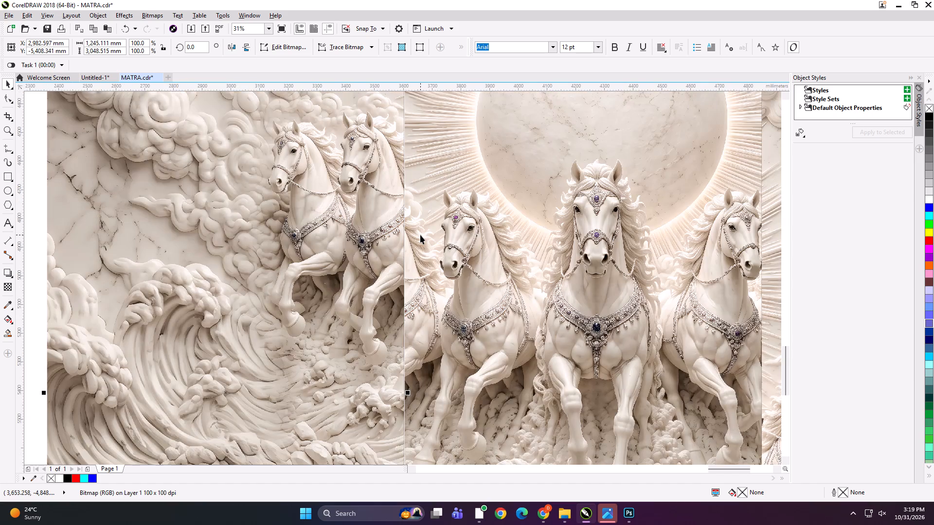
scroll(419, 235, down, 1)
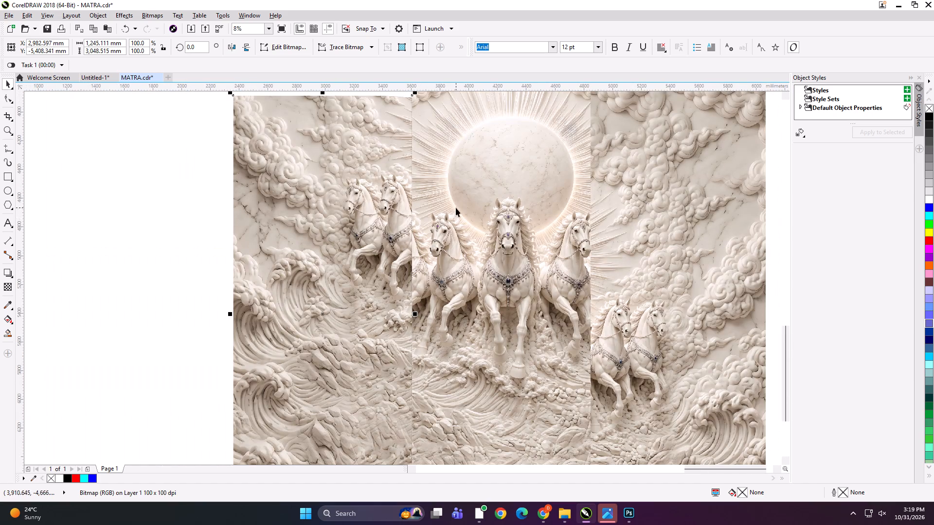
scroll(405, 234, down, 1)
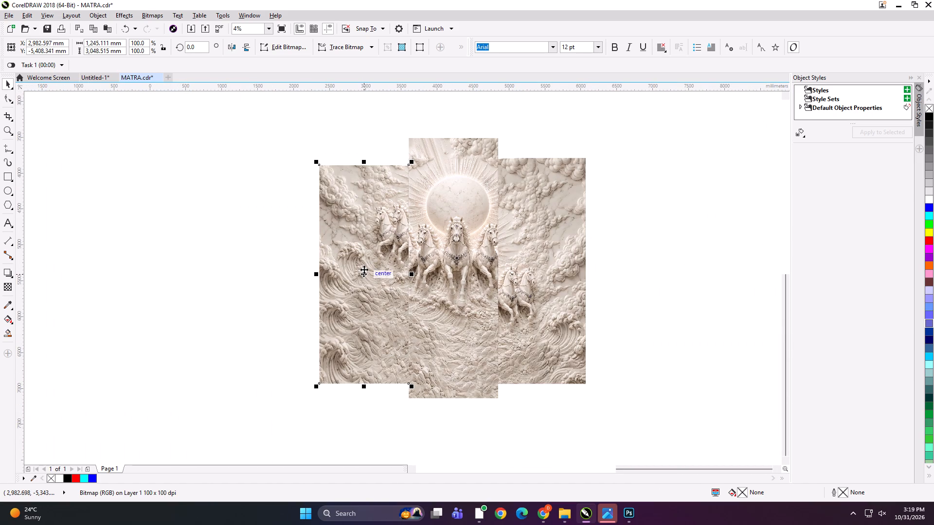
Align the bottom edges of panels A and B, and clear the selection.
shift+click(454, 275)
key(b)
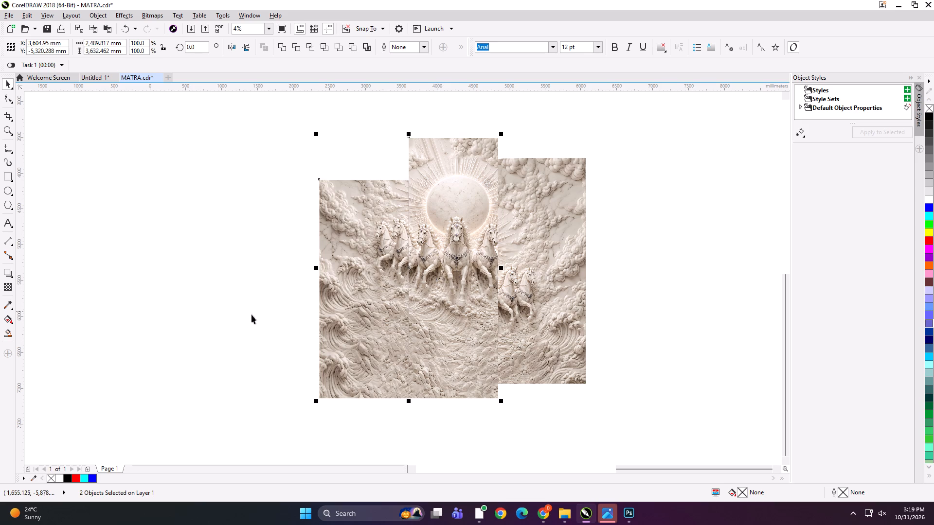
click(243, 316)
Nudge panel A 25.4 mm to the right so it overlaps panel B's left edge.
scroll(413, 250, up, 2)
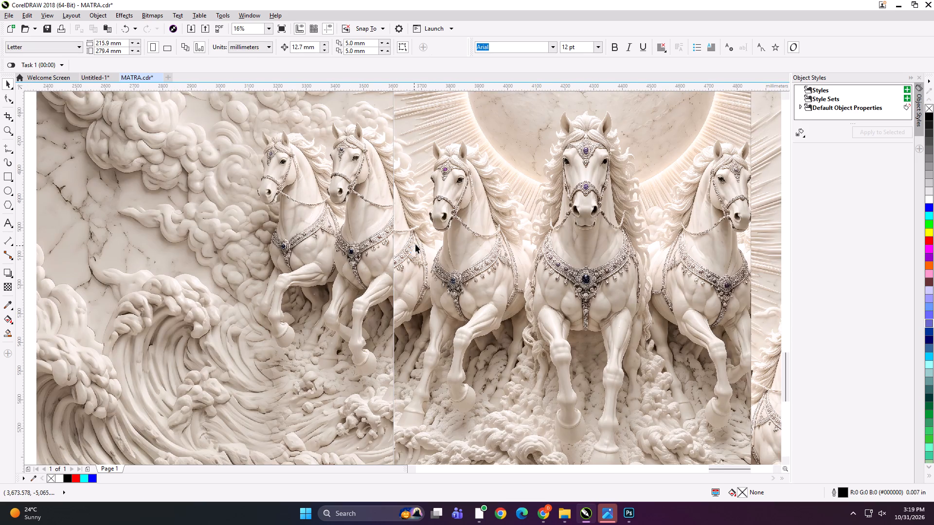
scroll(418, 244, down, 1)
click(366, 246)
scroll(390, 244, up, 1)
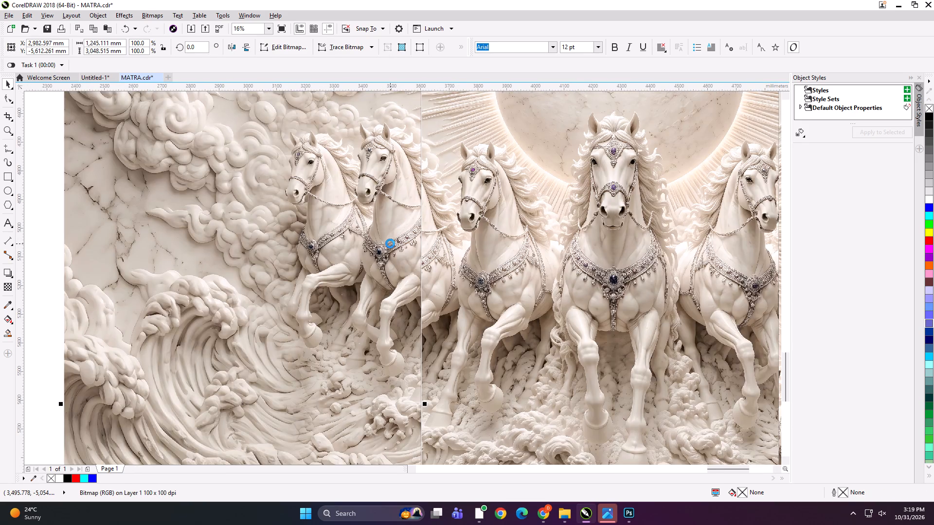
scroll(390, 244, down, 1)
scroll(412, 223, up, 1)
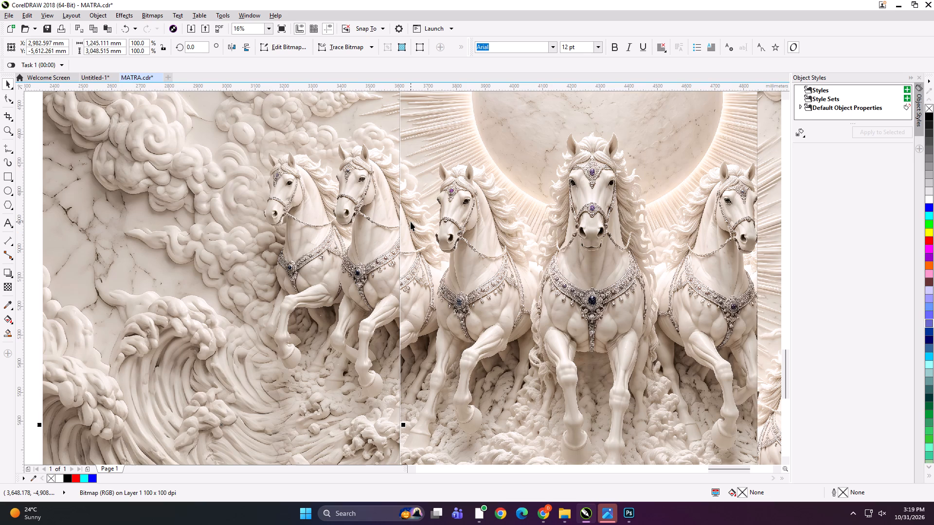
key(Right)
key(Right)
scroll(411, 222, down, 1)
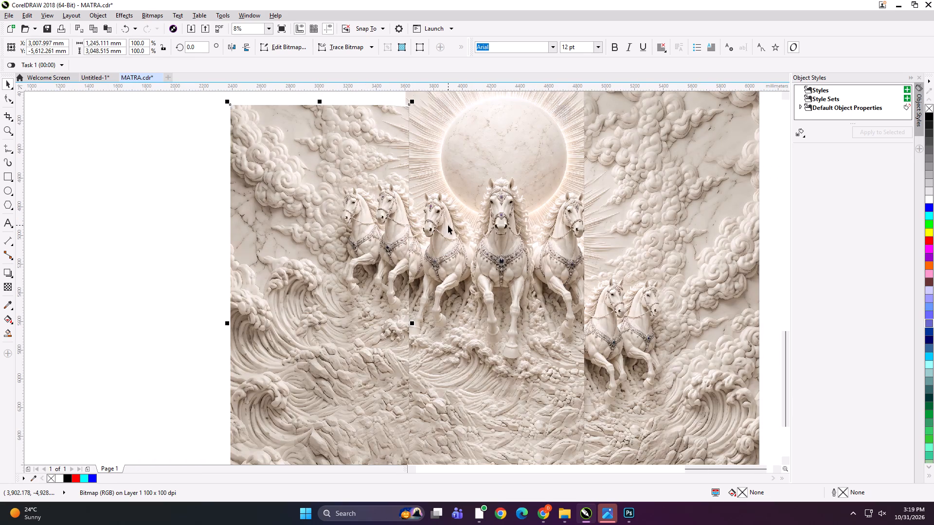
Bring panel B to the front of the layer and inspect its join with panel A.
click(448, 225)
key(shift+Page_Up)
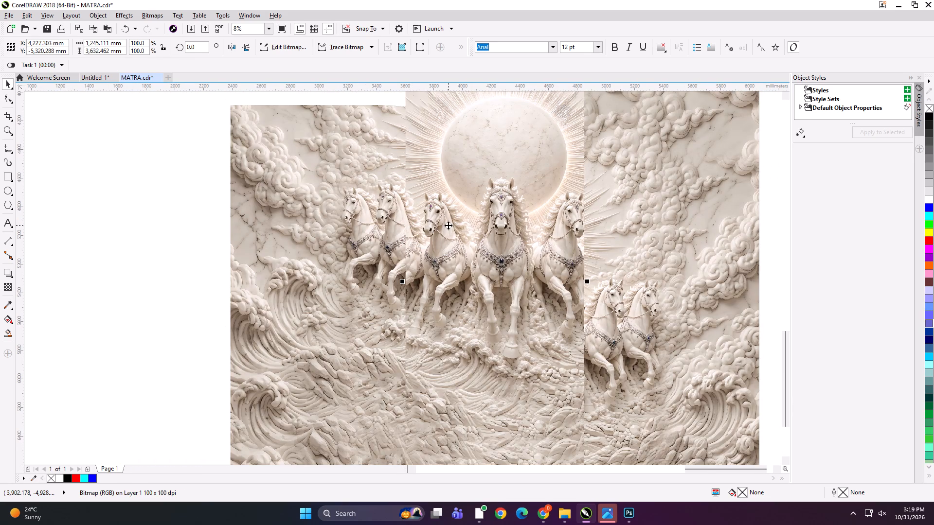
scroll(431, 229, up, 1)
scroll(389, 228, down, 1)
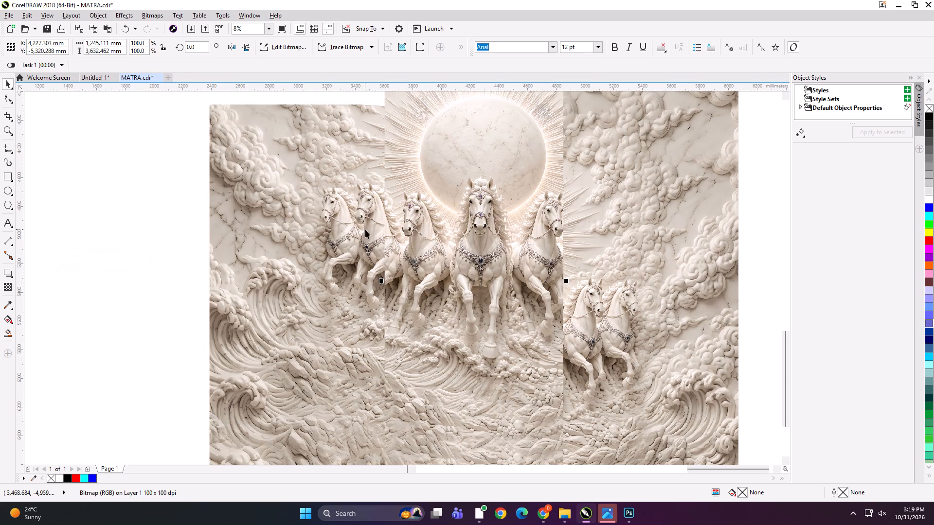
scroll(345, 217, up, 1)
scroll(307, 219, down, 2)
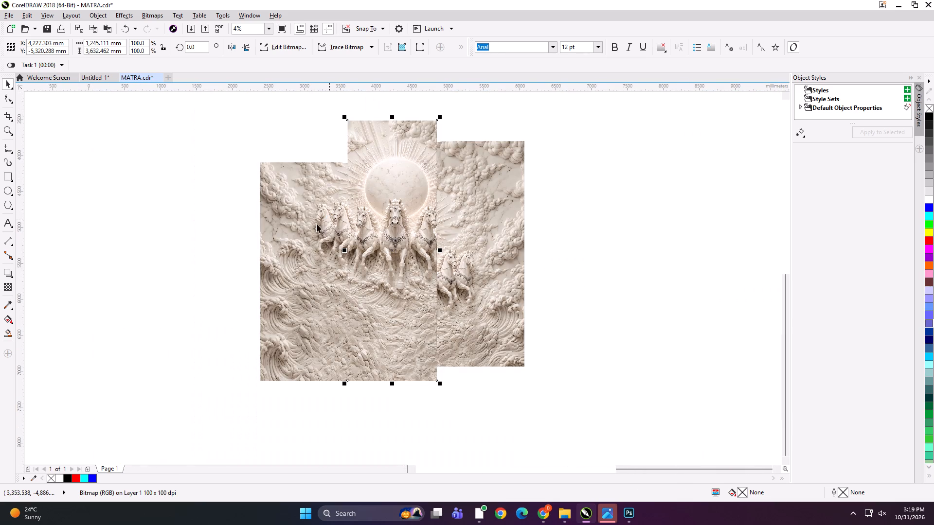
Move panel C about 44 mm to the right, leaving a narrow gap beside panel B.
click(180, 265)
click(473, 269)
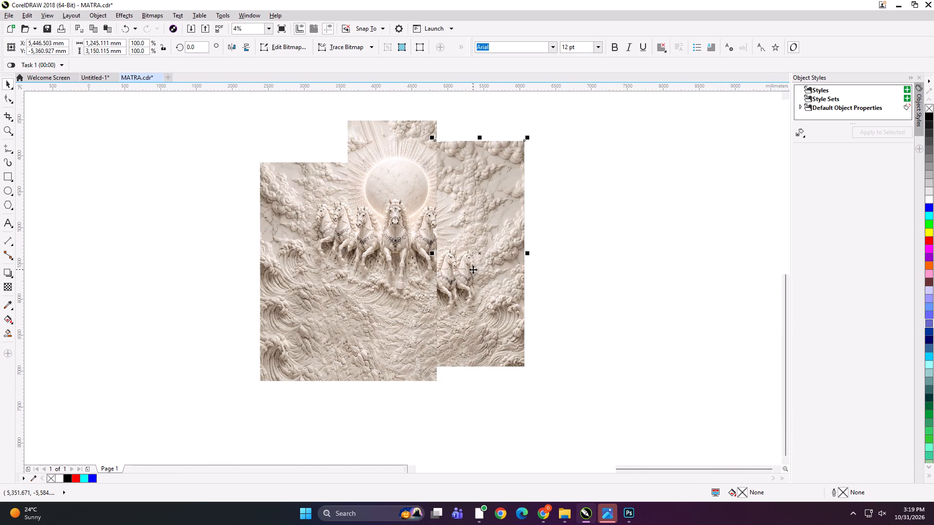
scroll(448, 255, up, 1)
drag(453, 265, 459, 264)
scroll(426, 184, up, 1)
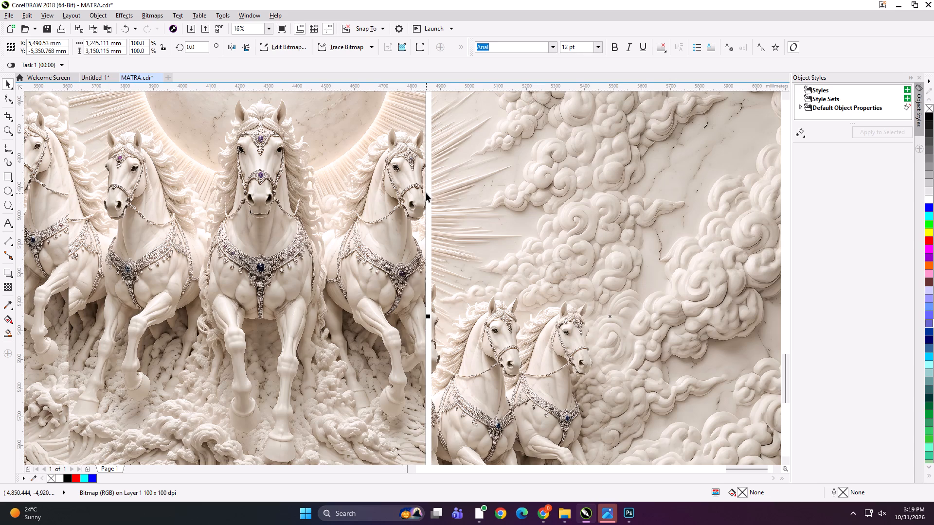
scroll(446, 234, down, 2)
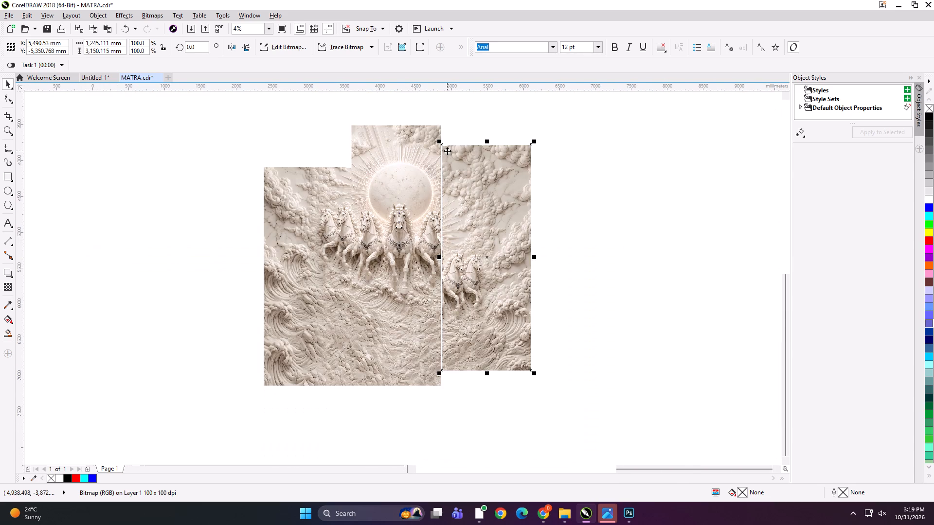
Raise panel C about 355 mm to bring its horses level with those on panel B.
scroll(447, 151, up, 1)
key(Up)
key(Up)
key(Up)
key(Up)
key(Up)
key(Up)
key(Up)
key(Up)
key(Up)
key(Up)
key(Up)
key(Up)
key(Up)
key(Up)
key(Up)
key(Up)
key(Up)
key(Up)
key(Up)
key(Up)
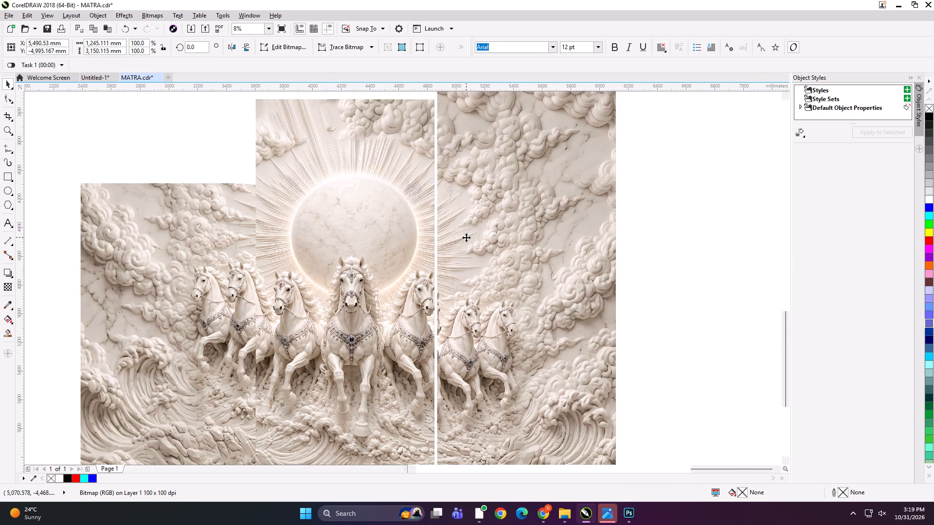
Shift panel C 25.4 mm left to close the gap with panel B, and test its height against the sun rays.
scroll(438, 189, up, 2)
key(Up)
key(Up)
key(Left)
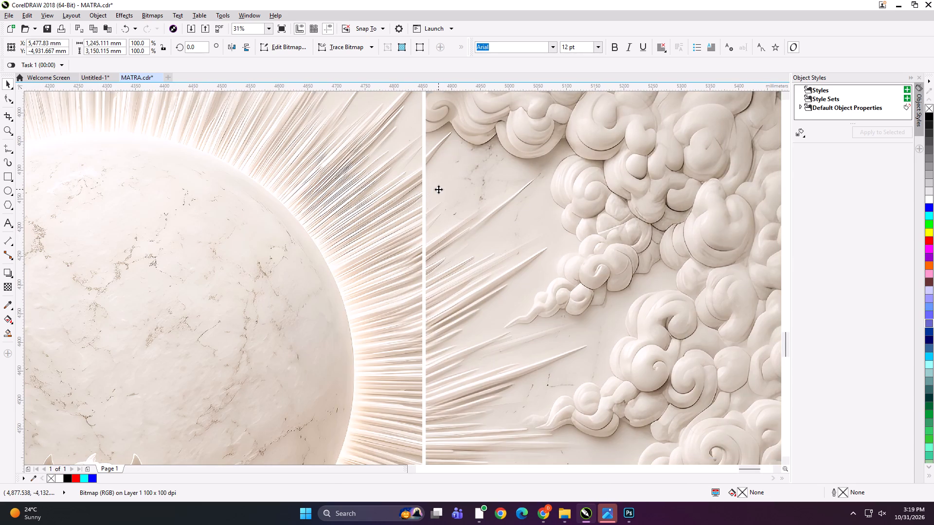
key(Left)
key(Up)
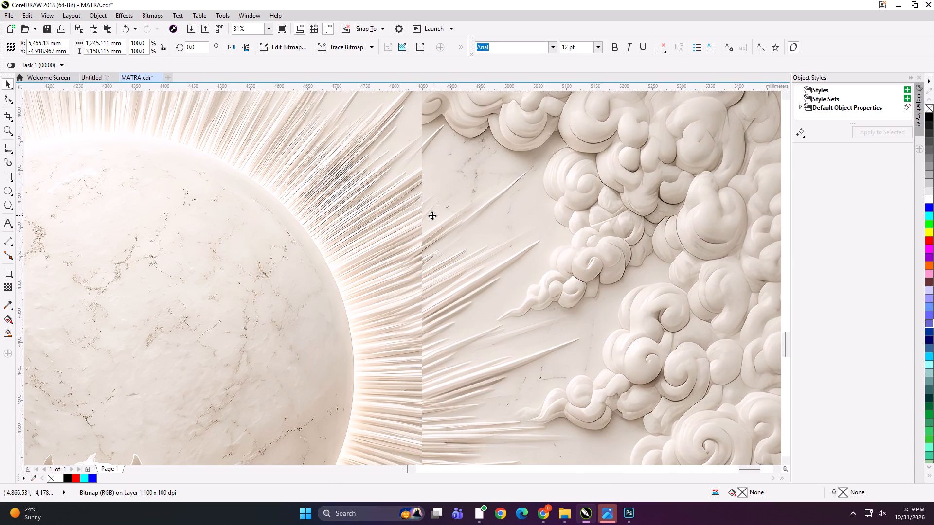
key(Up)
key(Down)
key(Down)
key(Down)
key(Down)
key(Down)
key(Down)
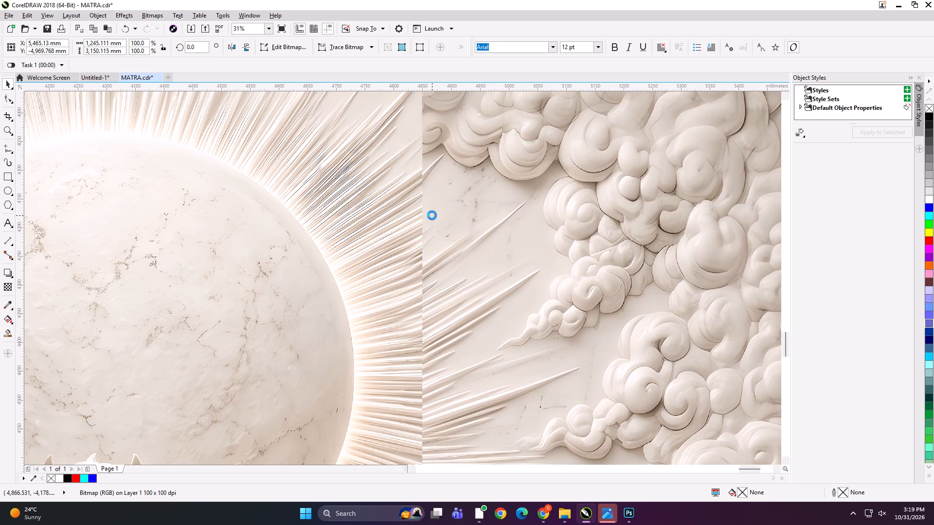
key(Down)
Raise panel C about 101.6 mm to match the cloud details across its join with panel B.
scroll(432, 215, down, 2)
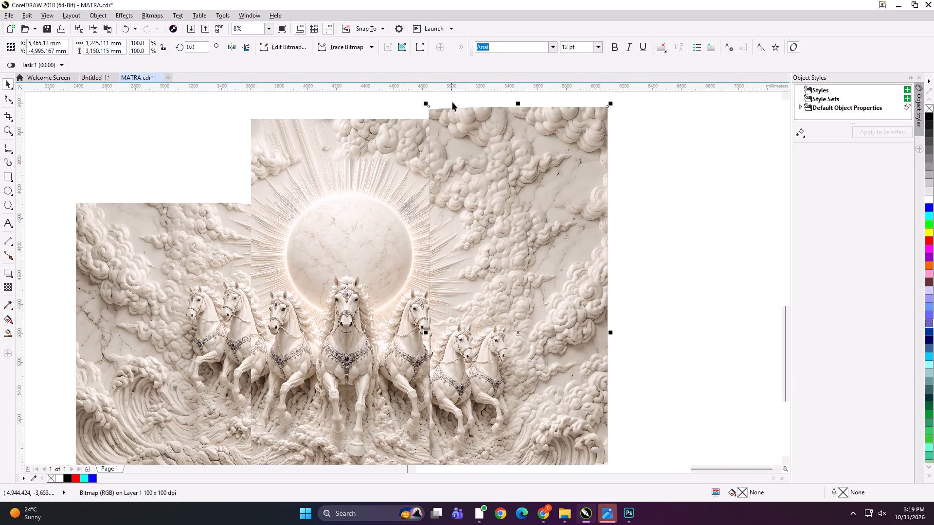
scroll(436, 118, up, 2)
key(Up)
key(Up)
key(Up)
key(Up)
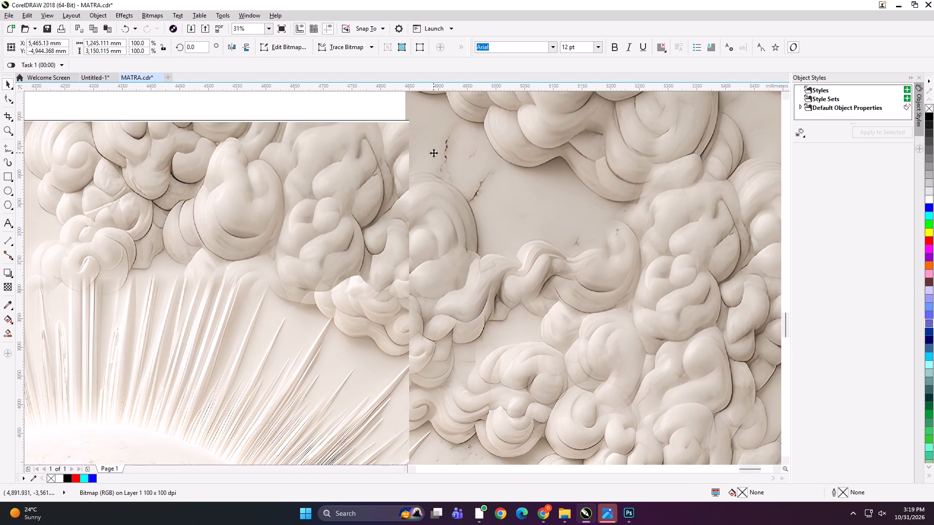
key(Up)
key(Up)
key(Up)
key(Up)
Adjust panel C sideways to about X 5,446.7 mm so it overlaps panel B's right edge.
scroll(413, 152, up, 2)
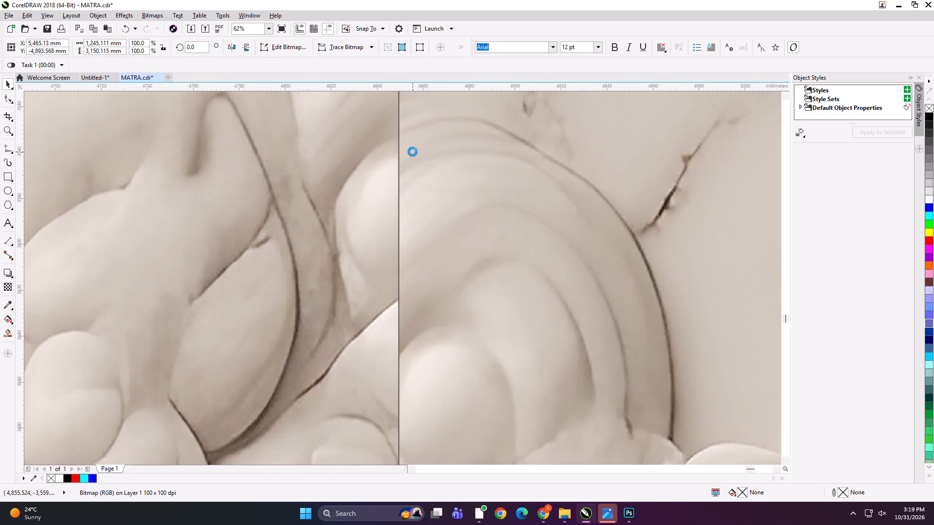
drag(434, 162, 448, 163)
drag(437, 163, 445, 161)
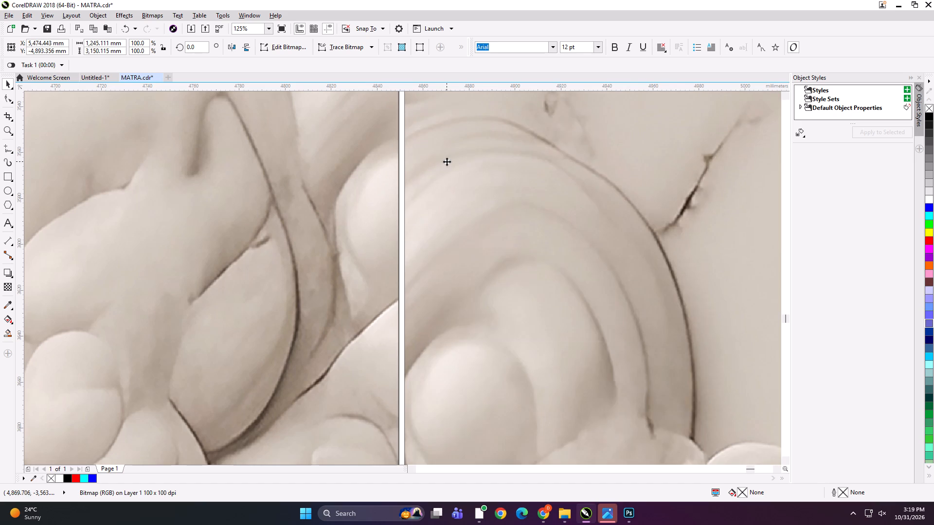
scroll(404, 151, up, 1)
drag(452, 160, 442, 159)
scroll(442, 157, down, 3)
key(Left)
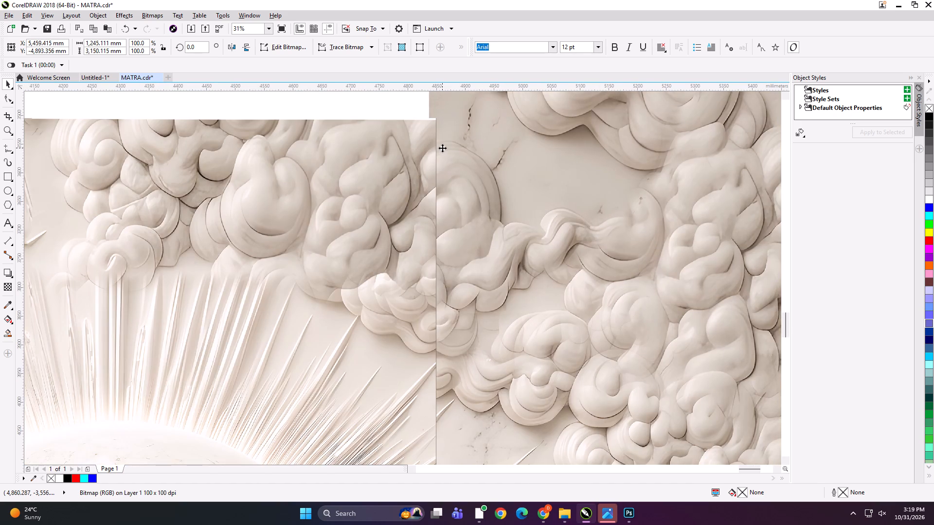
key(Left)
Examine the join between panels B and C around the horses, legs and rocks for continuity.
scroll(436, 148, down, 3)
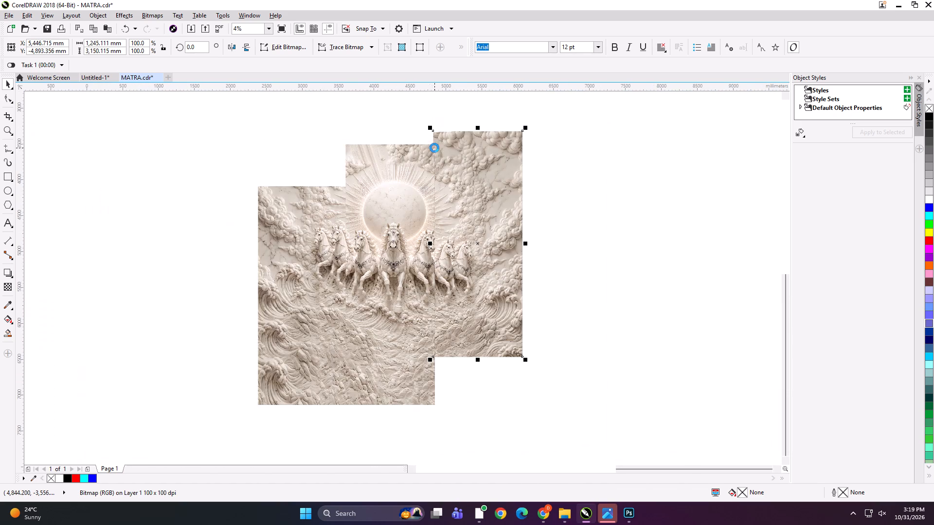
scroll(438, 277, up, 4)
scroll(418, 212, down, 2)
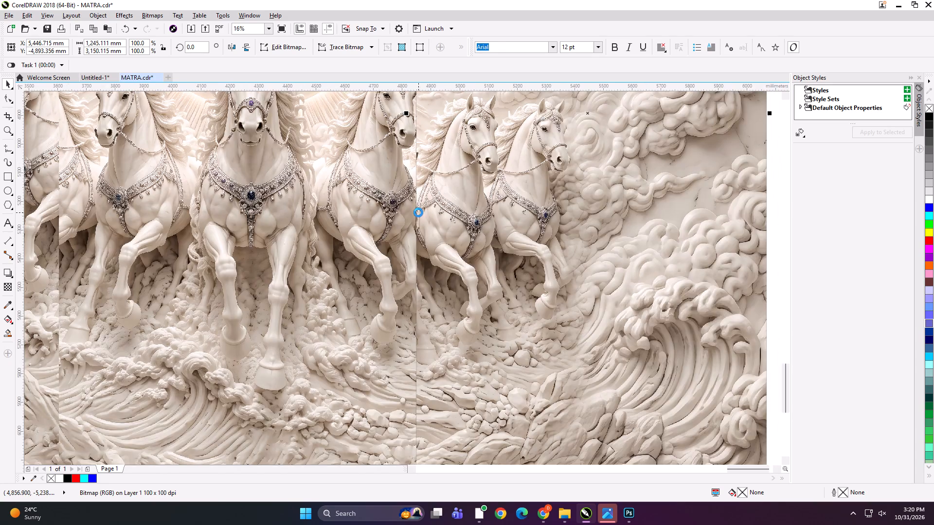
scroll(418, 209, down, 1)
scroll(412, 267, up, 2)
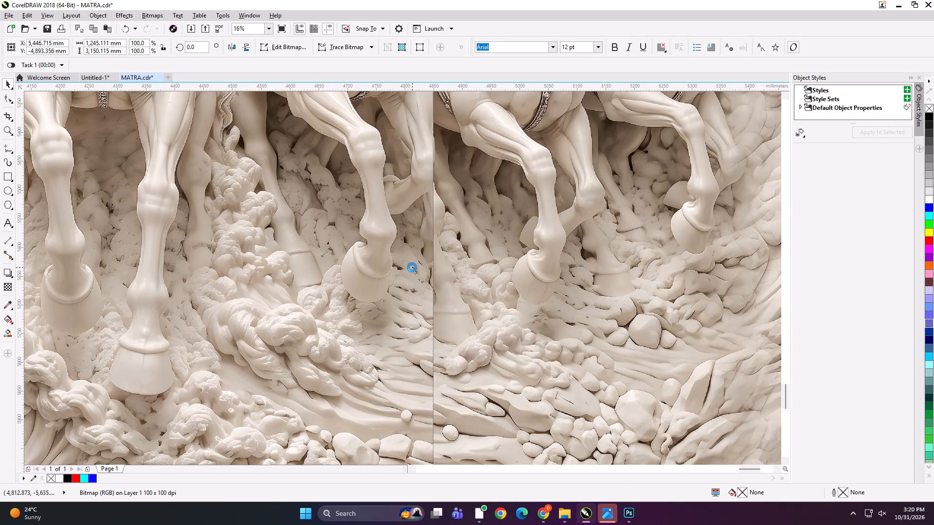
scroll(428, 265, down, 3)
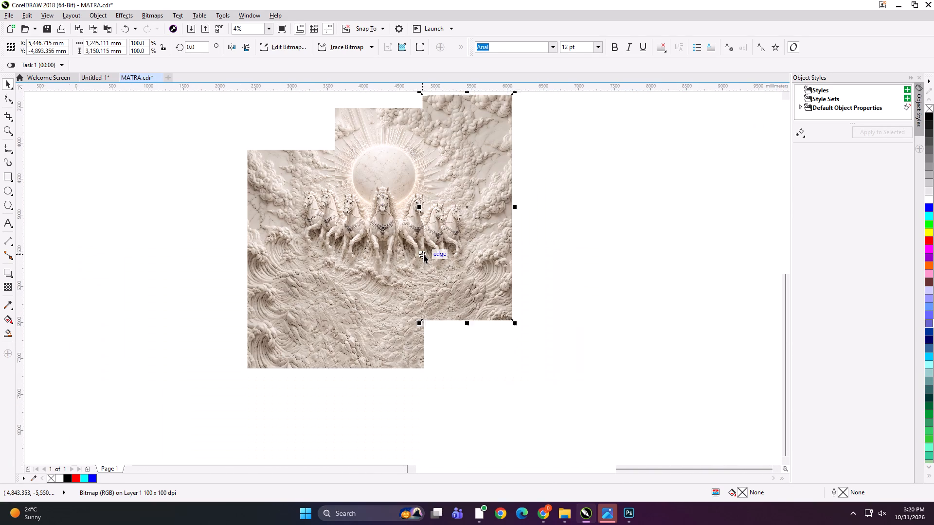
Move panel C about 51 mm to the right of its overlapped position, leaving a gap beside panel B.
key(Right)
key(Right)
key(Right)
key(Right)
key(Right)
key(Right)
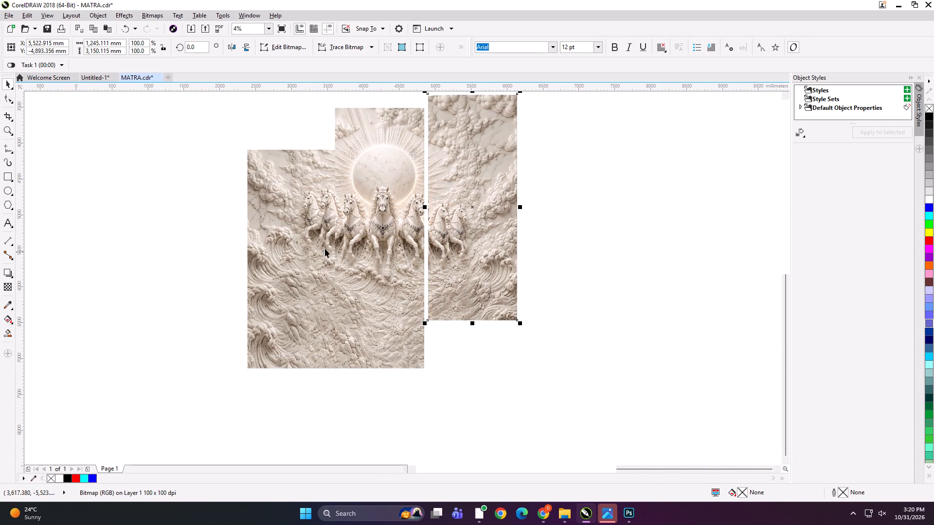
key(Left)
key(Left)
Move panel A about 114 mm left, away from panel B, and clear the selection.
click(290, 242)
key(Left)
key(Left)
key(Left)
key(Left)
key(Left)
key(Left)
key(Left)
key(Left)
key(Left)
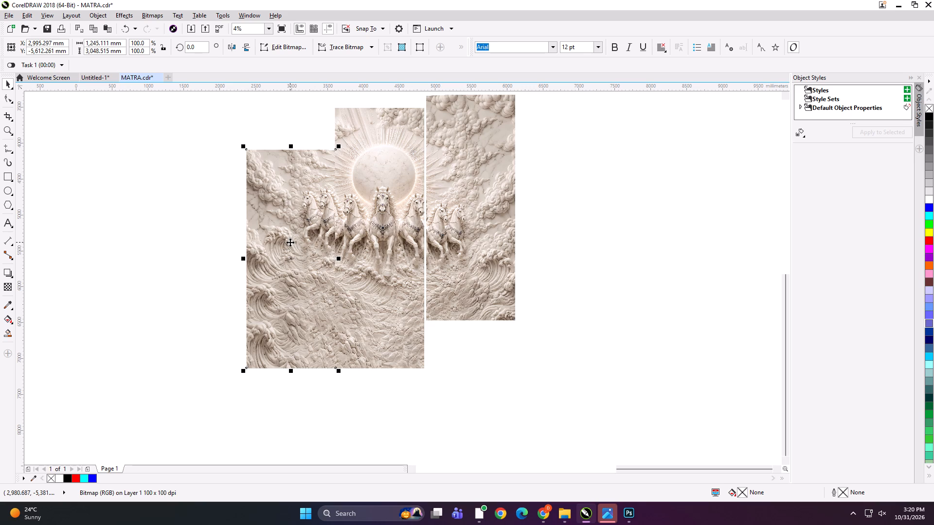
click(713, 239)
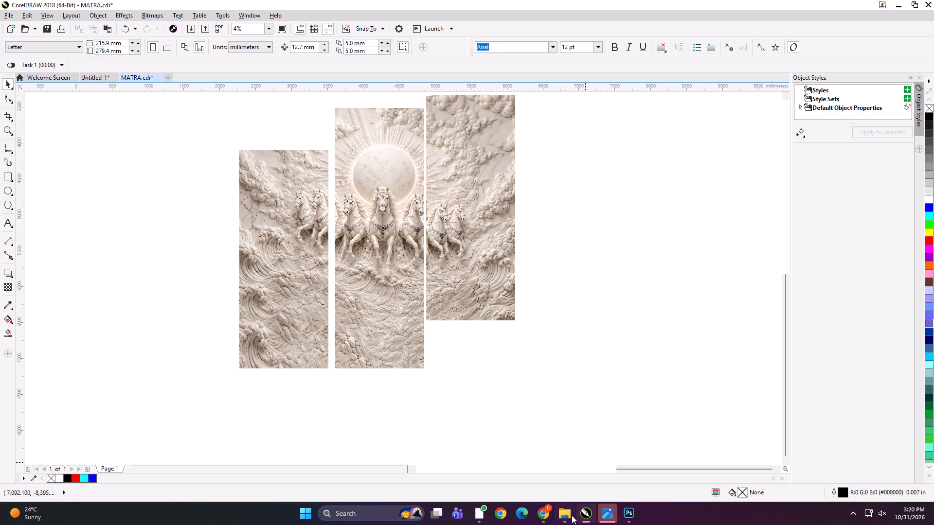
Import the WhatsApp layout image of 2026-10-31 at 13.22.36 from Downloads below the panels, about 2,330 by 996 mm.
click(570, 515)
click(491, 461)
scroll(132, 167, up, 4)
scroll(55, 157, up, 2)
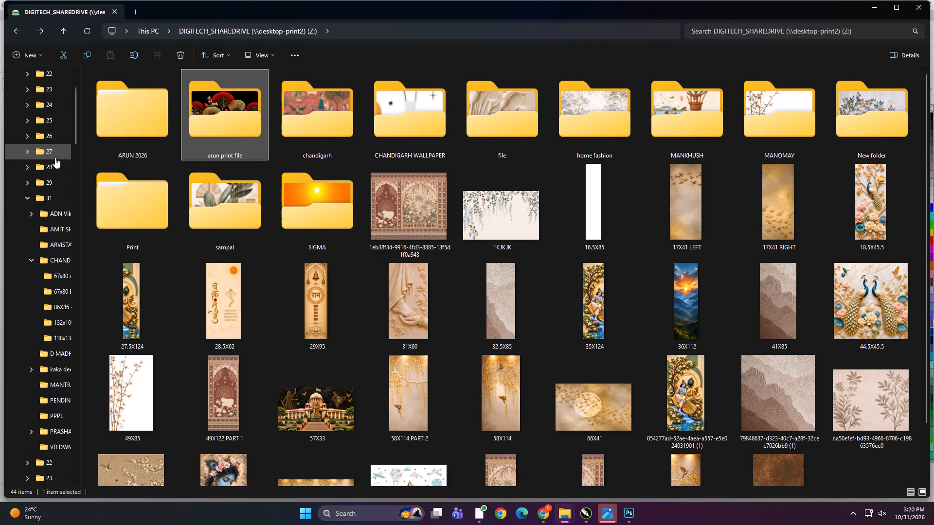
scroll(55, 157, up, 6)
click(46, 165)
scroll(153, 149, up, 5)
click(153, 149)
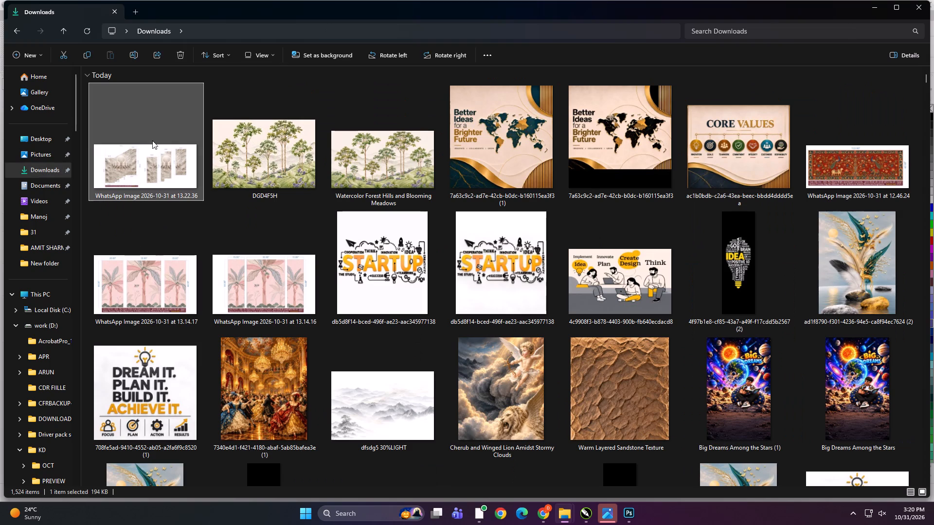
drag(158, 179, 589, 518)
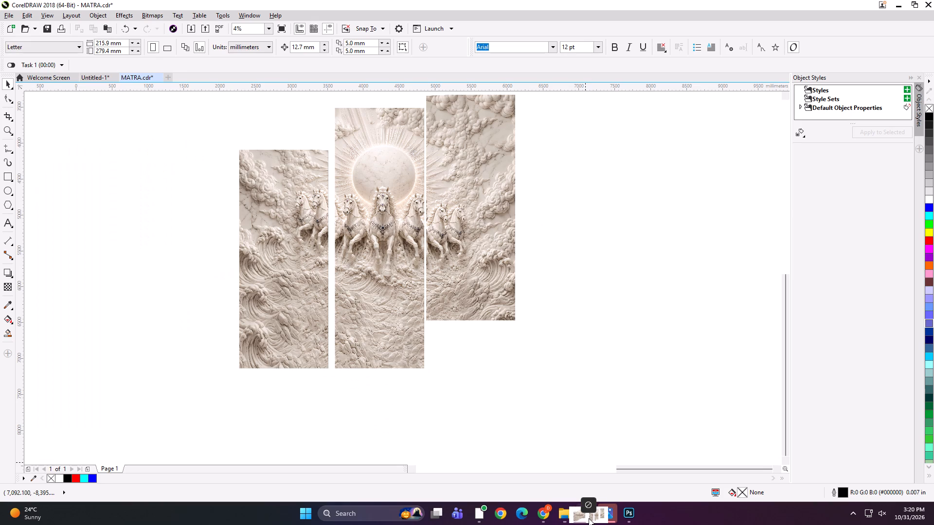
drag(589, 518, 532, 405)
shift+drag(542, 413, 666, 484)
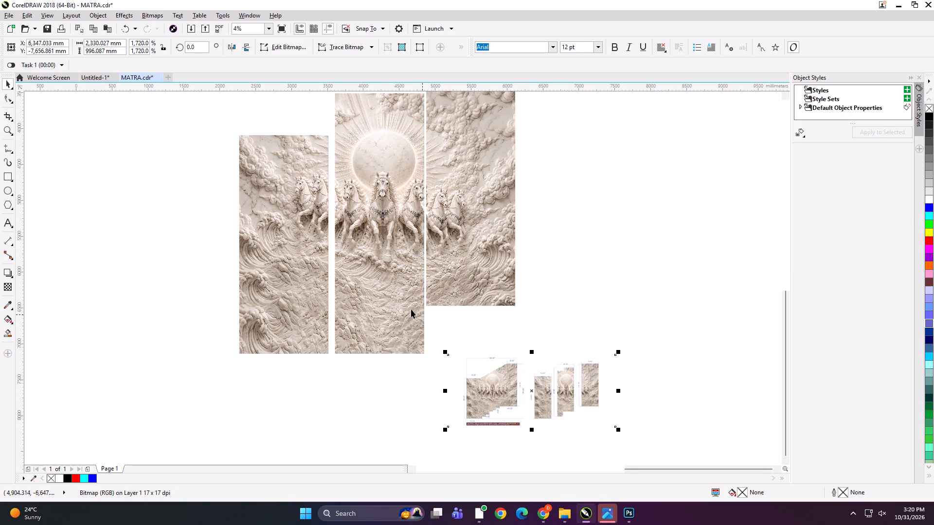
Enlarge the imported layout image to about 7,600 by 3,249 mm.
scroll(408, 307, down, 1)
click(462, 350)
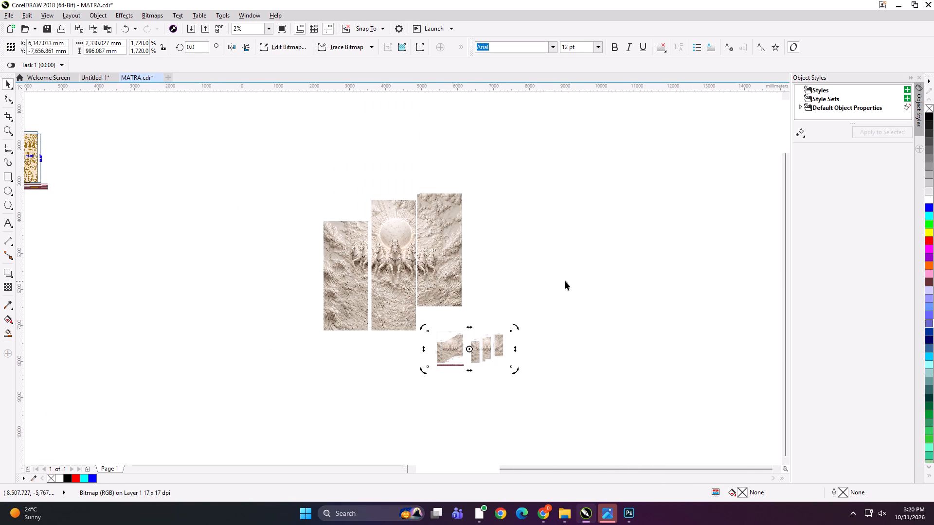
click(588, 280)
drag(588, 280, 327, 405)
shift+drag(515, 371, 610, 420)
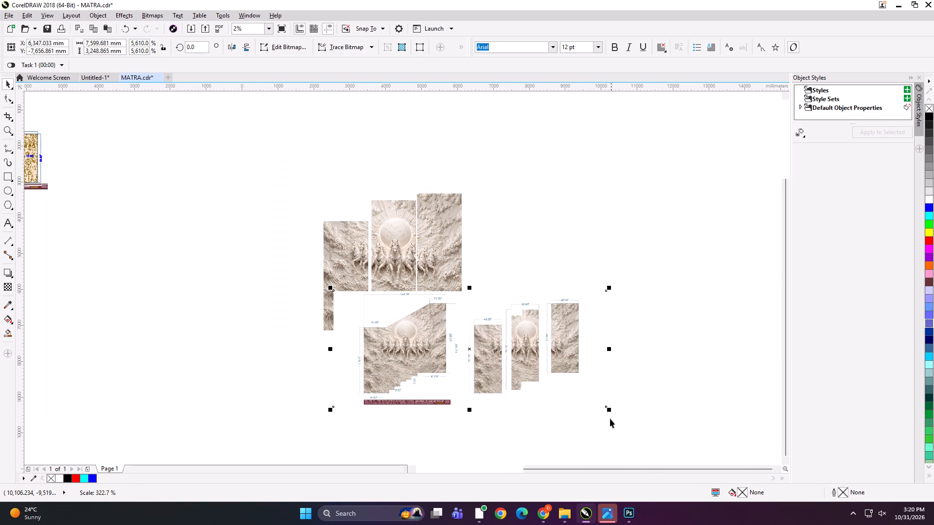
Move the layout image up beside panel C, clear of the three panels.
click(224, 377)
drag(414, 357, 467, 349)
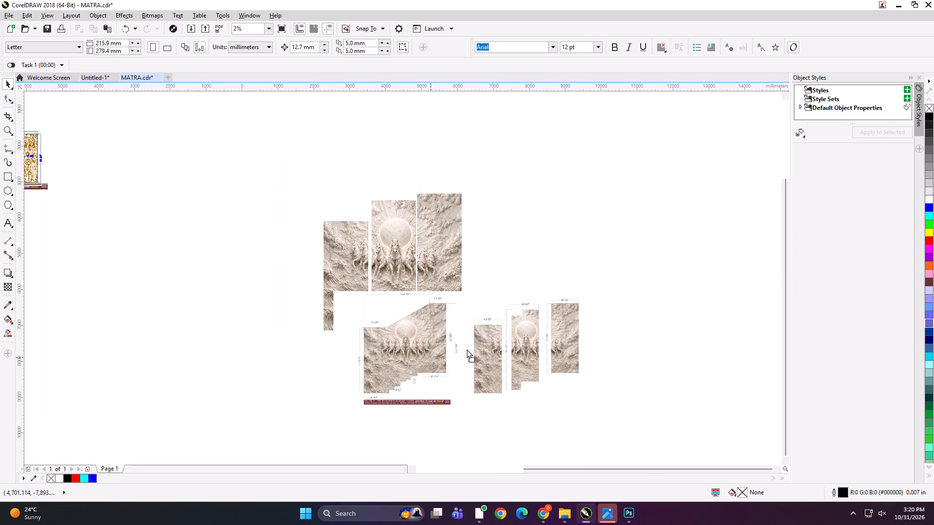
drag(467, 349, 542, 318)
click(545, 312)
drag(545, 287, 543, 272)
drag(526, 279, 532, 237)
Move panel A closer to panel B at about X 2,964.6 mm, Y -5,573.1 mm, keeping a narrow gap.
drag(747, 155, 269, 364)
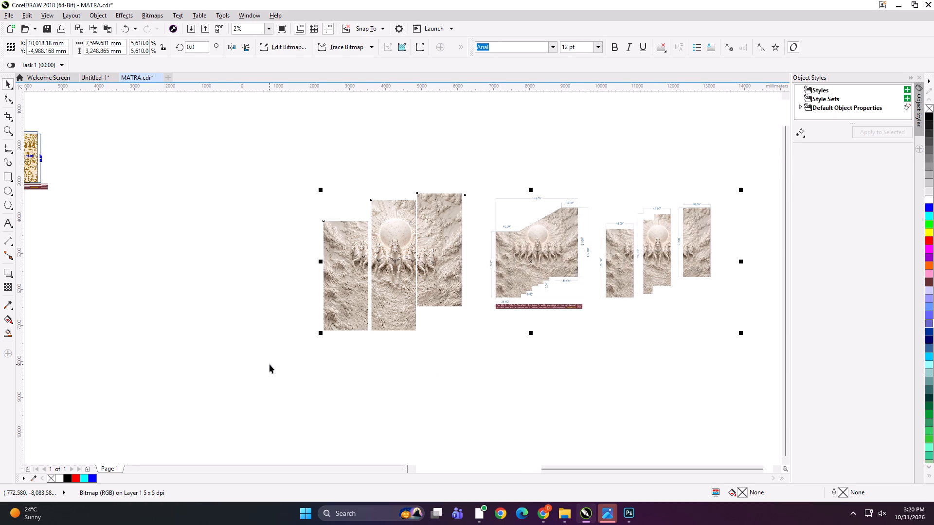
key(shift+F2)
click(320, 130)
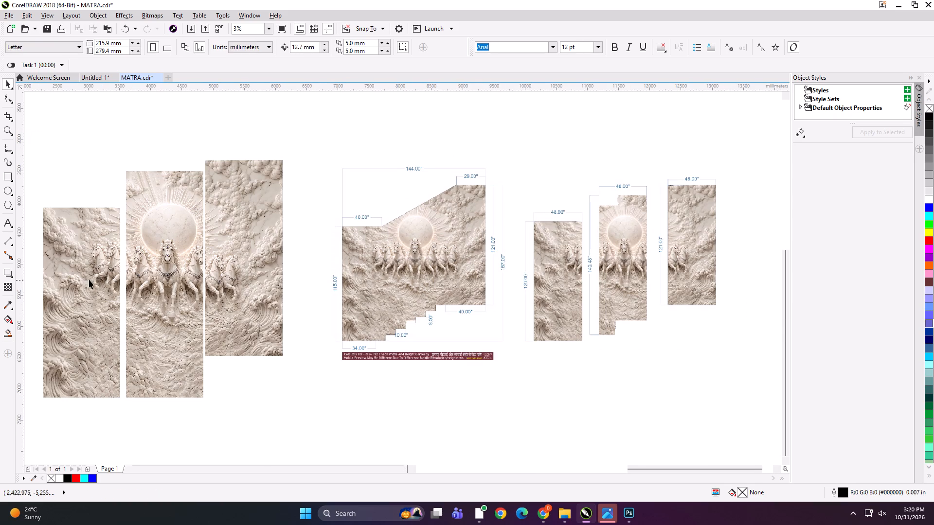
scroll(91, 279, up, 1)
scroll(138, 243, up, 2)
drag(144, 260, 160, 246)
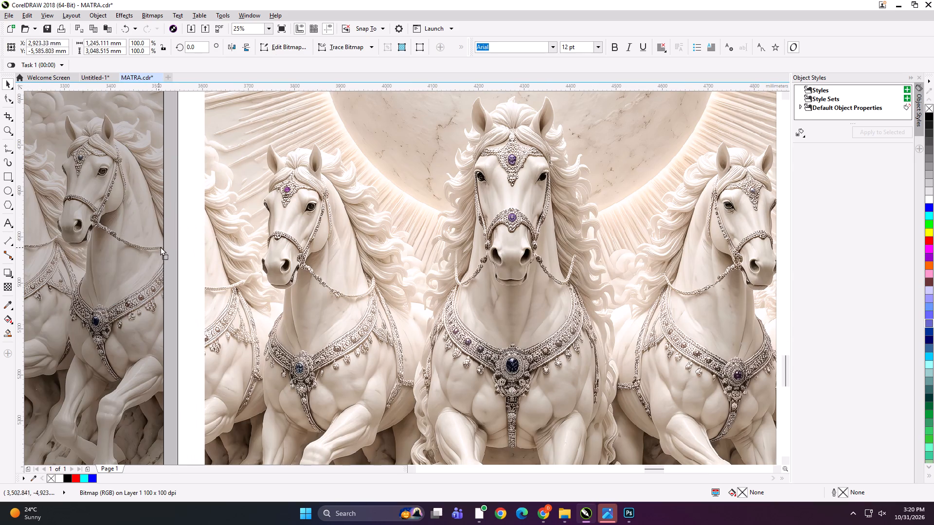
drag(160, 246, 177, 242)
click(177, 242)
scroll(279, 188, down, 1)
scroll(235, 221, down, 1)
scroll(196, 205, down, 1)
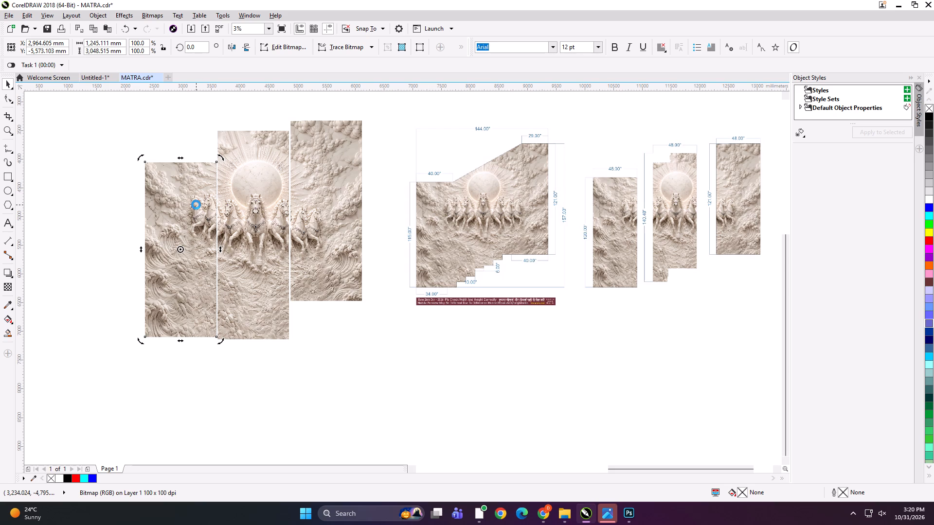
Move panel A down and right to about X 3,017.5 mm, Y -5,708.6 mm, matching its horse details with panel B.
click(267, 199)
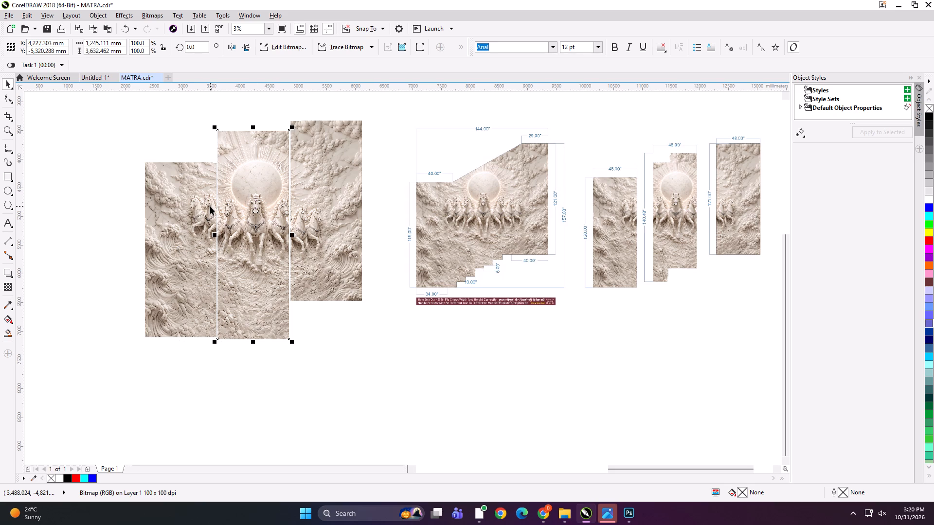
scroll(210, 217, up, 2)
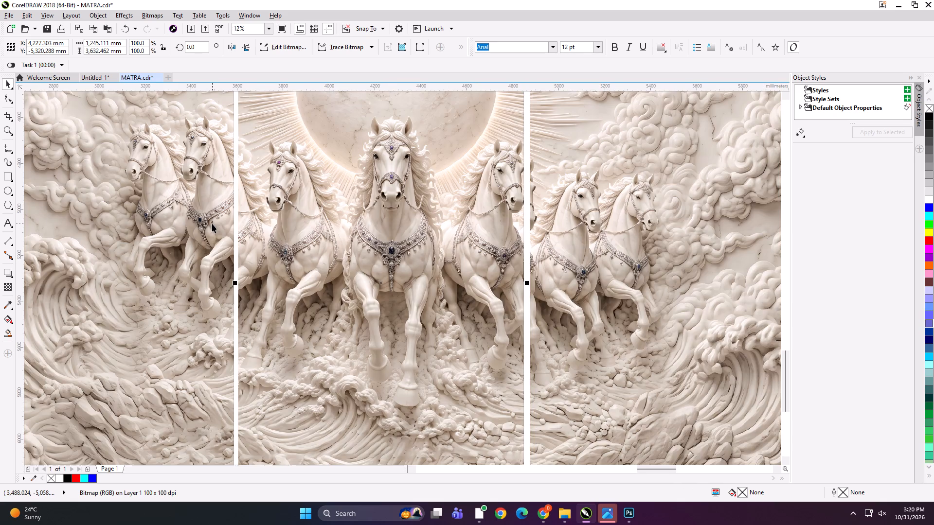
scroll(225, 253, up, 1)
drag(223, 216, 224, 258)
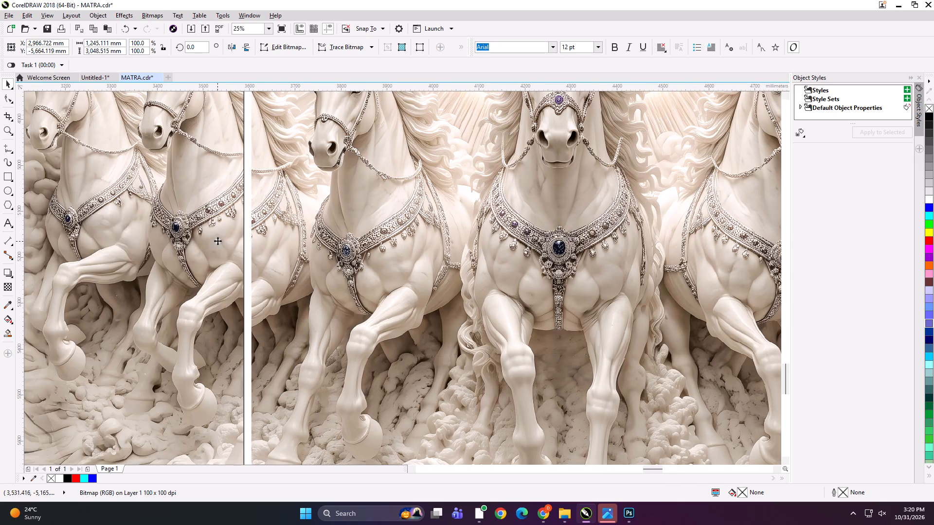
click(220, 252)
drag(221, 259, 232, 260)
drag(229, 252, 235, 261)
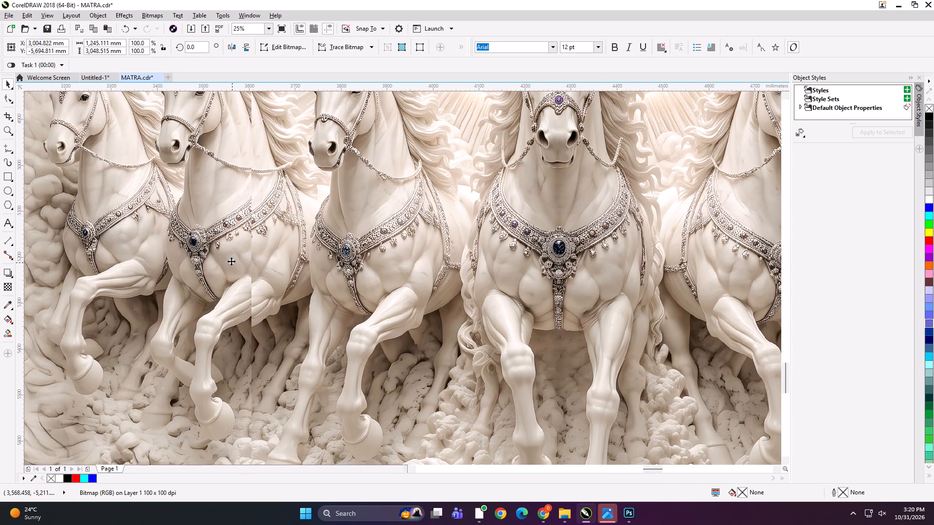
drag(231, 260, 237, 266)
scroll(268, 233, down, 1)
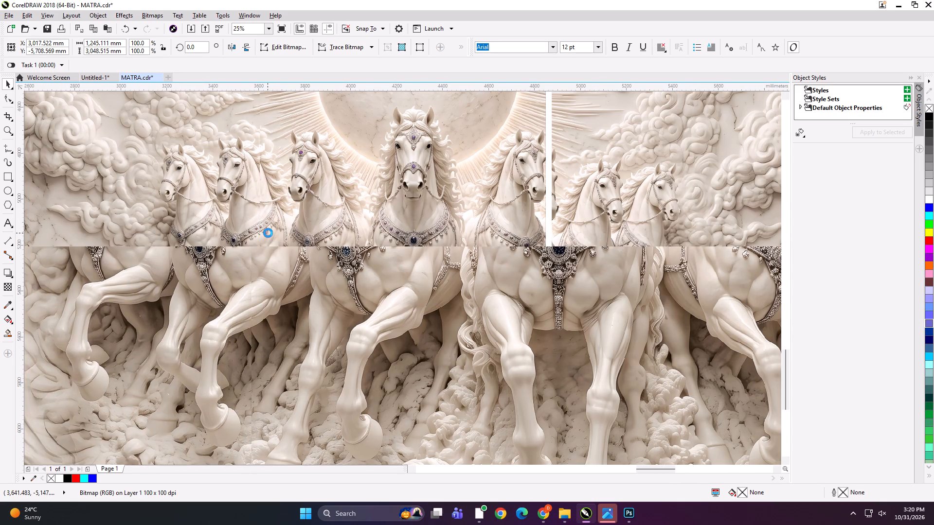
Fine-align panel A with panel B at about X 3,032.9 mm, Y -5,701.0 mm, matching the horse-leg contours across the join.
scroll(249, 233, up, 1)
scroll(265, 342, up, 2)
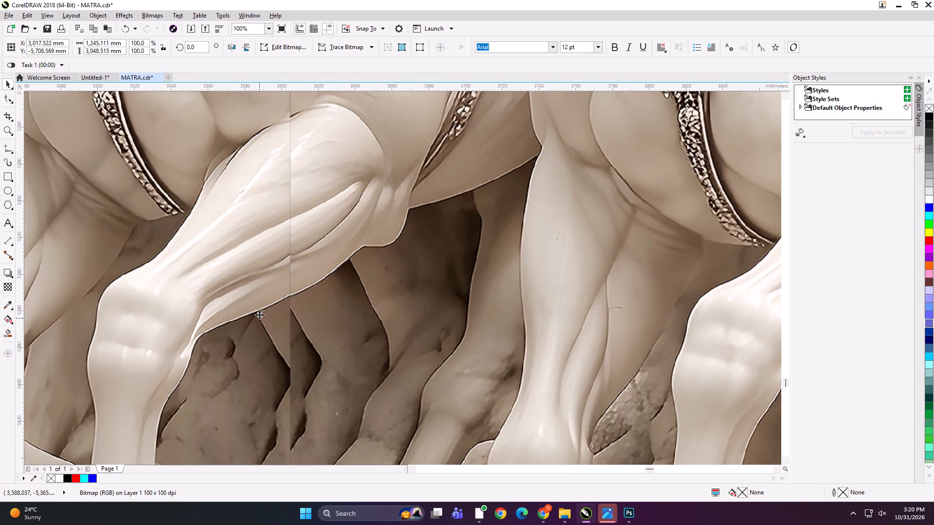
drag(261, 314, 269, 315)
drag(255, 315, 264, 316)
drag(258, 317, 262, 305)
drag(262, 311, 267, 311)
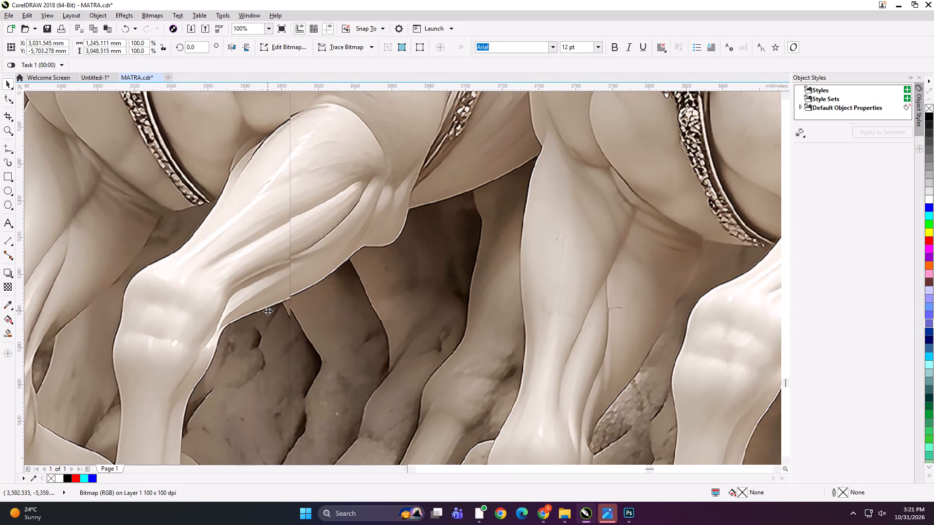
drag(268, 311, 268, 305)
scroll(282, 317, up, 2)
click(284, 252)
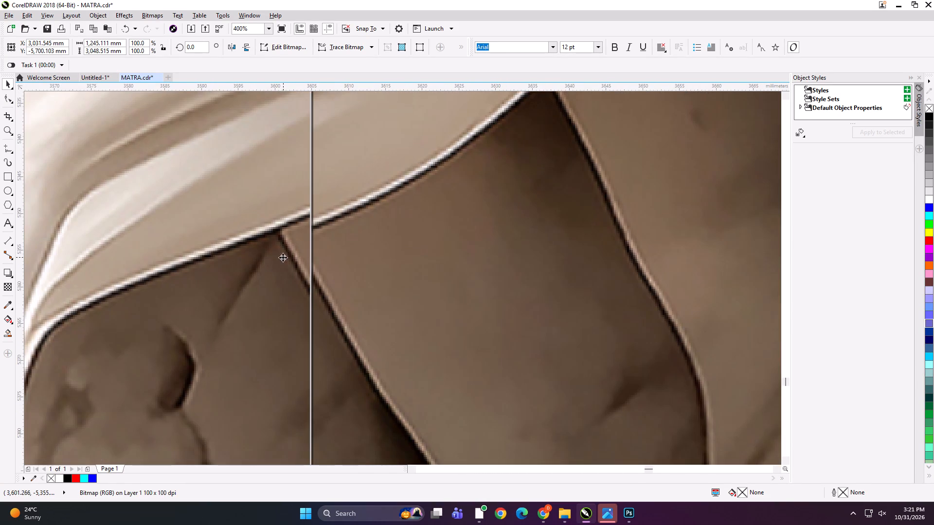
drag(279, 255, 287, 259)
click(286, 261)
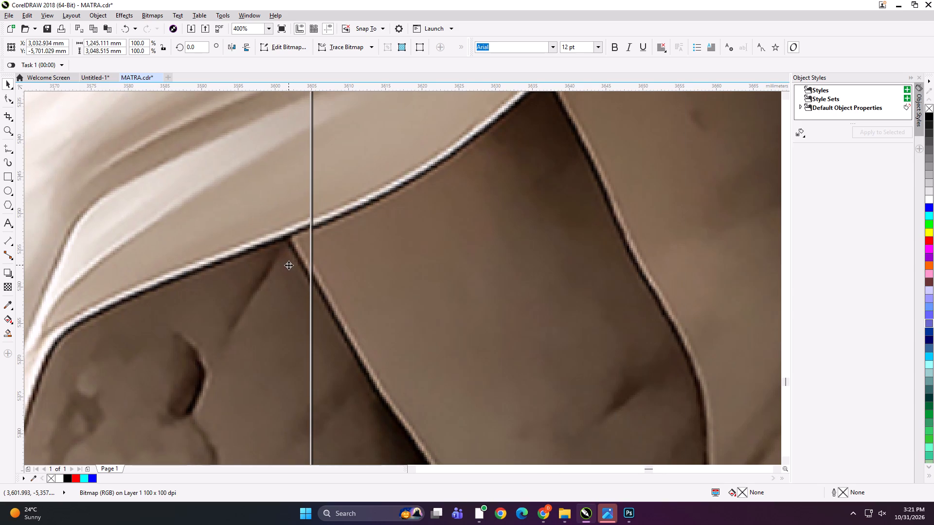
Move panel C over panel B's edge to about X 5,467.9 mm, Y -4,806.6 mm, bringing the horse heads roughly level.
scroll(284, 262, down, 5)
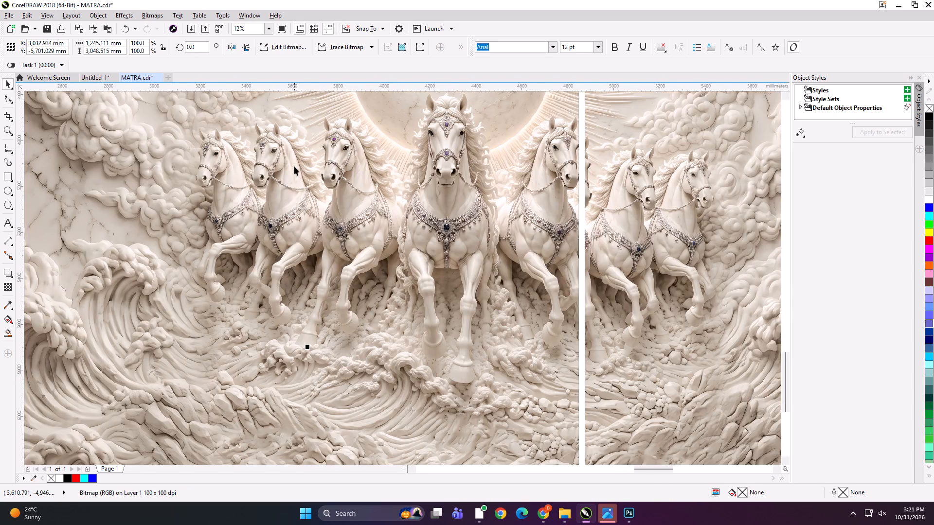
scroll(294, 166, up, 2)
scroll(289, 165, down, 5)
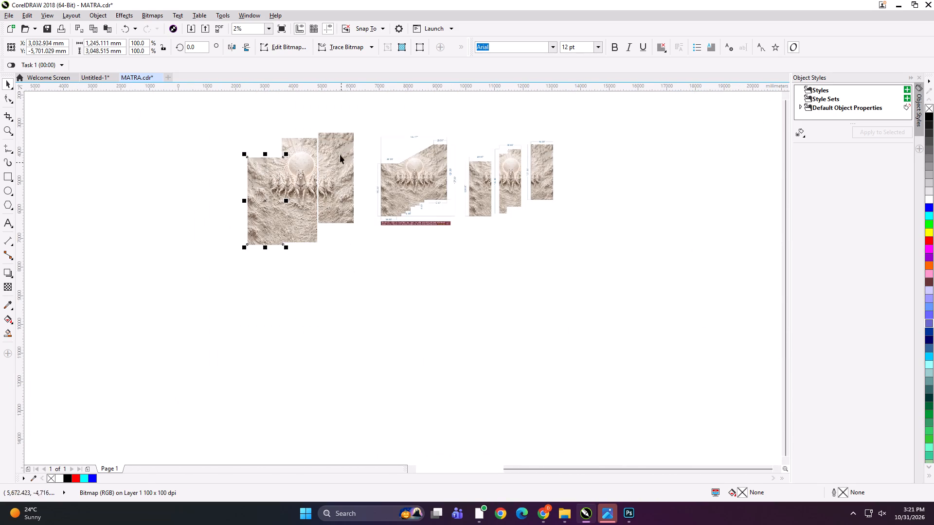
scroll(336, 134, up, 2)
scroll(262, 292, up, 2)
click(314, 291)
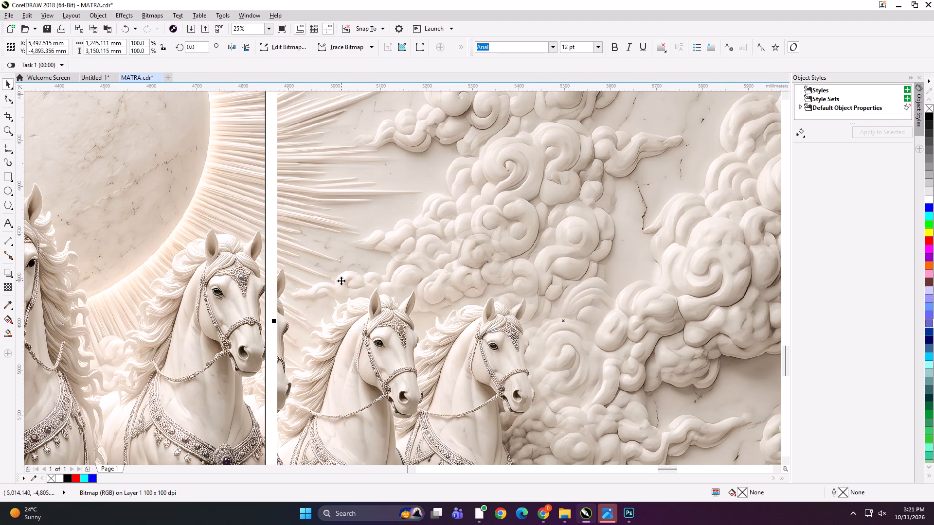
drag(341, 280, 325, 283)
click(323, 282)
drag(323, 282, 325, 267)
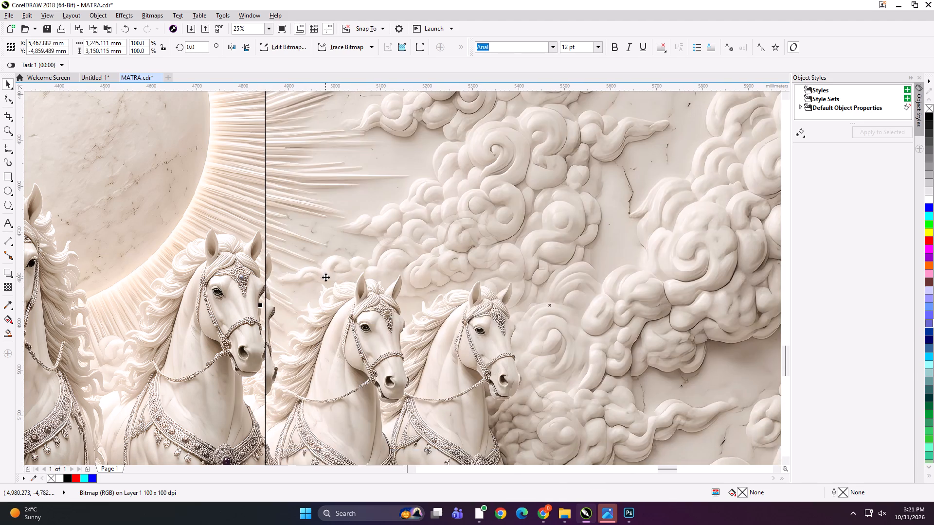
drag(325, 279, 327, 271)
drag(328, 276, 328, 267)
drag(327, 270, 325, 263)
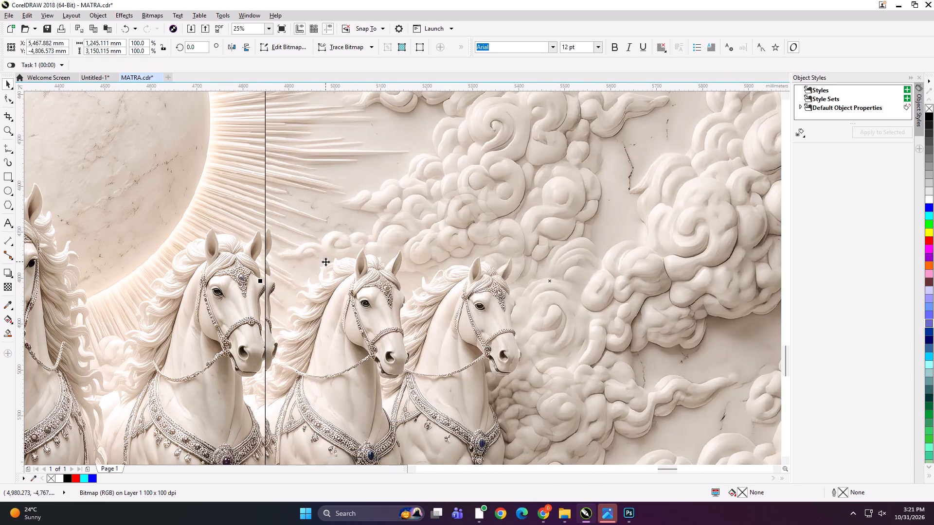
Shift panel C to about X 5,451.4 mm, Y -4,813.9 mm, lining up the sun rays beside the horse's ear.
scroll(231, 302, up, 1)
drag(360, 260, 356, 262)
drag(363, 263, 357, 262)
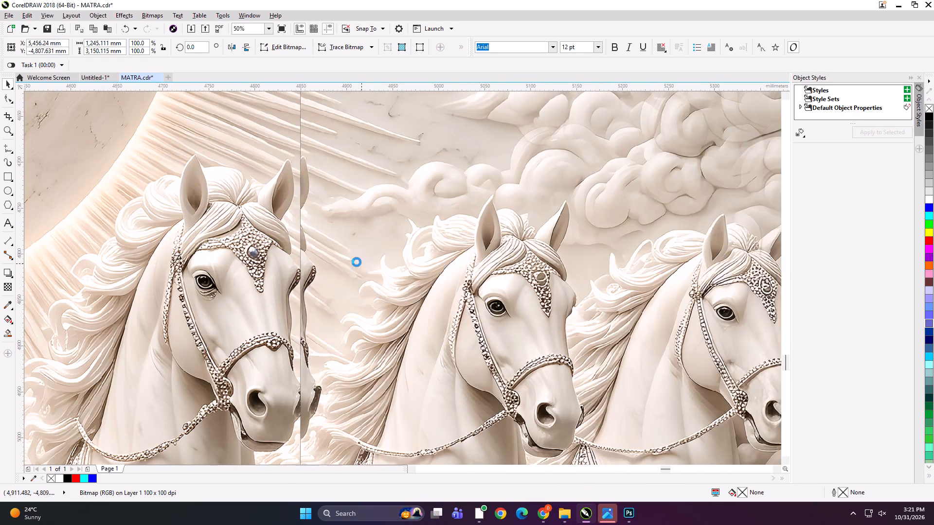
drag(364, 261, 359, 259)
scroll(297, 178, up, 3)
drag(384, 153, 386, 174)
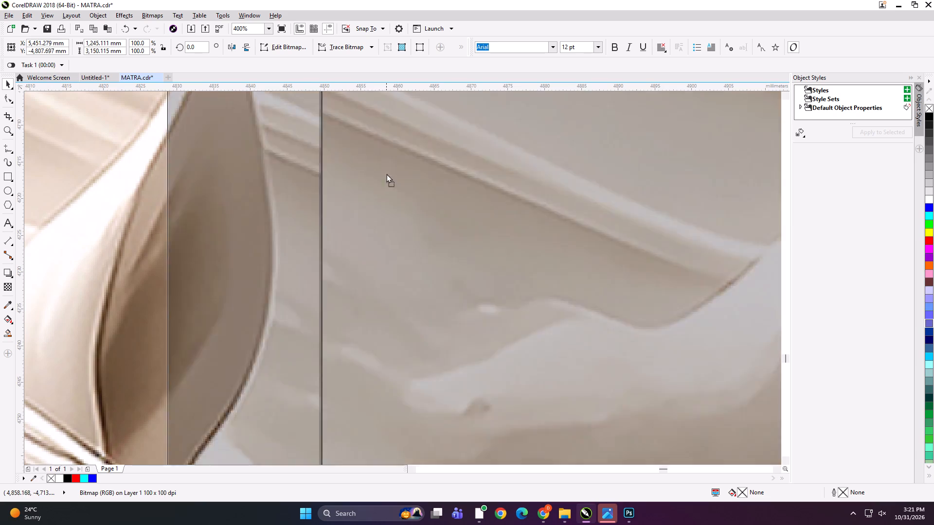
drag(386, 174, 386, 177)
click(386, 163)
drag(387, 172, 385, 182)
drag(385, 175, 385, 182)
drag(385, 187, 385, 194)
drag(386, 179, 388, 189)
click(388, 192)
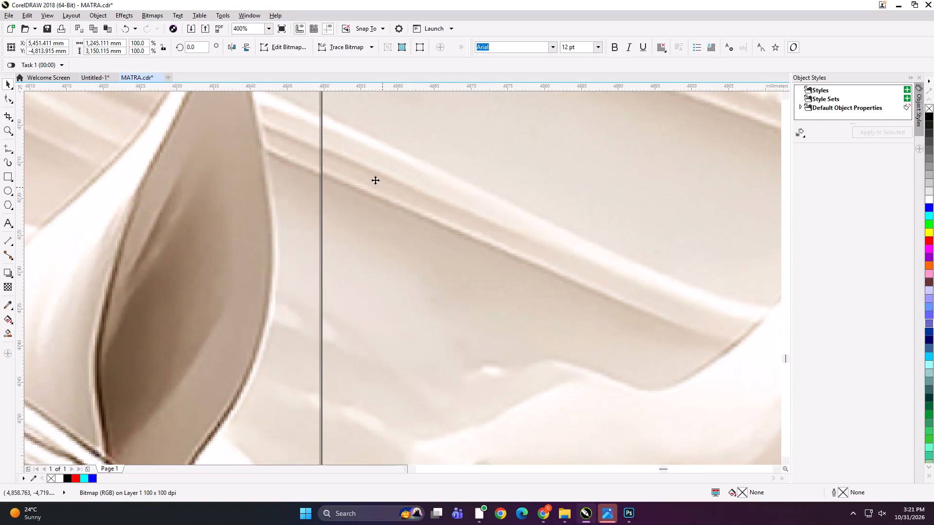
Nudge panel C to about X 5,446.9 mm, Y -4,813.4 mm, matching the bridle ornament across the join with panel B.
scroll(367, 162, down, 3)
scroll(368, 266, up, 2)
drag(414, 256, 406, 256)
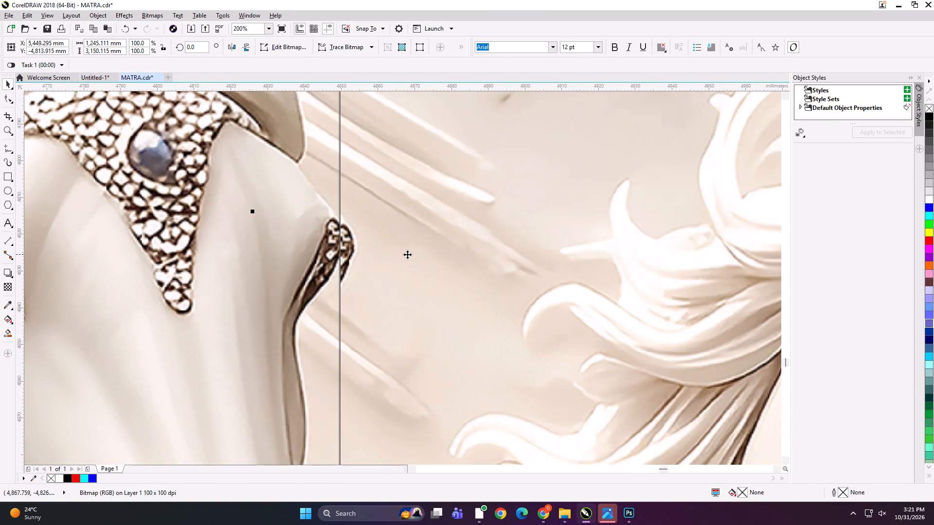
drag(407, 254, 401, 252)
double_click(404, 252)
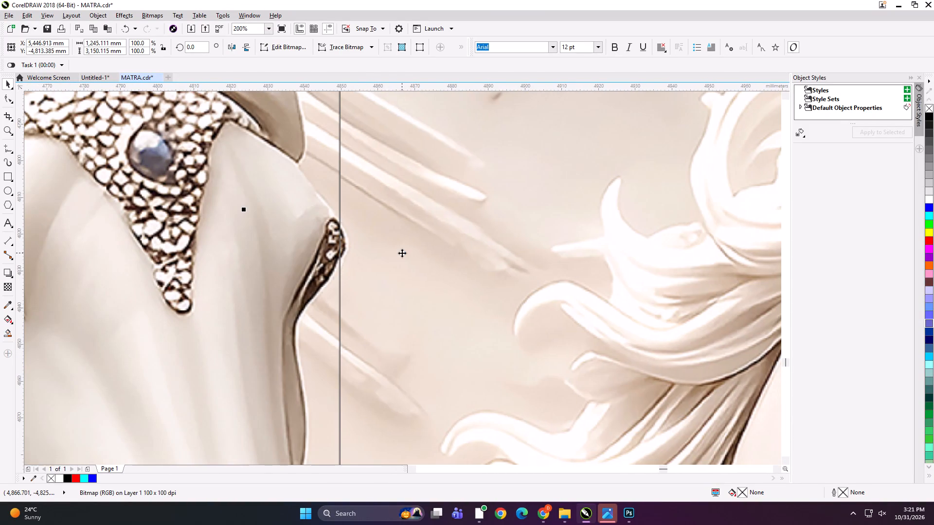
Select the three assembled panels together to check their combined width and height in millimetres.
scroll(355, 207, down, 4)
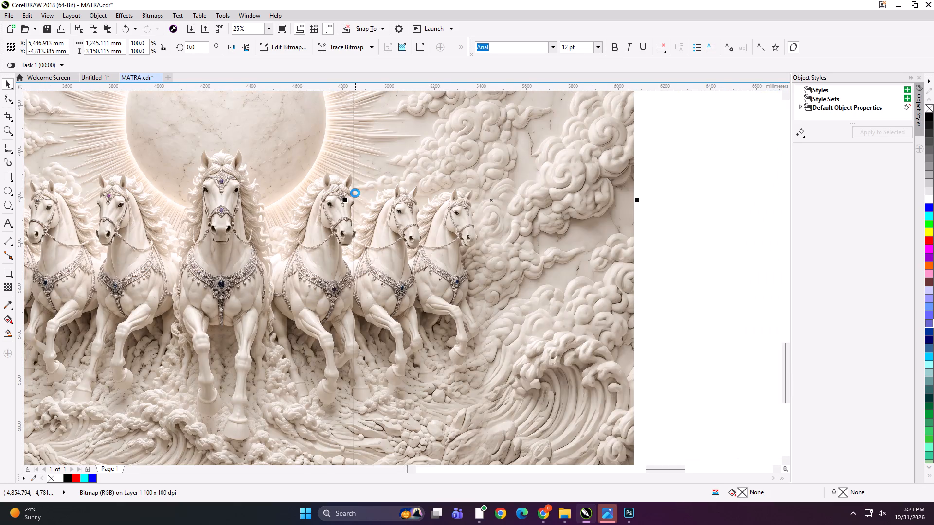
scroll(361, 190, down, 3)
click(245, 129)
drag(230, 114, 359, 293)
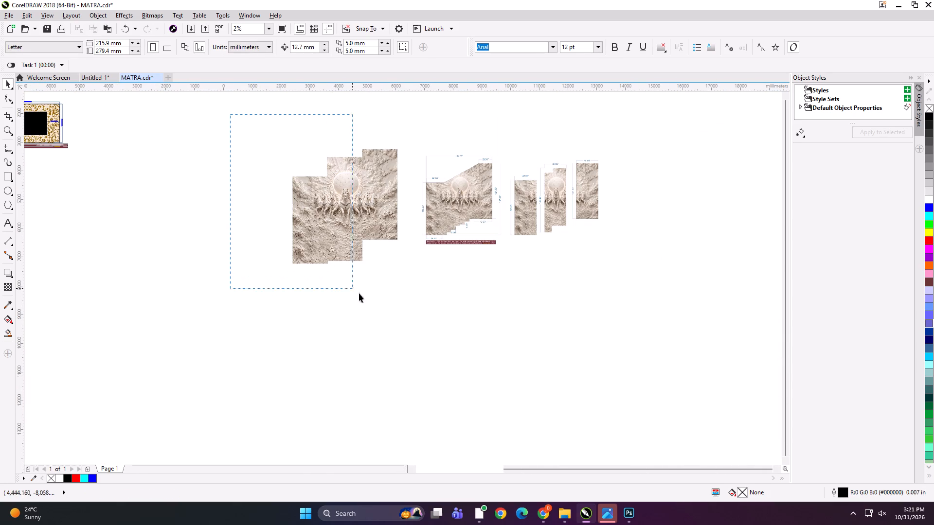
drag(359, 293, 407, 324)
click(192, 174)
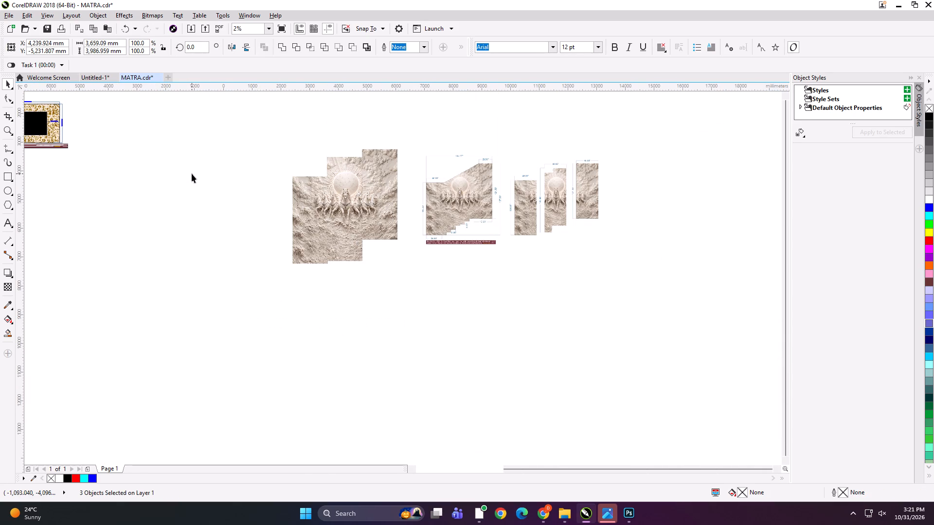
Switch the document units to inches.
click(236, 47)
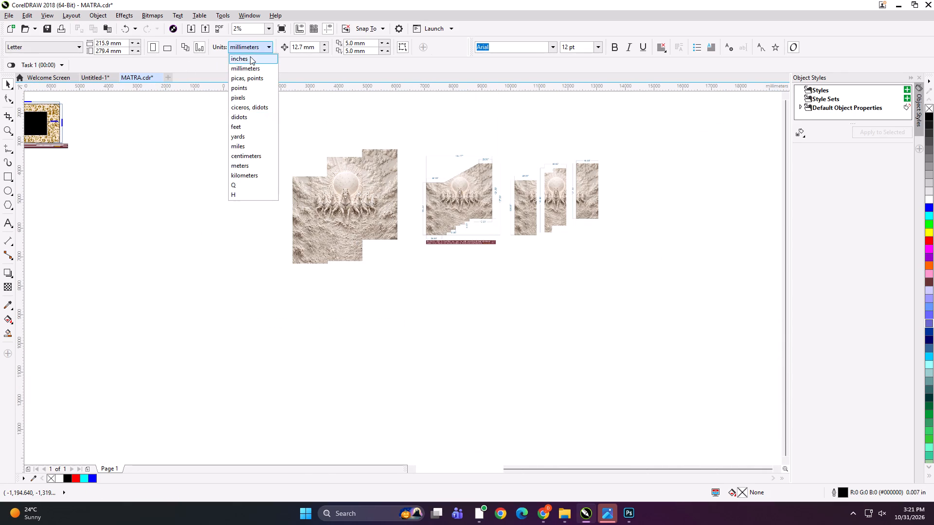
click(250, 56)
Select the three assembled panels to check their combined width and height in inches.
drag(248, 115, 415, 305)
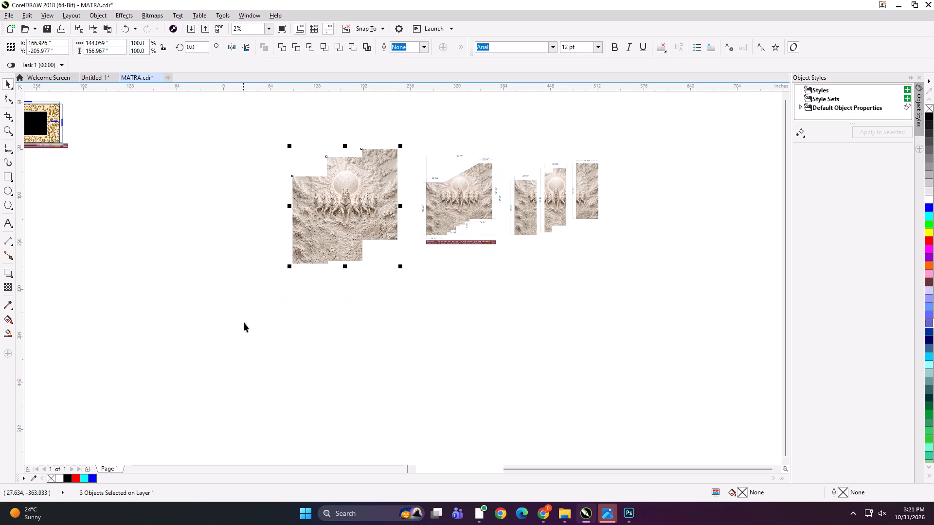
Select the three assembled panels together with the imported layout image.
drag(247, 137, 774, 302)
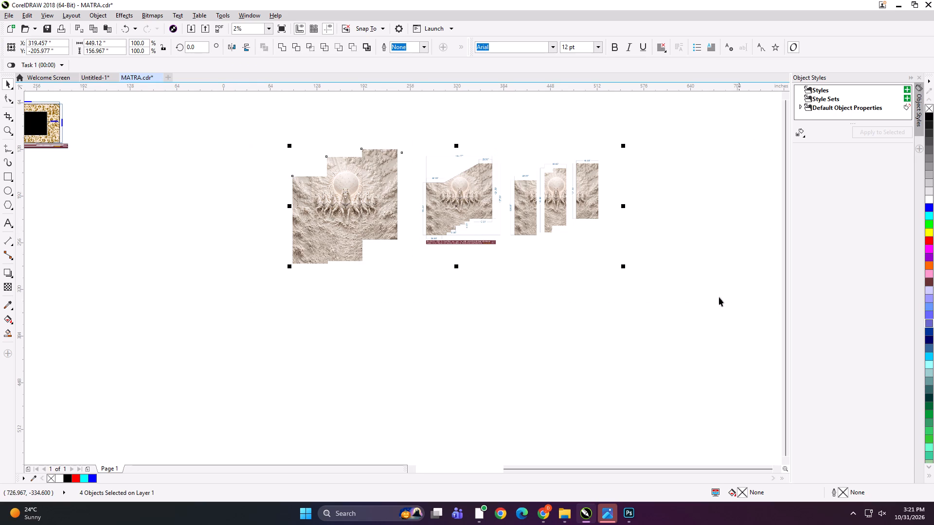
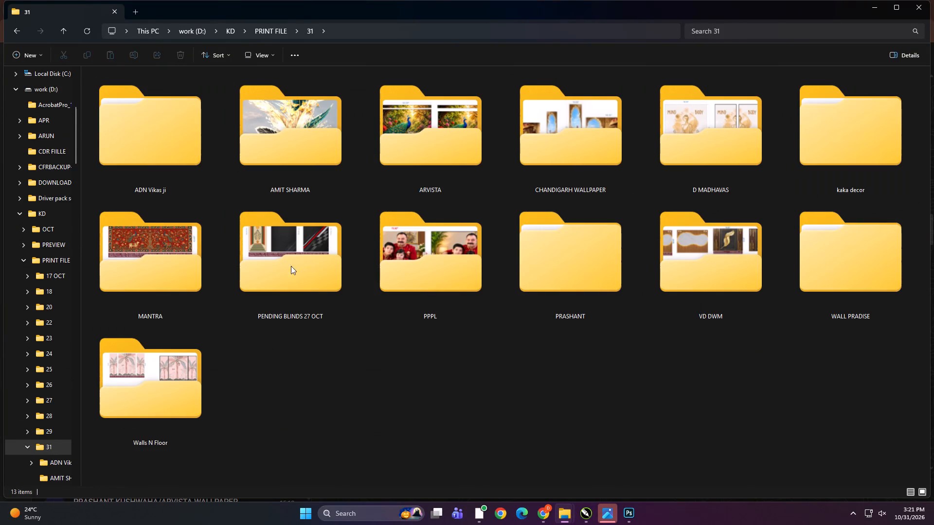
In File Explorer, copy the 144x157 folder from the PRASHANT folder inside PRINT FILE's folder 31.
scroll(305, 264, down, 2)
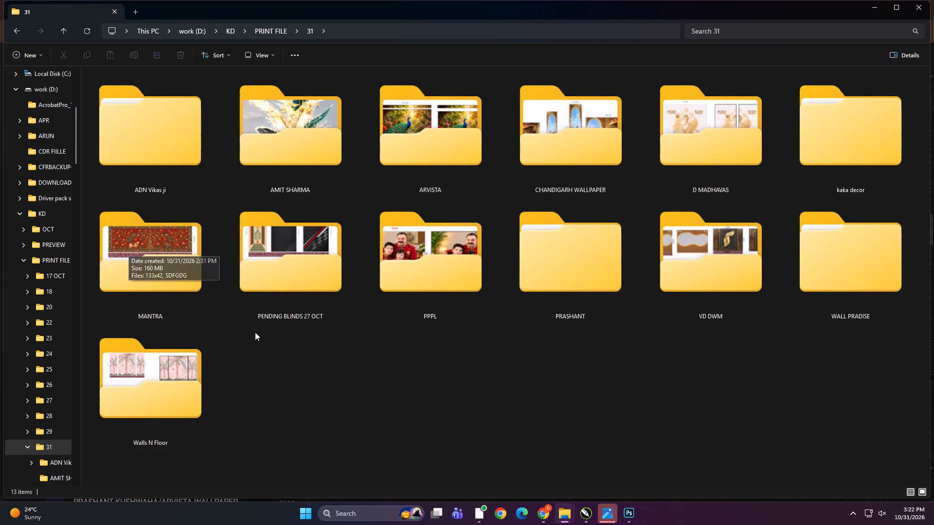
double_click(631, 266)
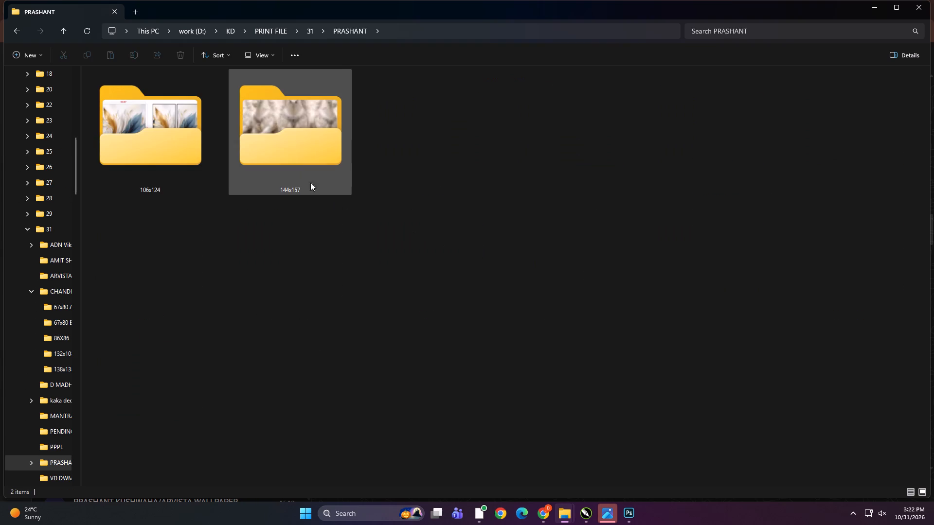
click(289, 147)
key(ctrl+c)
key(ctrl+c)
Paste the copied 144x157 folder into Print > 31 > PRASHANT on the DIGITECH_SHAREDRIVE (Z:) network drive.
scroll(56, 361, up, 3)
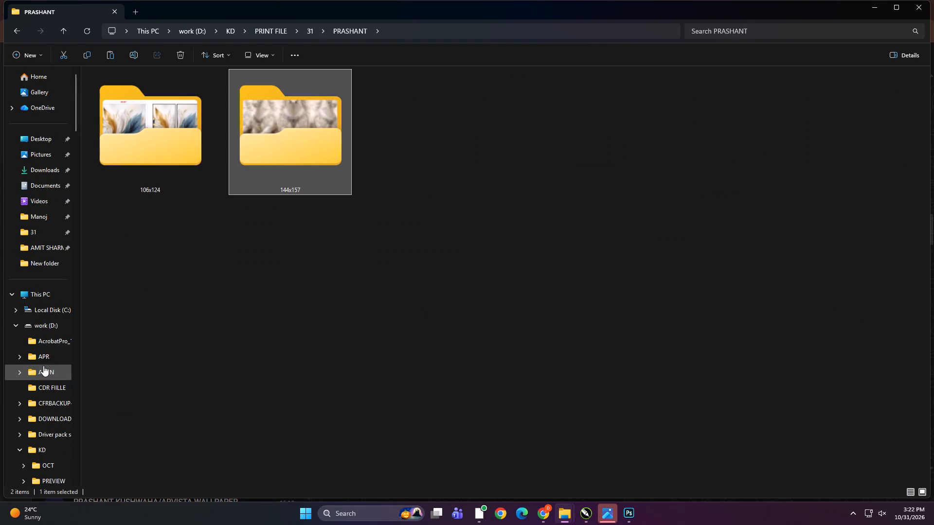
scroll(43, 366, up, 3)
click(43, 296)
double_click(167, 299)
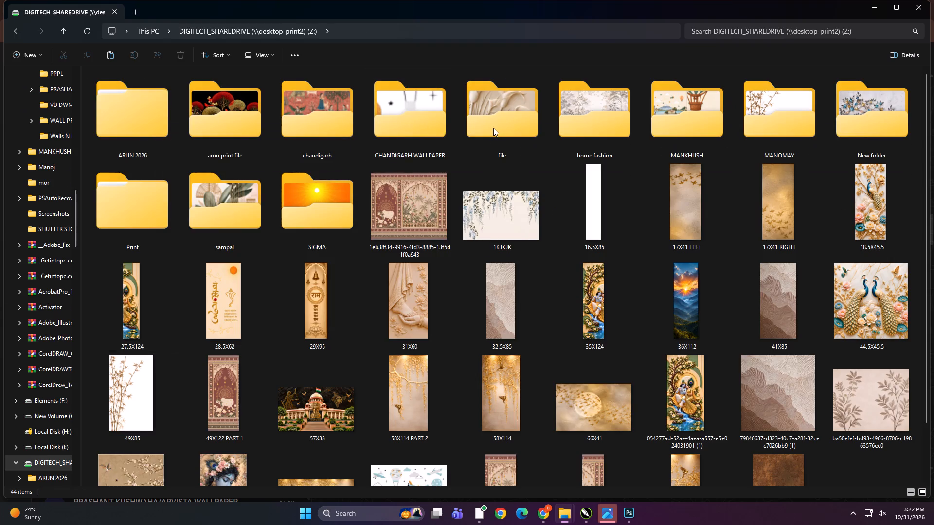
double_click(494, 128)
key(BackSpace)
double_click(122, 208)
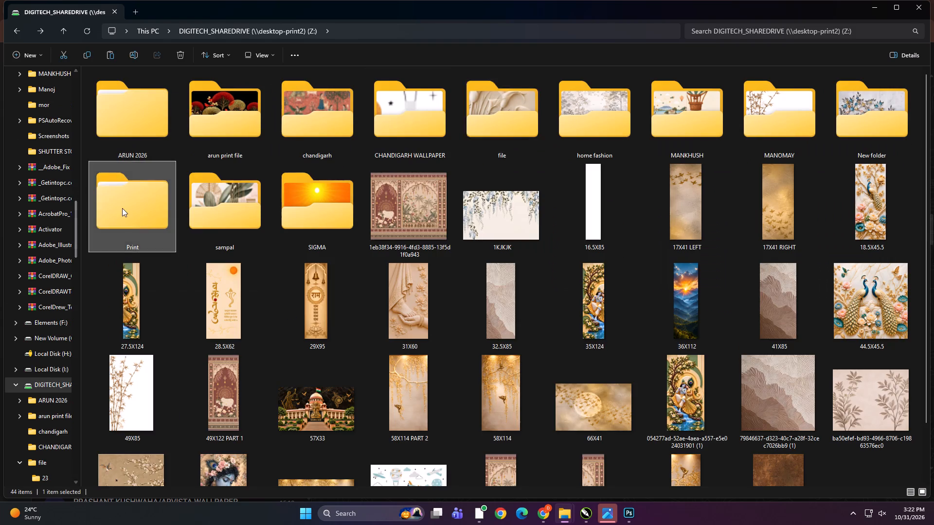
click(579, 229)
double_click(563, 230)
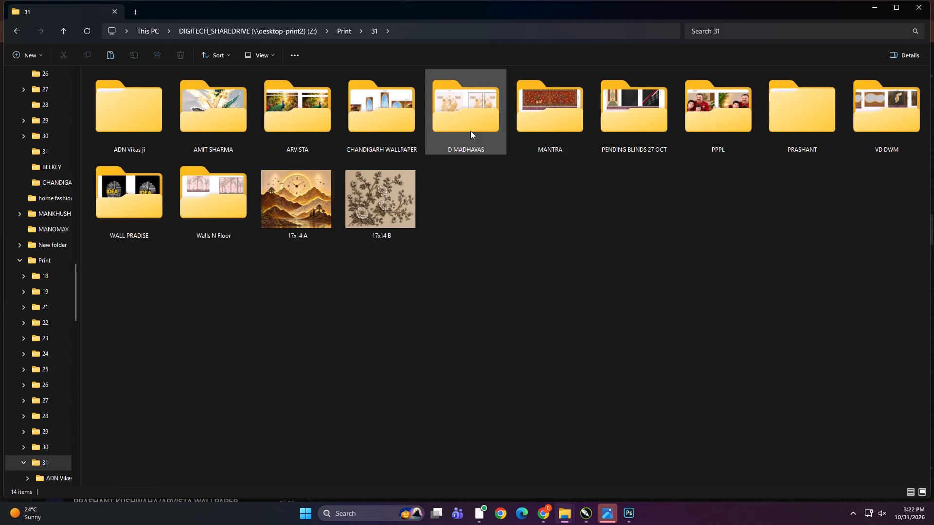
click(789, 104)
click(789, 104)
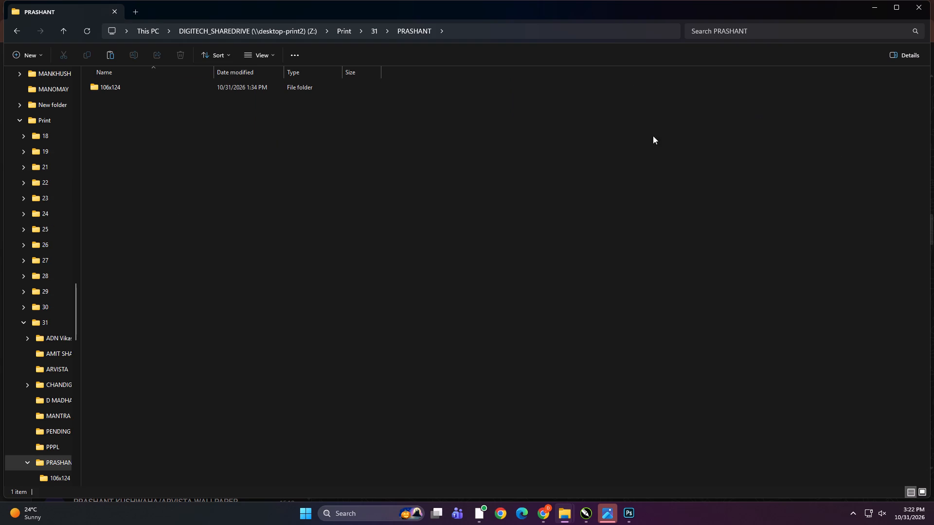
right_click(269, 219)
click(279, 228)
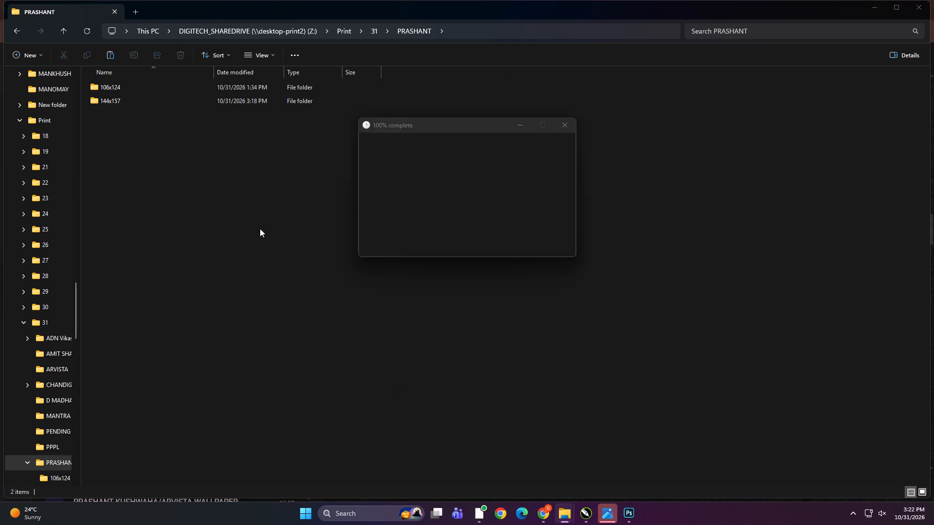
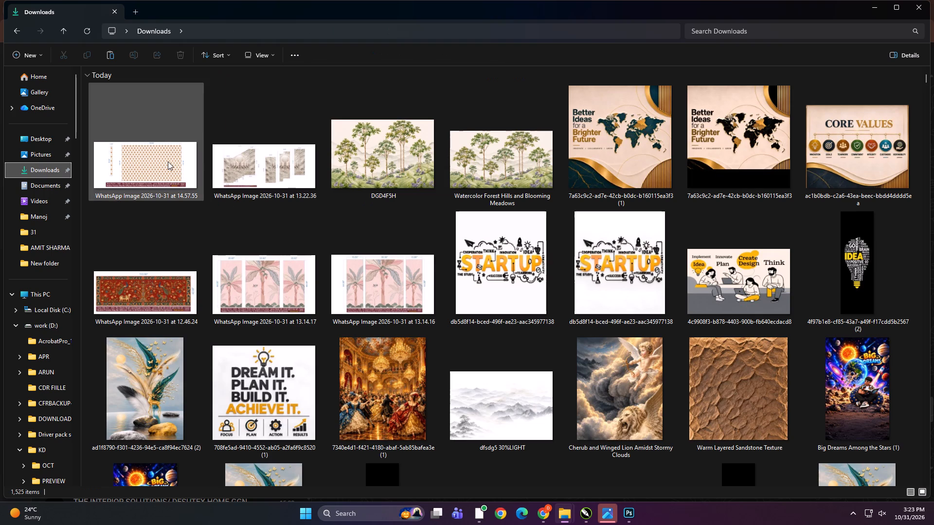
Bring the Downloads picture WhatsApp Image 2026-10-31 at 14.57.55 into the MATRA.cdr drawing in CorelDRAW.
drag(151, 152, 588, 515)
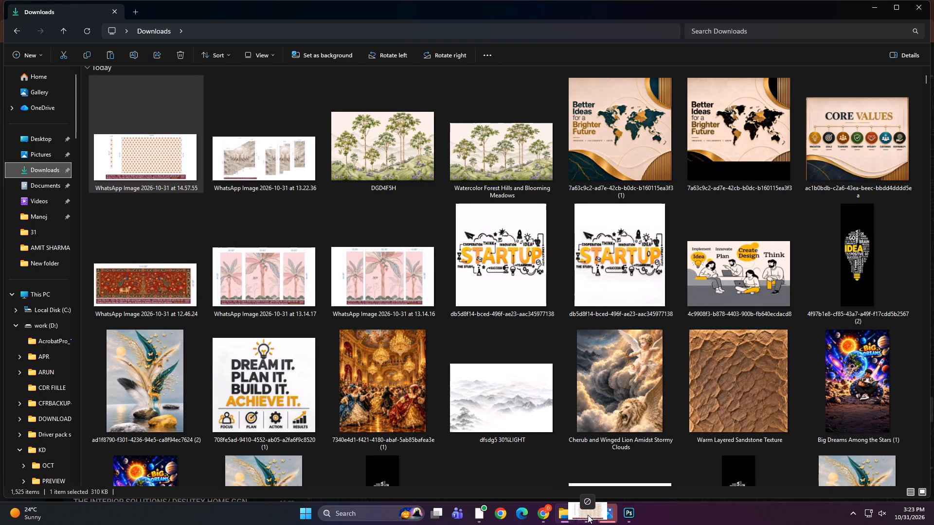
drag(588, 515, 438, 340)
Enlarge the imported reference picture to about 232 x 104 inches and place it in the empty area below the existing layouts.
drag(397, 324, 482, 385)
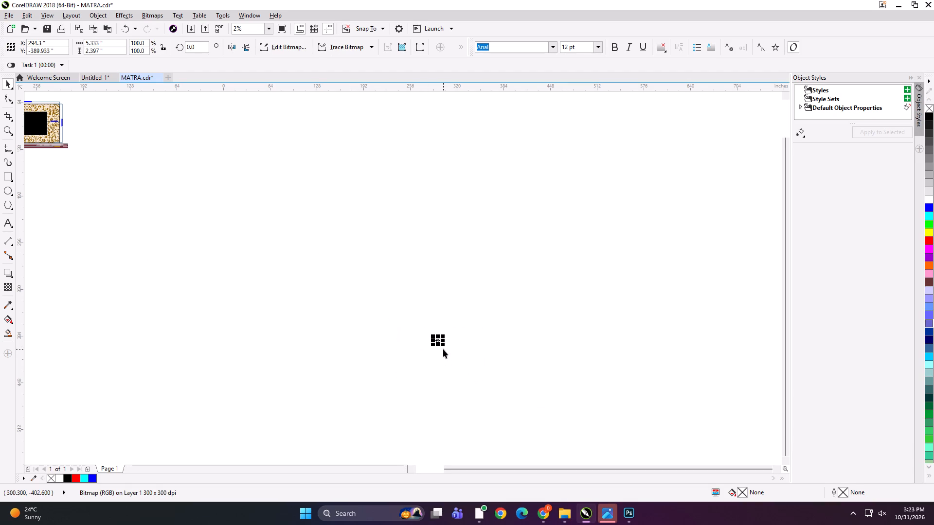
shift+drag(444, 347, 526, 414)
click(462, 357)
drag(449, 346, 264, 295)
scroll(187, 273, up, 1)
click(191, 198)
scroll(311, 277, up, 1)
scroll(312, 244, down, 1)
click(327, 261)
drag(396, 287, 370, 270)
click(490, 268)
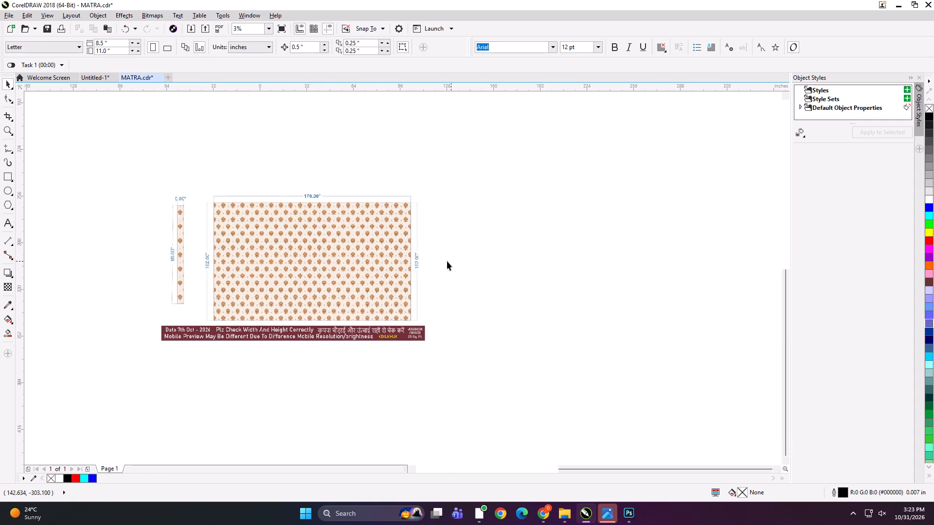
In File Explorer, open file > 31 on the DIGITECH_SHAREDRIVE (Z:) network drive.
click(565, 524)
click(494, 462)
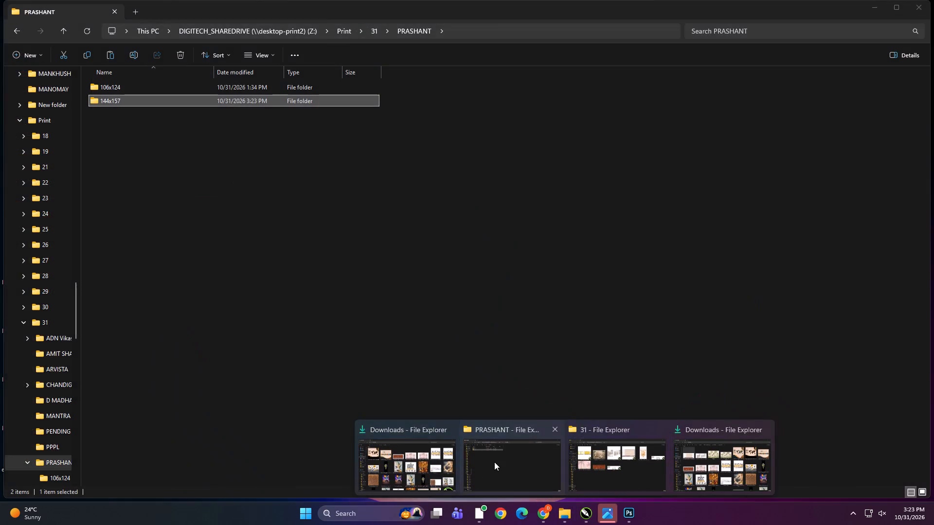
scroll(200, 288, up, 15)
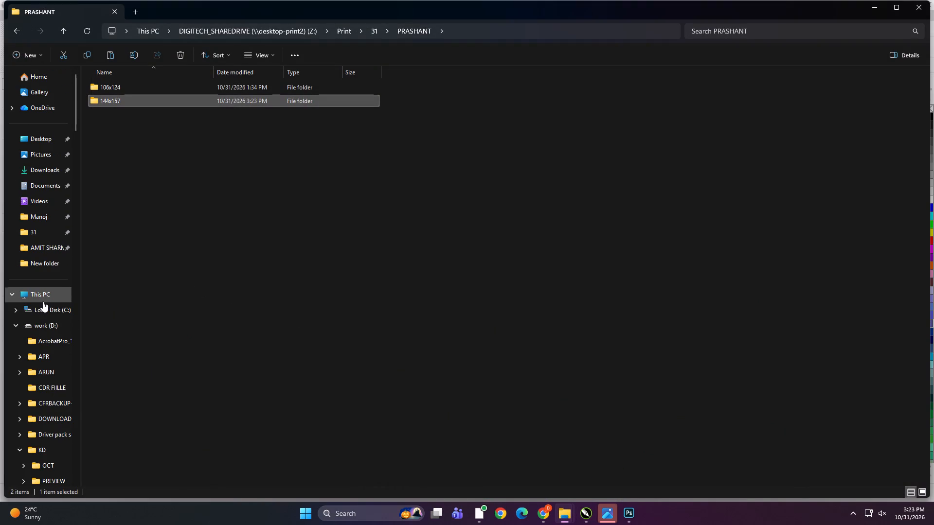
click(43, 299)
double_click(160, 305)
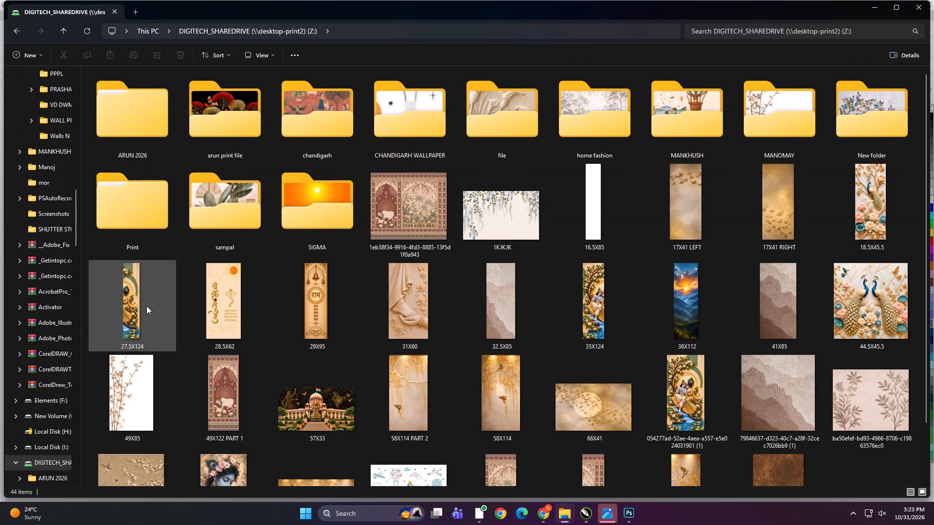
double_click(487, 134)
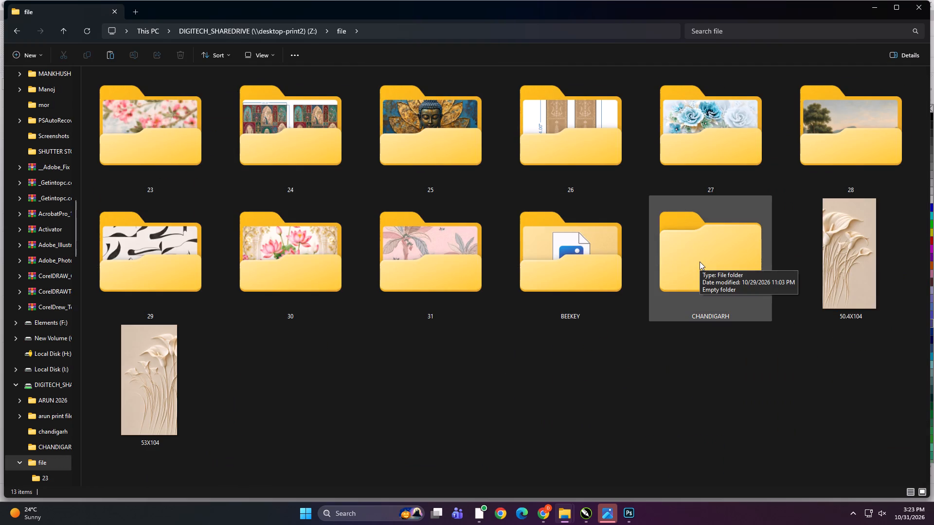
click(642, 380)
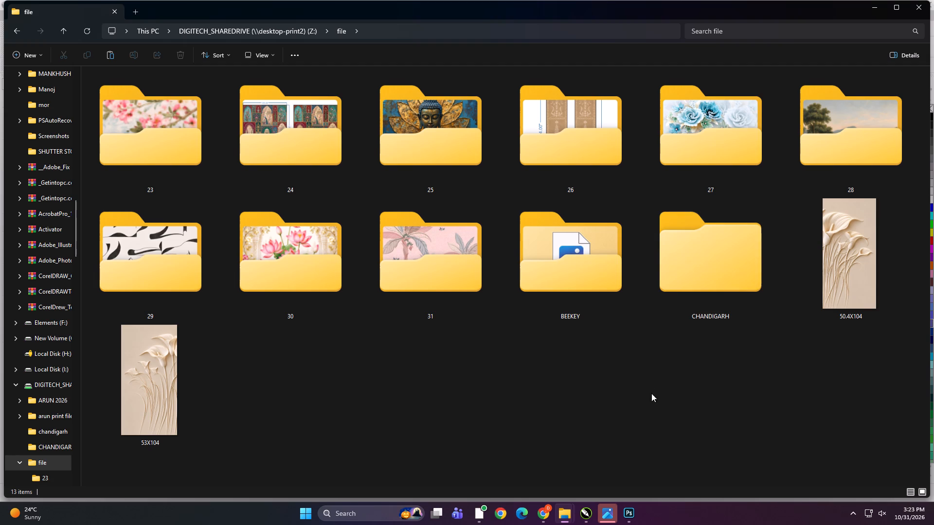
triple_click(460, 272)
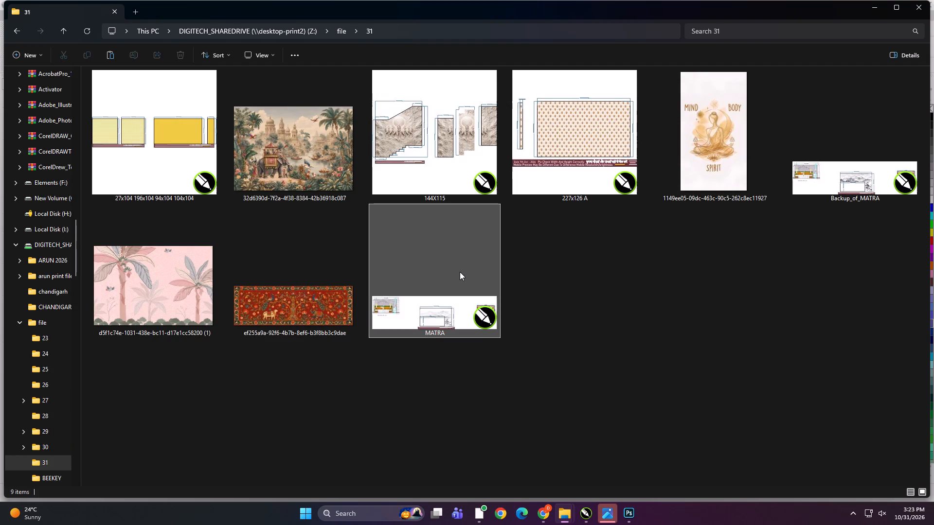
Import the 227x126 A CorelDRAW file from folder 31 into the MATRA.cdr drawing.
click(596, 282)
click(569, 149)
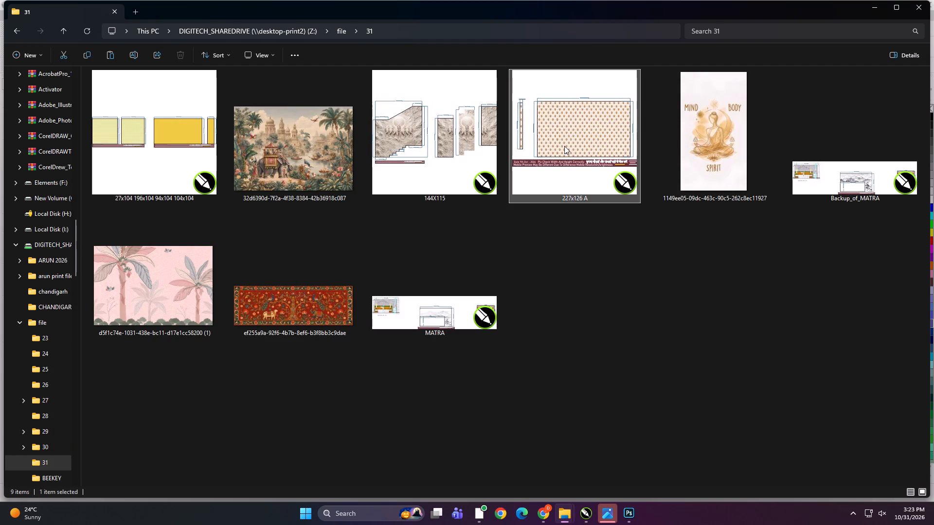
drag(577, 118, 571, 183)
drag(569, 194, 563, 257)
drag(560, 277, 559, 293)
drag(559, 302, 577, 482)
click(572, 160)
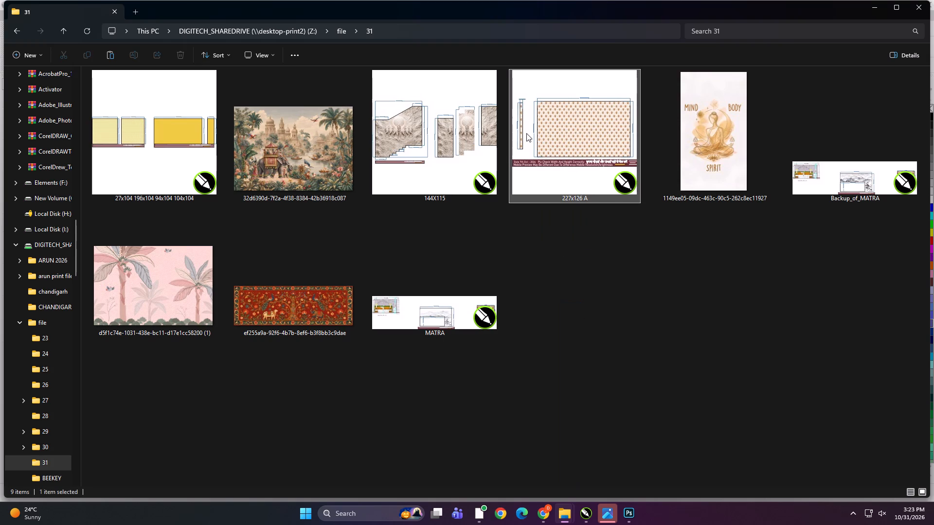
drag(559, 121, 566, 136)
drag(571, 148, 529, 378)
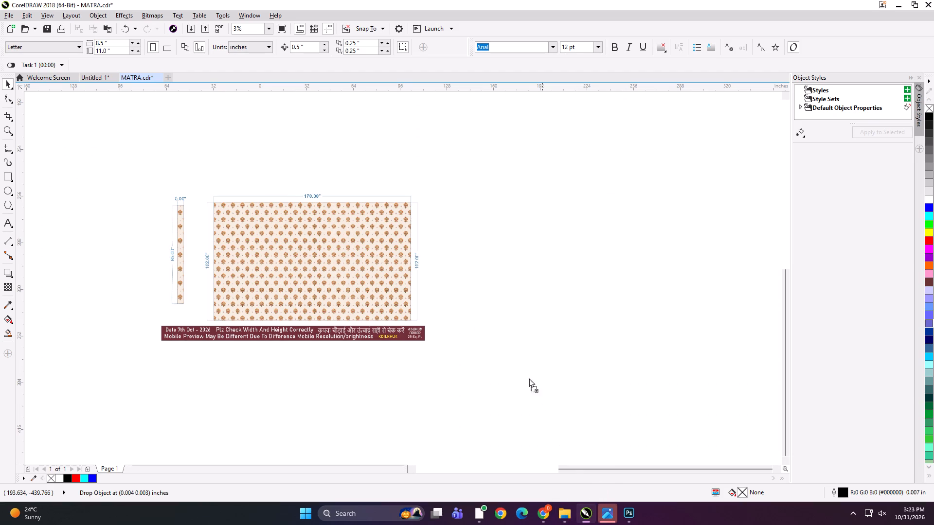
drag(529, 378, 504, 305)
double_click(504, 304)
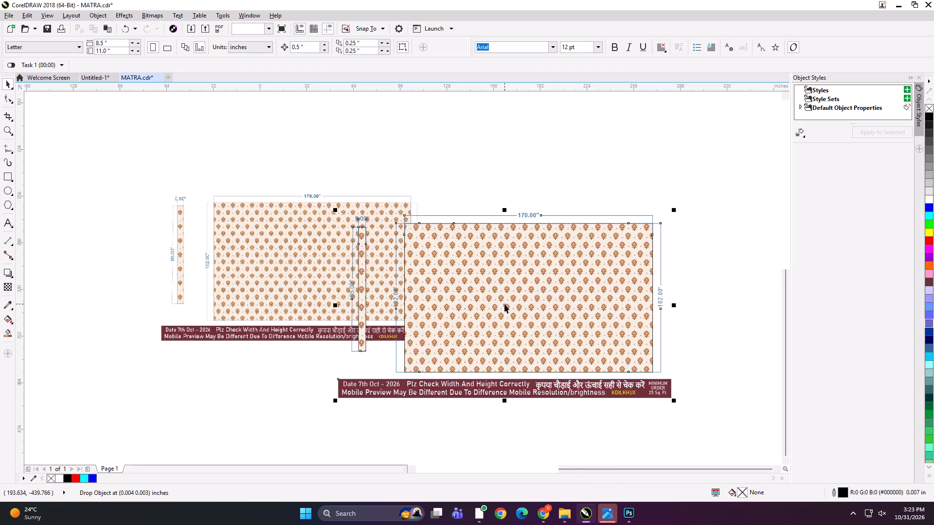
Move the imported 227x126 A layout clear of the reference picture so the two sit side by side.
scroll(468, 296, down, 1)
click(470, 295)
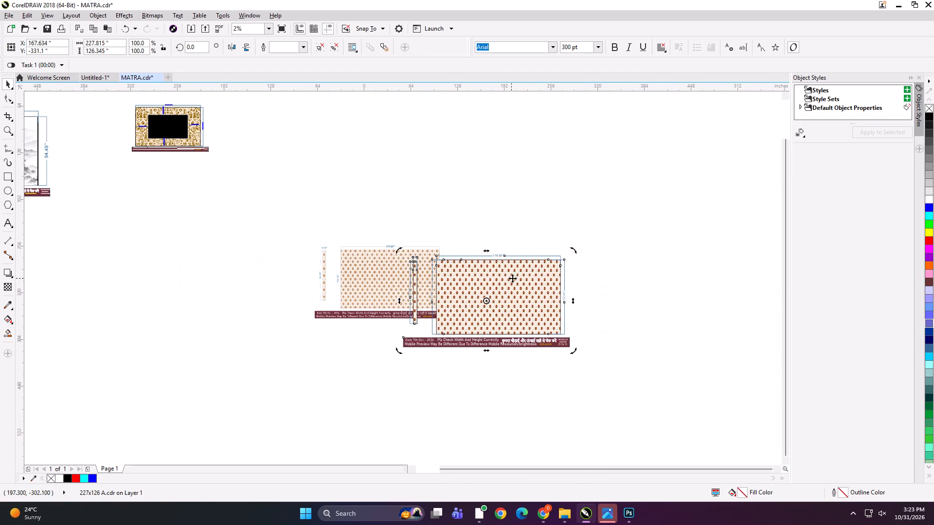
click(517, 278)
click(487, 206)
click(481, 285)
drag(483, 300, 519, 293)
click(530, 288)
drag(513, 290, 523, 283)
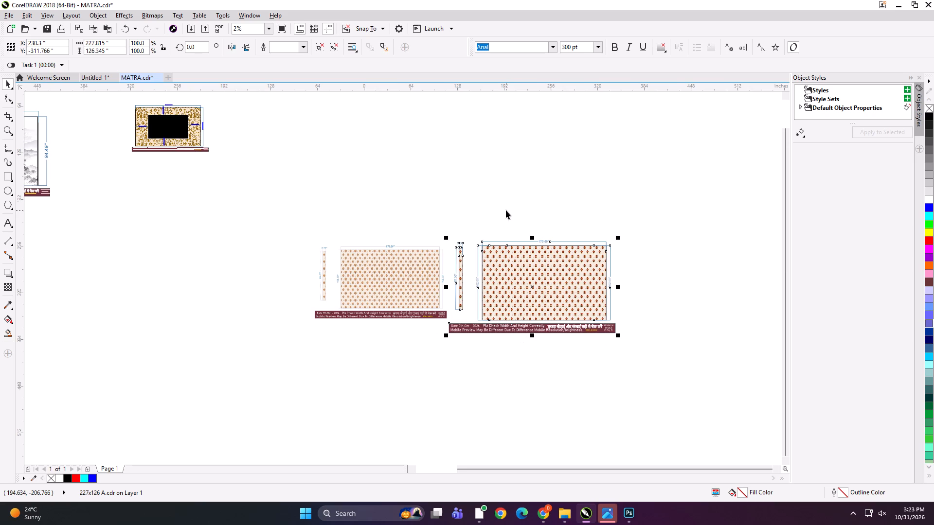
Shift the reference picture farther away from the imported layout to widen the gap between them.
scroll(508, 229, up, 1)
click(495, 203)
scroll(330, 191, down, 1)
drag(157, 206, 511, 358)
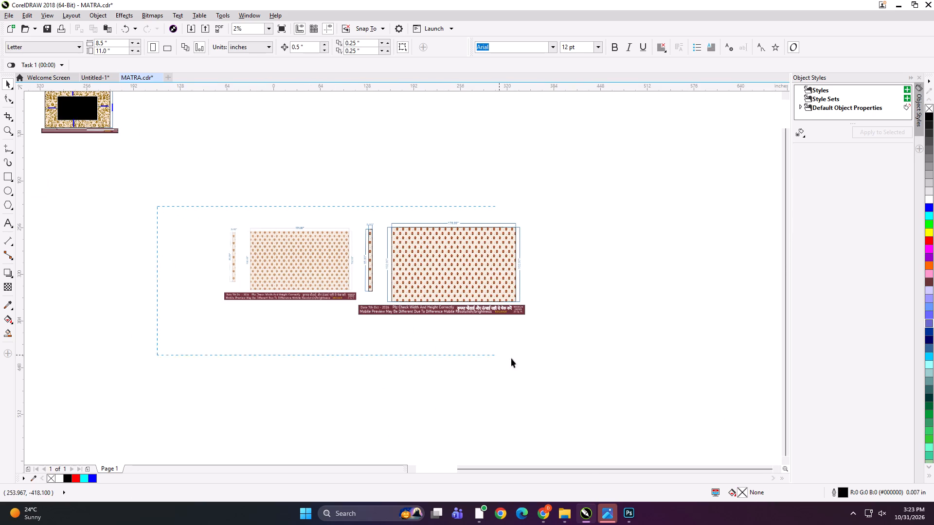
drag(511, 358, 572, 379)
key(shift+F2)
click(401, 105)
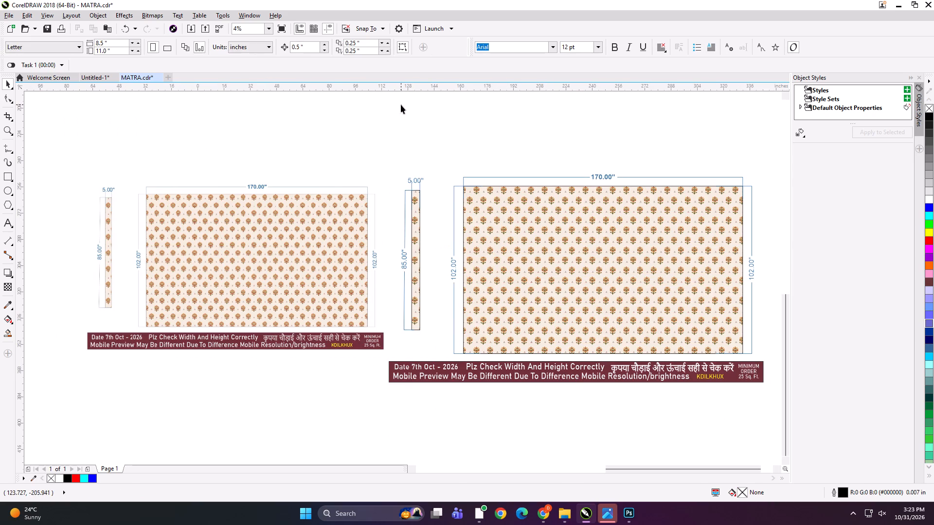
click(311, 226)
drag(317, 244, 300, 250)
drag(314, 254, 300, 253)
click(299, 143)
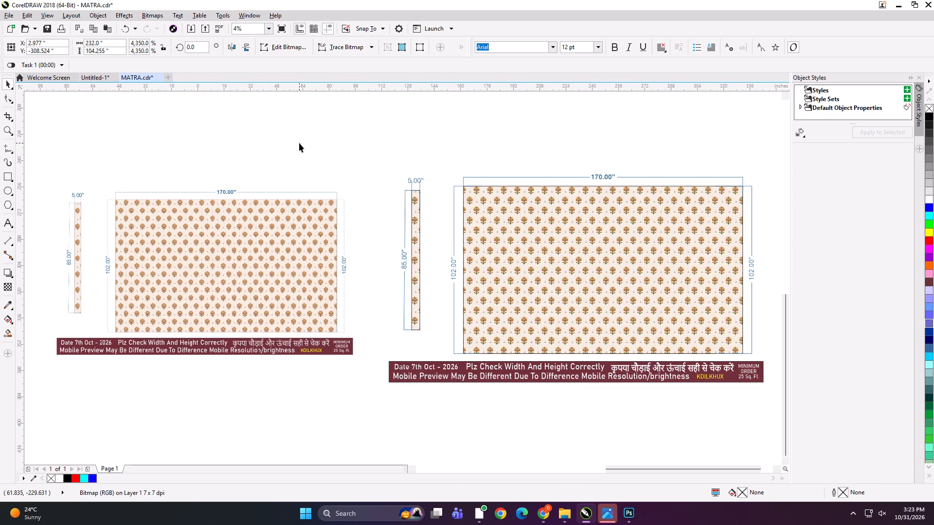
Ungroup the imported 227x126 A layout and delete its dimension annotations and the maroon date-and-notes banner.
click(373, 133)
click(538, 218)
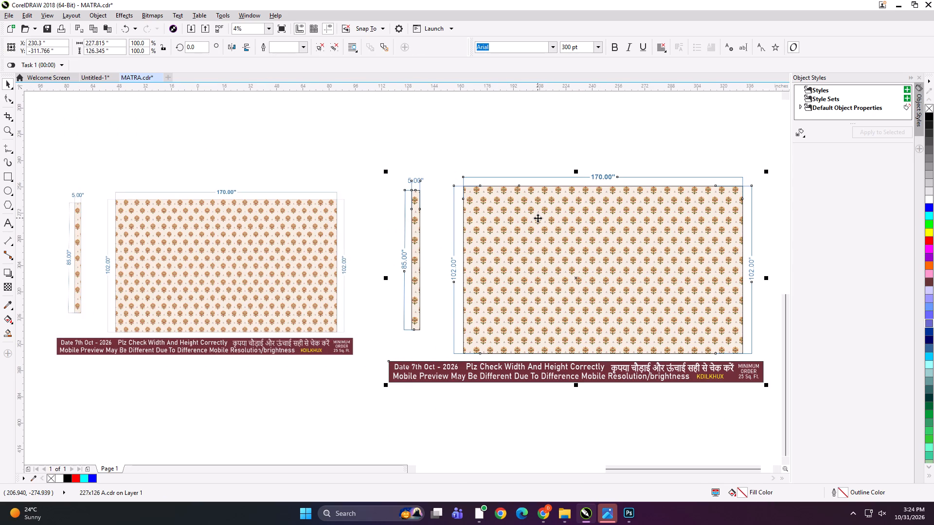
key(ctrl+u)
click(396, 146)
drag(363, 124, 765, 309)
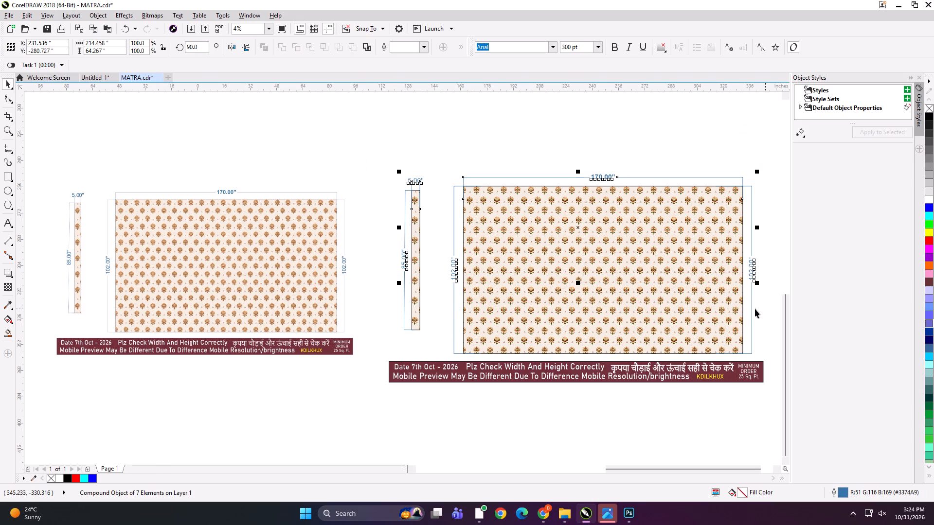
key(Delete)
click(598, 374)
key(Delete)
Inspect the floral motifs of the large patterned wallpaper panel up close for image detail.
click(510, 267)
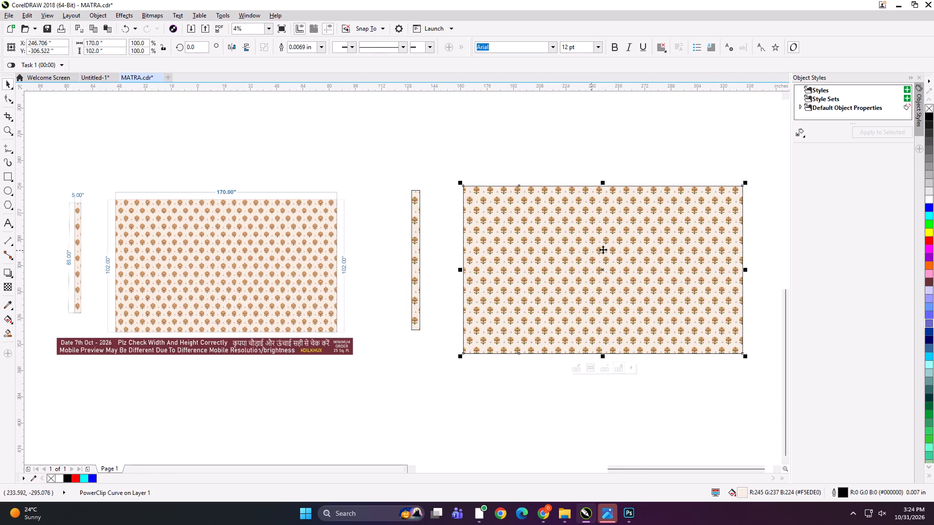
scroll(652, 219, up, 3)
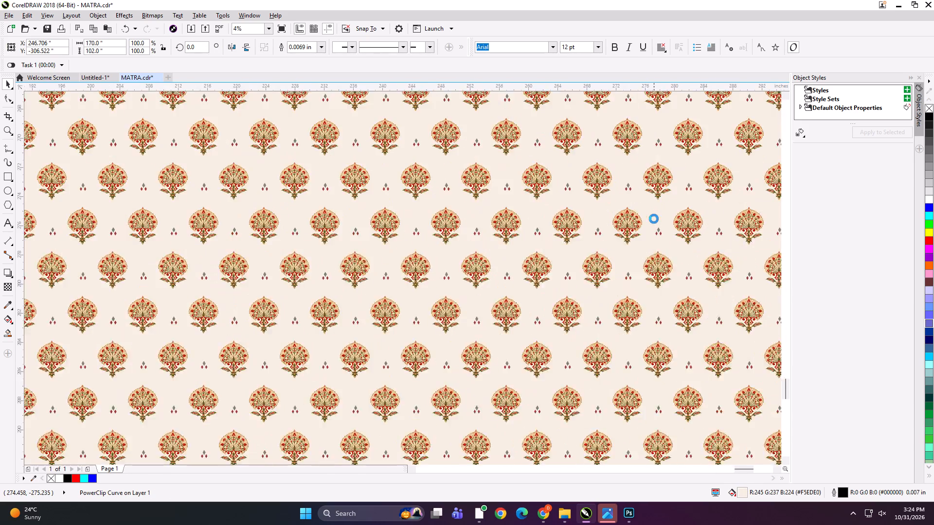
scroll(616, 215, up, 3)
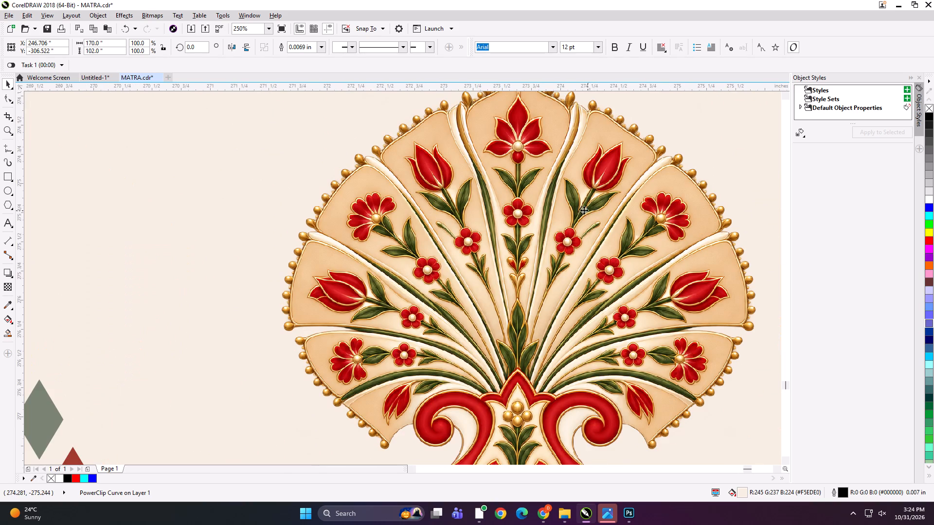
scroll(554, 207, down, 3)
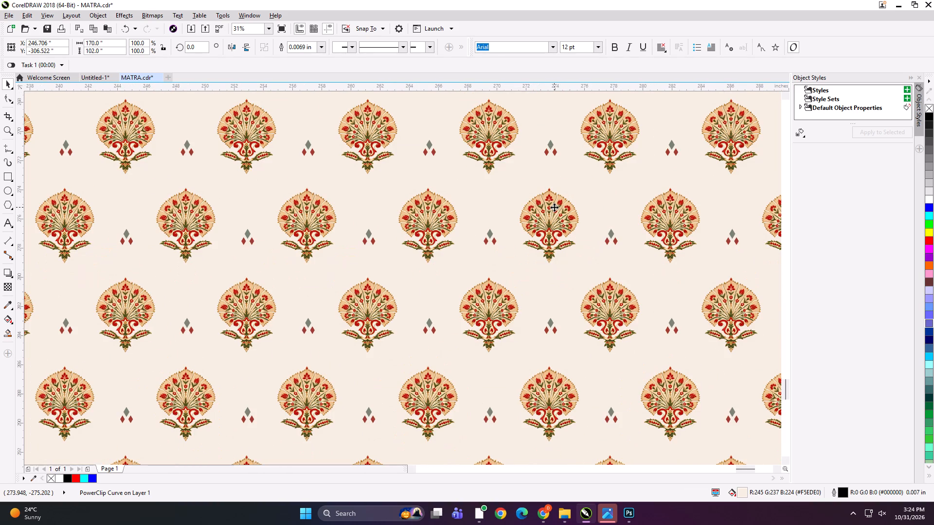
scroll(554, 207, down, 2)
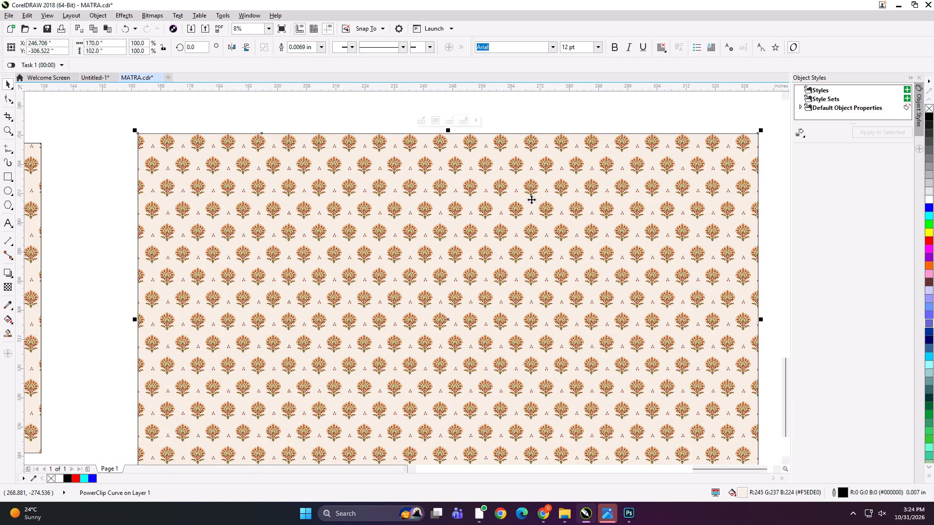
scroll(527, 173, down, 1)
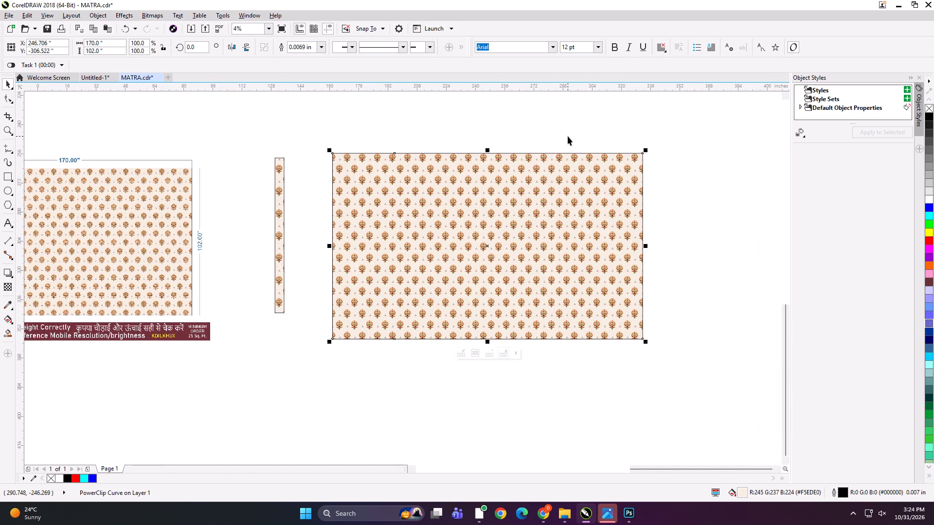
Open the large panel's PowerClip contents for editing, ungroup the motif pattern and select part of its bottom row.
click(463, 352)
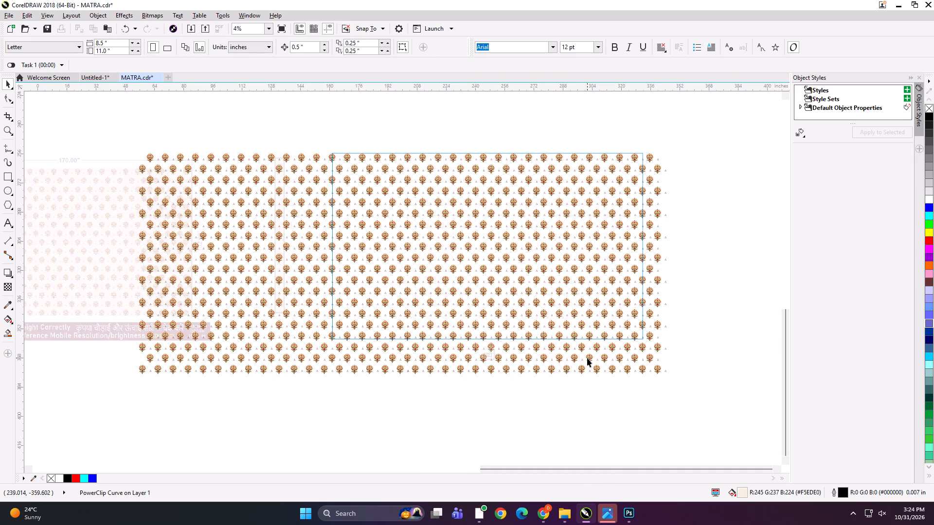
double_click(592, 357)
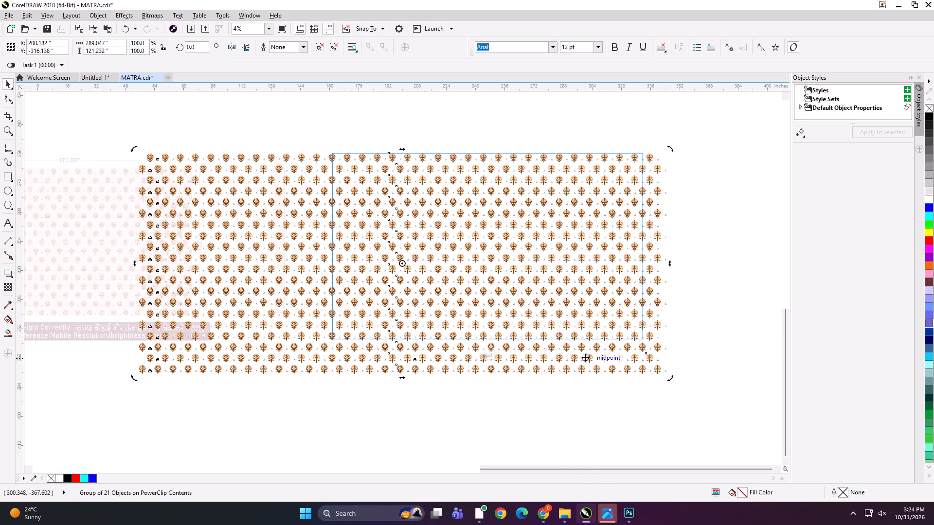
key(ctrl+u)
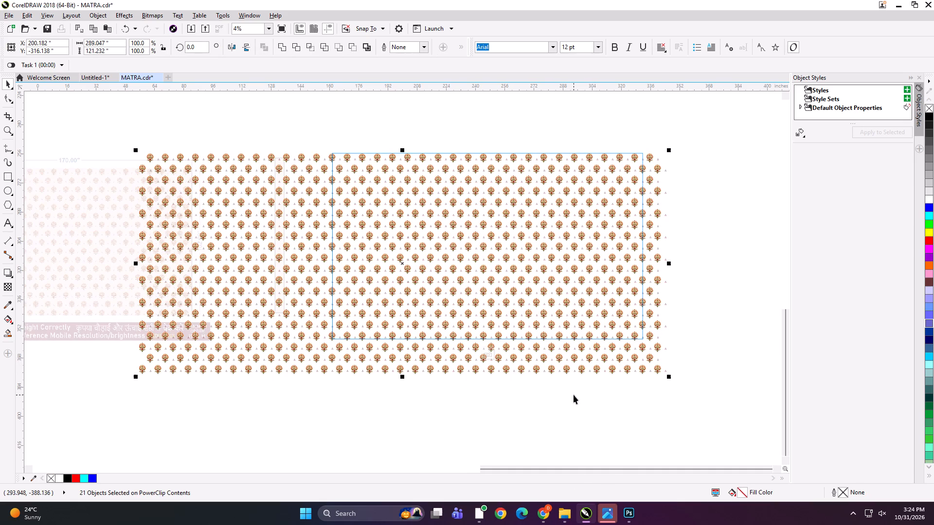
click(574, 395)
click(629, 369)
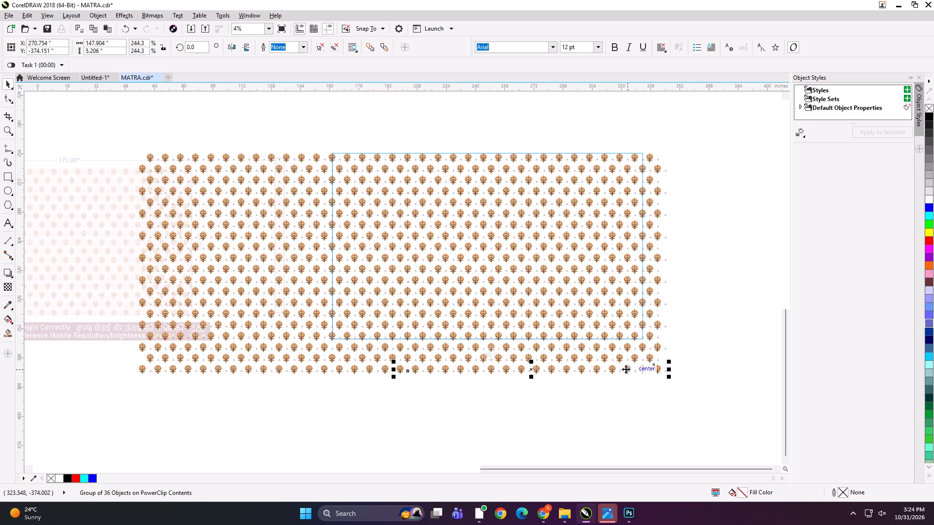
Examine the bottom-row motifs inside the PowerClip at close range for sharpness and edge quality.
scroll(391, 308, up, 1)
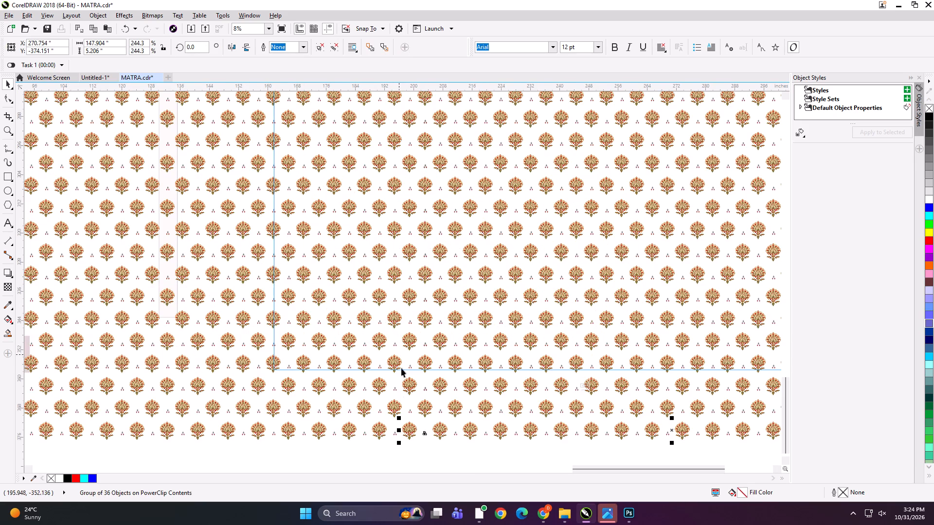
scroll(401, 406, up, 2)
scroll(428, 259, down, 1)
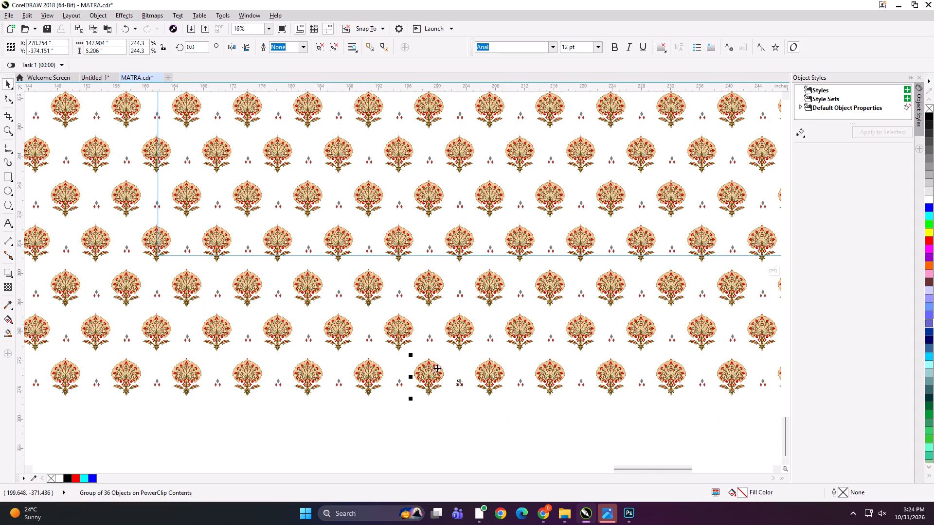
scroll(432, 385, up, 4)
scroll(335, 333, up, 2)
scroll(364, 259, down, 2)
scroll(381, 297, down, 2)
scroll(400, 201, up, 3)
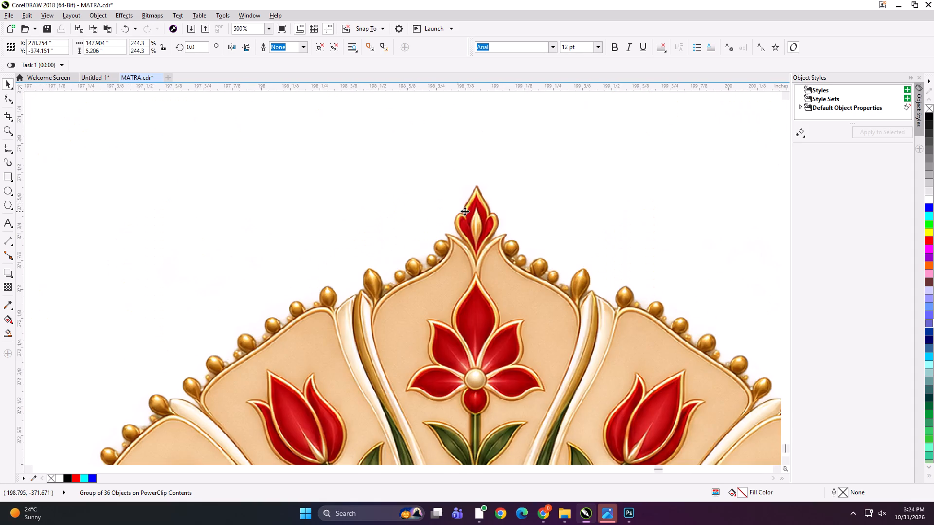
scroll(482, 199, up, 2)
scroll(468, 182, down, 7)
scroll(441, 236, down, 1)
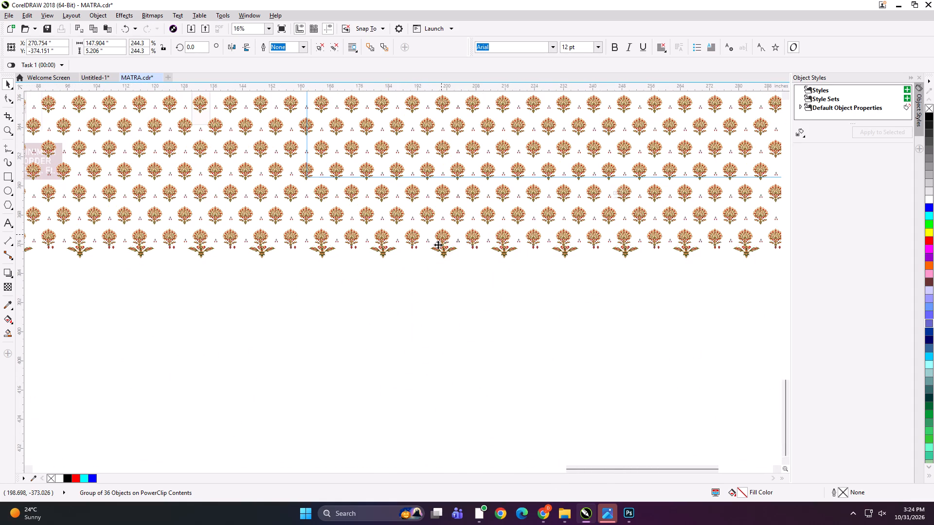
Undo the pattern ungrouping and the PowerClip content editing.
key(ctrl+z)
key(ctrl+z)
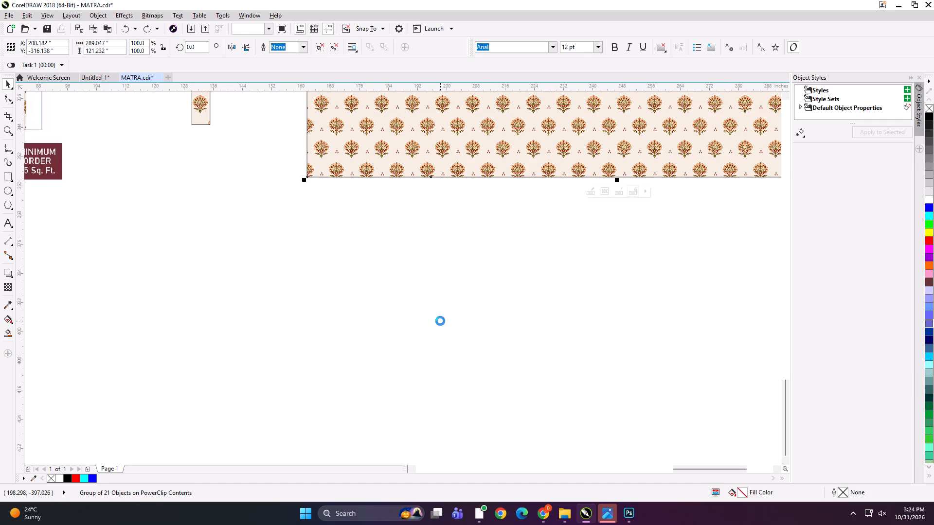
Create a 170 x 102 inch rectangle exactly around the large floral wallpaper panel, then deselect it.
click(440, 321)
scroll(433, 320, down, 1)
scroll(432, 227, up, 3)
scroll(401, 269, up, 2)
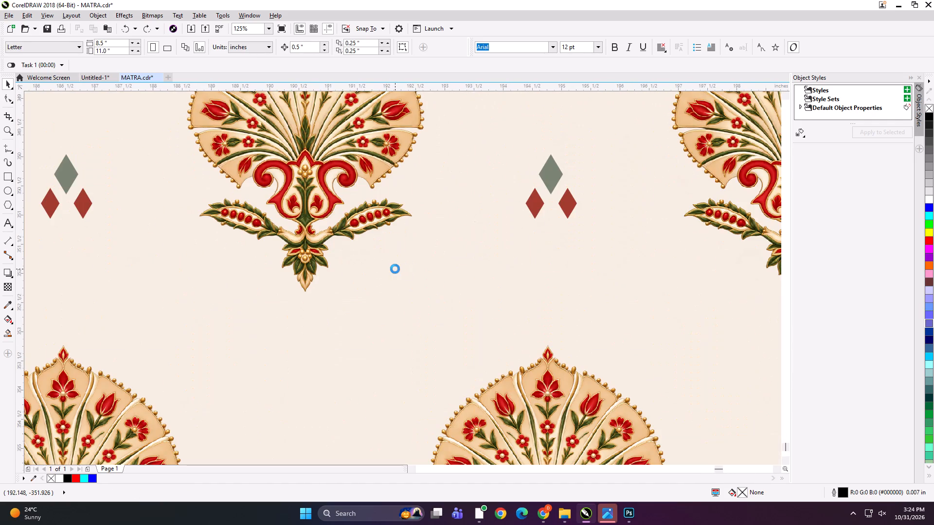
scroll(397, 269, down, 6)
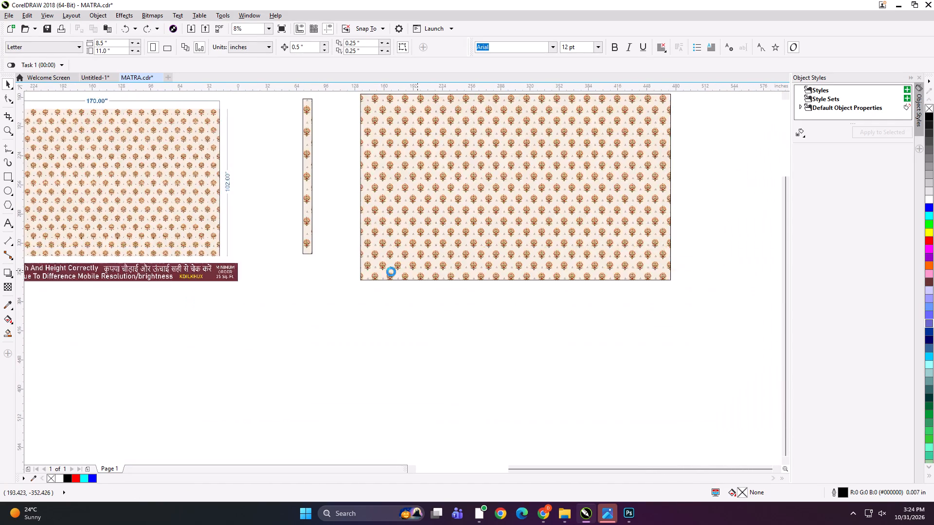
click(417, 204)
scroll(310, 183, up, 1)
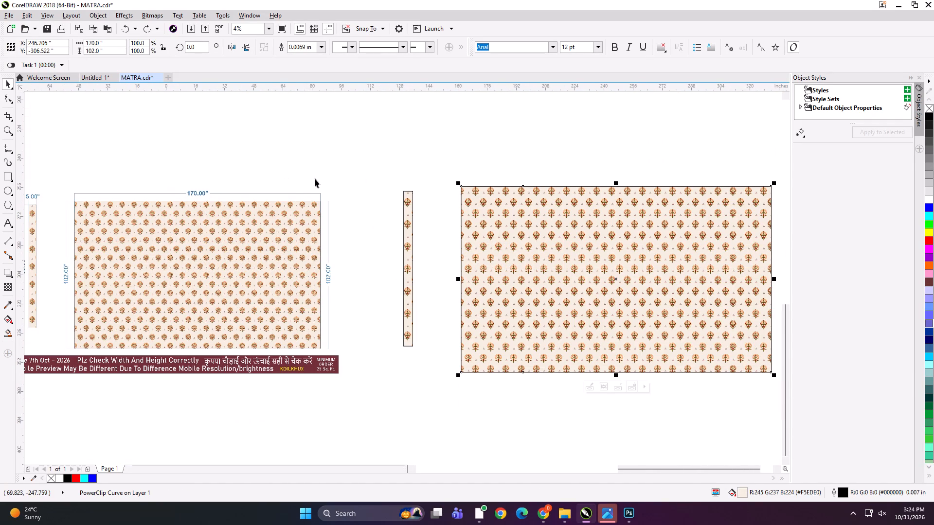
shift+double_click(5, 178)
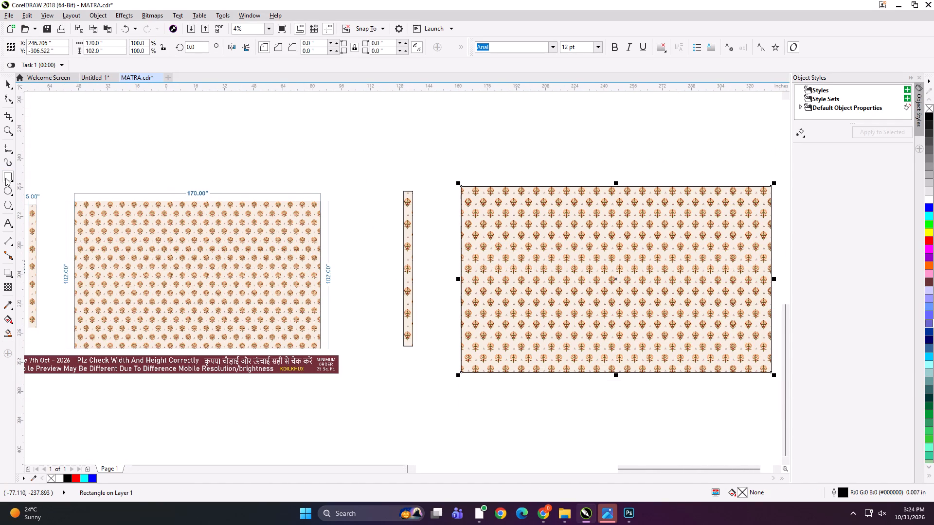
key(space)
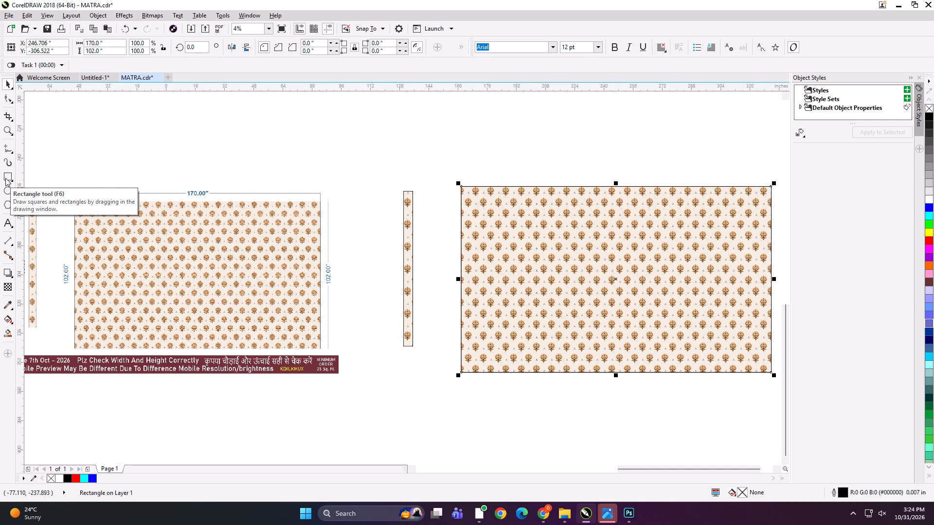
scroll(127, 125, down, 3)
click(576, 249)
Switch to File Explorer and bring up the shared drive's folder 31 to browse its design files.
click(568, 524)
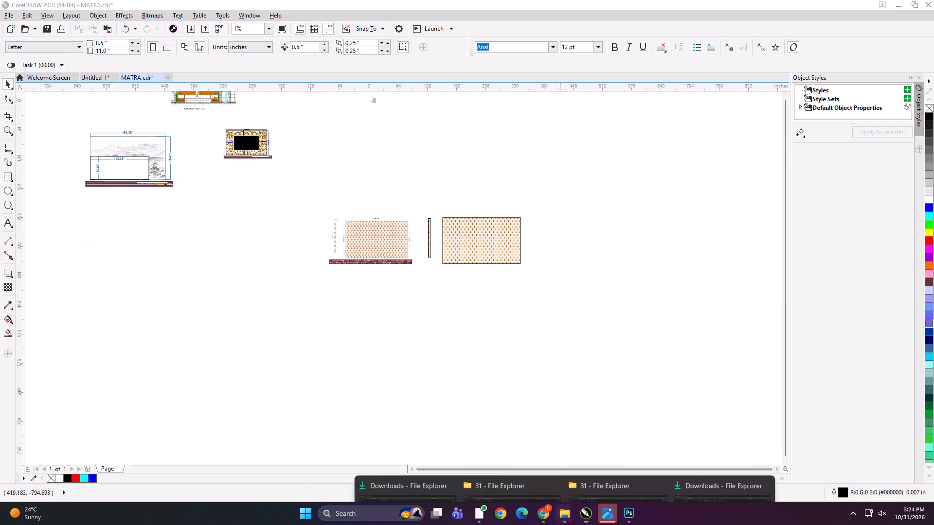
click(613, 477)
scroll(0, 292, up, 6)
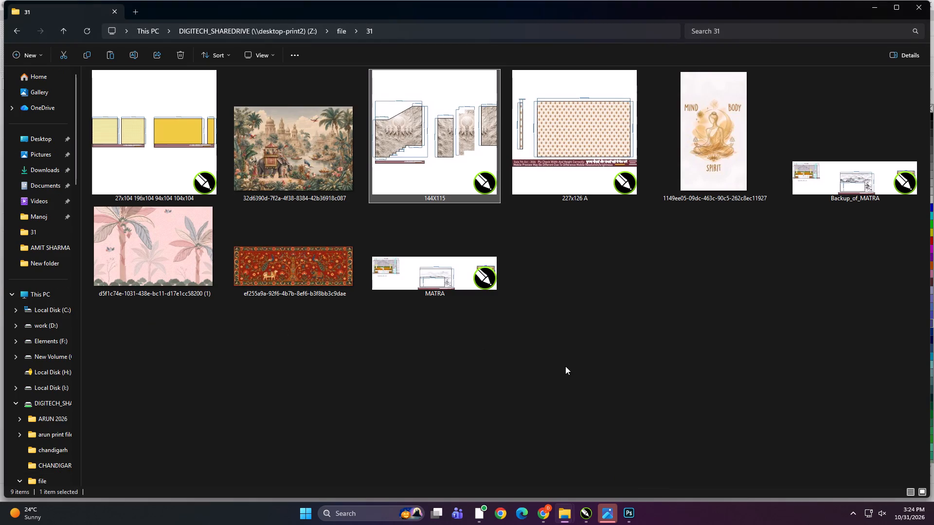
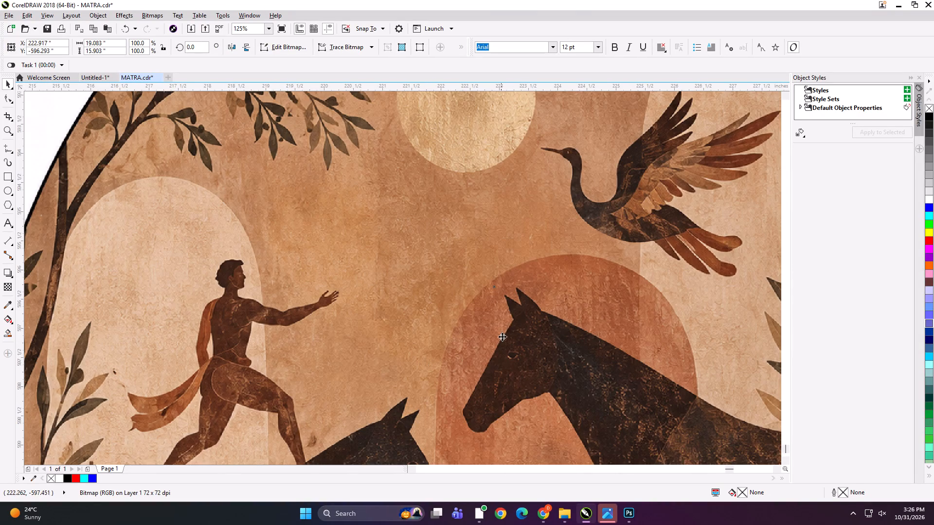
Delete the arch-shaped bitmap with the two horses, running figure and flying crane from the MATRA drawing.
scroll(503, 336, up, 1)
scroll(498, 251, down, 3)
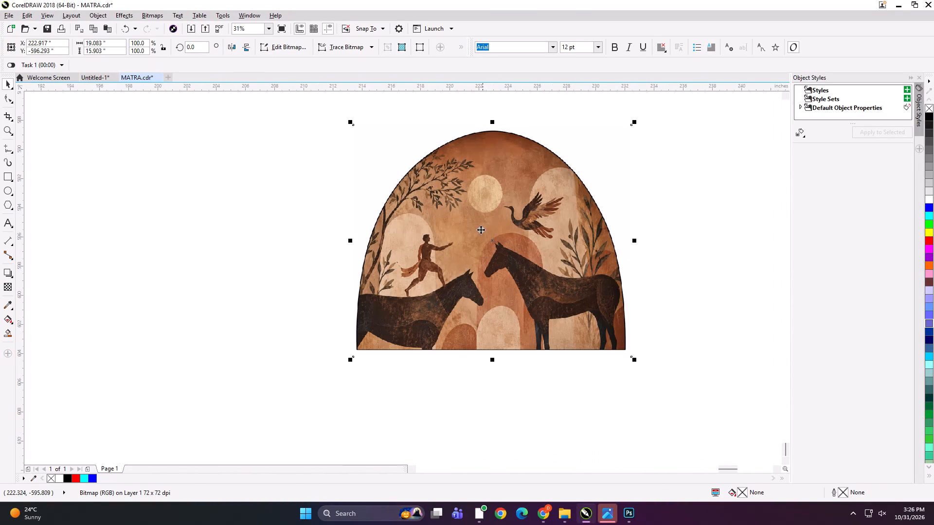
key(Delete)
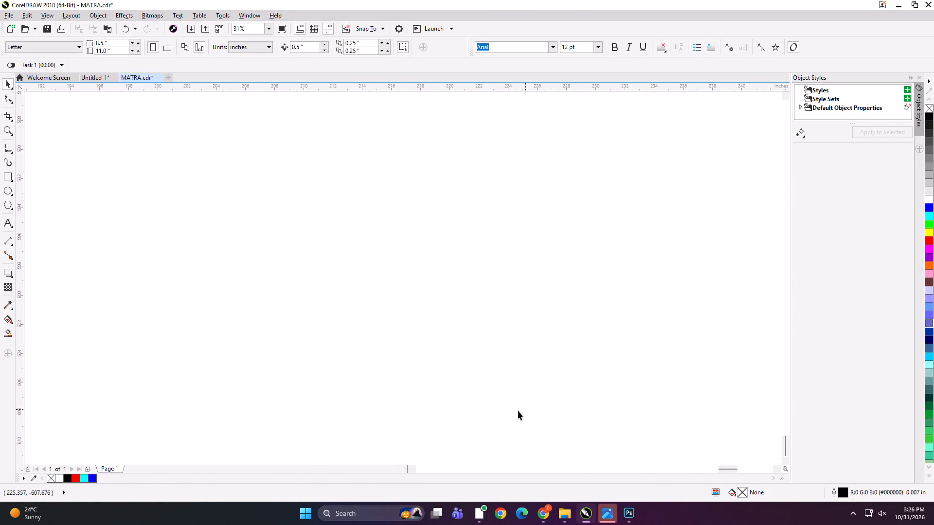
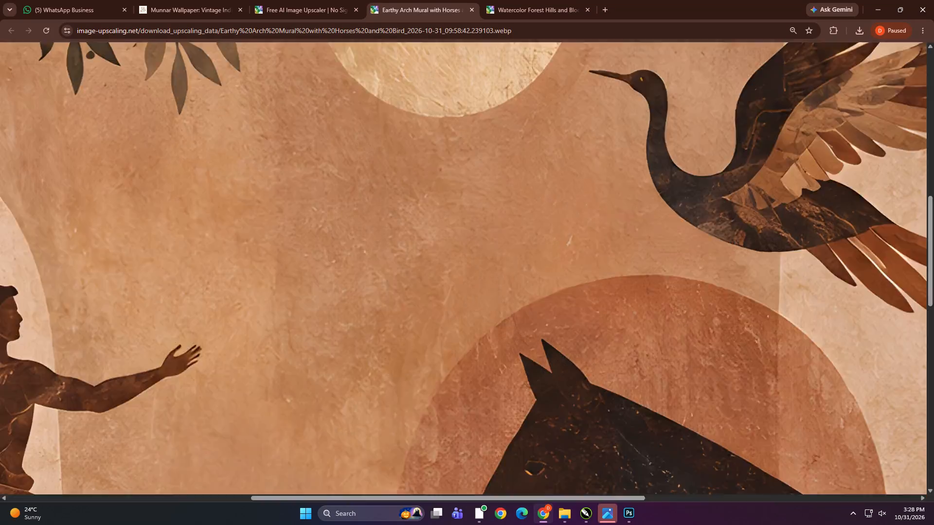
Examine the upscaled arch mural with horses and bird at close range for sharpness and texture quality.
click(384, 173)
scroll(372, 201, down, 5)
click(432, 236)
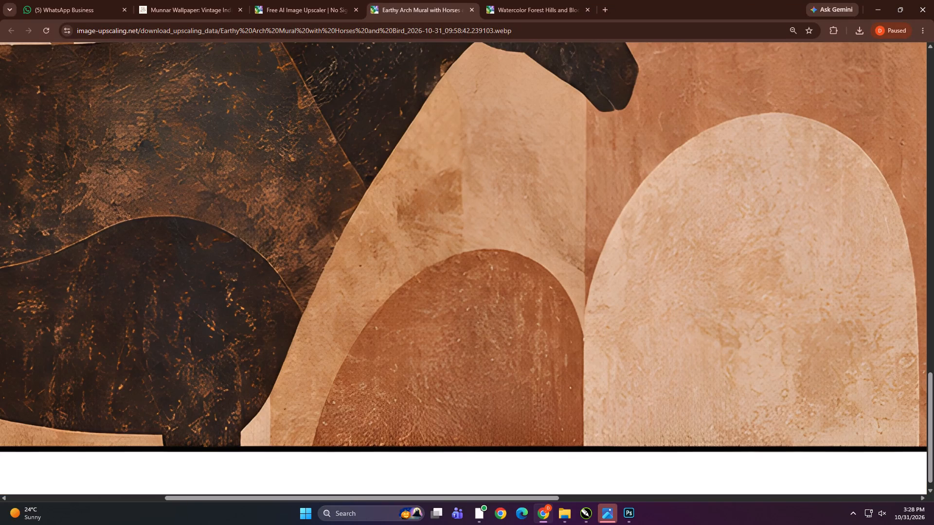
click(529, 222)
click(521, 222)
click(297, 277)
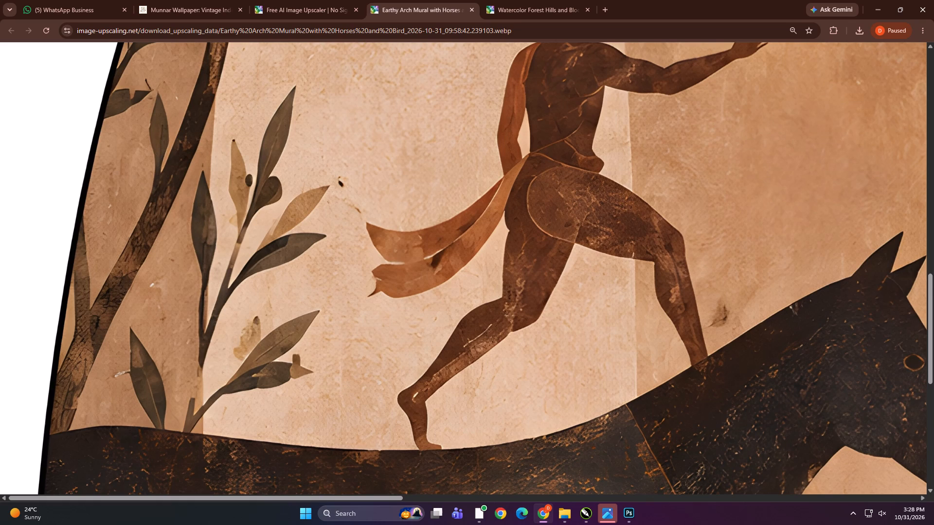
click(409, 257)
Copy the upscaled arch mural image from the browser and paste it into MATRA.cdr in CorelDRAW.
right_click(420, 226)
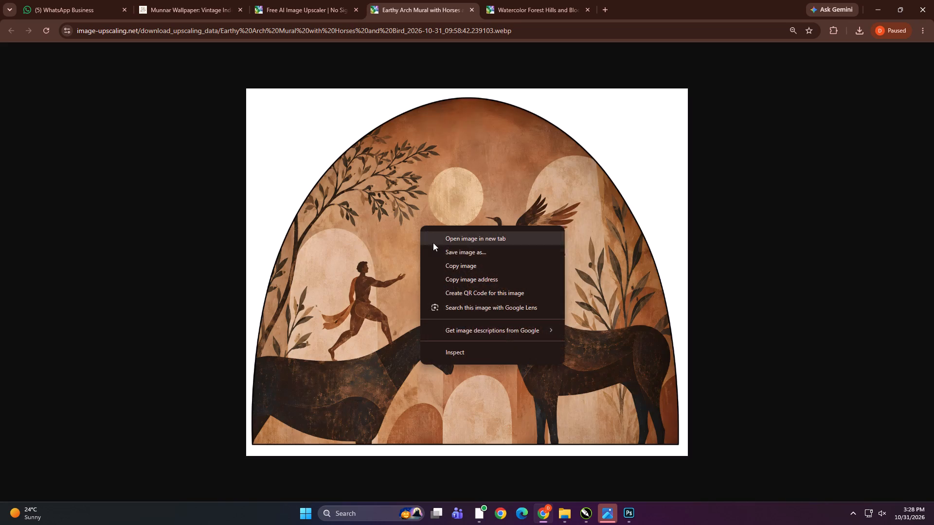
click(446, 259)
click(583, 519)
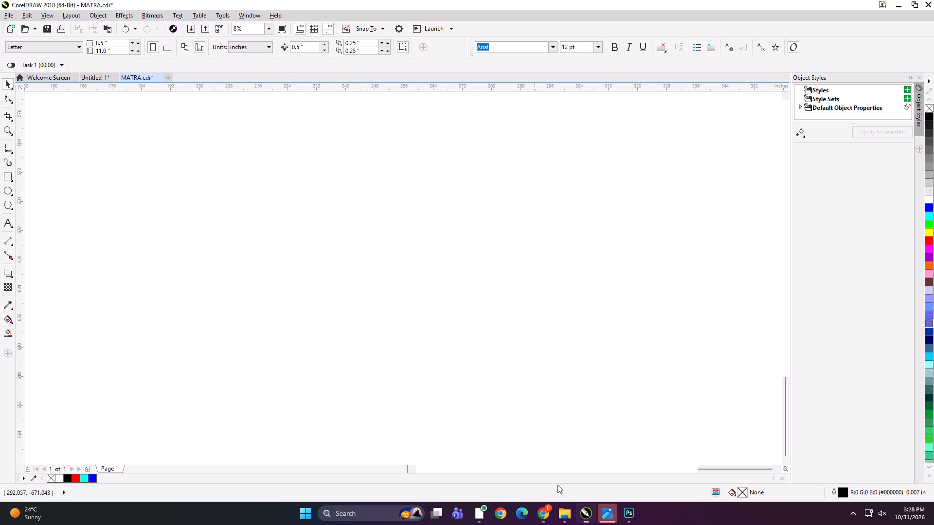
click(469, 358)
key(ctrl+v)
key(F4)
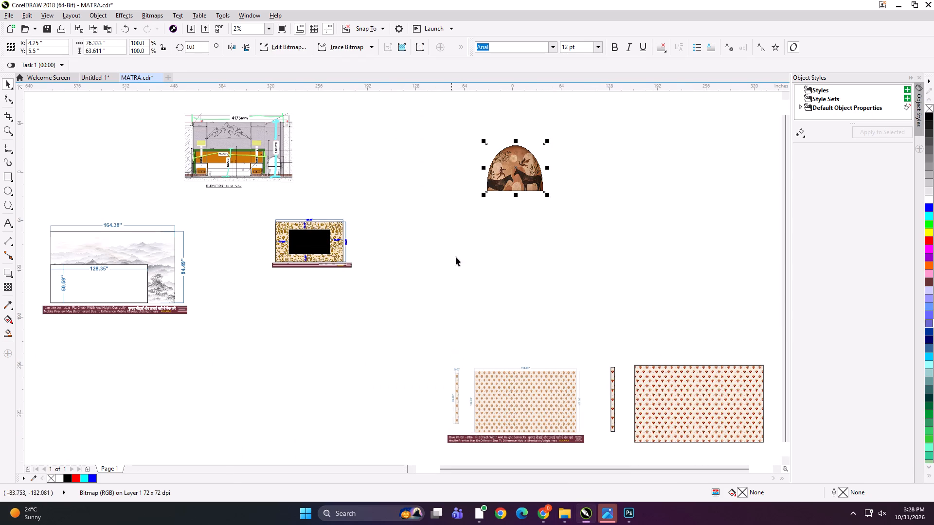
Move the pasted arch mural off the page to the empty area below the mountain landscape and gold frame panels, and deselect it.
drag(516, 164, 395, 310)
drag(391, 312, 239, 380)
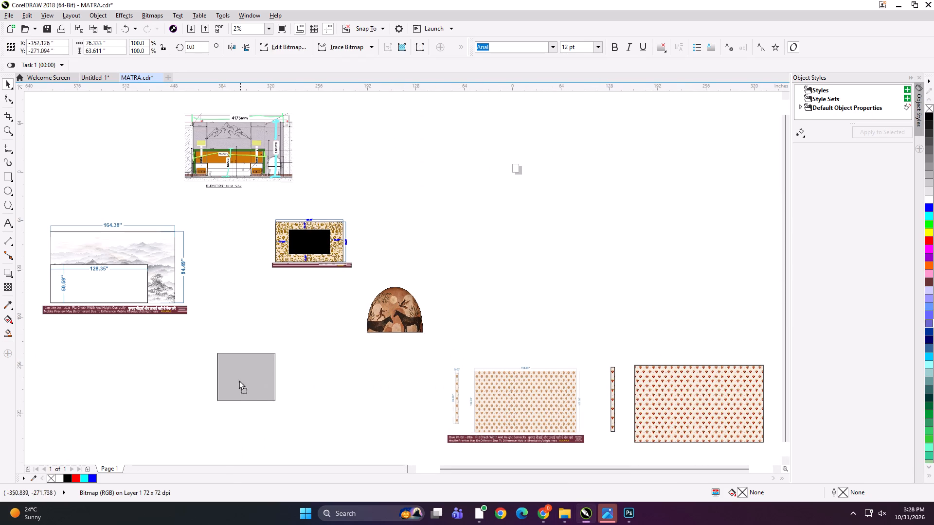
drag(239, 380, 238, 380)
click(326, 382)
Switch back to Chrome with the upscaled mural images.
click(547, 517)
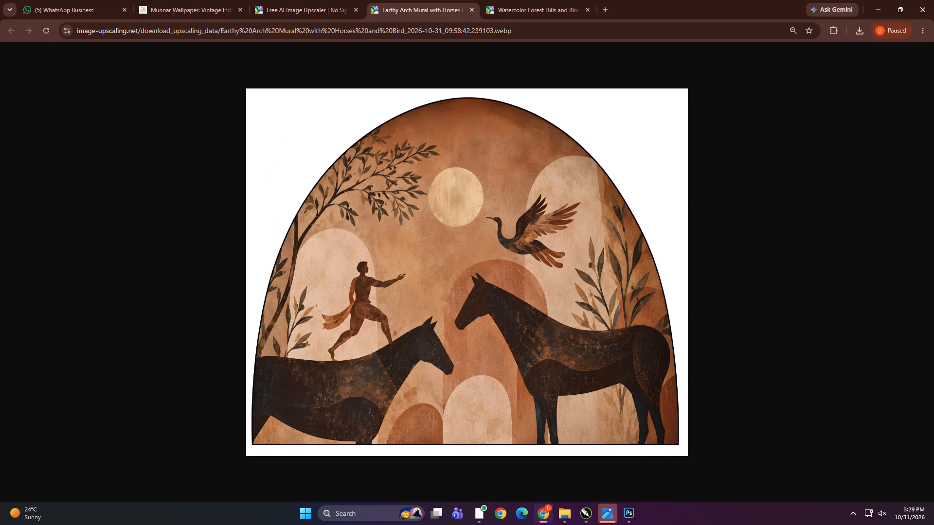
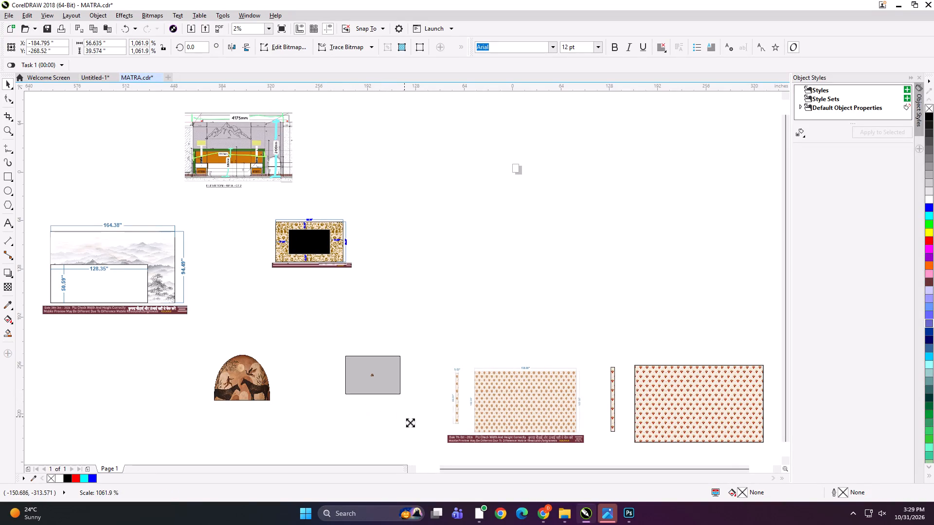
Enlarge the dimensioned arch reference layout to about 102 x 71 inches and place it beside the pasted arch mural.
shift+drag(410, 422, 415, 426)
drag(376, 366, 330, 368)
click(329, 368)
scroll(242, 382, up, 2)
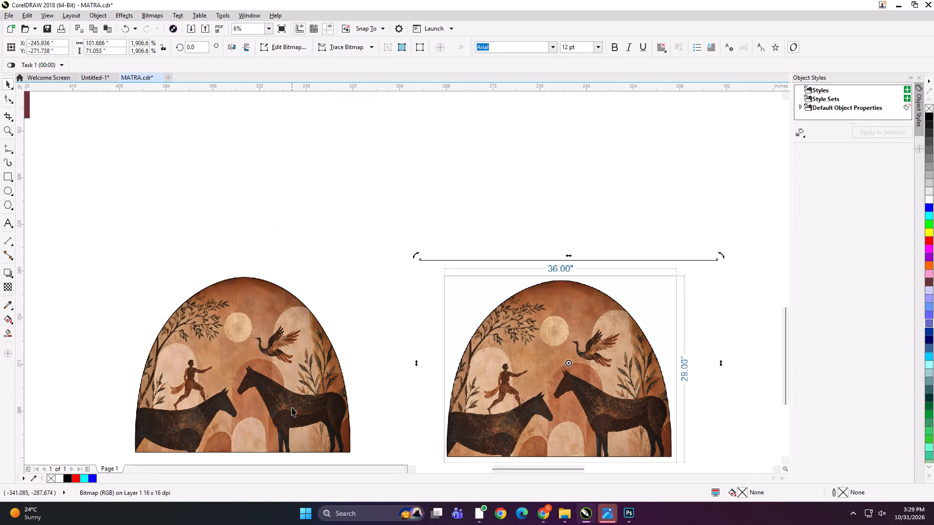
Resize the pasted arch mural bitmap to 36 inches wide and 29 inches high.
click(287, 385)
click(121, 43)
key(ctrl+a)
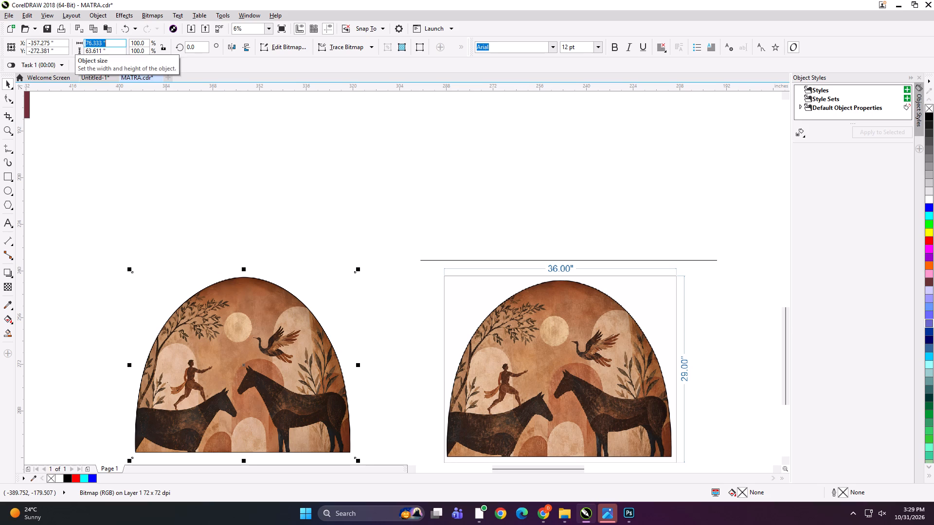
text(36)
key(Tab)
text(29)
key(Return)
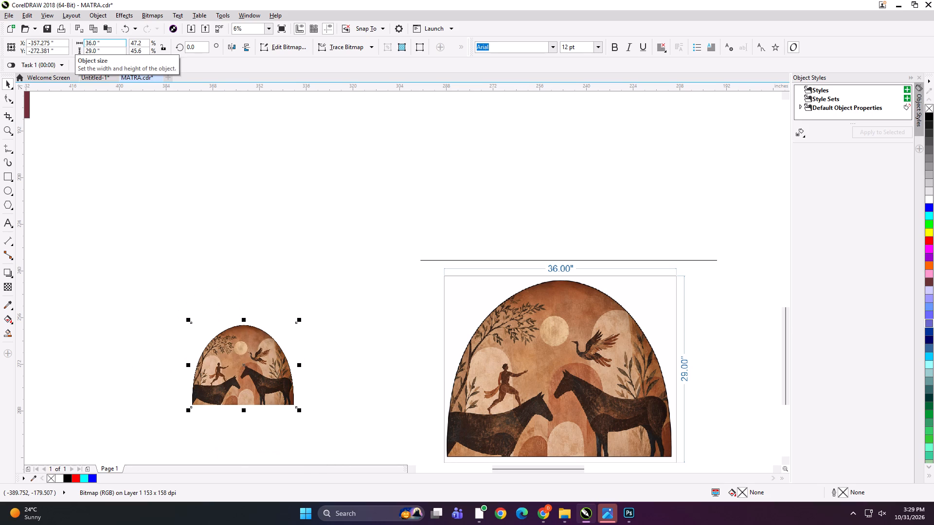
Add a 36 x 29 inch rectangular outline around the resized arch mural and deselect it.
shift+double_click(4, 175)
key(shift+space)
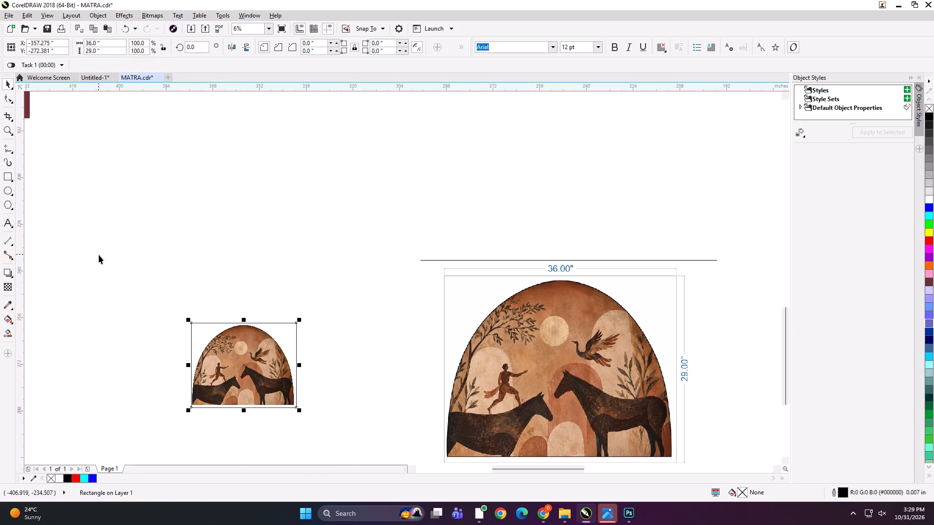
click(116, 266)
Group the resized arch mural with its rectangular outline, after comparing it with the dimensioned reference.
scroll(327, 253, down, 1)
scroll(355, 341, up, 1)
scroll(420, 357, up, 1)
scroll(432, 335, down, 1)
scroll(230, 291, up, 2)
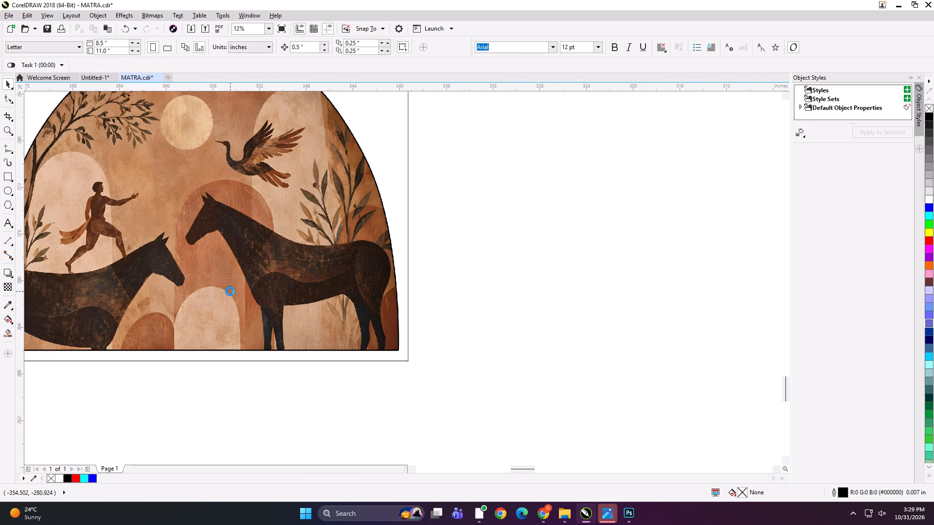
scroll(270, 299, down, 2)
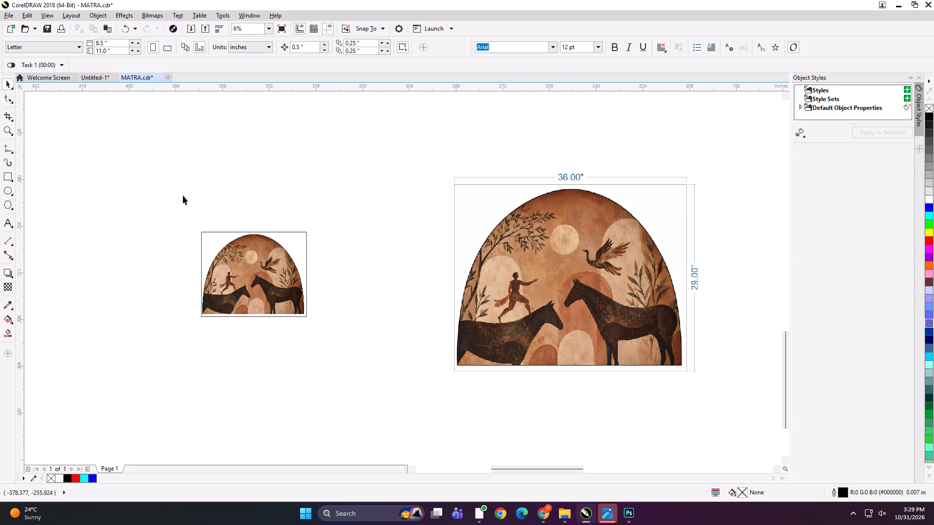
drag(167, 190, 323, 376)
click(323, 376)
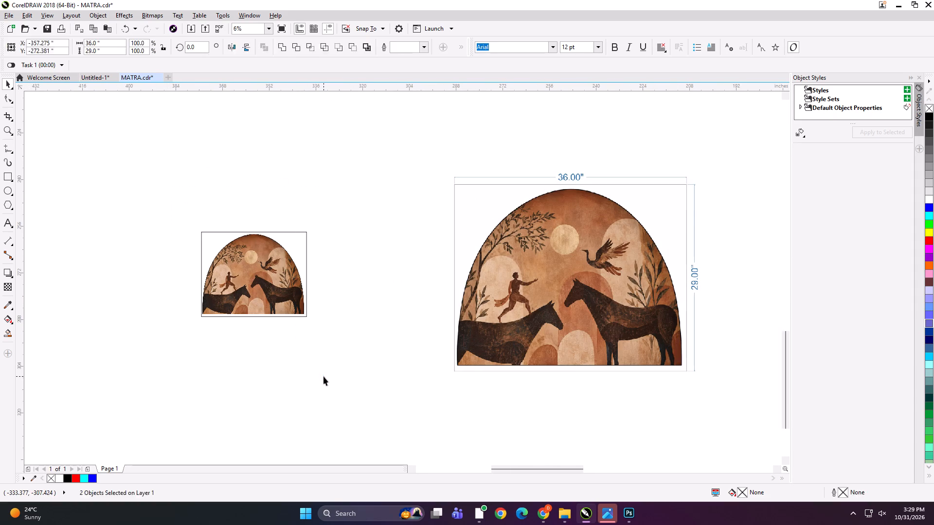
shift+drag(183, 205, 204, 238)
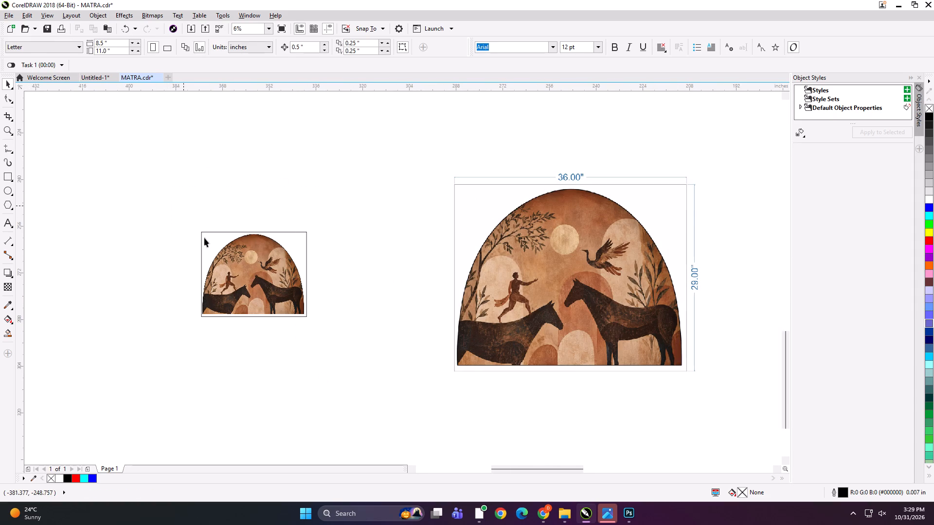
shift+drag(204, 238, 383, 437)
key(ctrl+g)
Export the selected mural group as an uncompressed TIFF named 36x29 into the WALL PRADISE folder under PRINT FILE, 31.
key(ctrl+e)
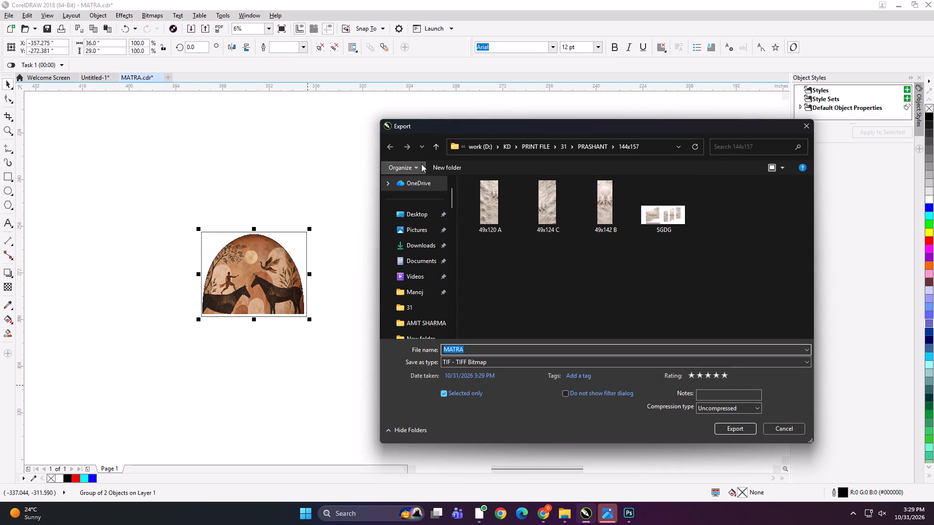
click(432, 149)
click(432, 149)
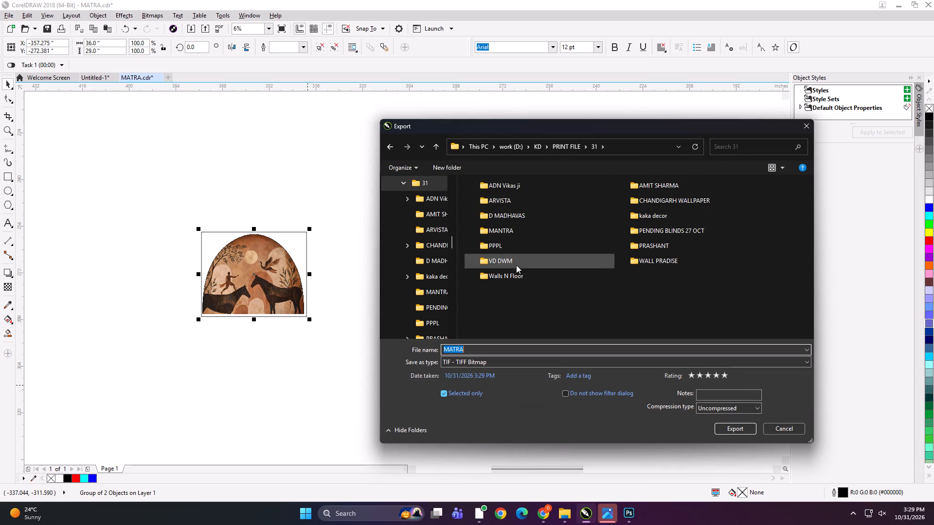
double_click(654, 257)
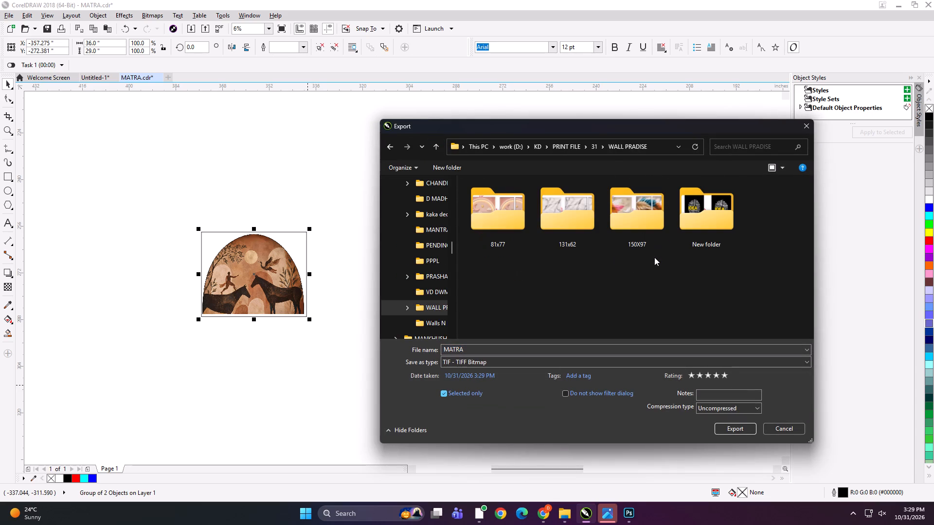
click(528, 348)
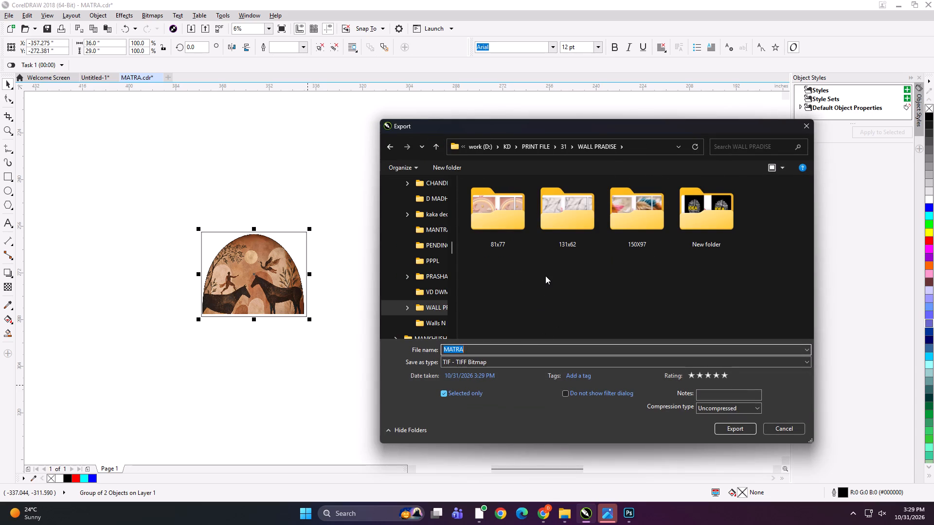
key(Return)
key(Return)
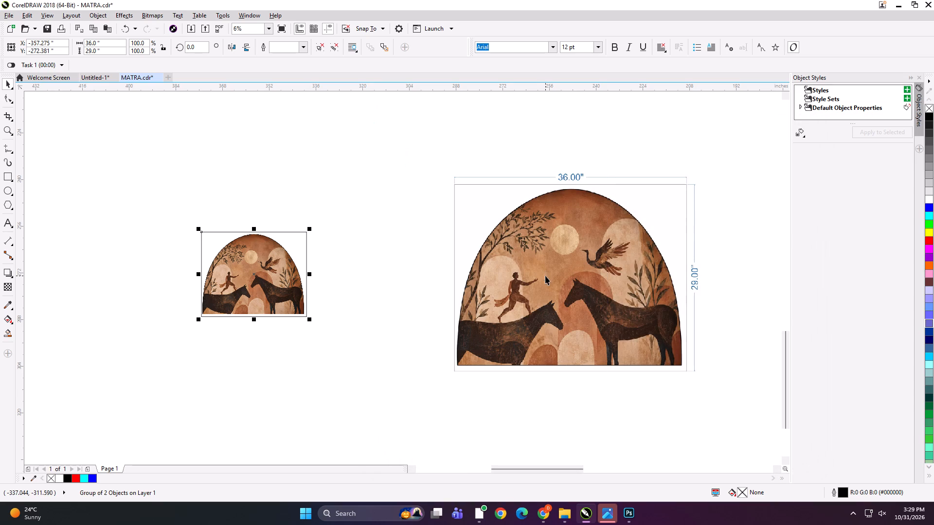
Enlarge the outlined mural group to about 86 x 69 inches and move it close to the dimensioned reference layout.
shift+drag(311, 320, 407, 379)
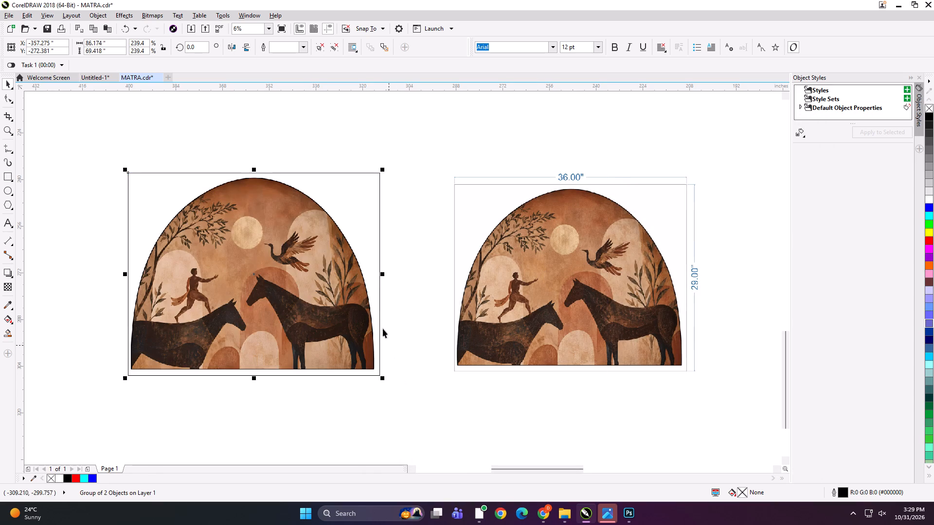
drag(352, 283, 397, 275)
Group the enlarged mural with the dimensioned reference layout and shrink the combined group to about 6.2 x 2.3 inches.
shift+click(516, 293)
key(ctrl+g)
drag(573, 314, 551, 309)
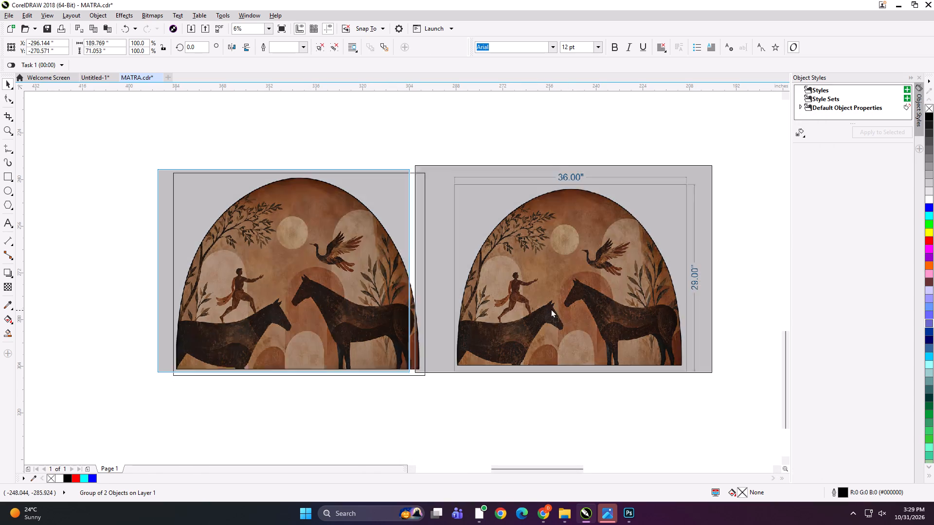
drag(551, 309, 546, 307)
shift+drag(705, 373, 445, 277)
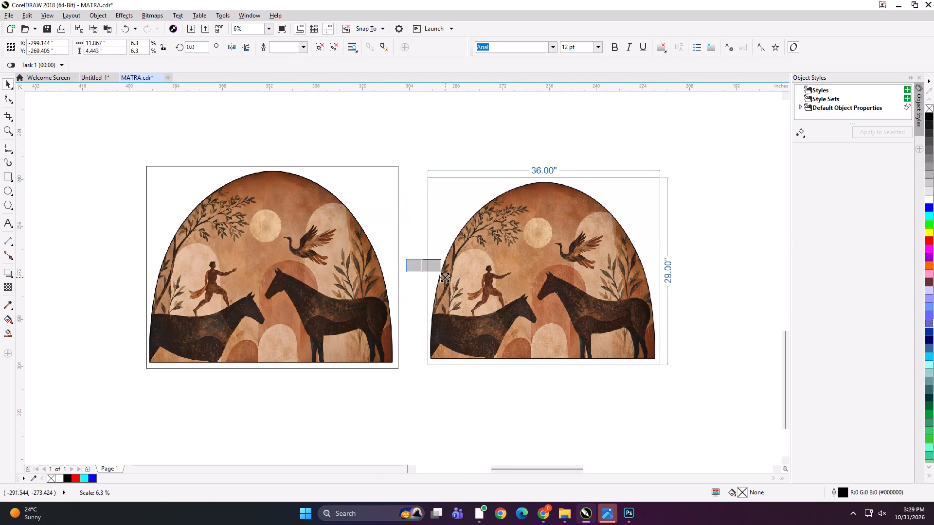
shift+drag(445, 277, 437, 277)
Export the small side-by-side group as a TIFF into the WALL PRADISE folder, with a file name beginning with S.
scroll(428, 266, up, 4)
key(ctrl+e)
text(S)
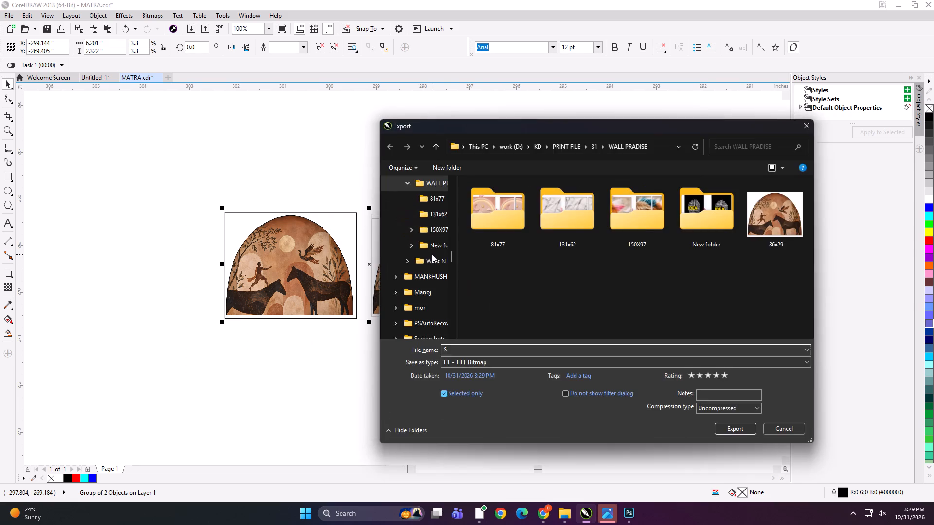
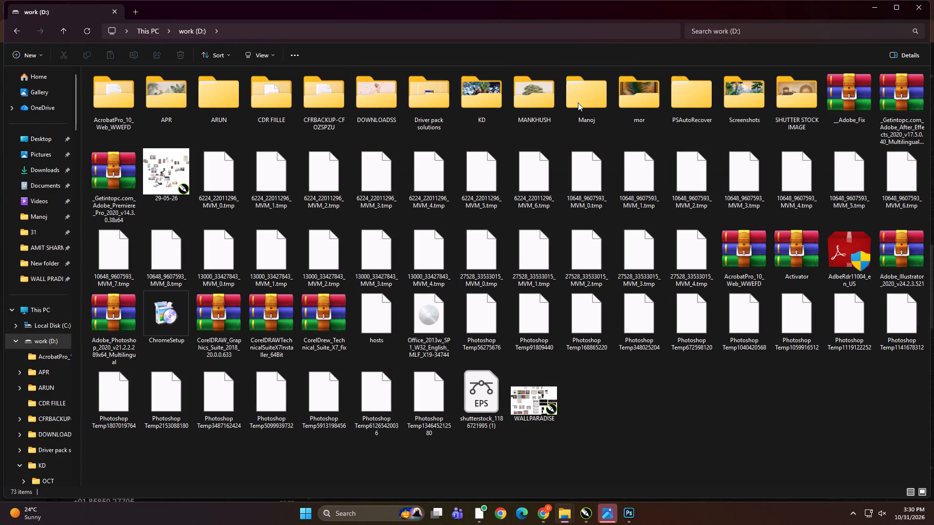
Copy the 36x29 and SG images from the WALL PRADISE folder under KD, PRINT FILE, 31 on the work drive.
double_click(483, 90)
double_click(426, 145)
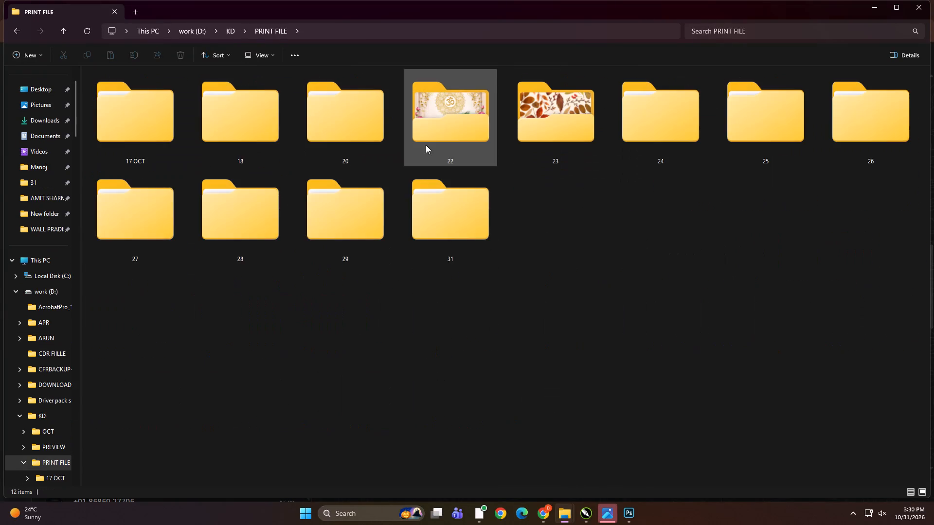
double_click(425, 212)
triple_click(802, 274)
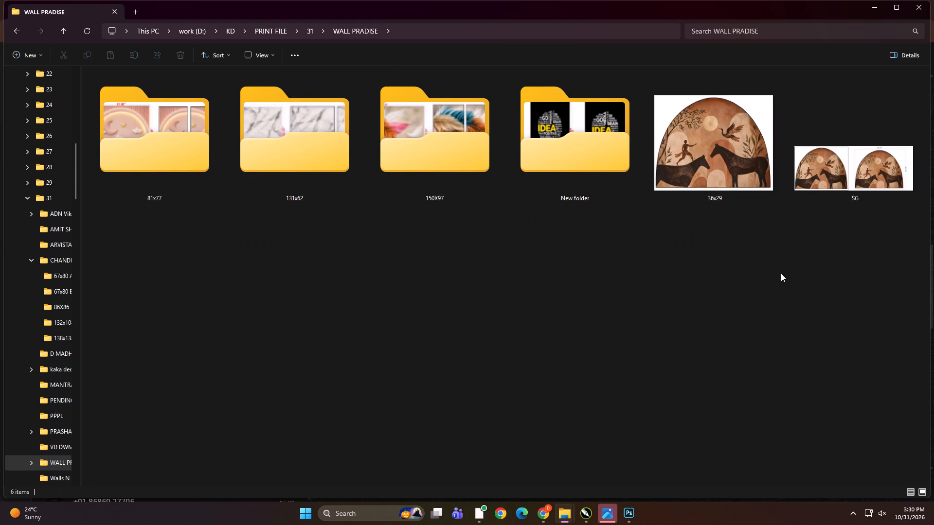
drag(665, 267, 695, 252)
click(887, 158)
drag(713, 251, 819, 169)
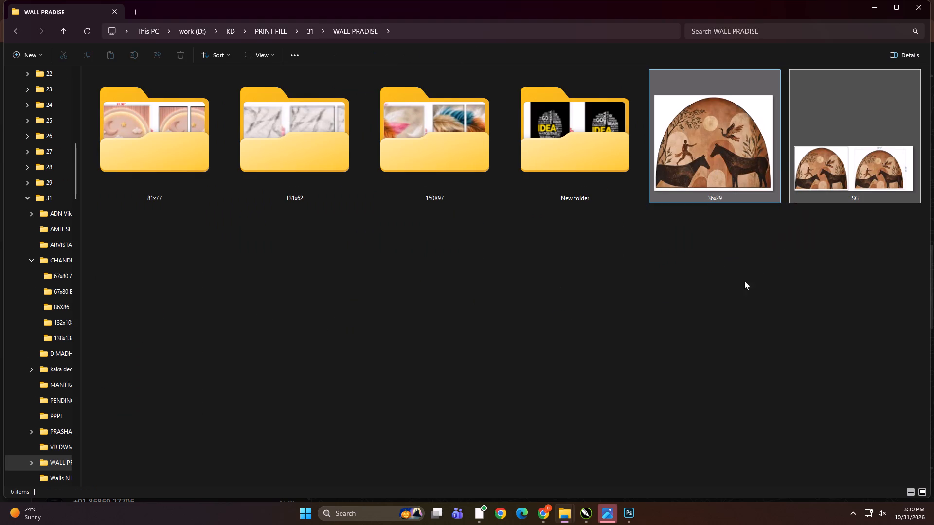
key(ctrl+c)
Open folder 31 inside the Print folder on the DIGITECH_SHAREDRIVE network drive as the destination for the copied images.
scroll(28, 287, up, 5)
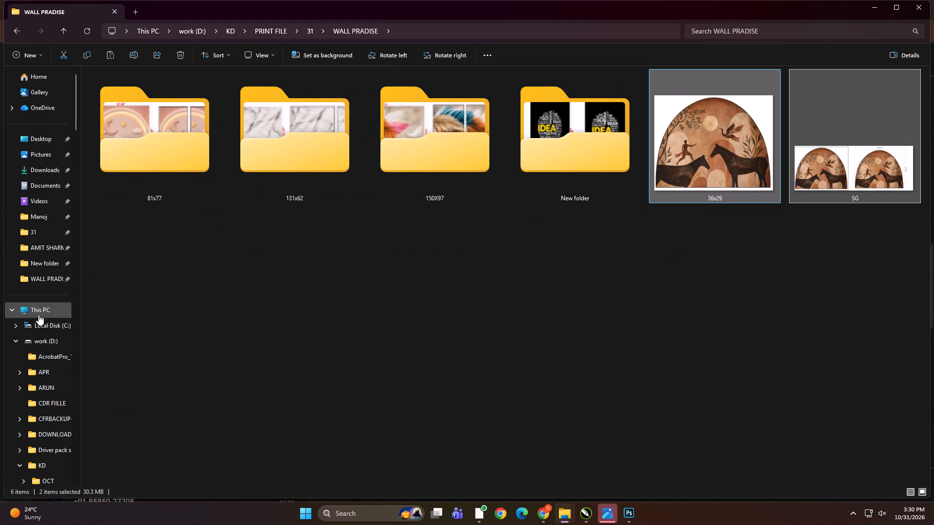
click(38, 315)
double_click(167, 294)
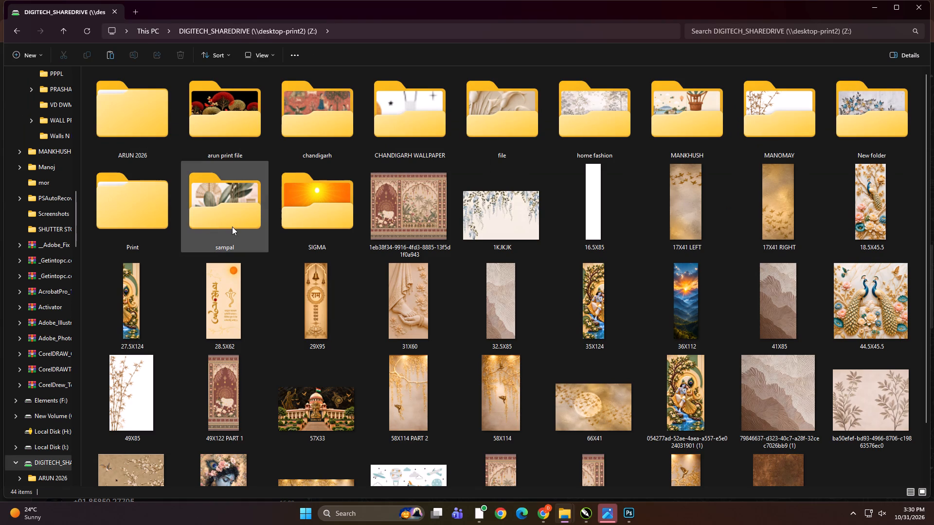
triple_click(131, 201)
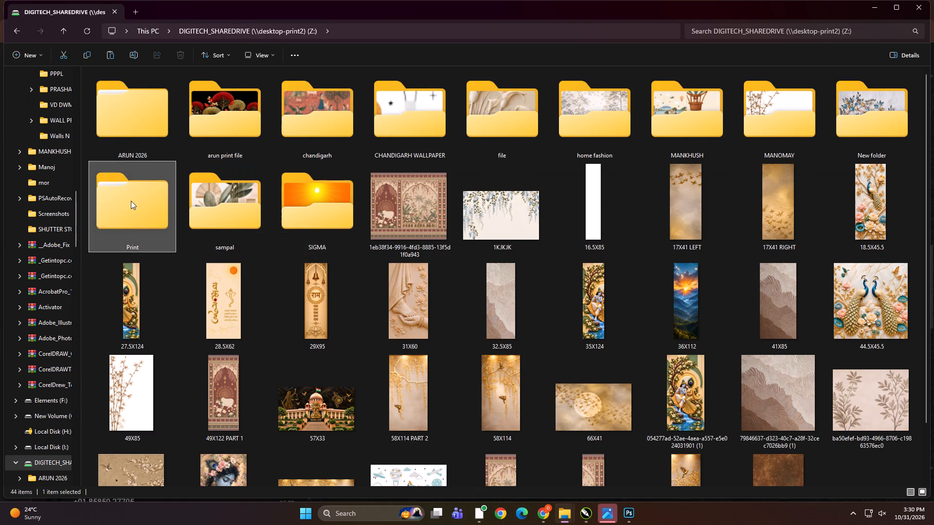
click(580, 227)
double_click(580, 227)
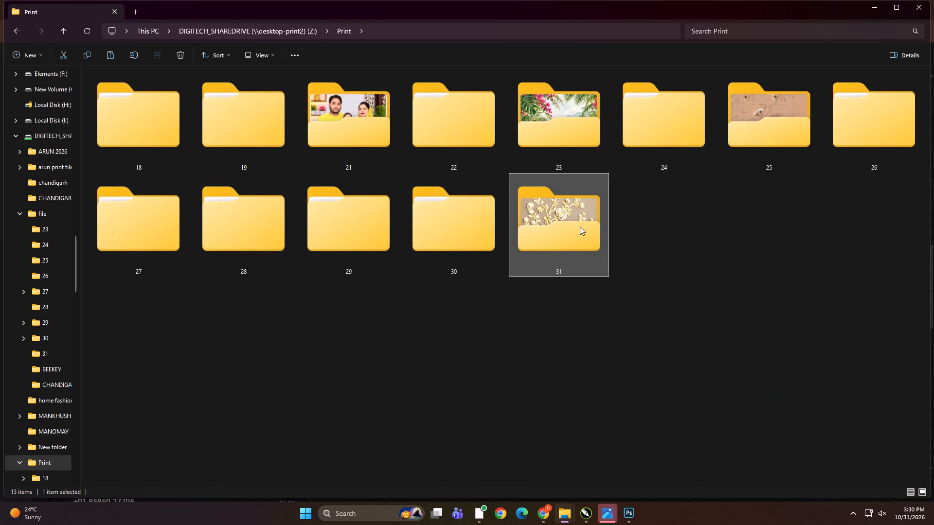
ctrl+scroll(465, 334, up, 5)
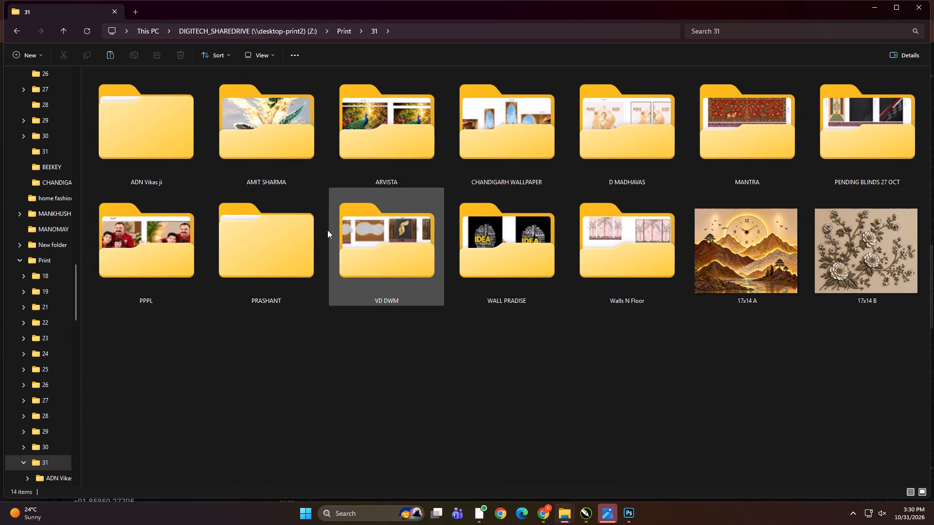
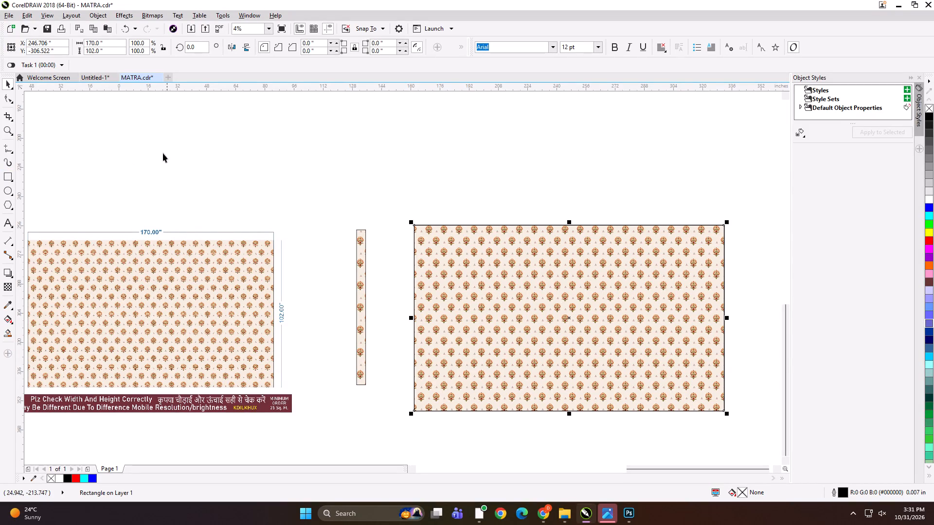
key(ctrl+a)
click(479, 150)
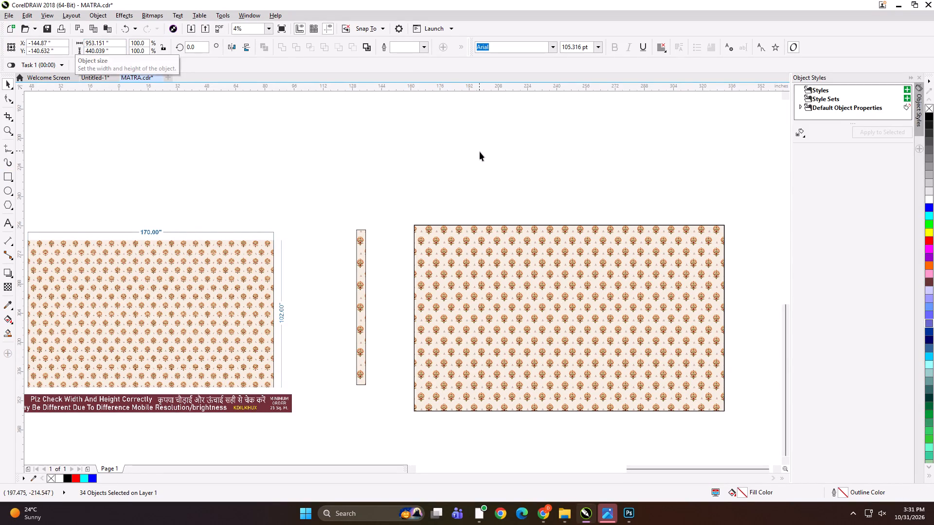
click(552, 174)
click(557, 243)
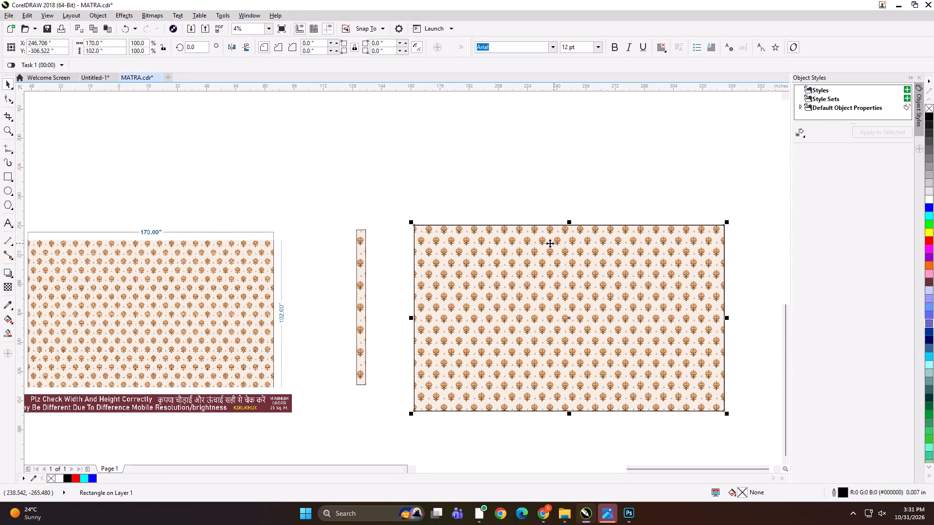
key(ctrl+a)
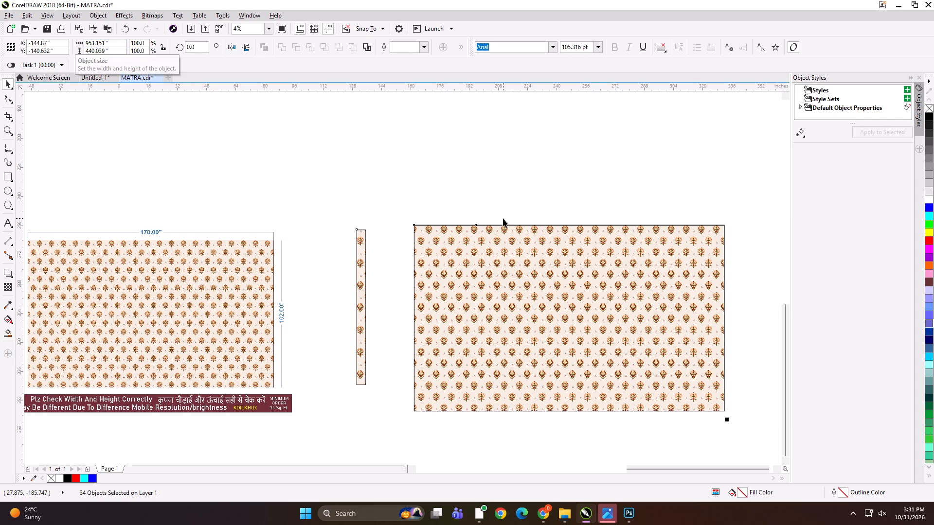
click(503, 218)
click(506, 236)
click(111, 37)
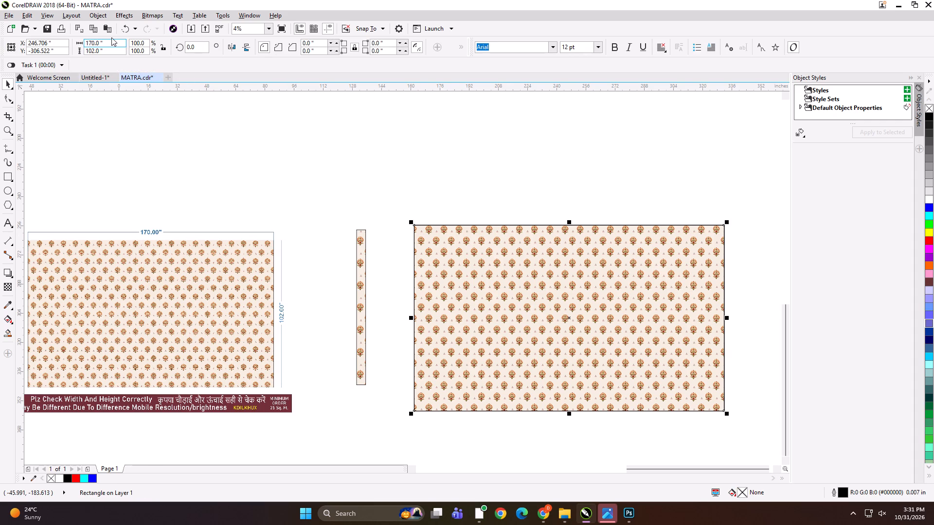
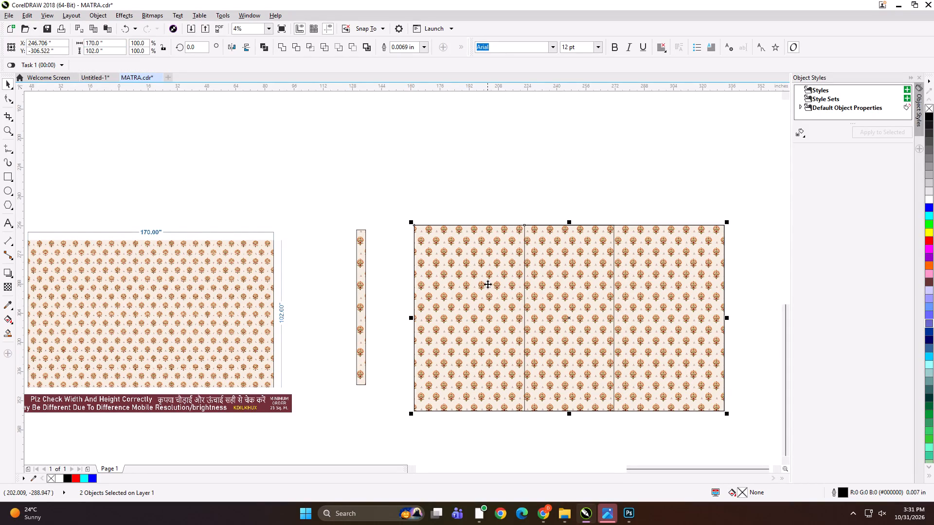
Align the 49 x 102 inch panel rectangle to the left edge of the 170-inch wallpaper artwork.
key(l)
click(452, 205)
Make a horizontally mirrored copy of the 49-inch panel rectangle on its right side, overlapping the original by about 0.5 inch.
click(463, 283)
drag(410, 316, 416, 317)
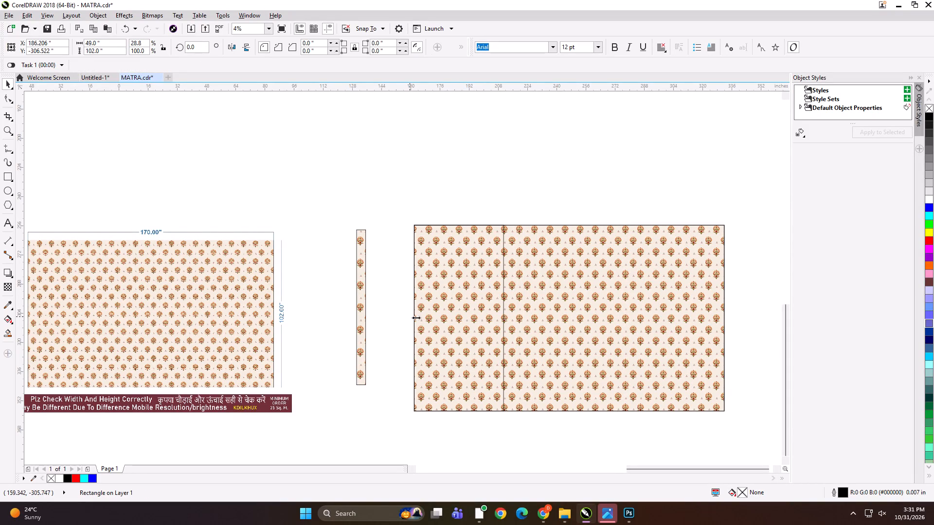
drag(416, 317, 528, 313)
ctrl+right_click(528, 313)
key(Left)
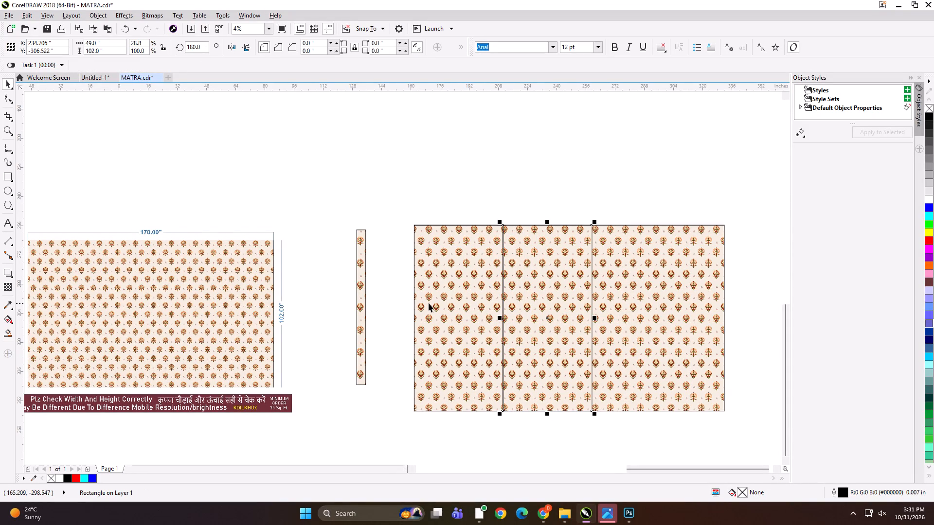
Select both panel rectangles and make a mirrored copy of the pair to their right, overlapping by about 0.5 inch.
shift+click(422, 289)
drag(411, 318, 734, 299)
ctrl+right_click(734, 299)
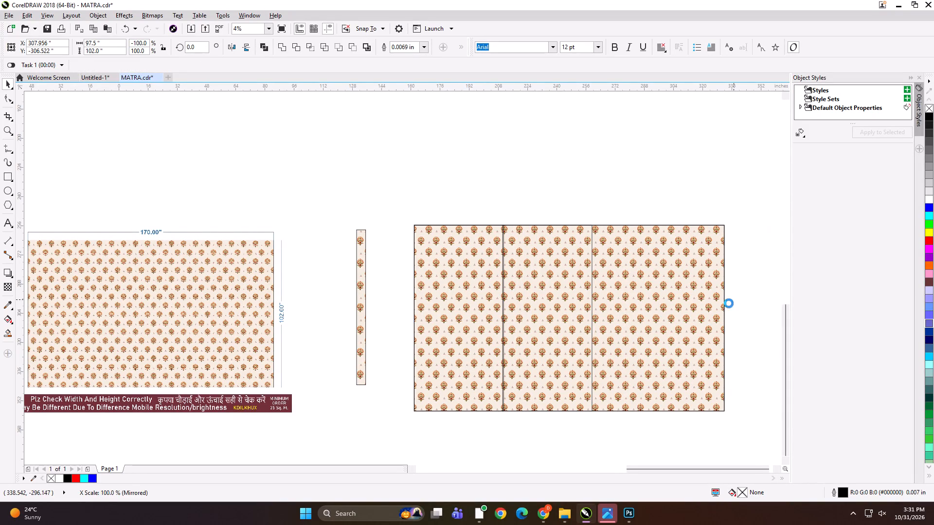
key(Left)
click(651, 177)
Narrow the fourth panel rectangle from its right side toward the wallpaper artwork's right edge.
click(715, 303)
drag(774, 319, 772, 319)
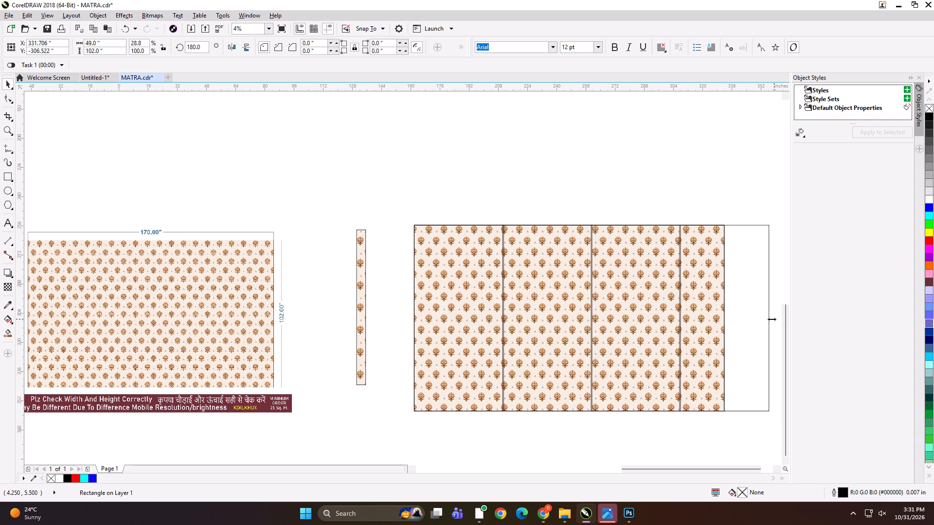
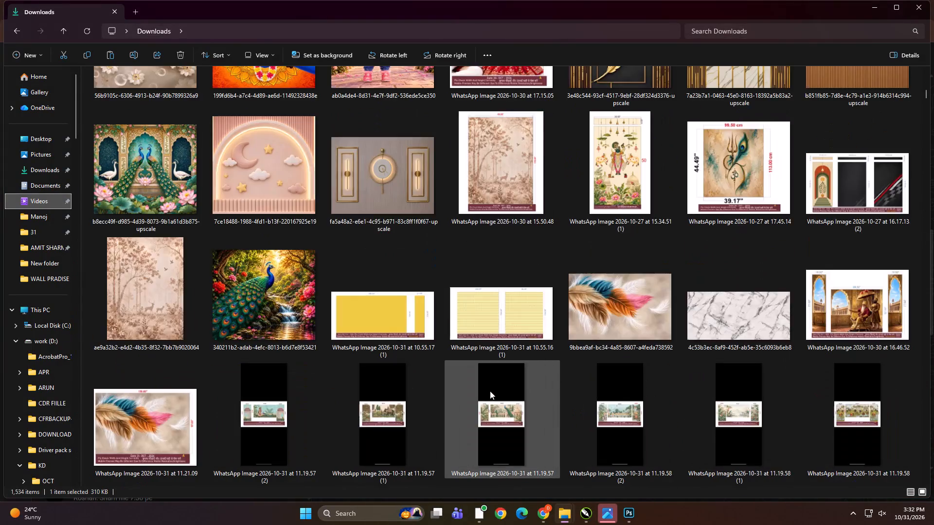
Find the Dusty Blue Blossom Branch Wallpaper image in the Downloads folder and bring it into CorelDRAW.
scroll(490, 391, down, 4)
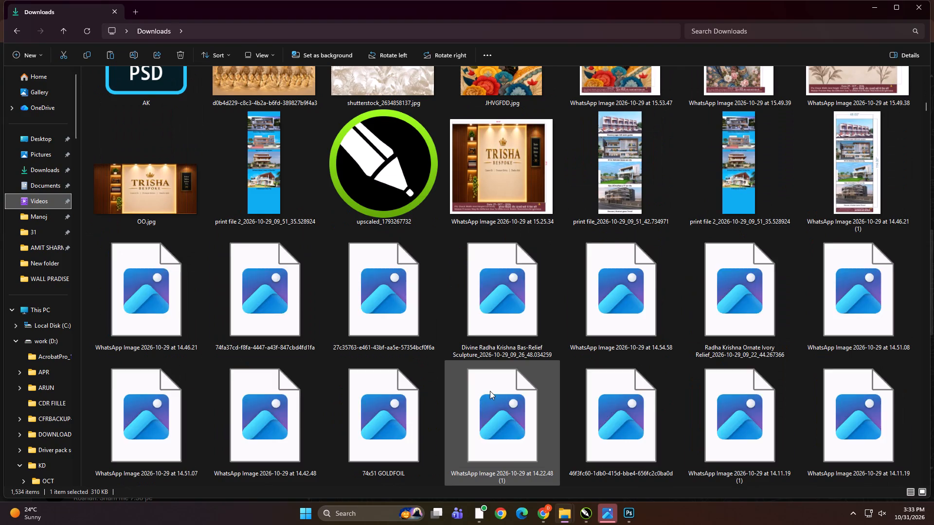
scroll(490, 391, down, 1)
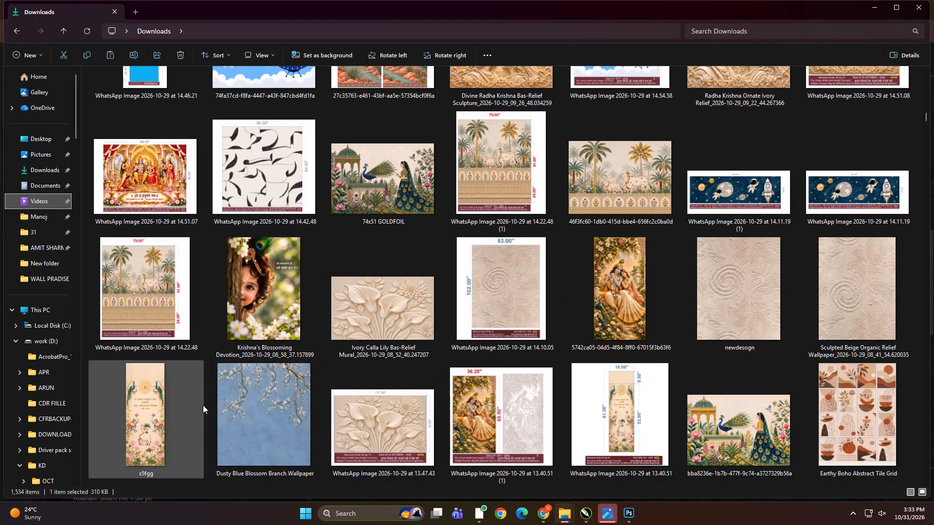
click(241, 399)
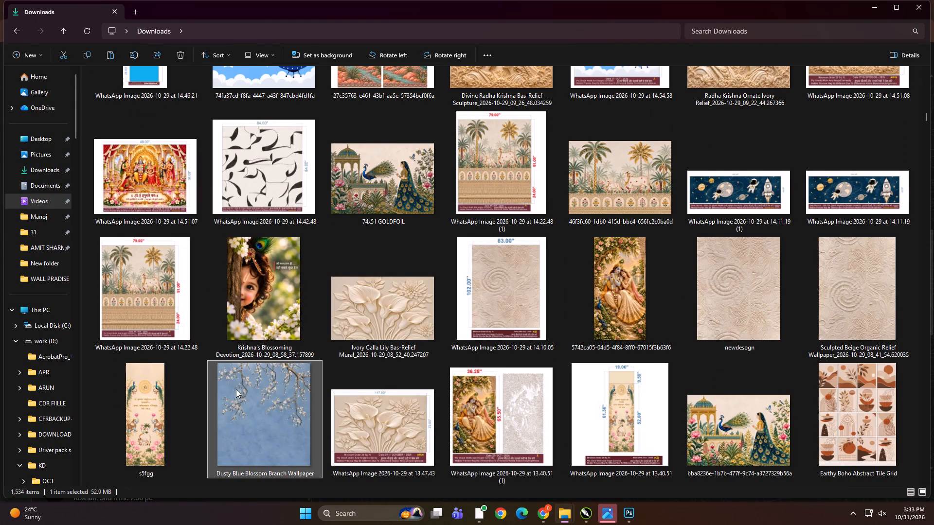
drag(236, 380, 605, 501)
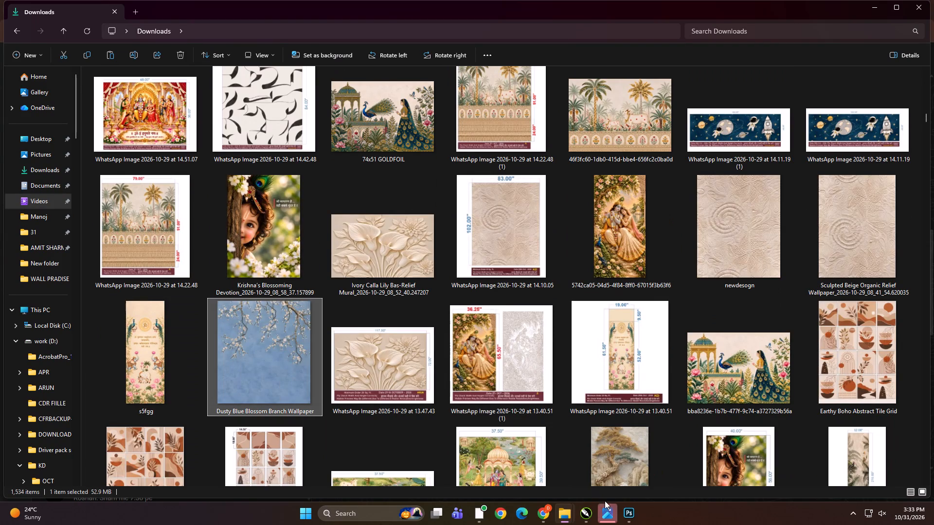
drag(605, 501, 318, 378)
drag(288, 369, 272, 364)
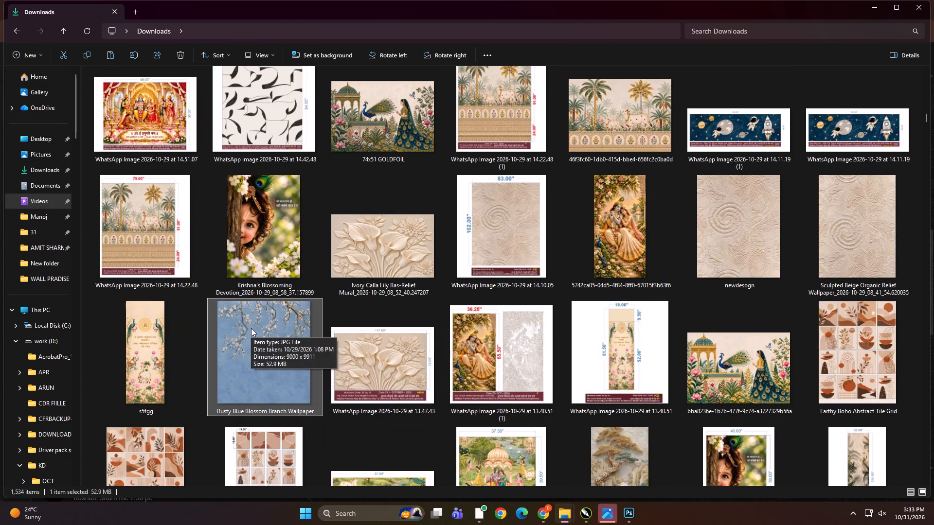
drag(246, 325, 578, 444)
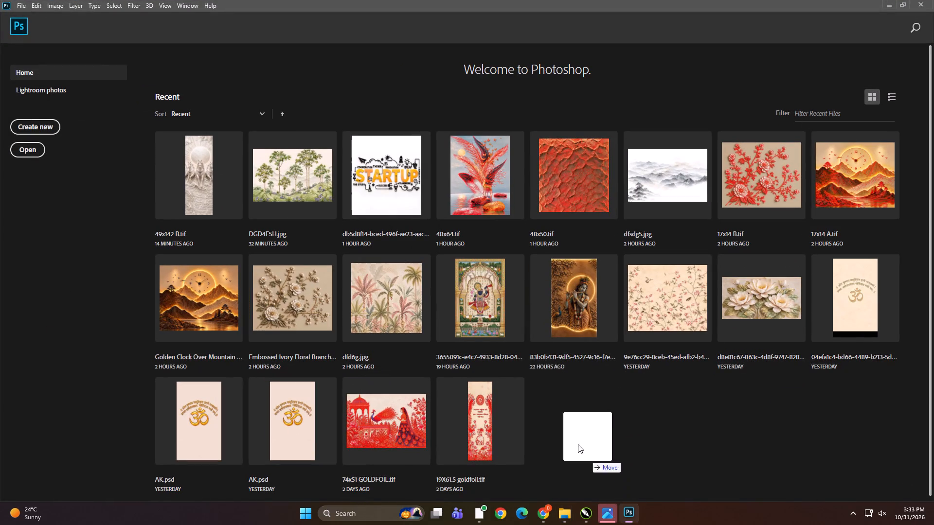
drag(578, 444, 582, 512)
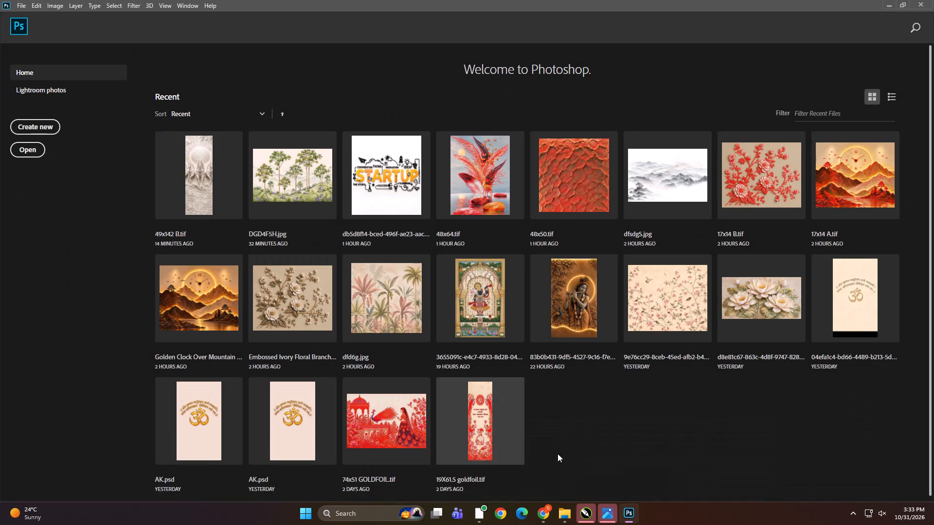
click(601, 507)
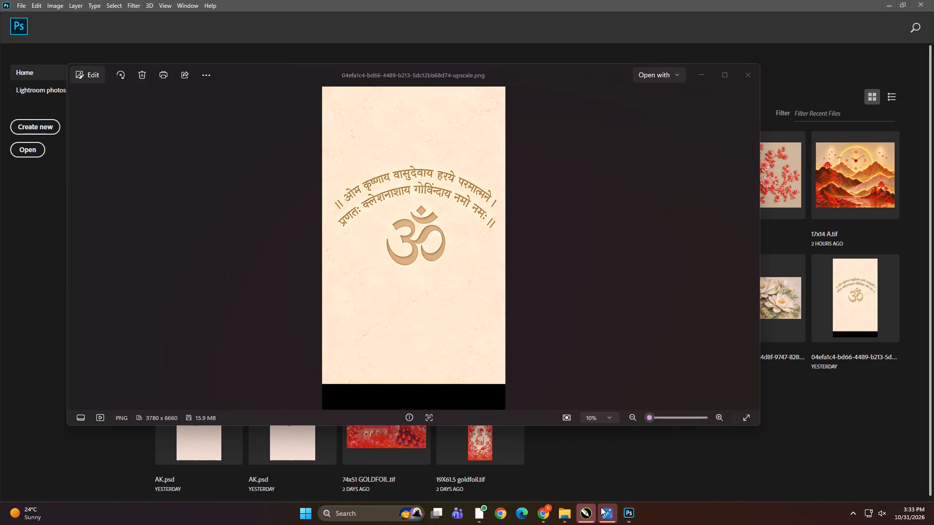
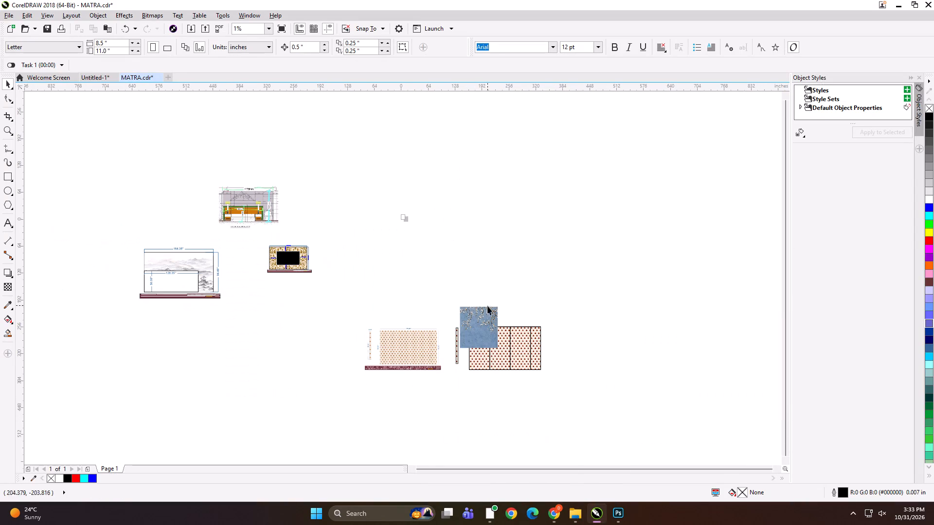
Move the blue blossom image off the red-patterned panels into the empty space above them.
drag(488, 320, 491, 226)
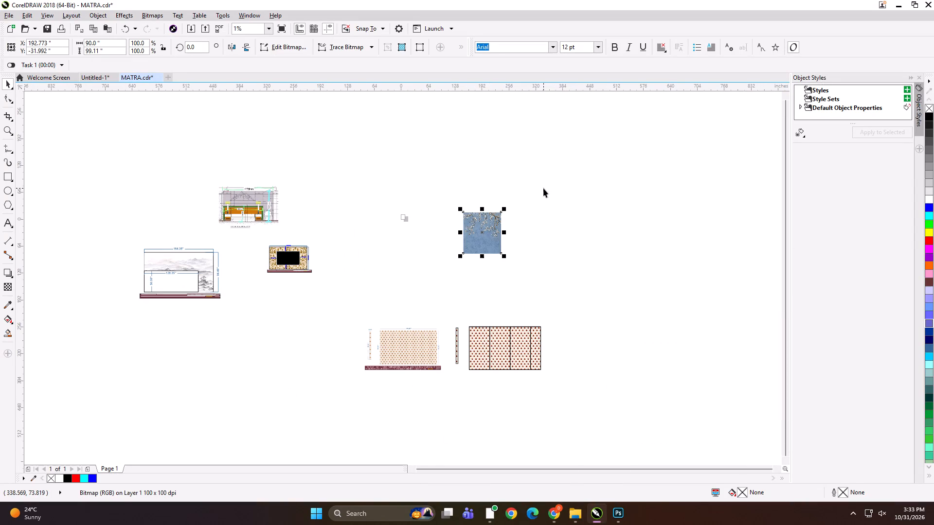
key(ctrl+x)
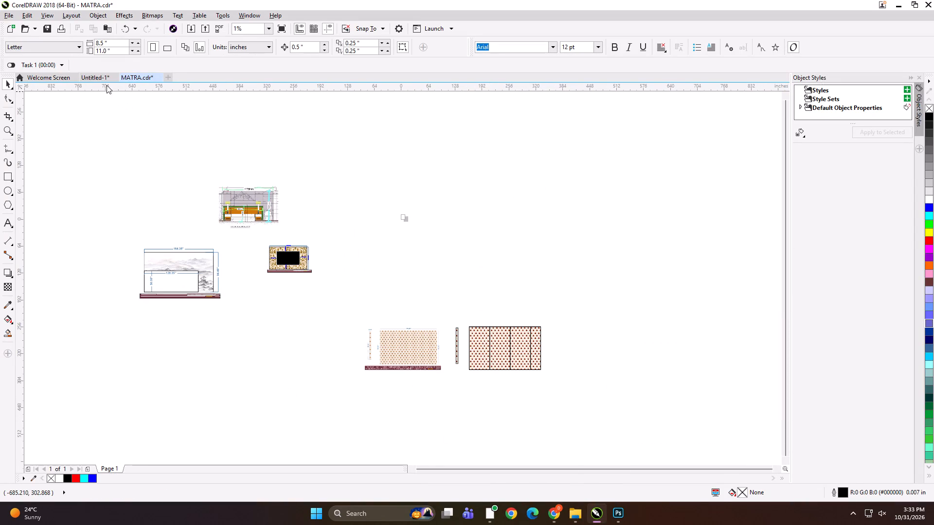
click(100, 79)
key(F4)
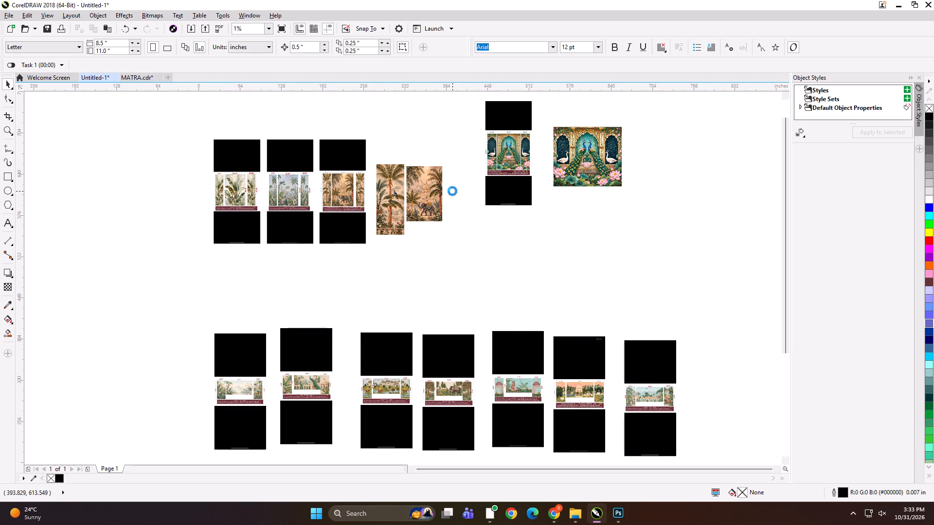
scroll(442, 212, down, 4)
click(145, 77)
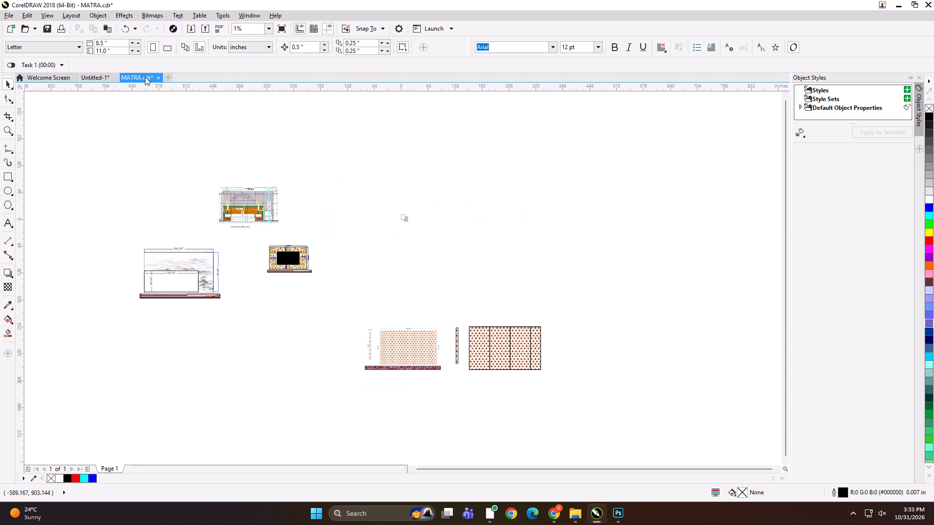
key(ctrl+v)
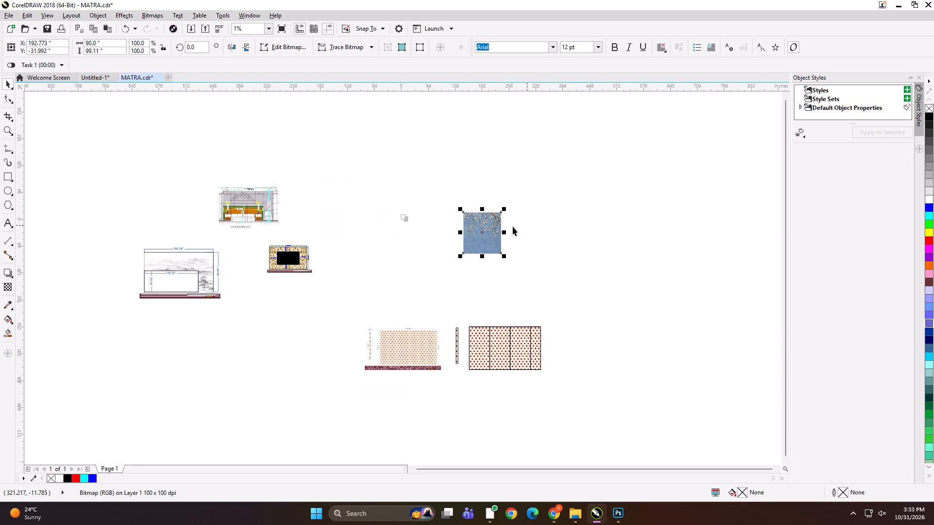
Add a rectangle frame around the blue blossom image, matching the image's size exactly.
shift+double_click(3, 175)
key(shift+space)
drag(599, 162, 595, 166)
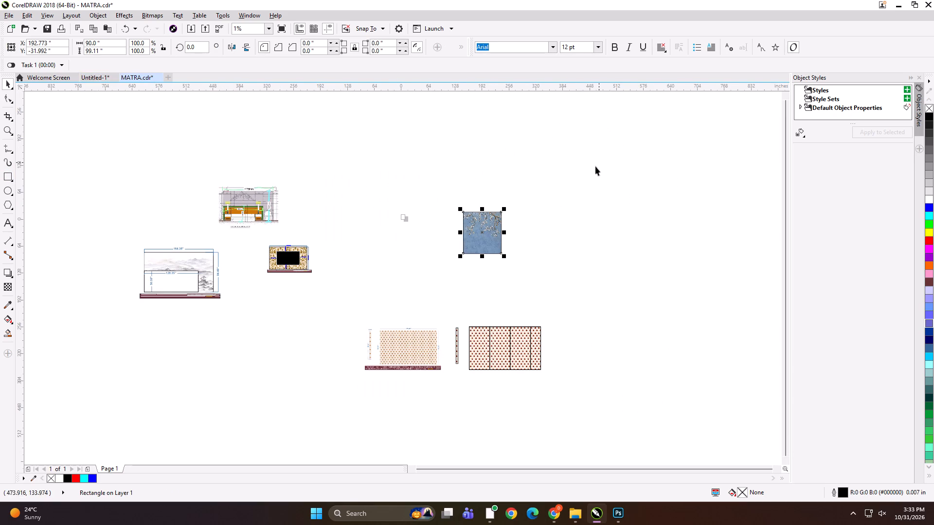
Resize the blossom image and its rectangle frame together to 80 in wide (78+2) by 88 in high.
drag(595, 166, 477, 259)
drag(556, 190, 457, 267)
click(457, 267)
drag(512, 195, 512, 199)
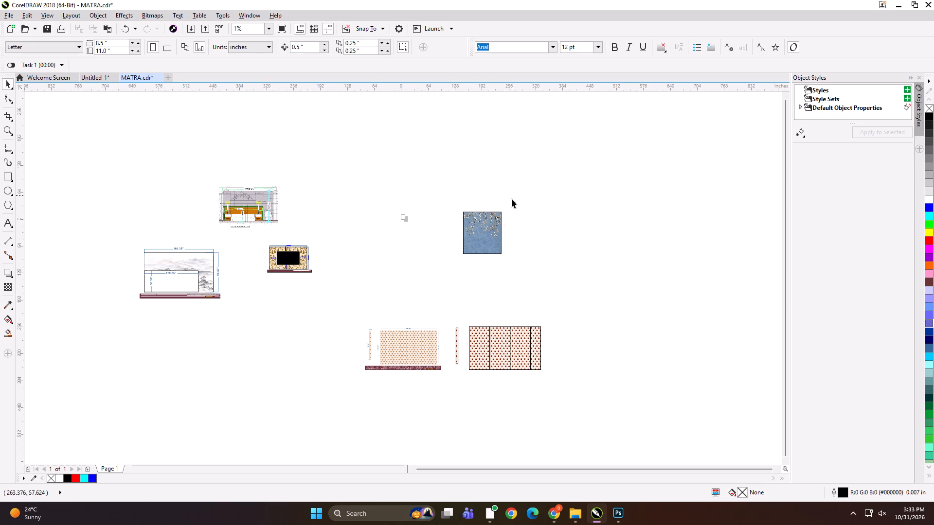
drag(512, 199, 459, 266)
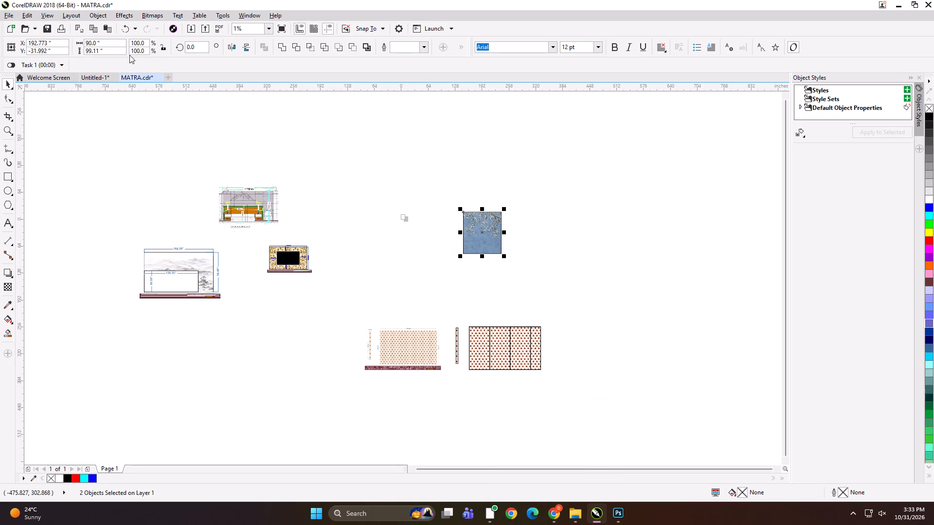
drag(110, 43, 76, 49)
text(78+2)
key(Tab)
text(8+2)
key(Return)
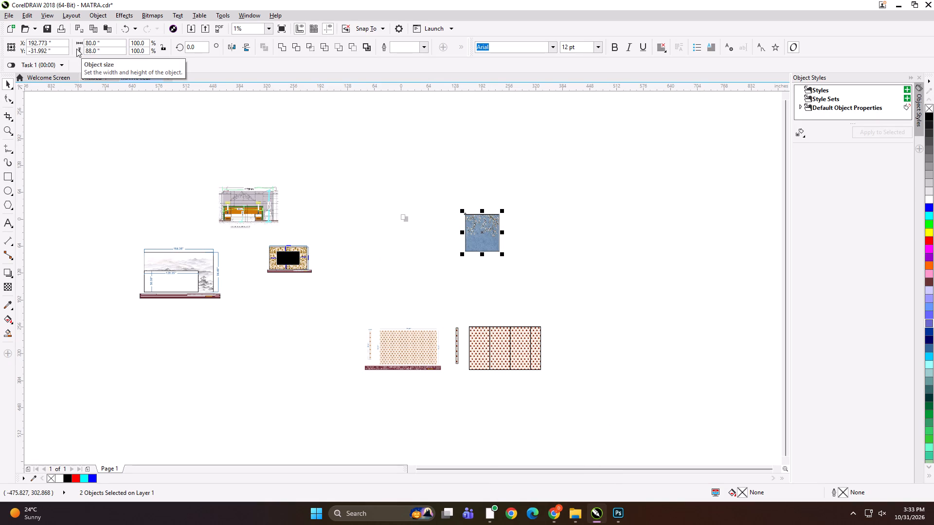
click(445, 184)
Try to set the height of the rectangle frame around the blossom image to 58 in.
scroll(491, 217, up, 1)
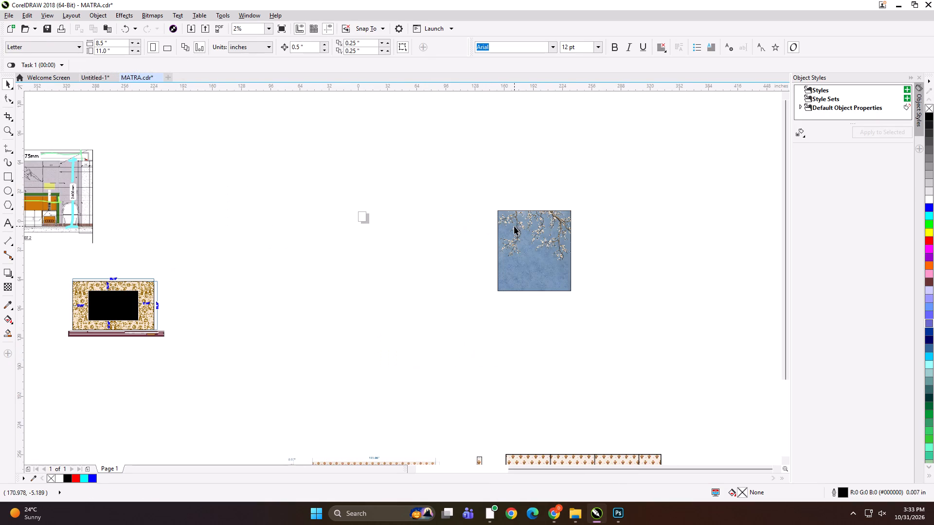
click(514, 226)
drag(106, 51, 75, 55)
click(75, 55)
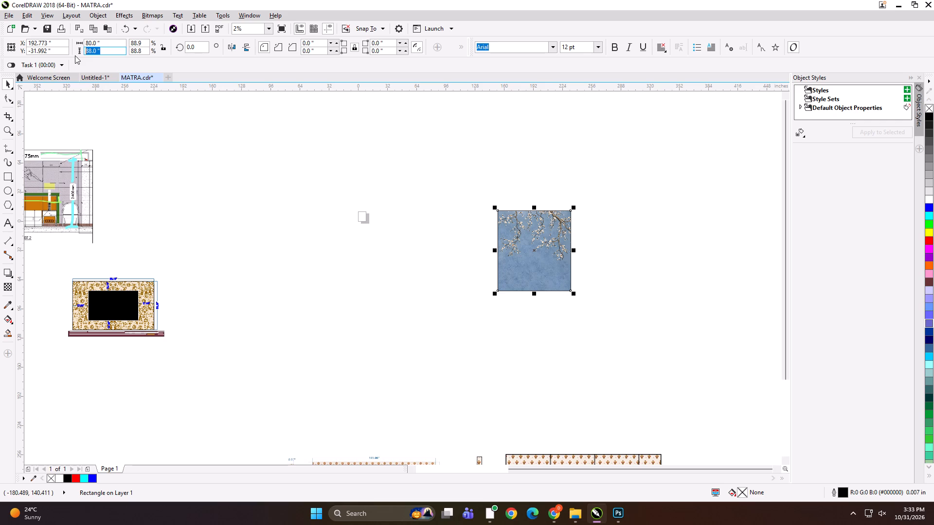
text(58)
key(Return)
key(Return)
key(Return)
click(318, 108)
Duplicate the rectangle frame over the blossom image in place and set the copy's height to 58 in.
click(516, 245)
key(plus)
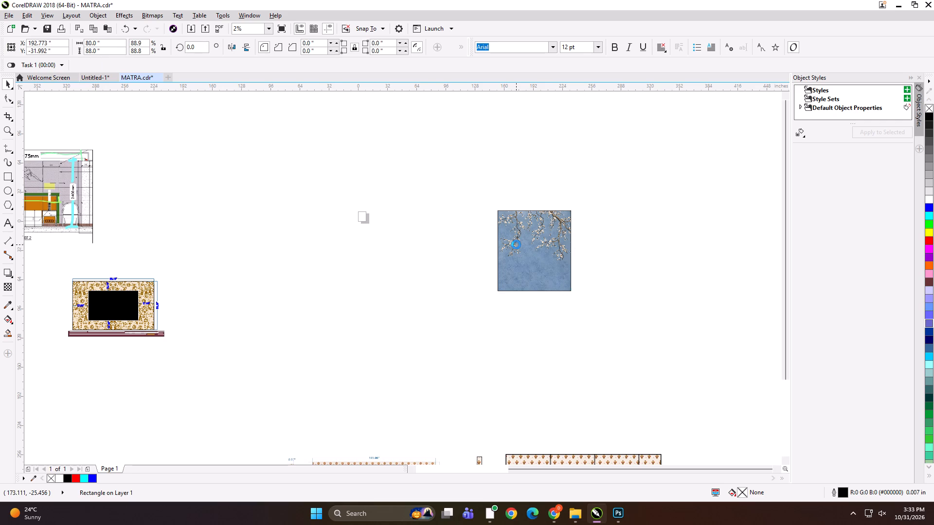
drag(111, 52, 65, 58)
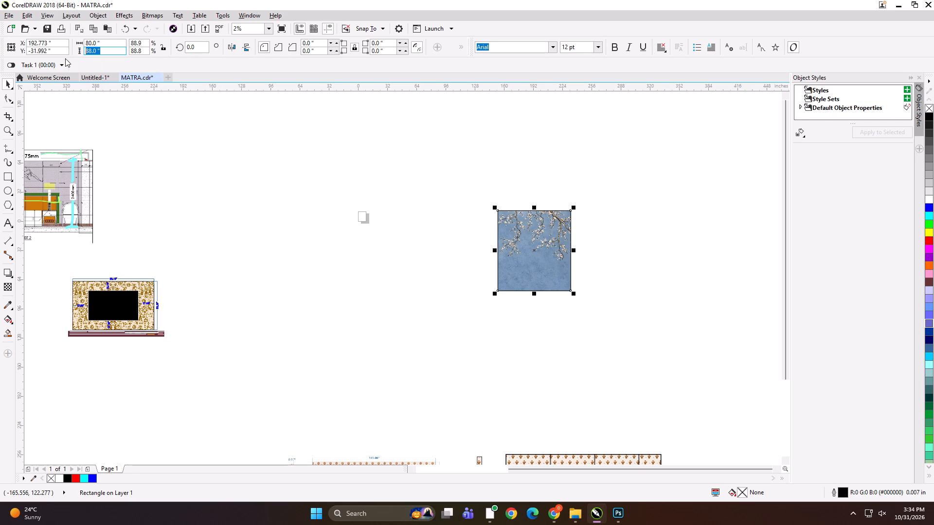
text(58)
key(Return)
scroll(537, 212, up, 1)
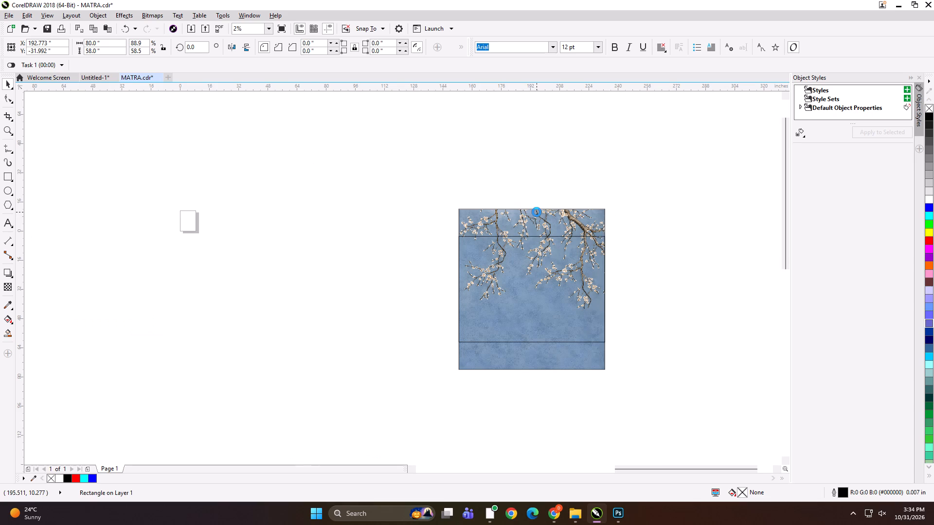
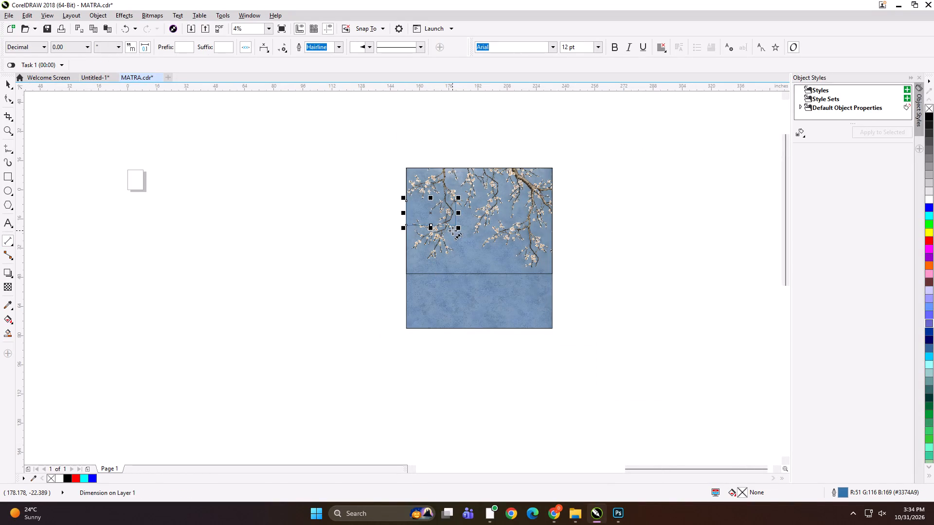
Delete the misplaced dimension on the blossom image.
key(Delete)
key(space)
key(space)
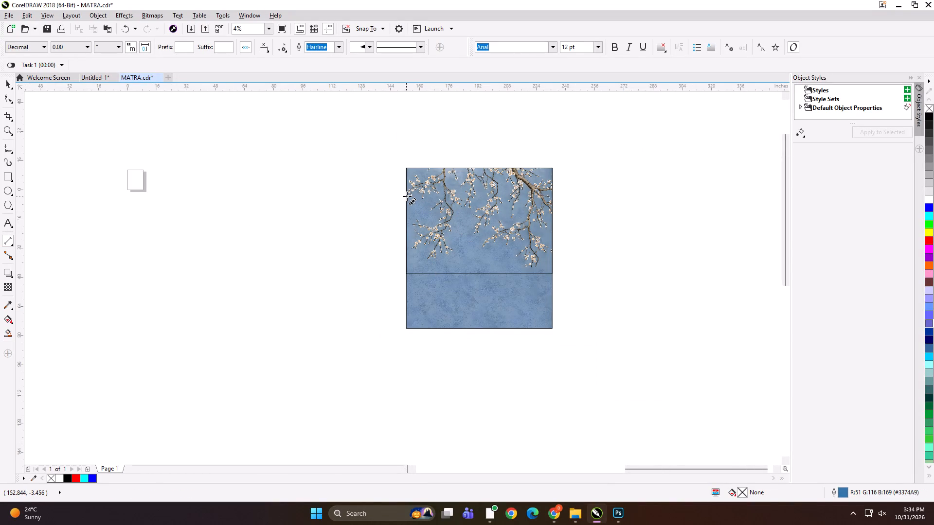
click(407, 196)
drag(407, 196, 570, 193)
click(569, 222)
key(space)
Cut the blossom image with both rectangle frames from the MATRA document and paste them into the Untitled-1 document.
click(605, 132)
drag(605, 132, 596, 164)
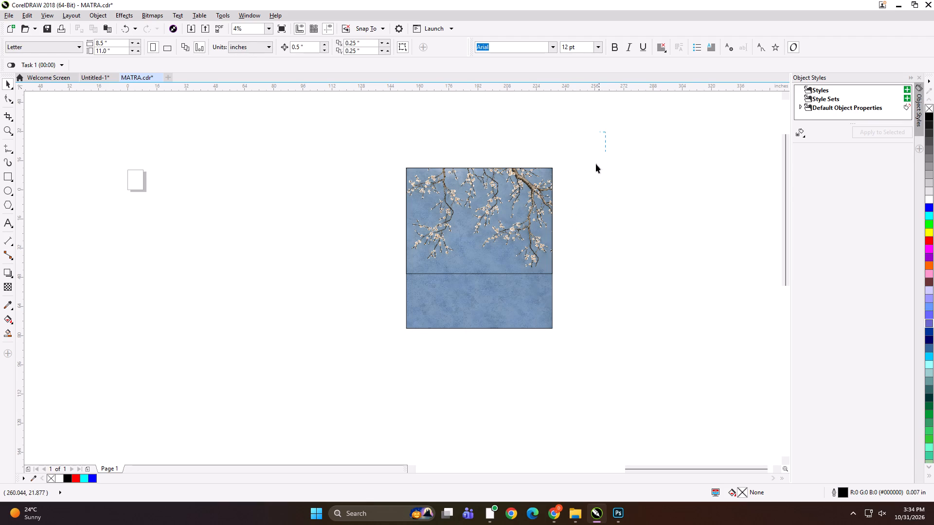
drag(596, 164, 337, 356)
key(ctrl+c)
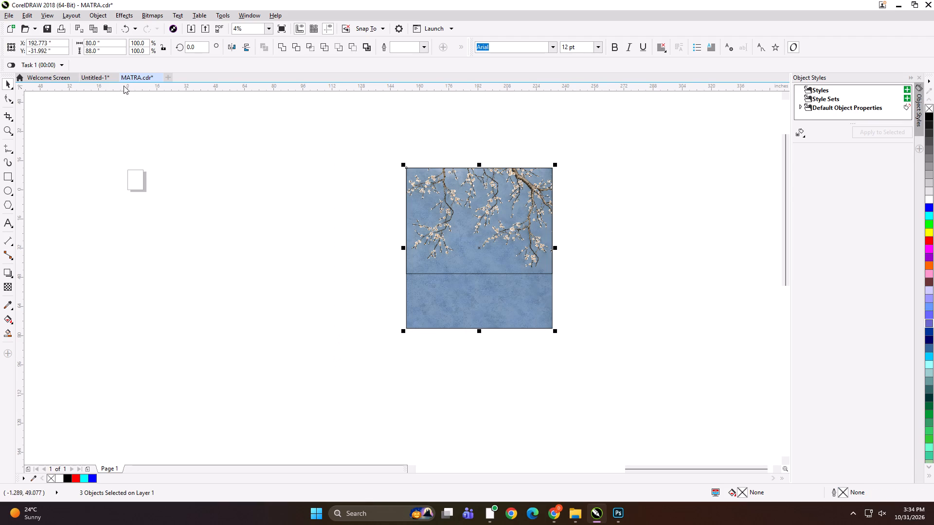
key(ctrl+x)
click(94, 80)
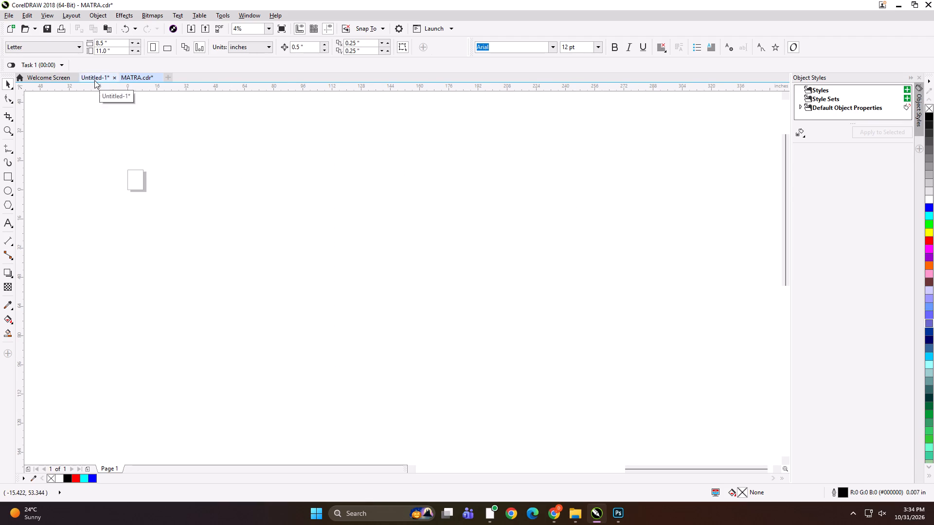
click(242, 241)
key(ctrl+v)
key(F4)
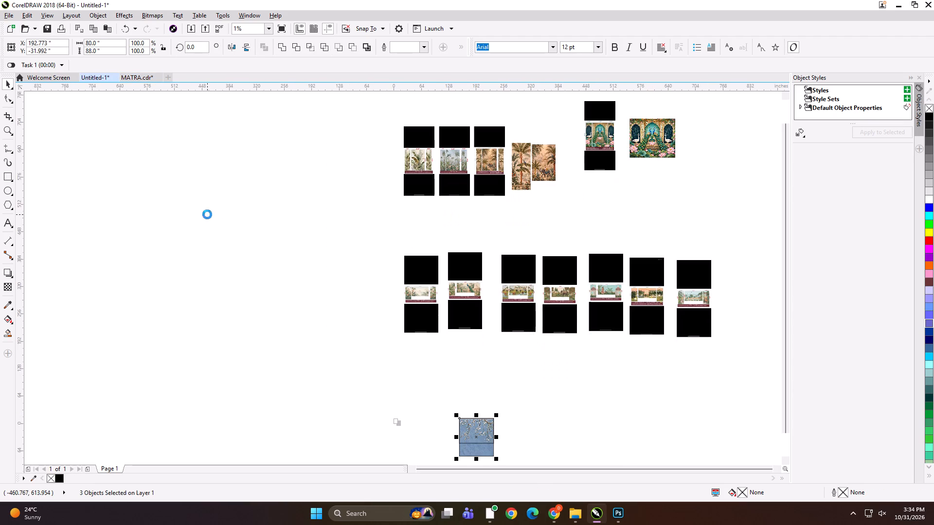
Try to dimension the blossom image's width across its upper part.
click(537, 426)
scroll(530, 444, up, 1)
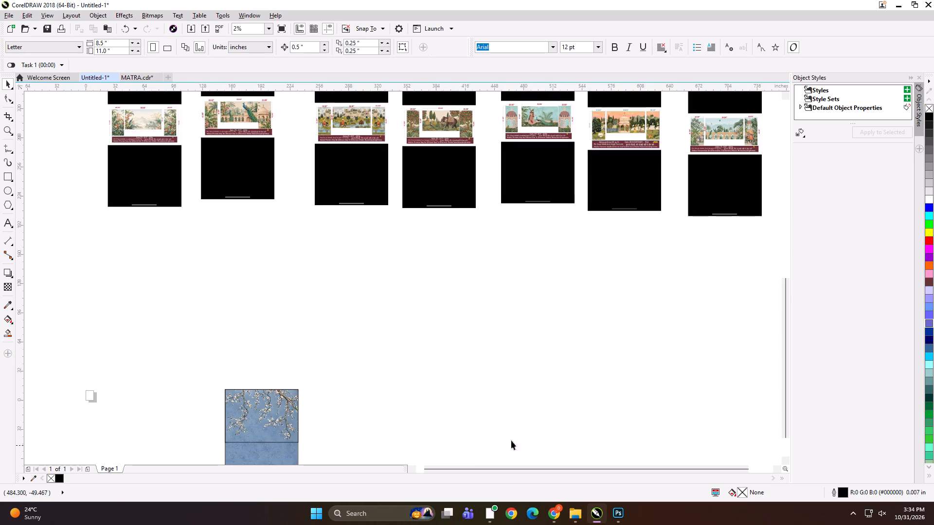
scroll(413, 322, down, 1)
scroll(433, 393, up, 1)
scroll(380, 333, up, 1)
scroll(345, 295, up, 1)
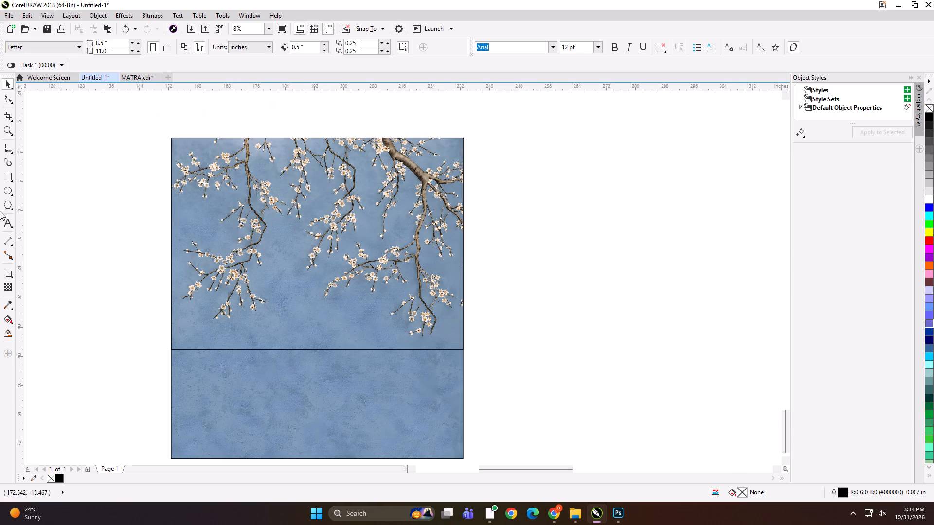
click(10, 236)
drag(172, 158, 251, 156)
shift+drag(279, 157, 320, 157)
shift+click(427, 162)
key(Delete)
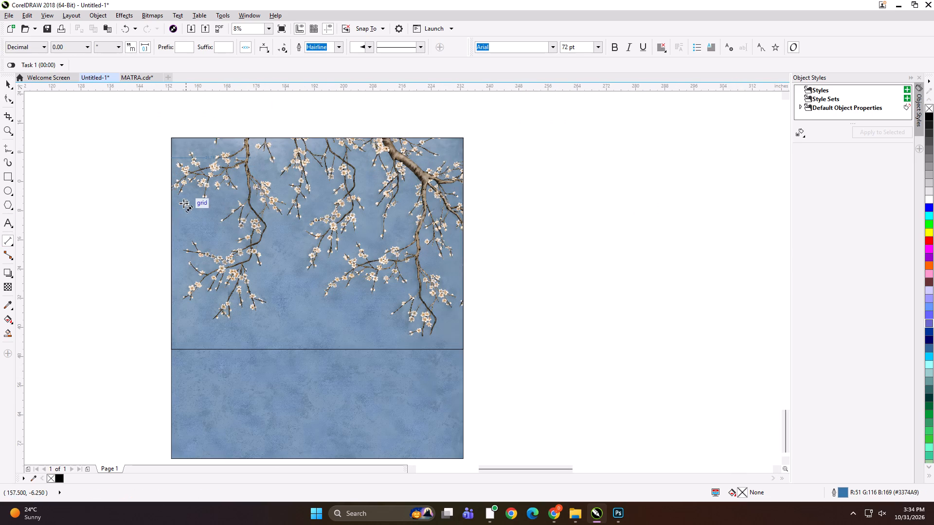
Dimension the blossom image's full width, placing the dimension line just above its top edge.
drag(171, 199, 462, 202)
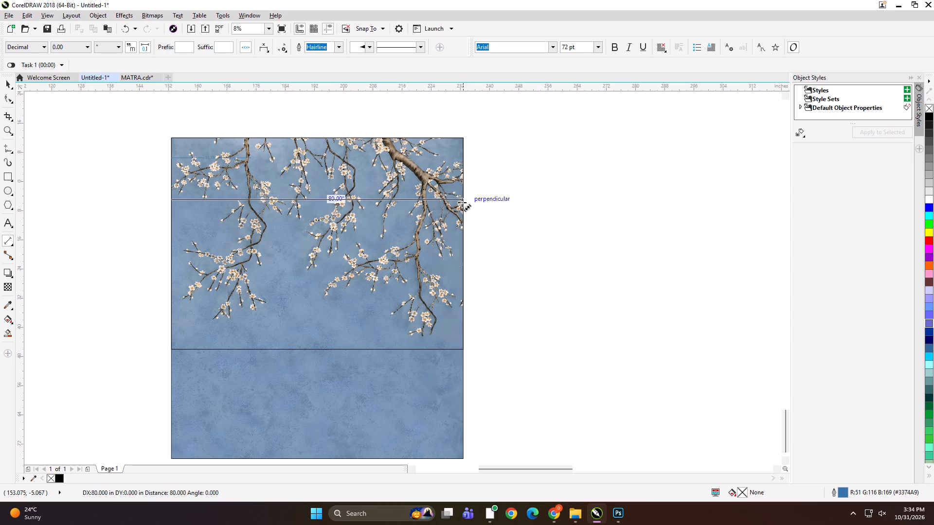
drag(462, 202, 462, 202)
click(353, 124)
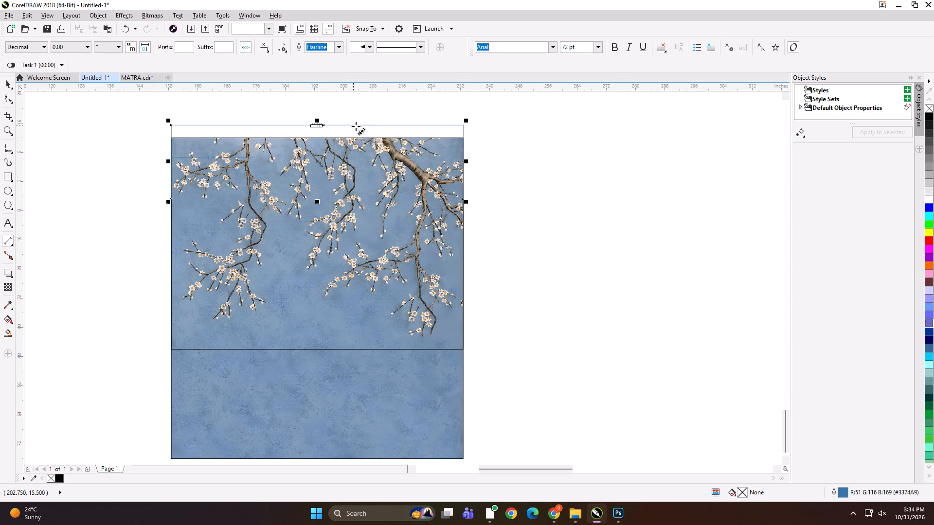
Dimension the upper rectangle's height on the image's right side and the full image height on its left side.
drag(441, 138, 441, 301)
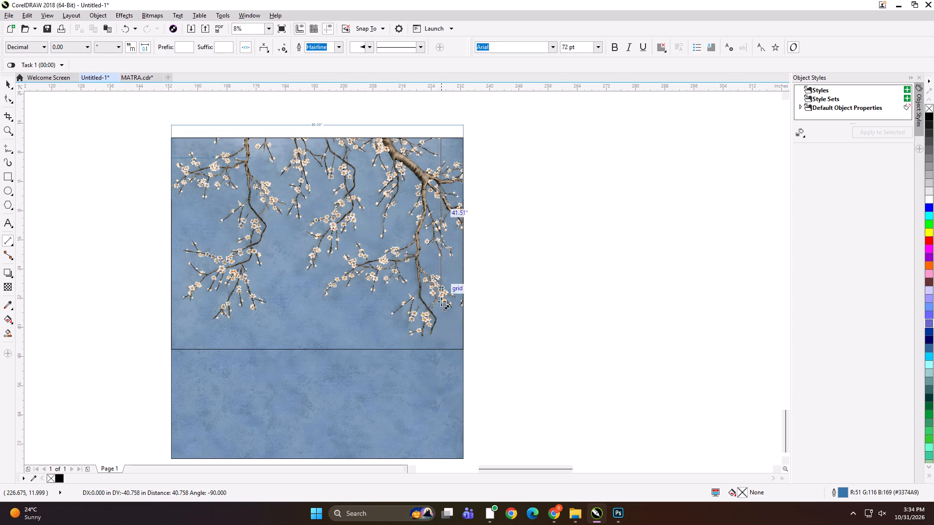
drag(441, 301, 441, 348)
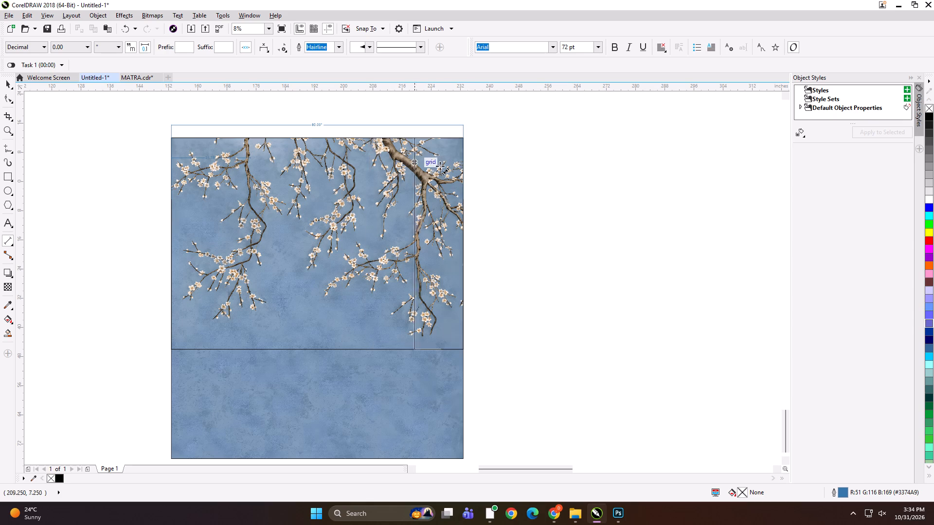
click(475, 169)
drag(351, 137, 360, 187)
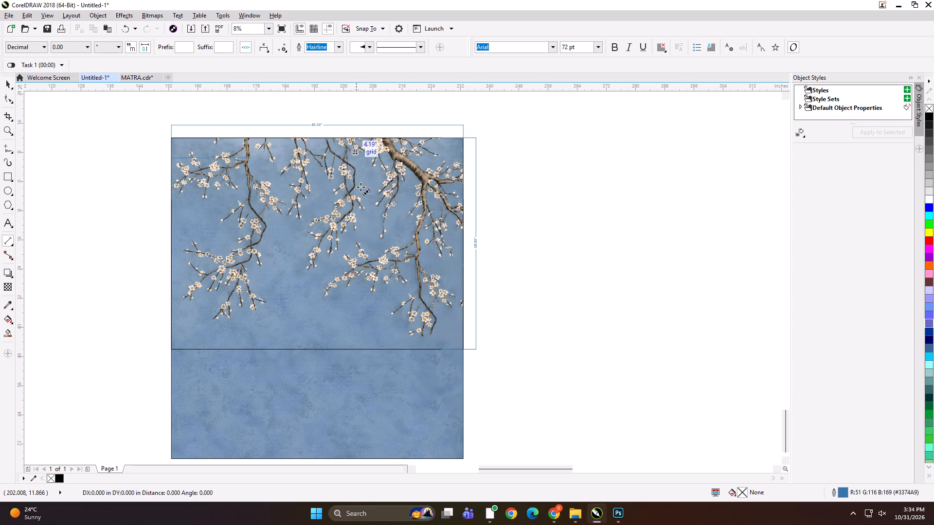
drag(360, 187, 351, 459)
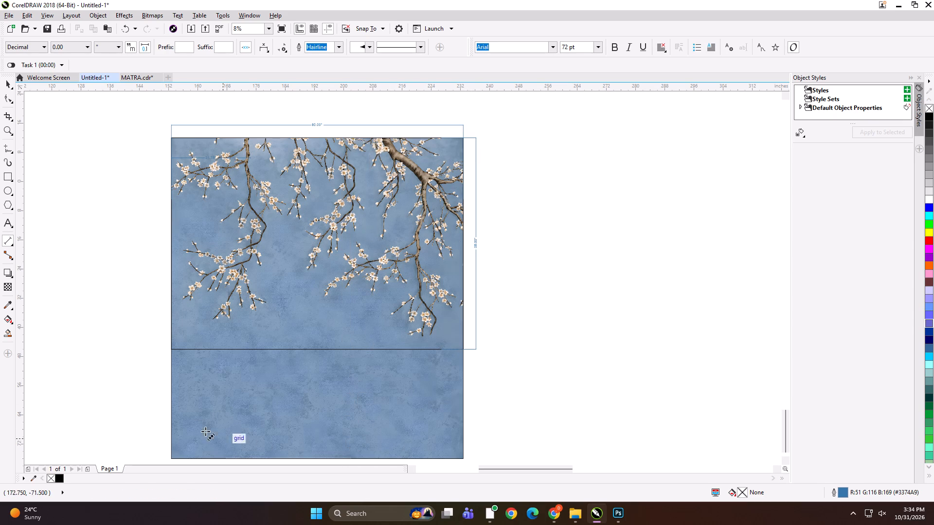
click(153, 417)
key(space)
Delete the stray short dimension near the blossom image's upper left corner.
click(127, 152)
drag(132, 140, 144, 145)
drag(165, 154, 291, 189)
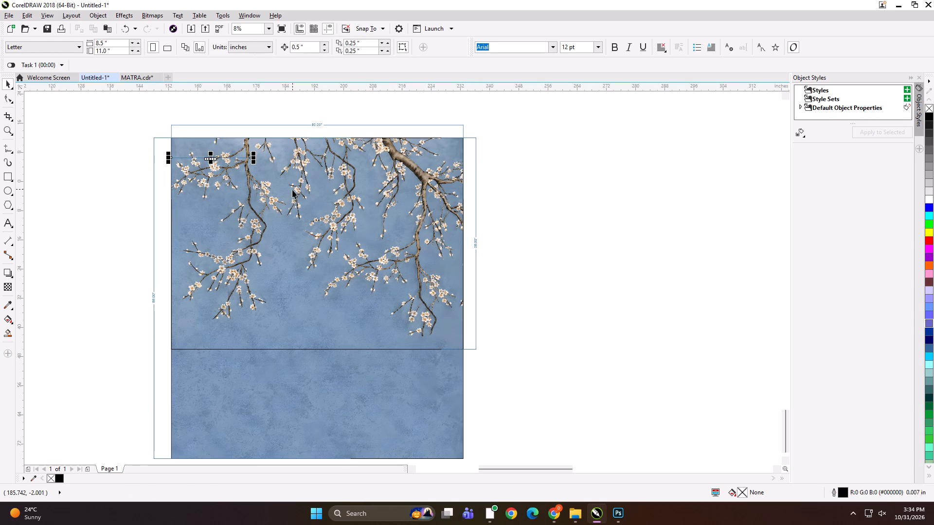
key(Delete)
Enlarge the three dimension texts, trying 500 pt before settling on 300 pt, and make them bold.
drag(277, 102, 501, 269)
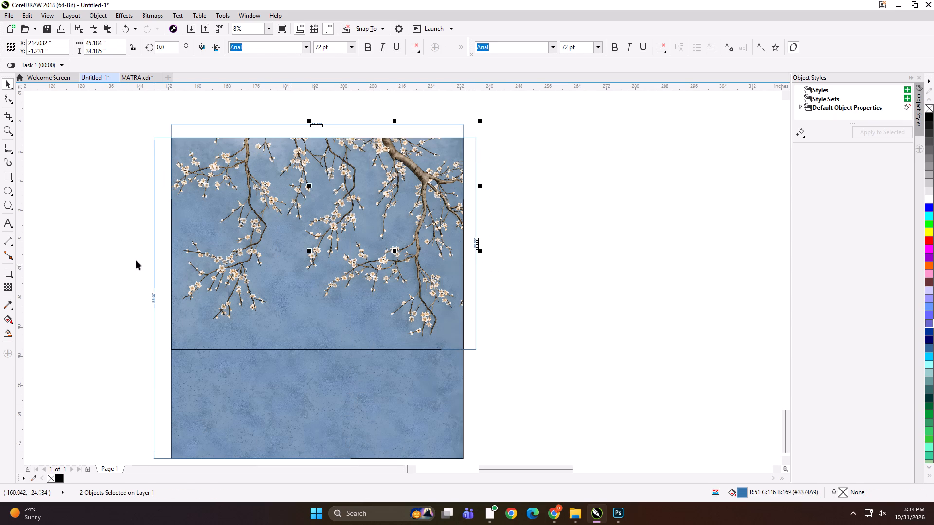
shift+drag(132, 258, 213, 322)
click(326, 51)
text(500)
key(Return)
click(327, 51)
text(300)
key(Return)
click(369, 48)
scroll(359, 112, down, 1)
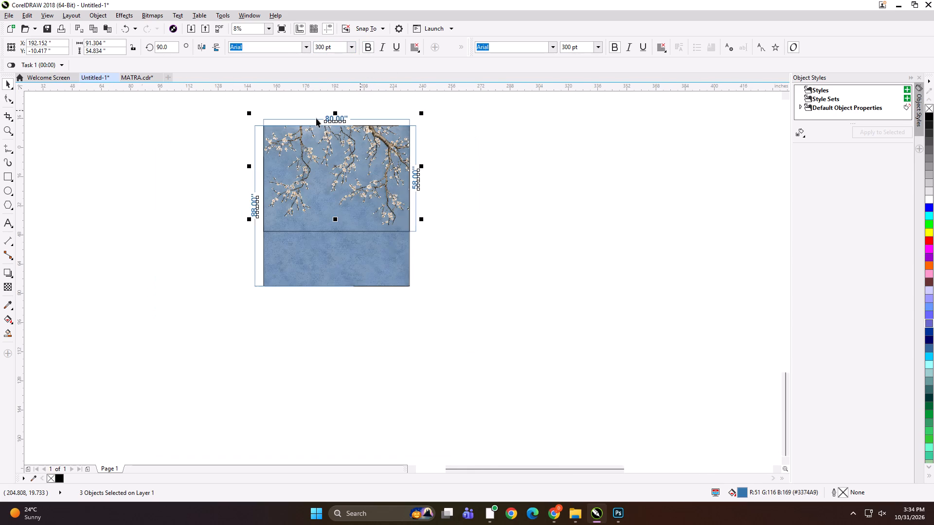
click(488, 191)
Copy the maroon notice banner below the patterned frame artwork in MATRA and paste it into the Untitled-1 document.
click(130, 73)
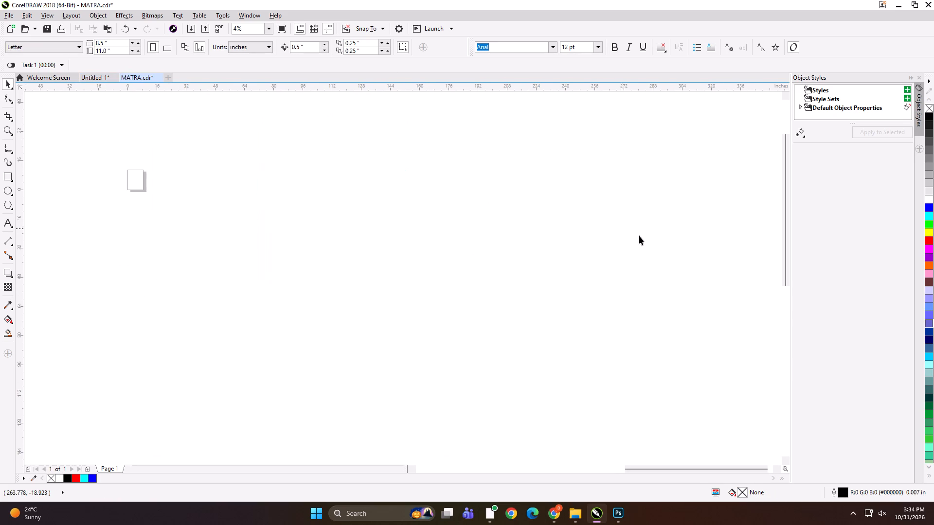
scroll(471, 207, down, 3)
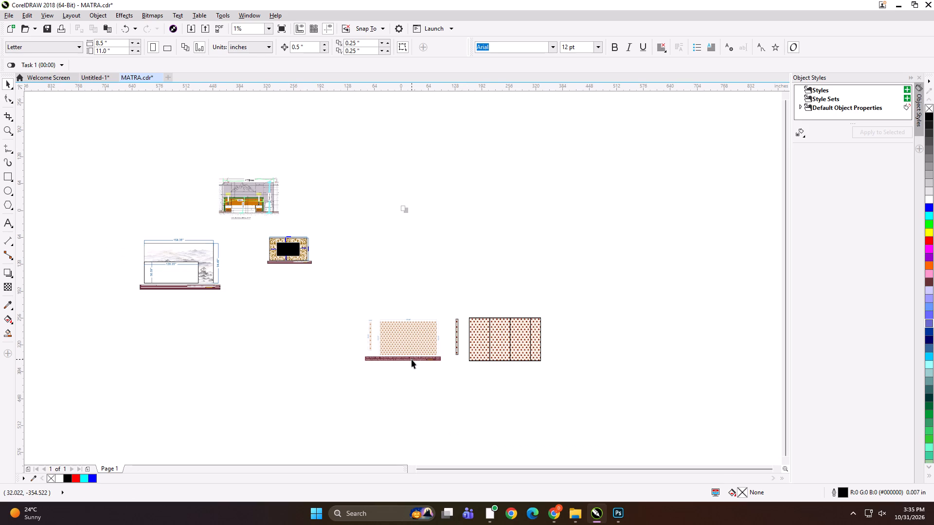
click(412, 359)
click(296, 293)
scroll(291, 264, up, 3)
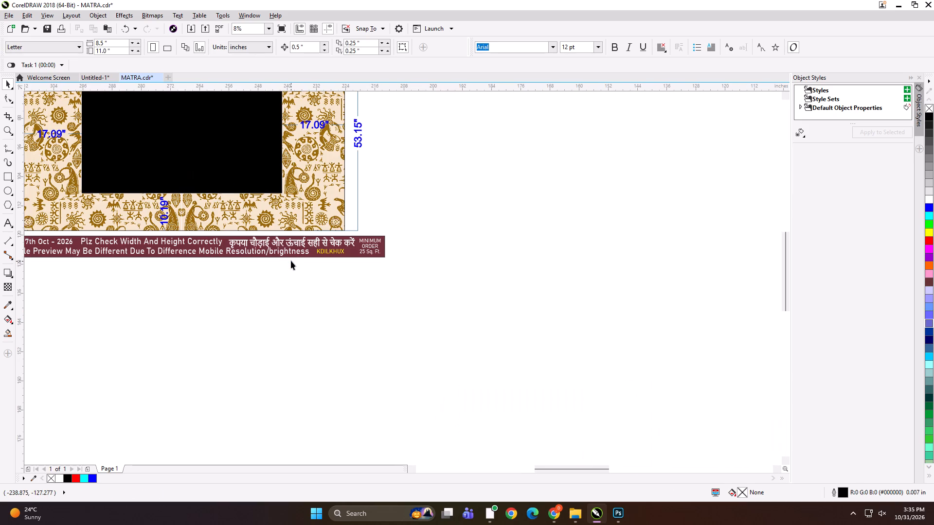
scroll(295, 254, down, 1)
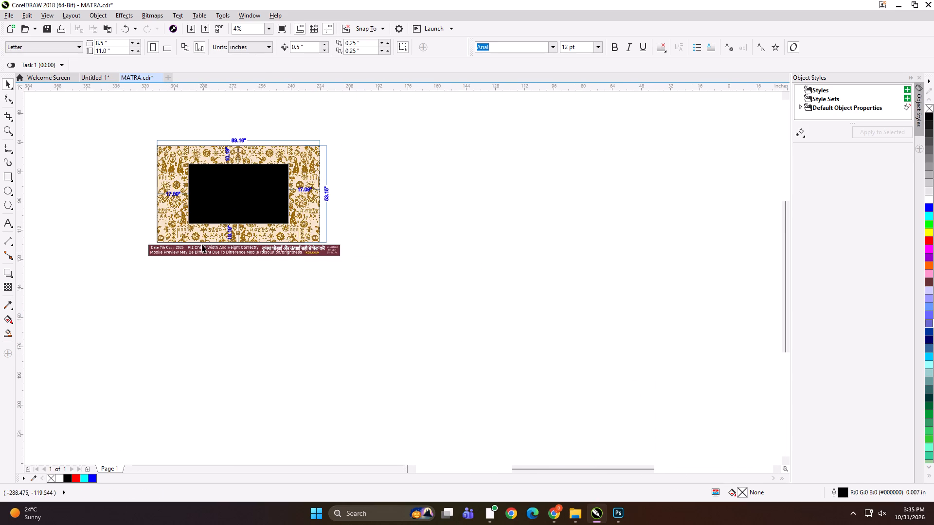
scroll(202, 244, up, 1)
scroll(328, 239, down, 1)
click(309, 247)
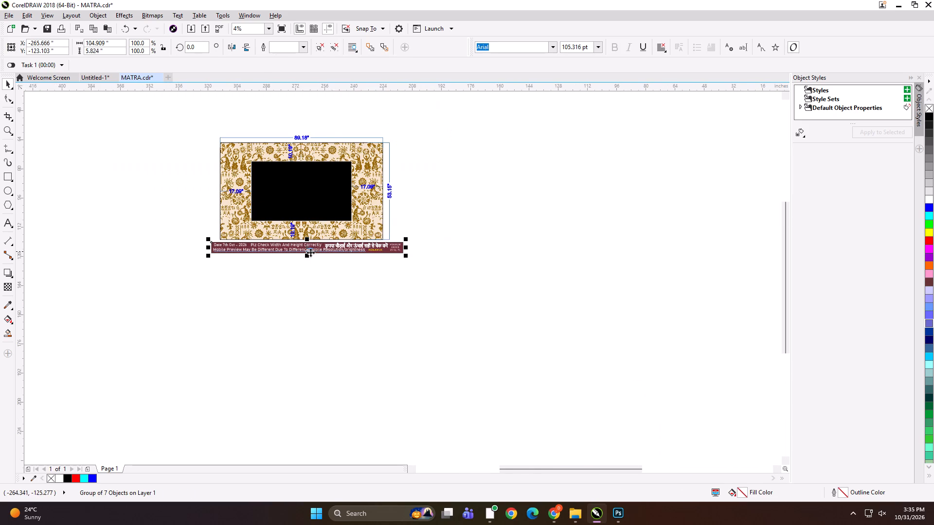
key(ctrl+c)
click(90, 77)
double_click(324, 315)
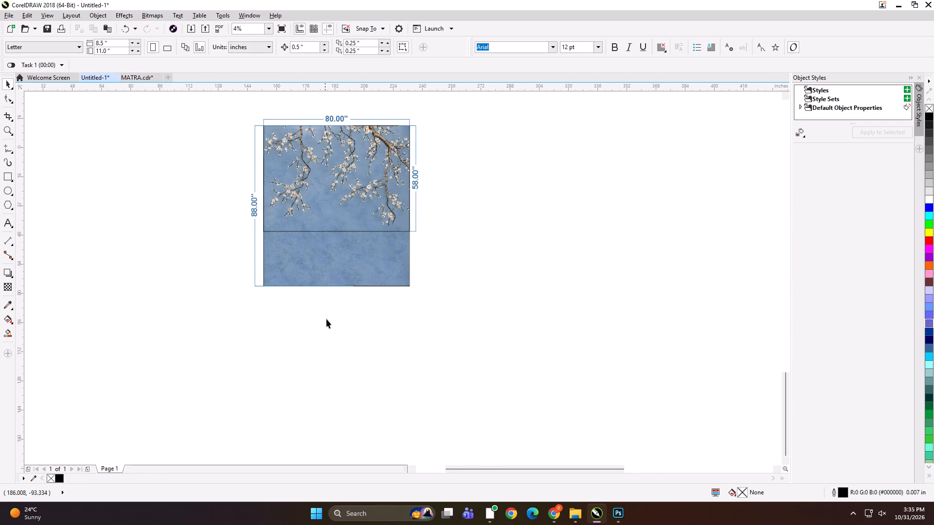
key(ctrl+v)
Move the pasted notice banner to just below the blossom image, roughly centred on it.
key(F4)
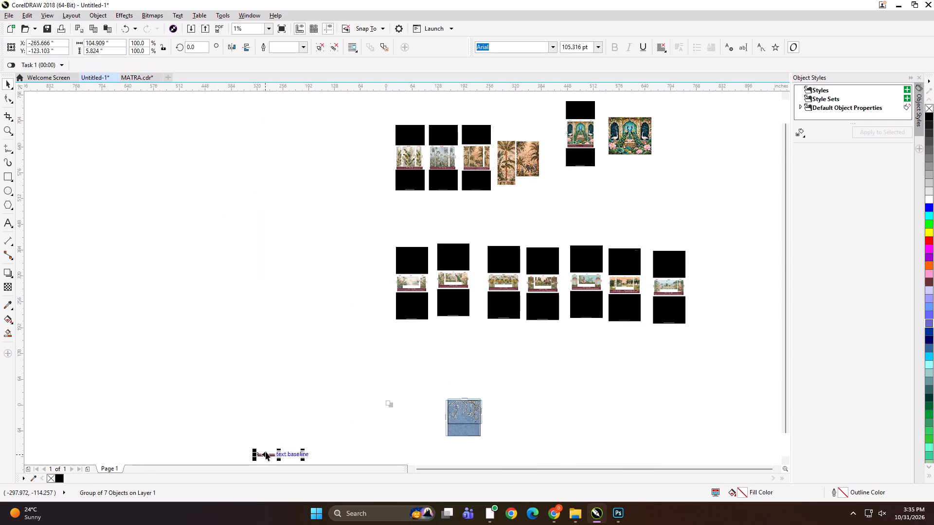
drag(277, 455, 457, 457)
scroll(464, 456, up, 1)
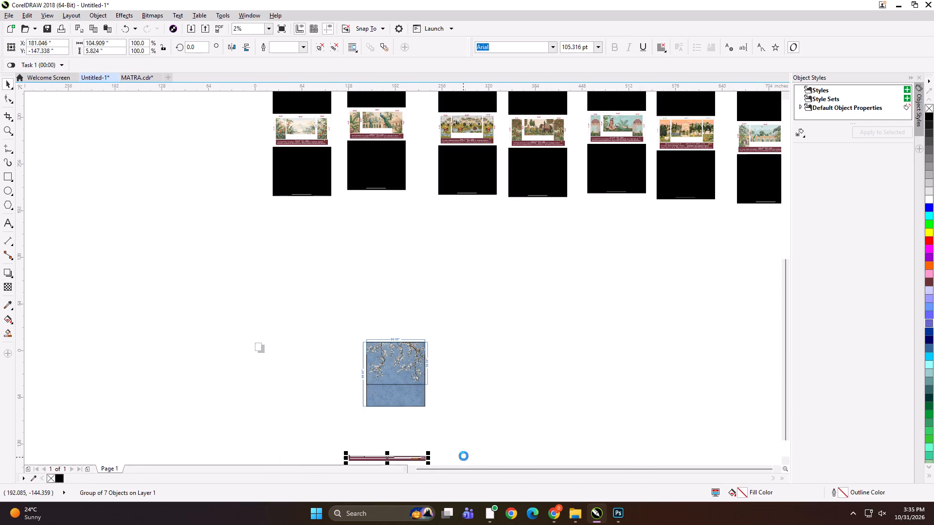
drag(387, 458, 389, 416)
click(392, 411)
scroll(393, 417, up, 2)
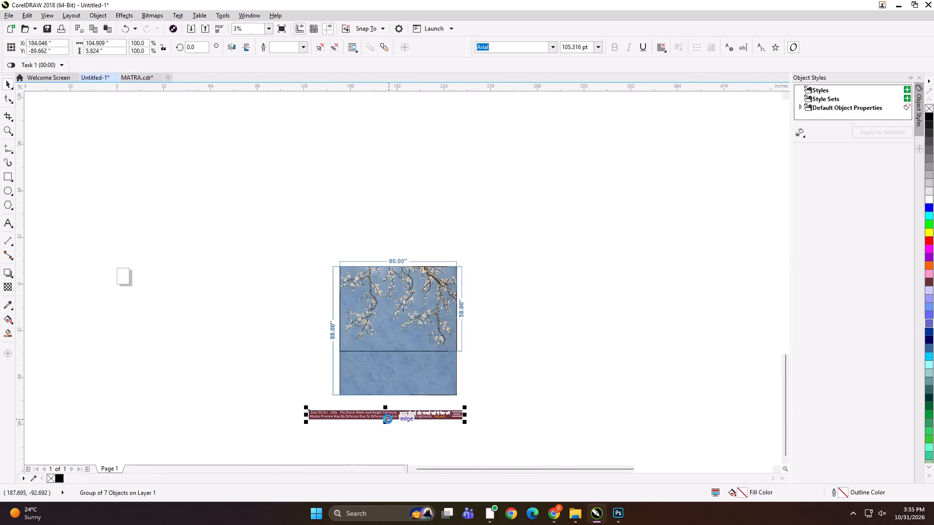
scroll(388, 419, up, 1)
drag(377, 403, 413, 350)
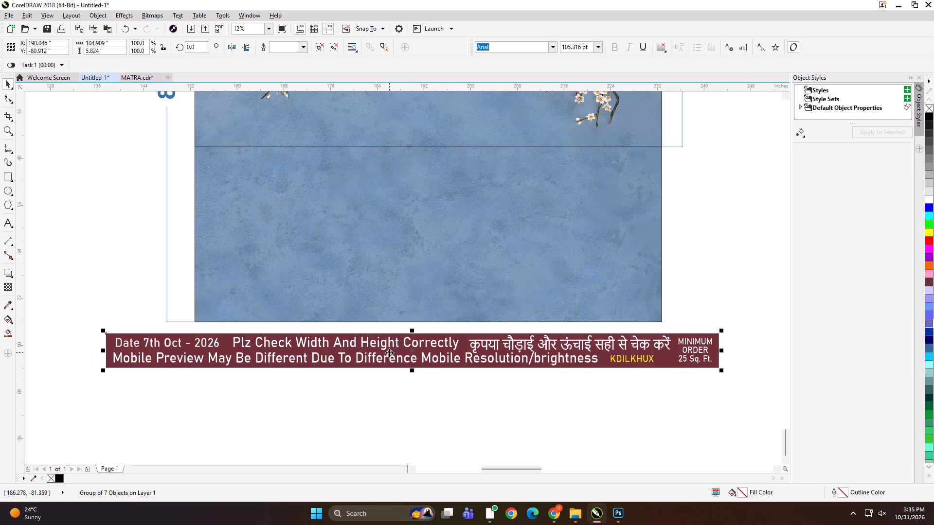
Ungroup the notice banner, change its date to 31th Oct - 2026, and group the banner again.
key(ctrl+u)
click(140, 313)
triple_click(147, 340)
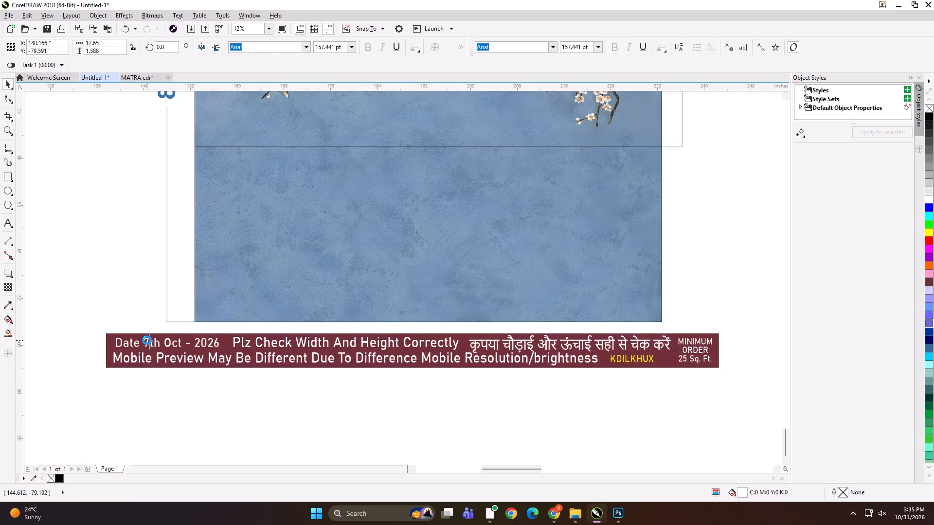
key(BackSpace)
text(31)
double_click(9, 87)
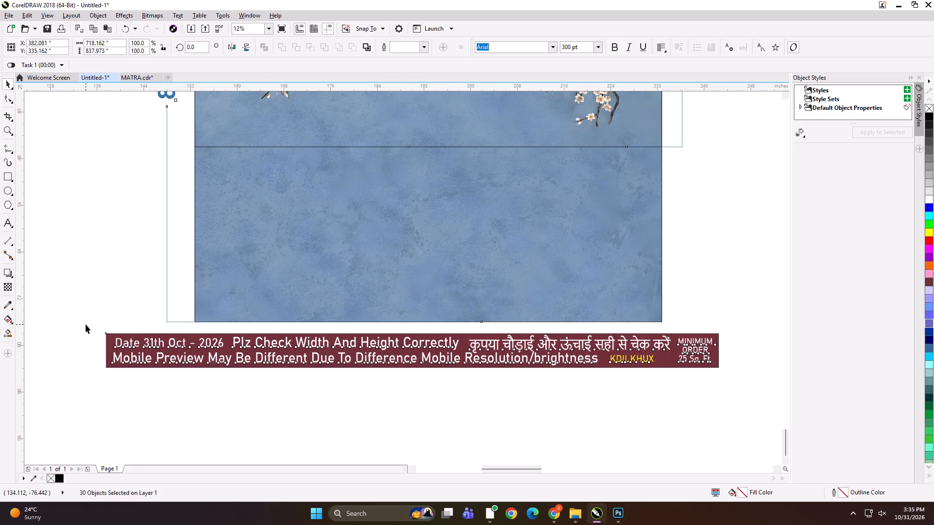
click(78, 311)
drag(64, 308, 730, 388)
key(ctrl+g)
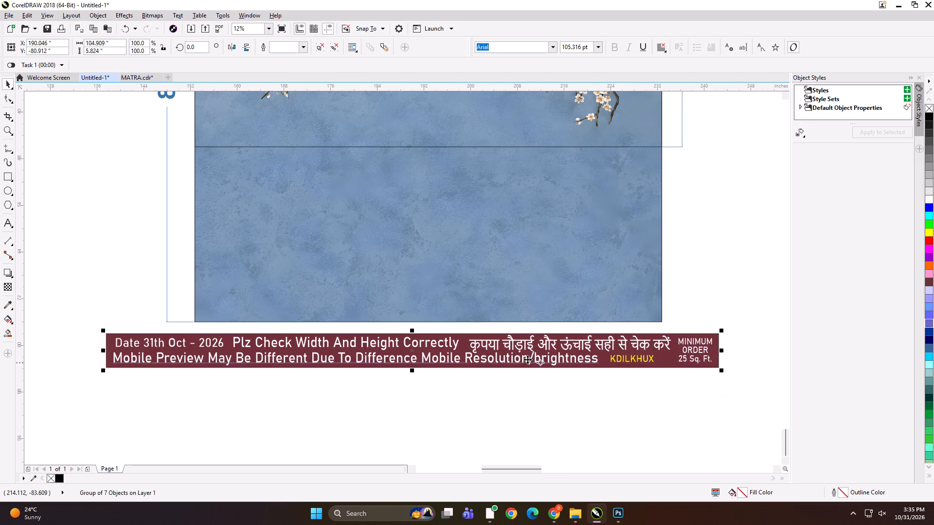
Capture a full-screen preview of the blossom artwork with its dimensions and notice banner.
scroll(480, 374, down, 1)
scroll(357, 312, down, 1)
click(249, 214)
drag(251, 176, 541, 382)
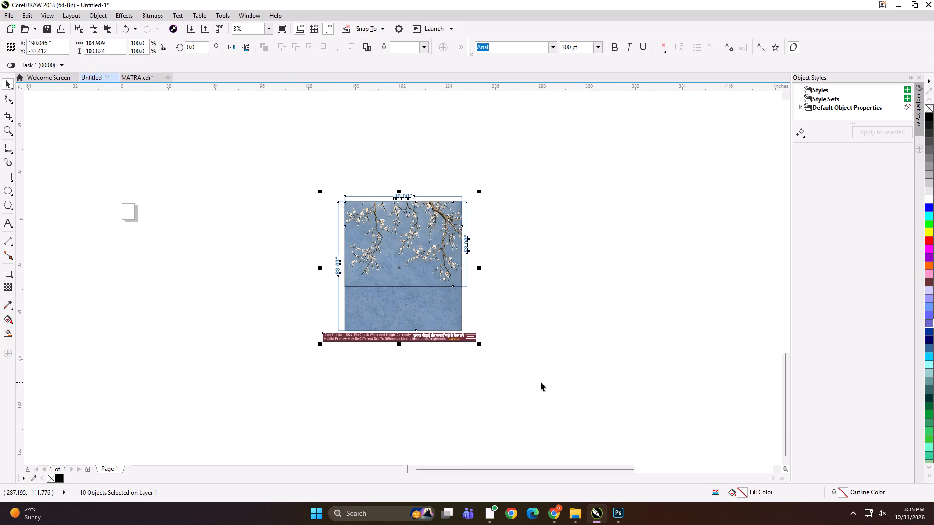
key(shift+F2)
key(F9)
key(Print)
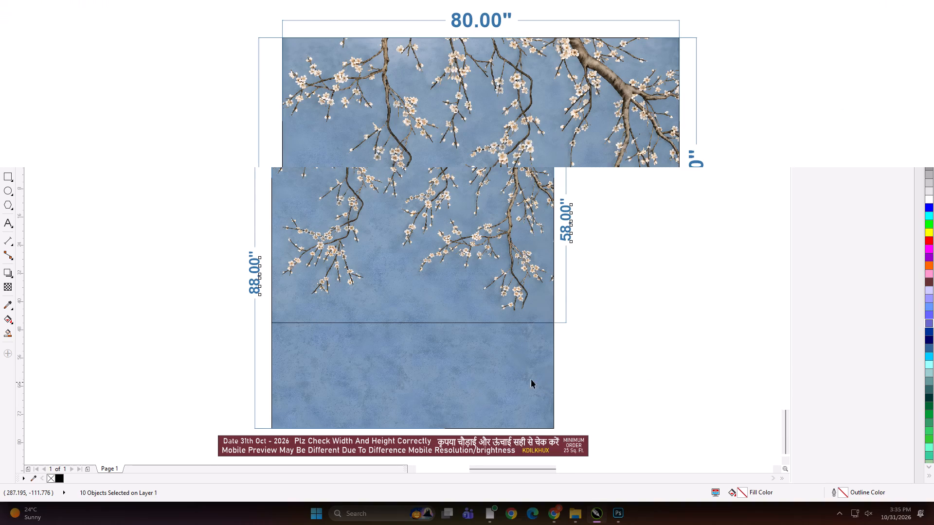
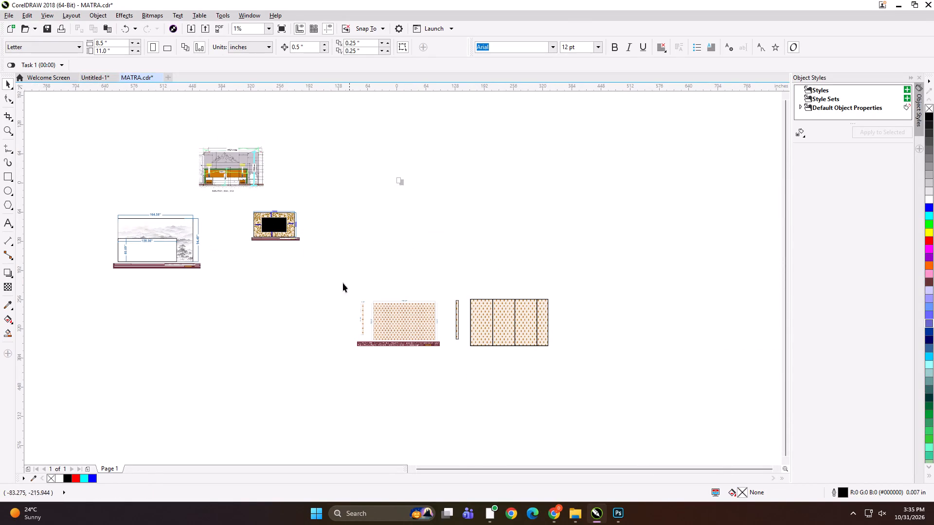
Cut the floral-motif wallpaper preview, narrow strip and panel artwork from MATRA and paste it into the Untitled-1 document.
drag(339, 269, 593, 385)
key(ctrl+x)
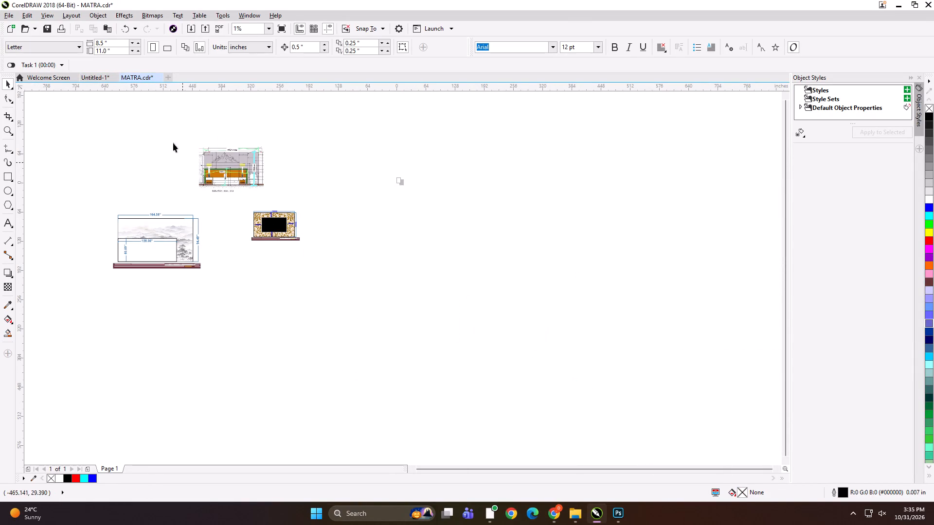
click(101, 80)
key(F4)
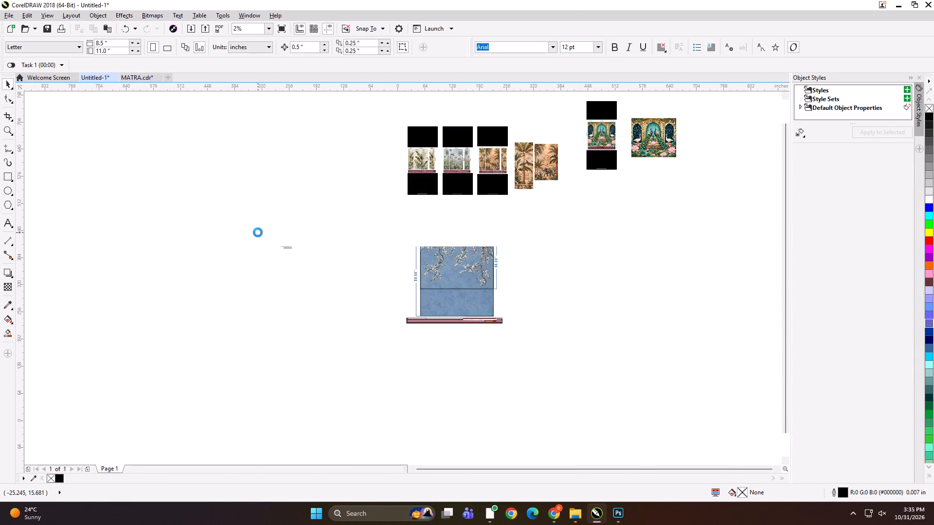
click(156, 260)
key(ctrl+v)
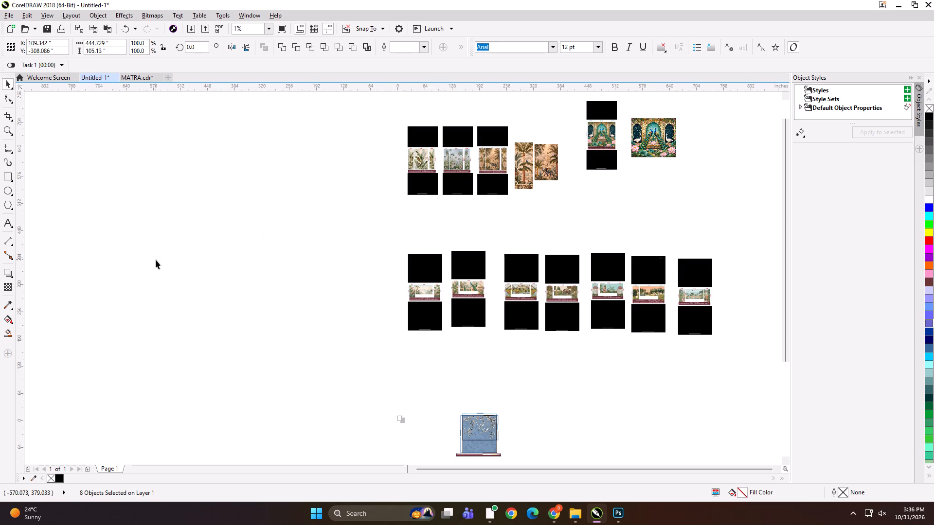
Move the pasted floral-motif artwork into the empty area to the left of the rows of customer previews.
key(F4)
drag(344, 441, 234, 362)
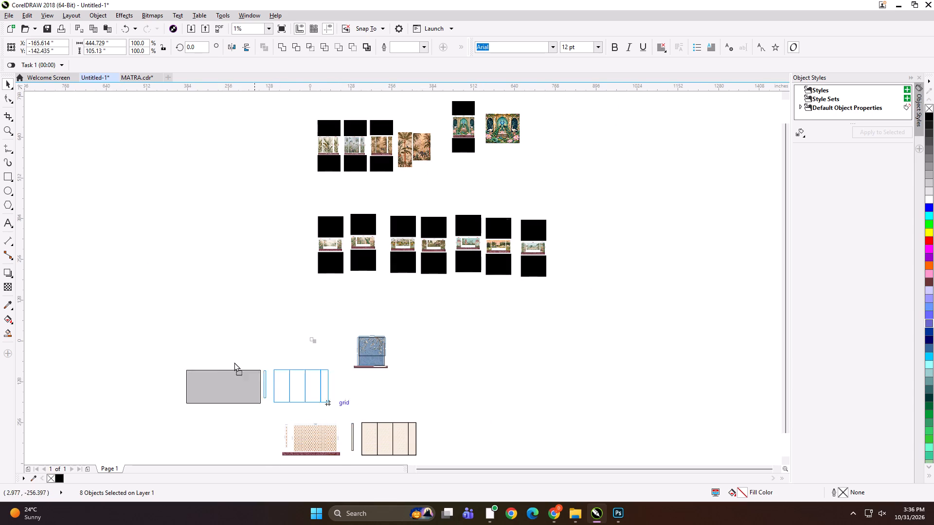
drag(234, 362, 174, 264)
drag(174, 255, 180, 224)
scroll(149, 226, up, 2)
click(140, 155)
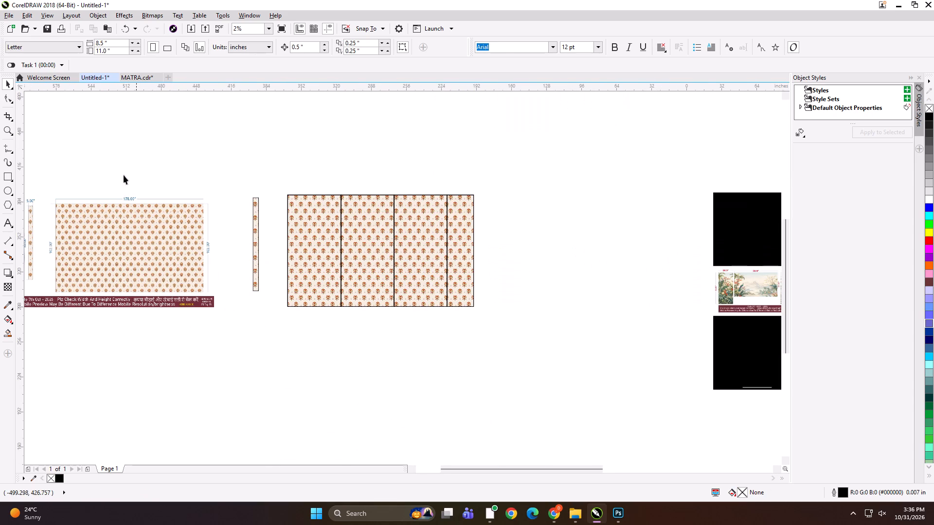
Reposition the dimensioned floral wallpaper preview slightly, keeping it clear to the left of the narrow strip.
scroll(120, 218, up, 1)
scroll(359, 227, down, 1)
drag(239, 242, 251, 239)
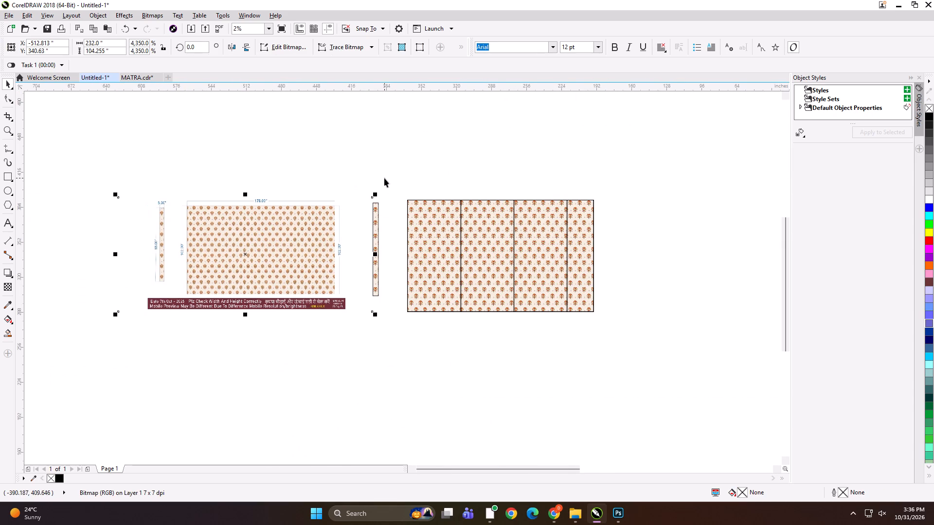
click(326, 171)
click(322, 262)
drag(315, 259, 306, 257)
Group the four panel rectangles that divide the large floral-motif artwork.
shift+drag(298, 164, 659, 367)
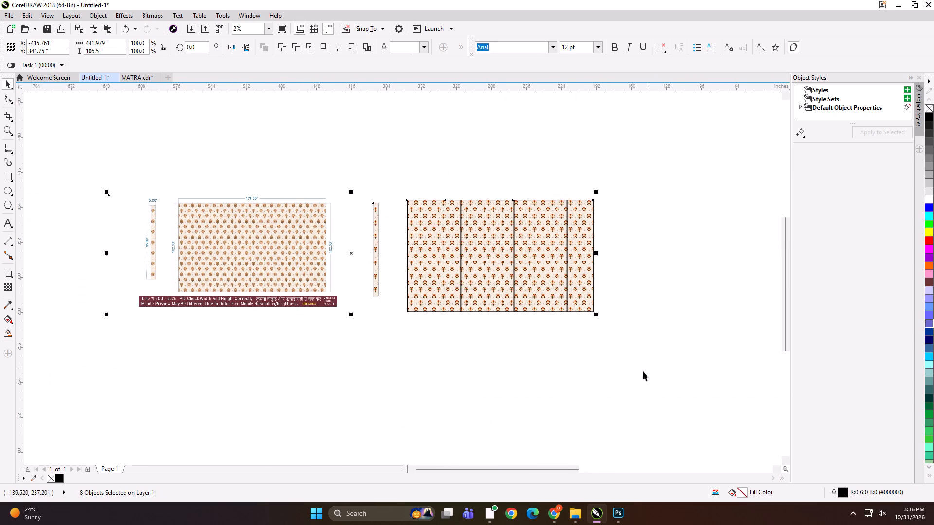
key(shift+F2)
click(508, 150)
click(517, 233)
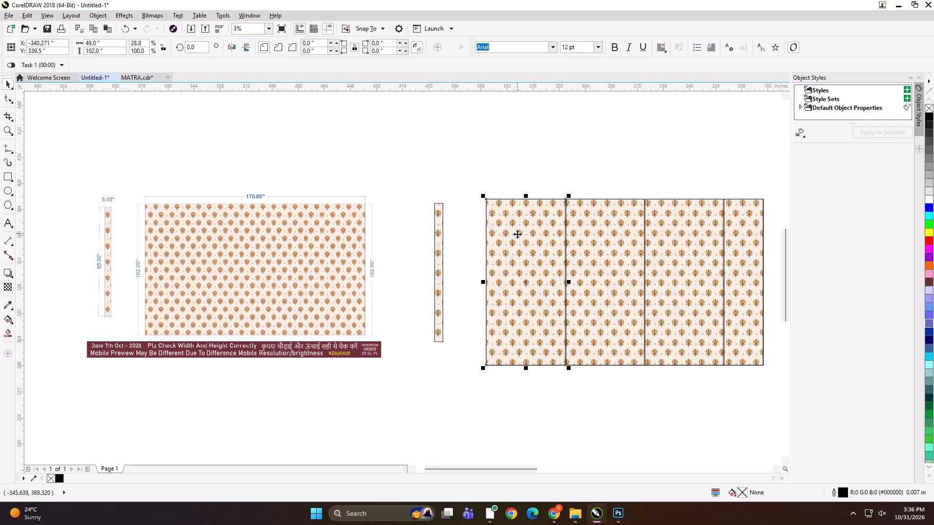
shift+click(622, 241)
shift+click(675, 243)
shift+click(750, 246)
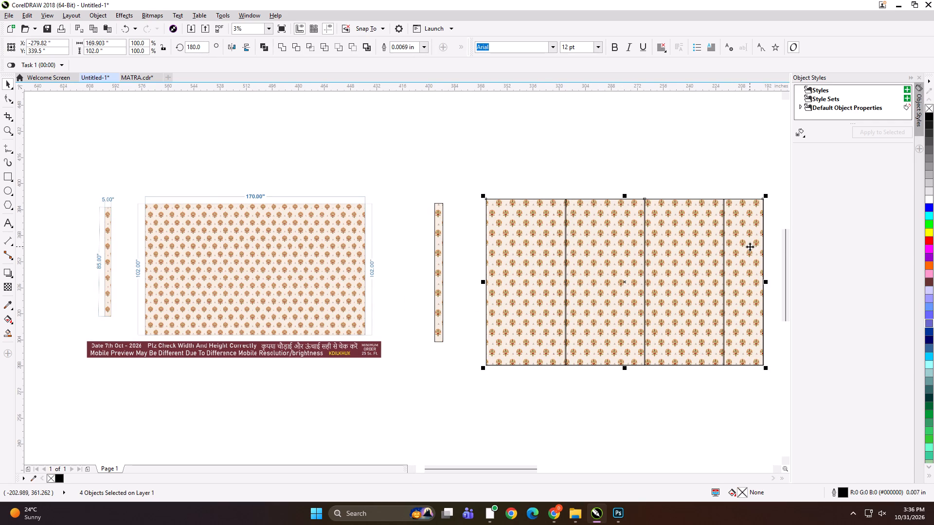
key(ctrl+g)
click(641, 161)
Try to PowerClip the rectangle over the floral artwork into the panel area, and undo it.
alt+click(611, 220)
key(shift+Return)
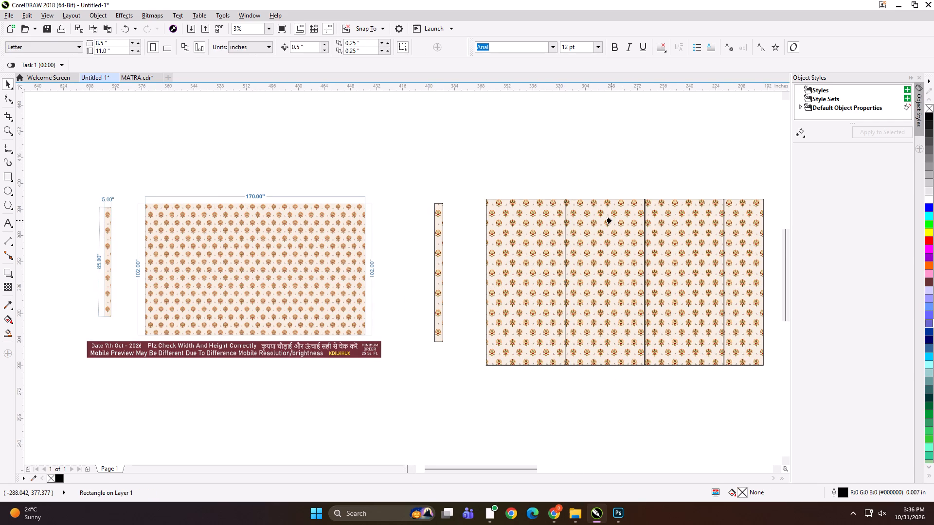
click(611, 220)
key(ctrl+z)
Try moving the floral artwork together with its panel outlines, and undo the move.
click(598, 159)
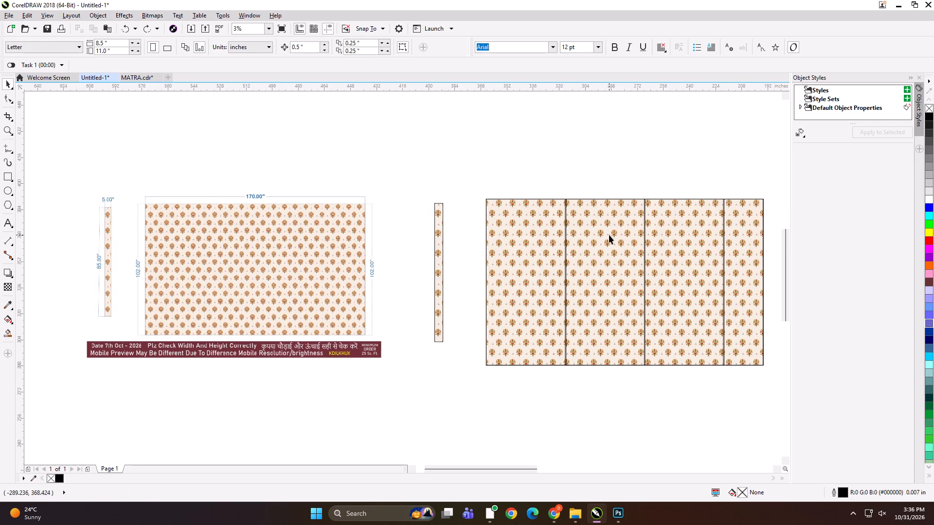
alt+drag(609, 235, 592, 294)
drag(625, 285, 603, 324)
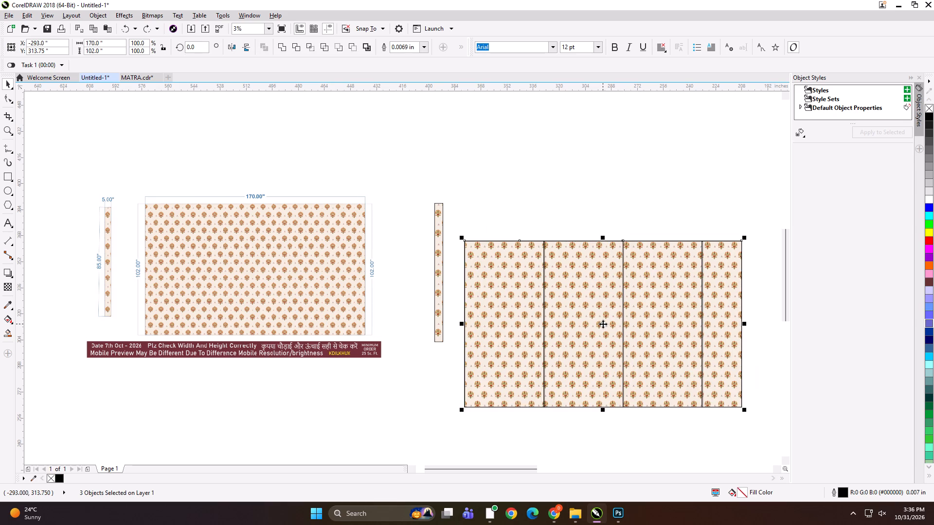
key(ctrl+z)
Move the grouped panel outlines down off the floral artwork and delete the spare rectangle overlapping the artwork.
click(557, 157)
click(564, 224)
drag(564, 226, 552, 274)
double_click(551, 200)
click(546, 172)
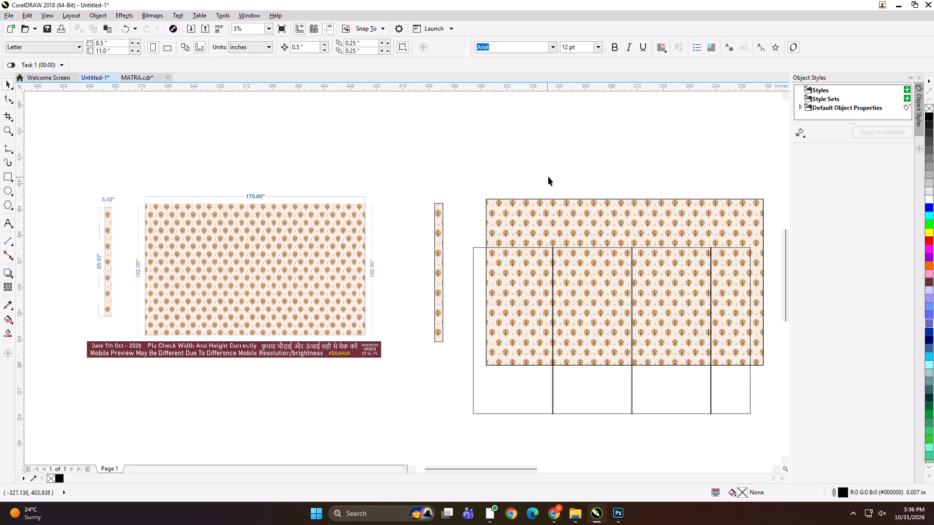
drag(556, 202, 547, 166)
key(Delete)
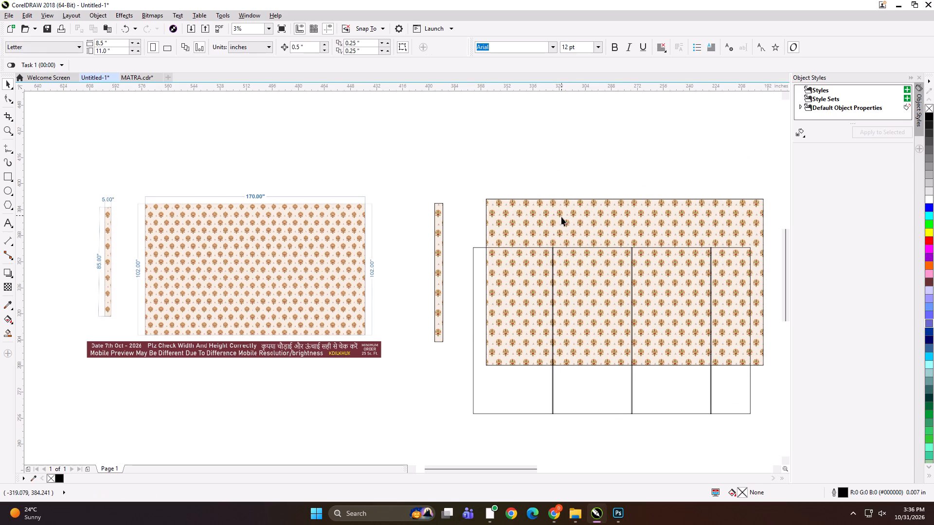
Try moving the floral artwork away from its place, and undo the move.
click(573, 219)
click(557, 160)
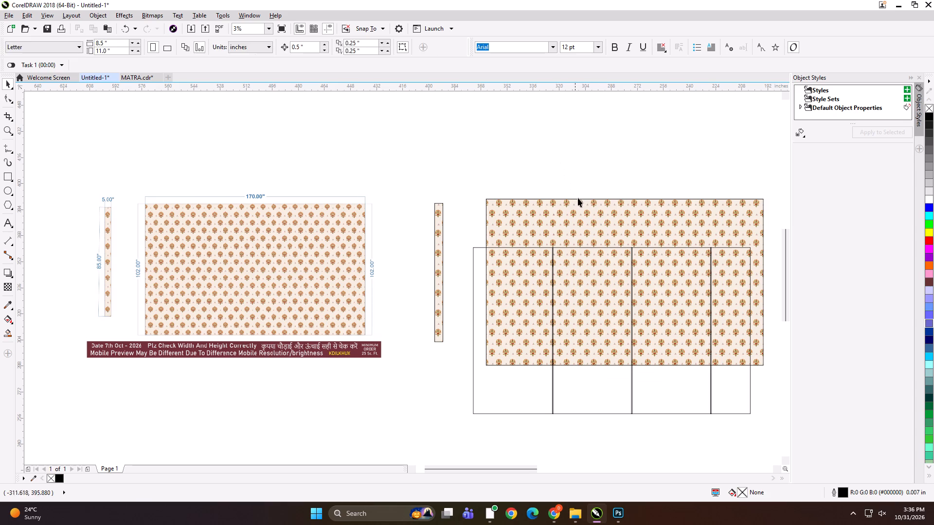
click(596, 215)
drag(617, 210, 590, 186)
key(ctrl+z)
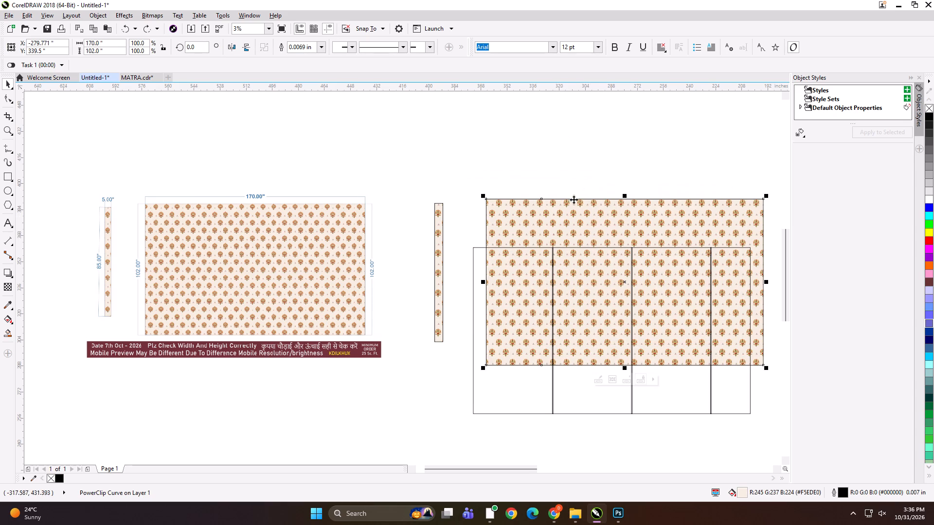
Align the grouped panel outlines with the top and left edges of the floral artwork.
click(584, 285)
shift+click(581, 235)
key(t)
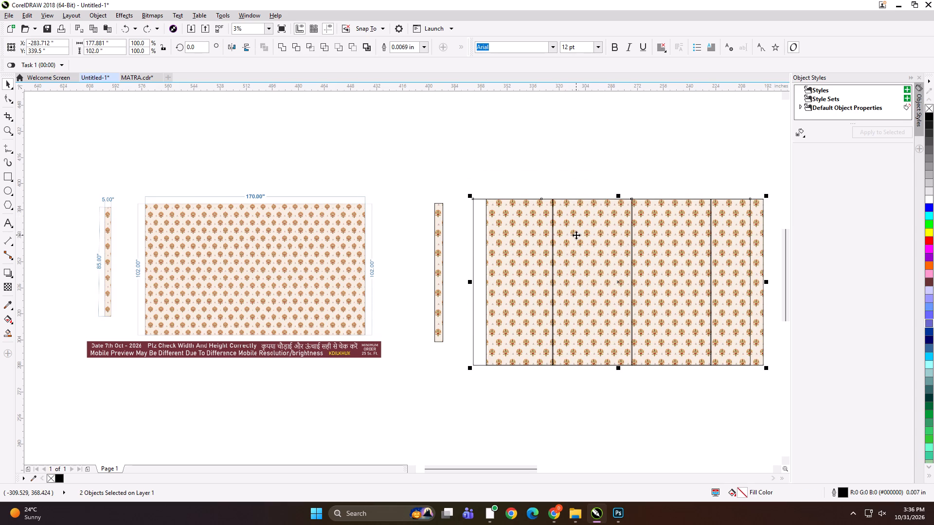
key(l)
click(568, 145)
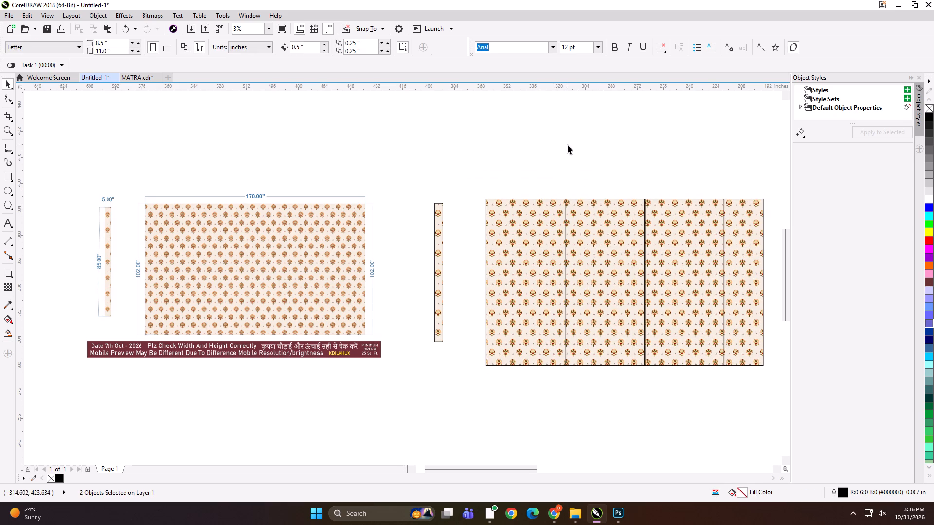
PowerClip the floral artwork into the grouped panel outlines and ungroup the result into separate panels.
alt+click(596, 256)
key(shift+Return)
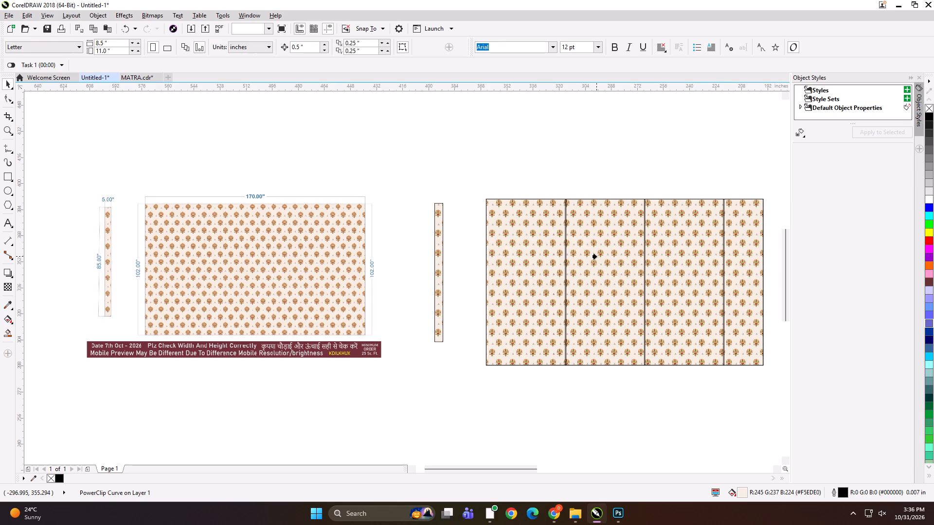
click(596, 256)
key(ctrl+u)
key(ctrl+u)
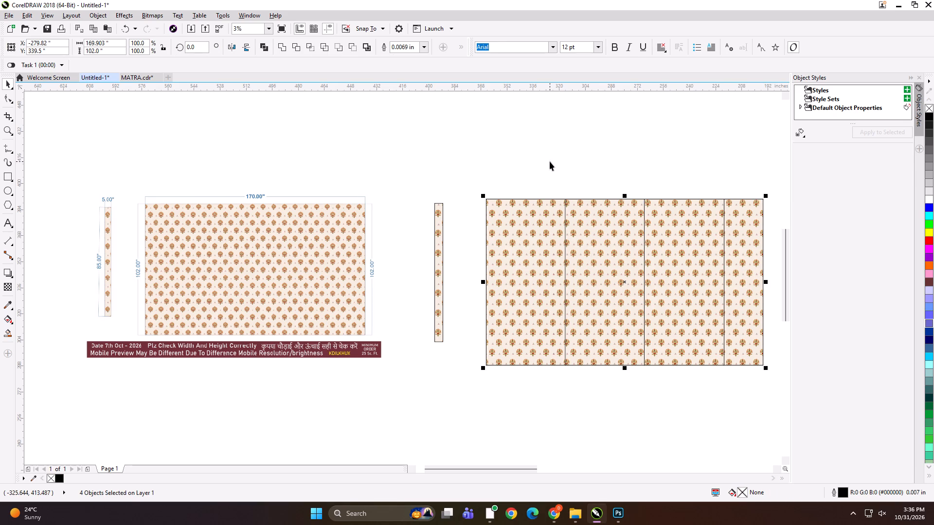
Add the text label 170*102 PANEL 1 at the top edge of the first panel and copy the text.
click(9, 220)
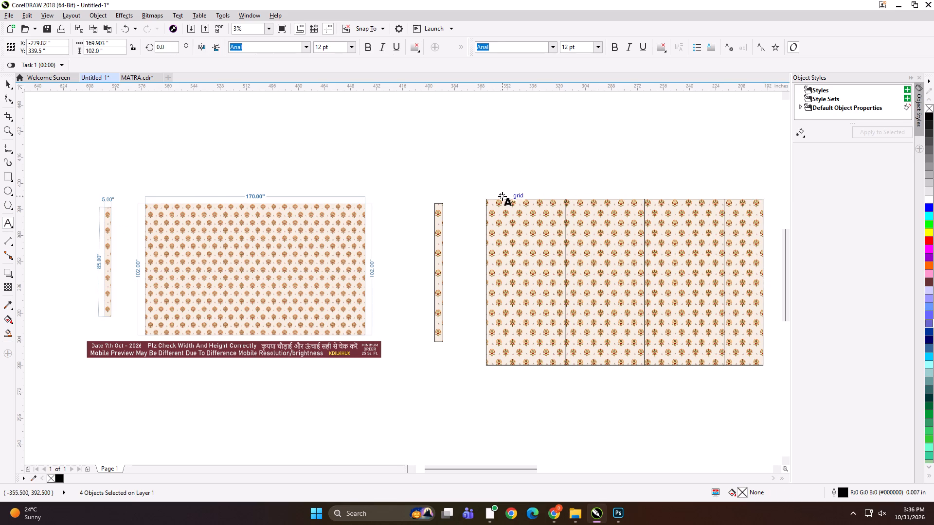
click(504, 198)
text(170*102 PANEL 1)
key(ctrl+a)
key(ctrl+c)
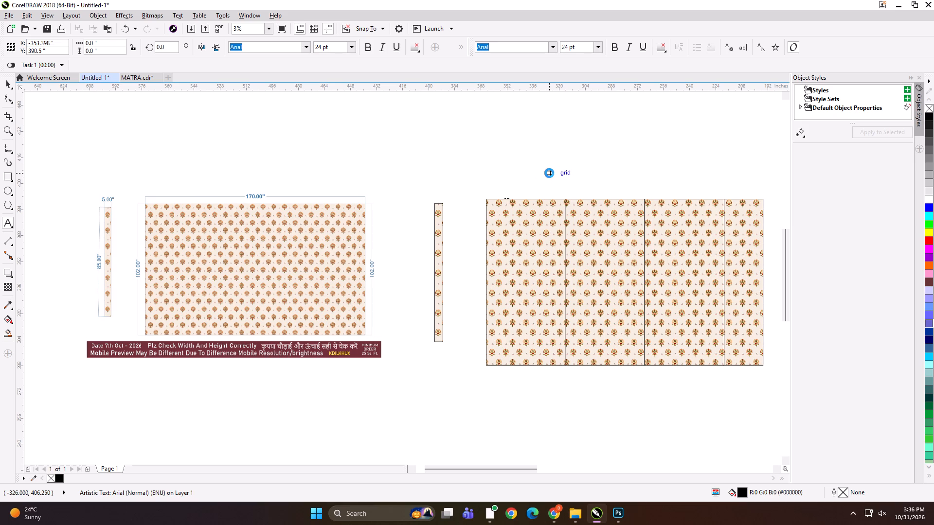
Paste the copied label for the second and third panels, changing the panel numbers to 2 and 3.
key(ctrl+v)
key(BackSpace)
key(2)
click(675, 198)
key(ctrl+v)
key(BackSpace)
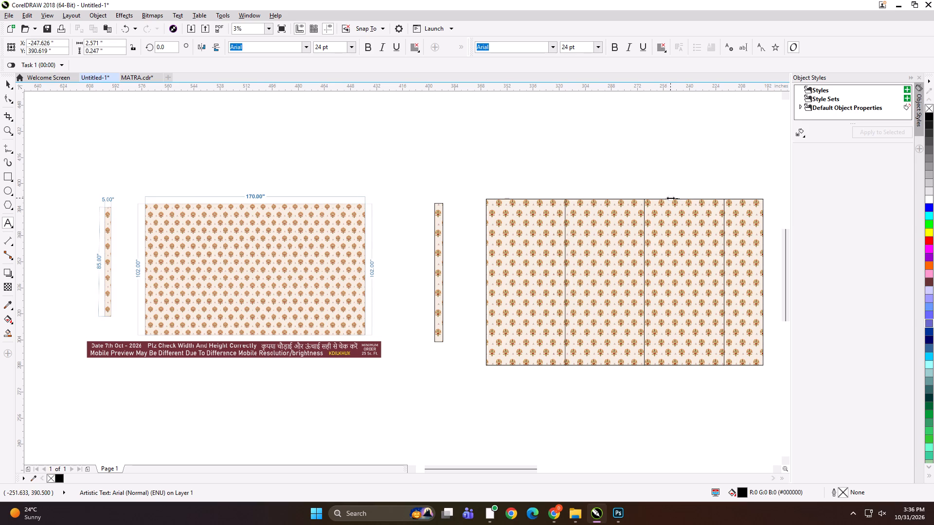
key(3)
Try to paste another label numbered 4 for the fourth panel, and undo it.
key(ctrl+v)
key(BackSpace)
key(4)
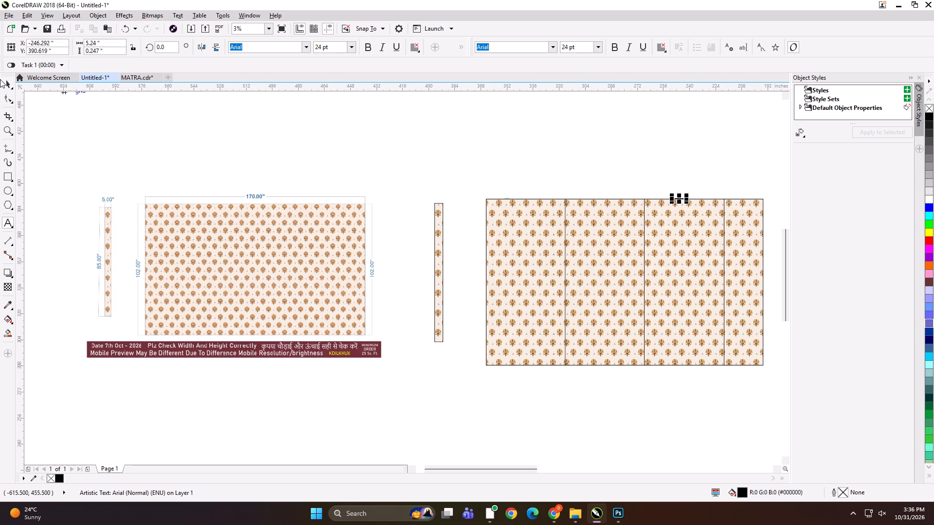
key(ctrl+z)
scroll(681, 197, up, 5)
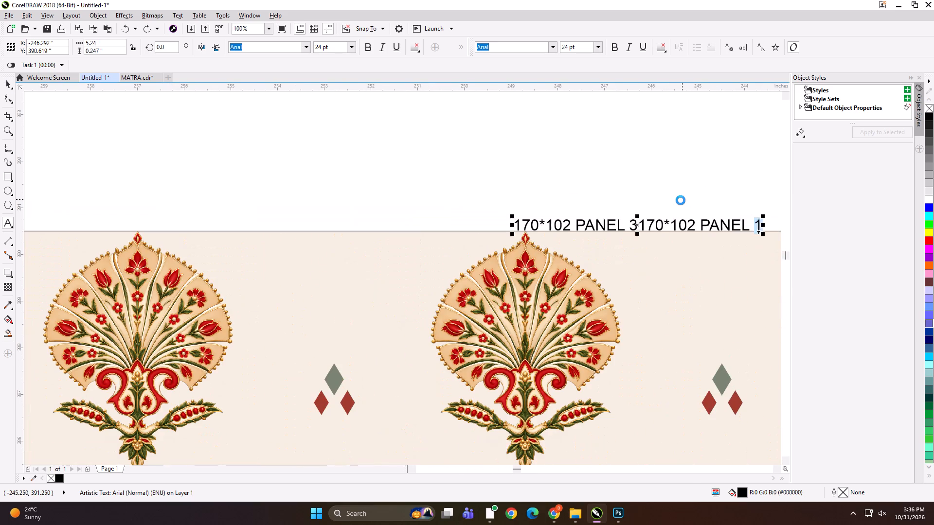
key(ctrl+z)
Paste the label at the top edge of the fourth panel and change it to 170*102 PANEL 4.
scroll(487, 171, down, 3)
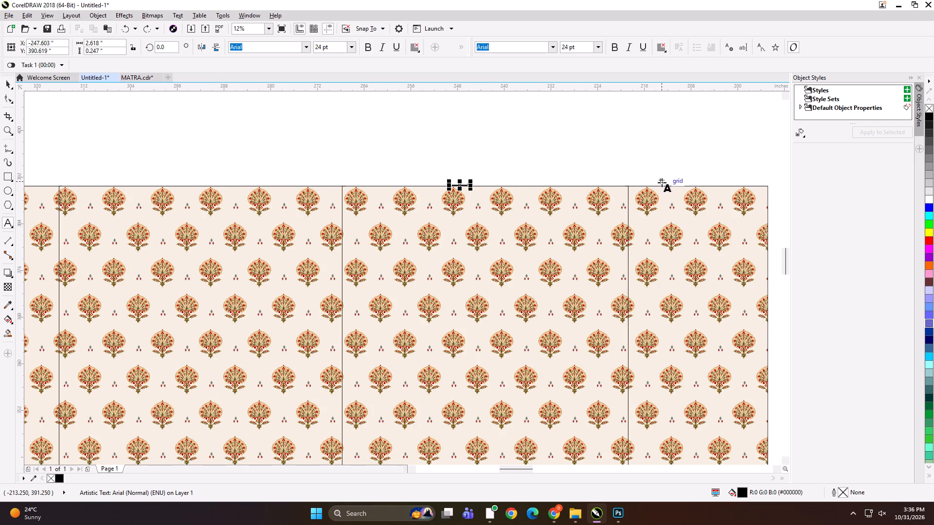
click(666, 185)
scroll(677, 185, up, 2)
key(ctrl+v)
key(BackSpace)
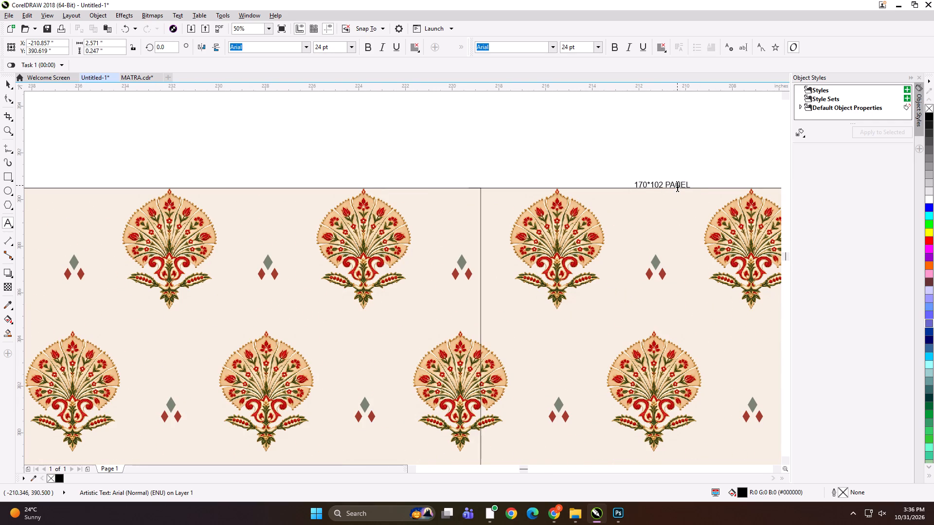
key(4)
Change the text label on the third panel to 170*102 PANEL 4.
scroll(679, 185, down, 1)
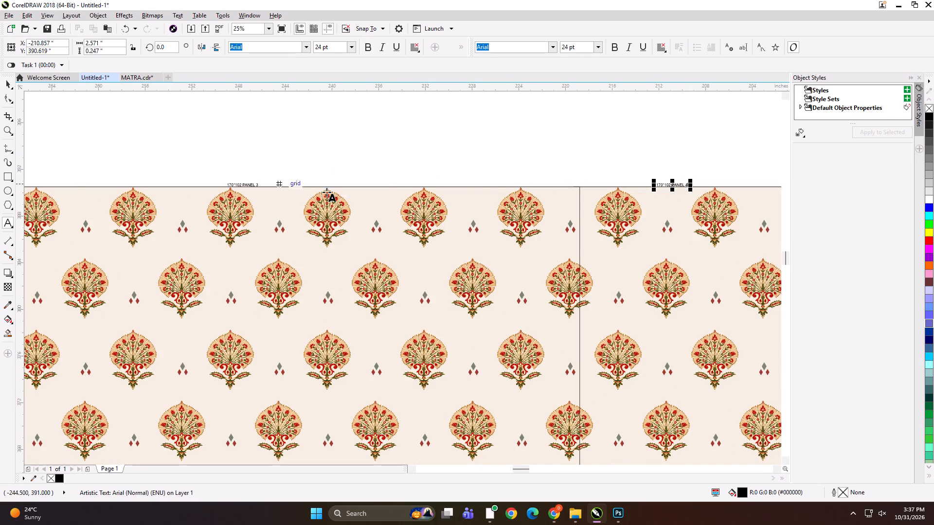
scroll(487, 209, down, 1)
scroll(318, 204, down, 1)
scroll(171, 196, up, 2)
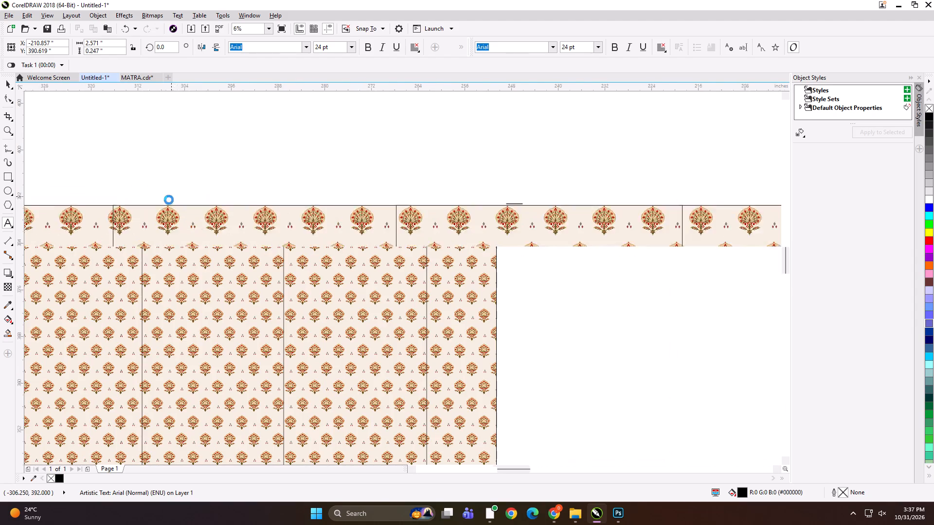
scroll(344, 202, down, 1)
scroll(596, 204, up, 2)
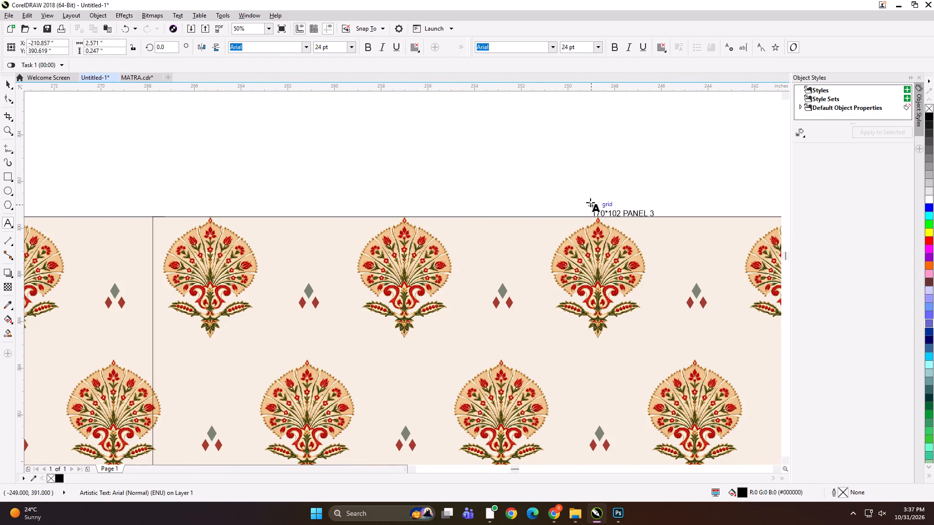
scroll(517, 202, down, 3)
scroll(517, 194, up, 5)
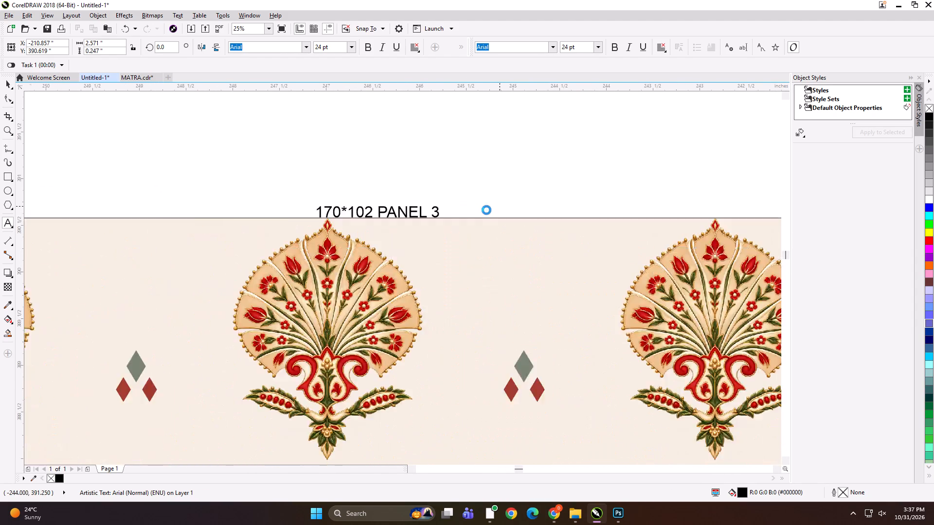
click(386, 215)
key(BackSpace)
key(4)
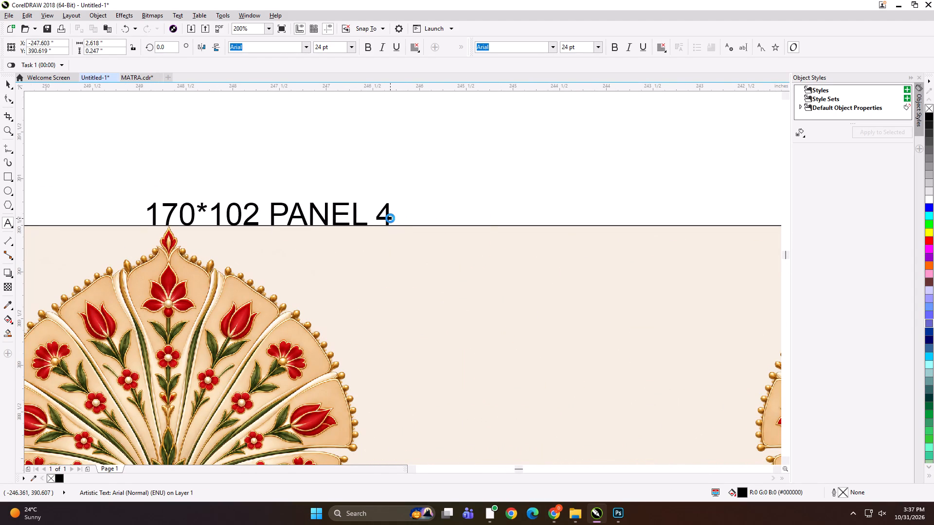
scroll(498, 229, down, 5)
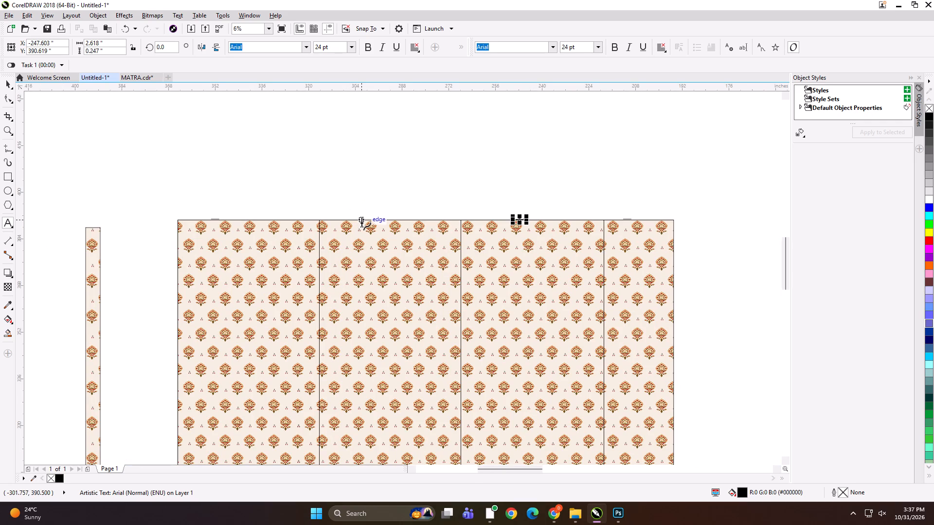
Paste the copied label at the top edge of the second panel and change it to 170*102 PANEL 2.
click(371, 219)
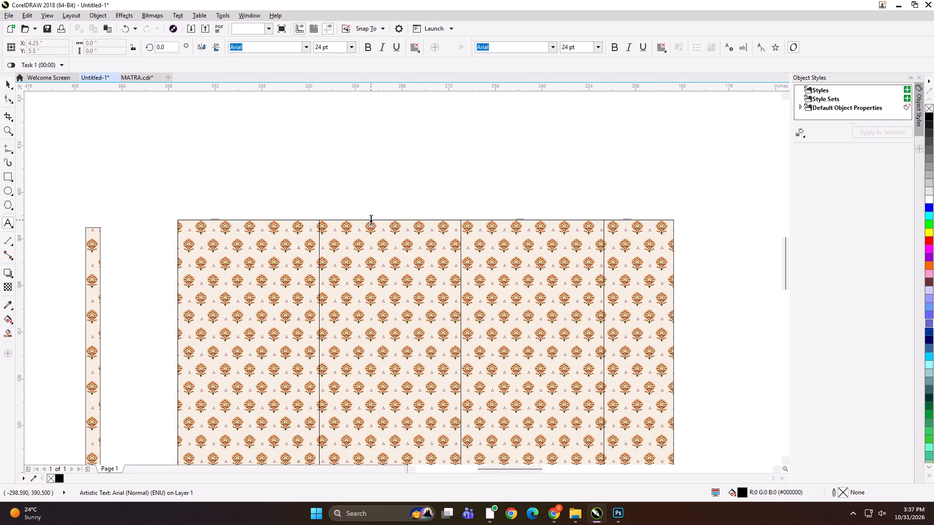
key(ctrl+v)
scroll(371, 219, up, 3)
key(BackSpace)
key(2)
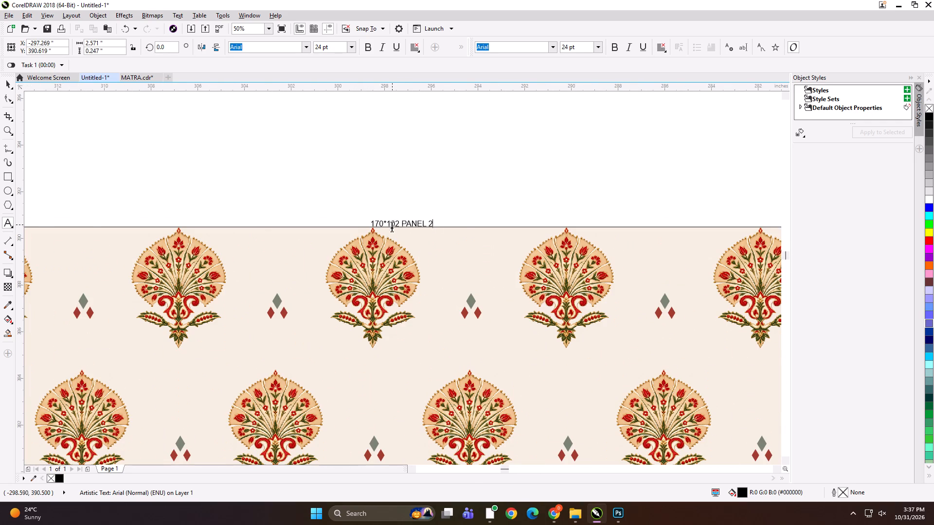
Correct the label on the third panel to 170*102 PANEL 3.
scroll(253, 230, down, 2)
scroll(590, 231, up, 3)
scroll(562, 198, up, 2)
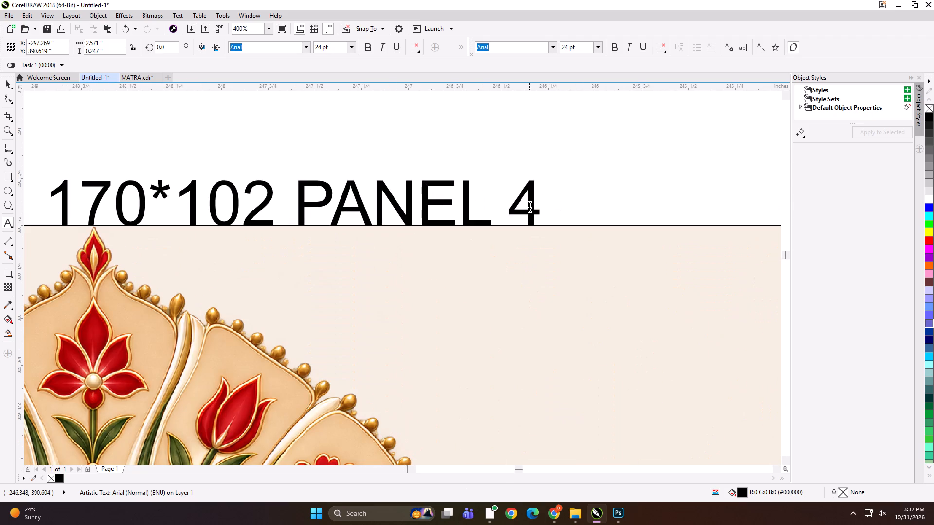
click(512, 206)
key(Right)
key(BackSpace)
key(3)
Group the third panel with its label, and the fourth panel with its label, as two separate groups.
scroll(500, 170, down, 3)
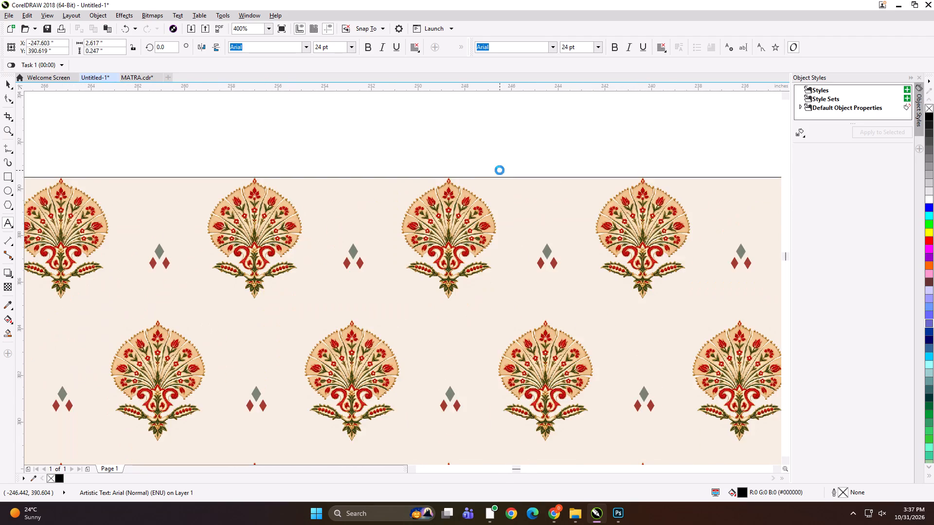
scroll(500, 170, down, 4)
scroll(679, 174, up, 2)
scroll(572, 177, down, 4)
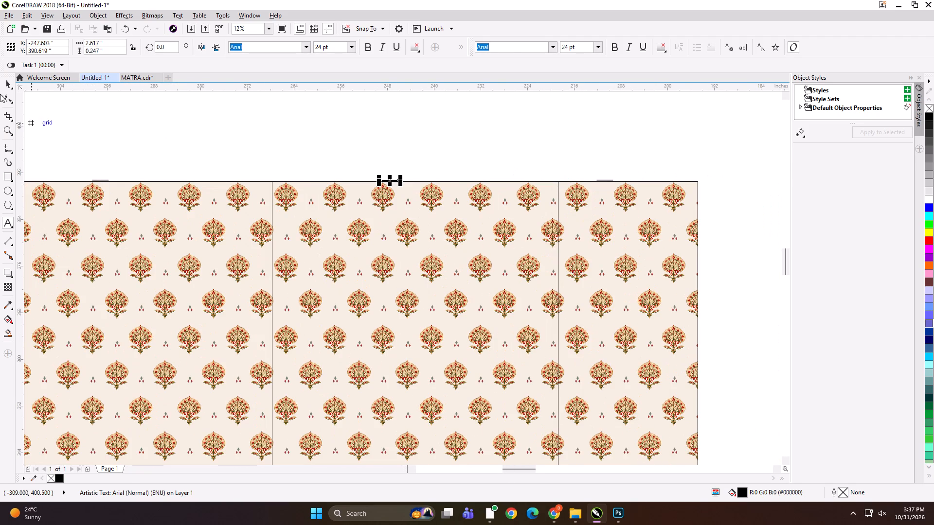
click(3, 81)
scroll(426, 207, down, 1)
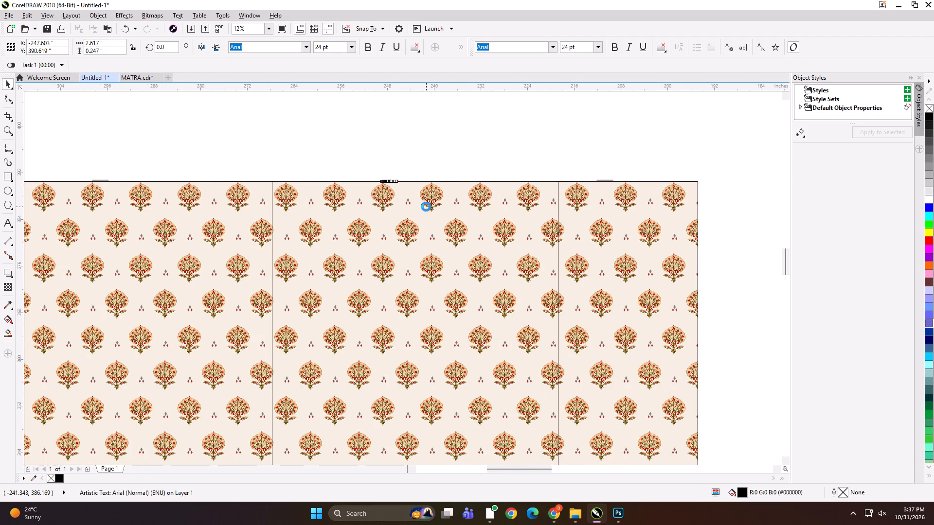
click(352, 126)
drag(389, 152, 425, 239)
shift+click(425, 240)
key(ctrl+g)
drag(432, 137, 542, 277)
shift+click(528, 261)
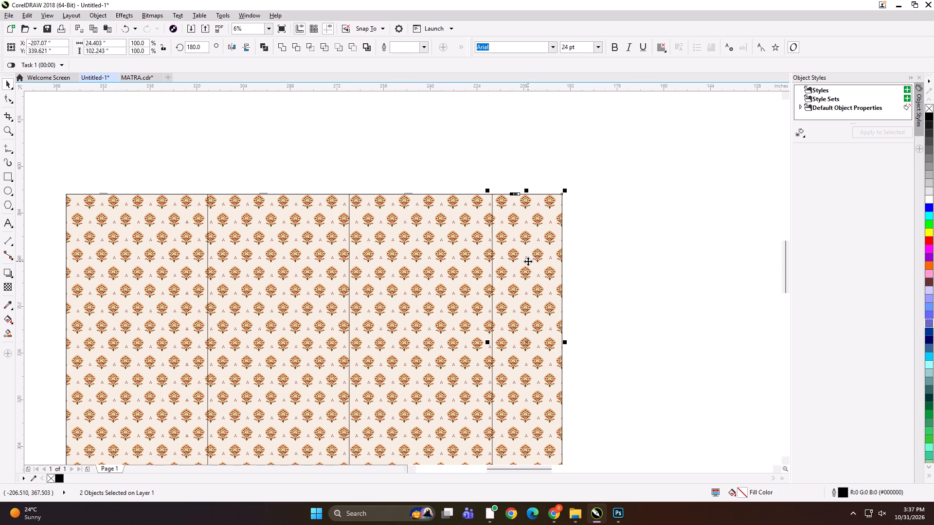
key(ctrl+g)
Group the second panel with its label, and the first panel with its label, as two separate groups.
drag(305, 158, 238, 275)
shift+click(262, 267)
key(ctrl+g)
scroll(468, 172, down, 1)
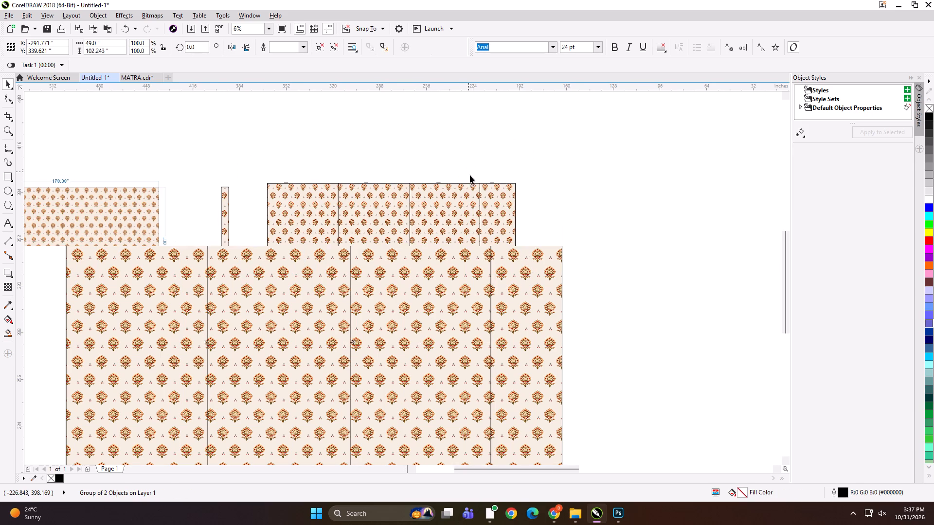
drag(346, 161, 245, 229)
shift+click(276, 223)
key(ctrl+g)
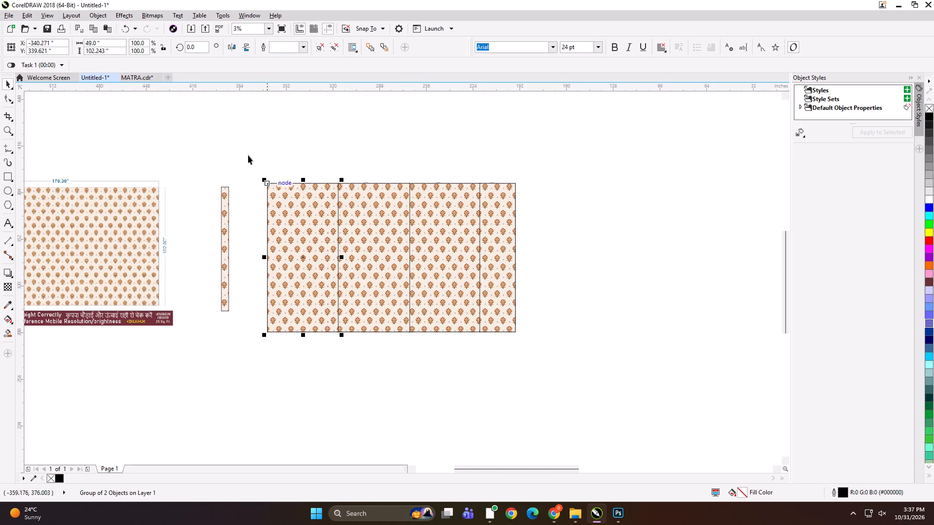
Add the text label 5*85 at the top edge of the narrow floral strip beside the panels.
scroll(275, 181, down, 1)
scroll(94, 197, up, 1)
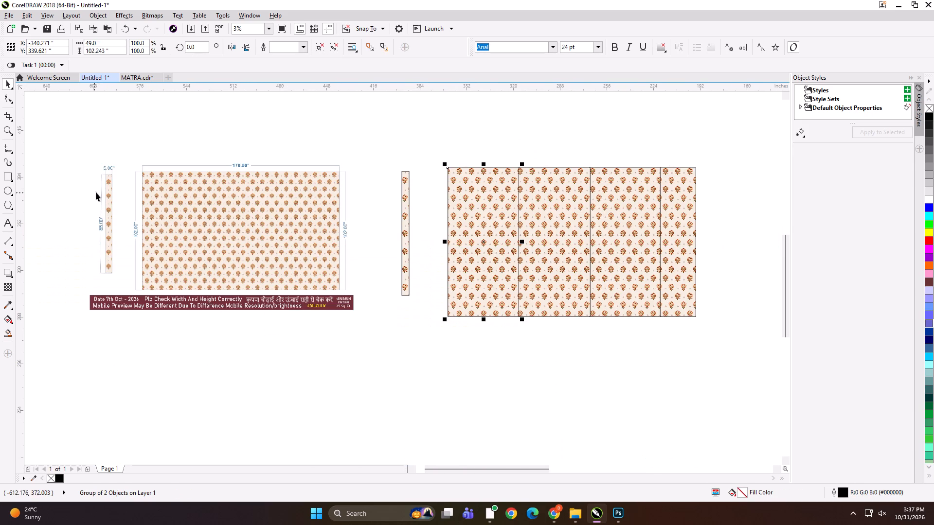
drag(387, 141, 428, 323)
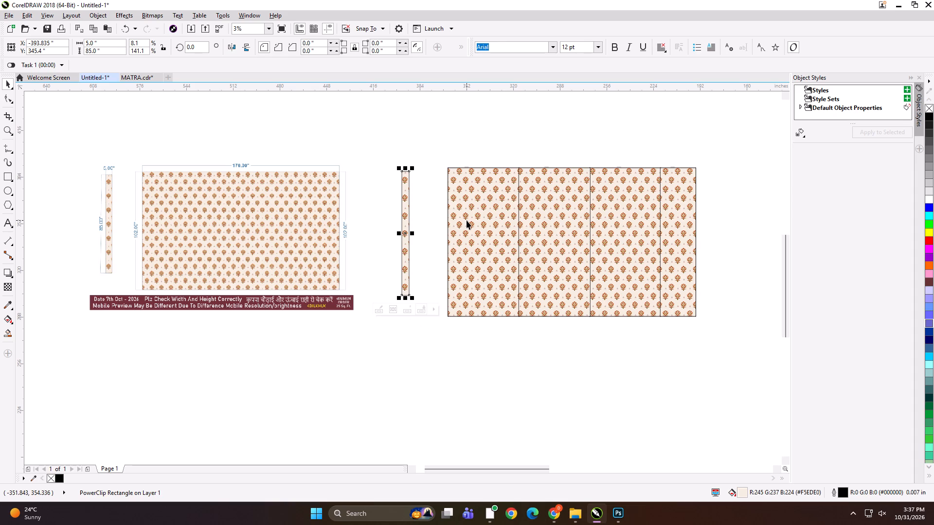
click(467, 220)
click(398, 105)
scroll(400, 142, up, 2)
key(space)
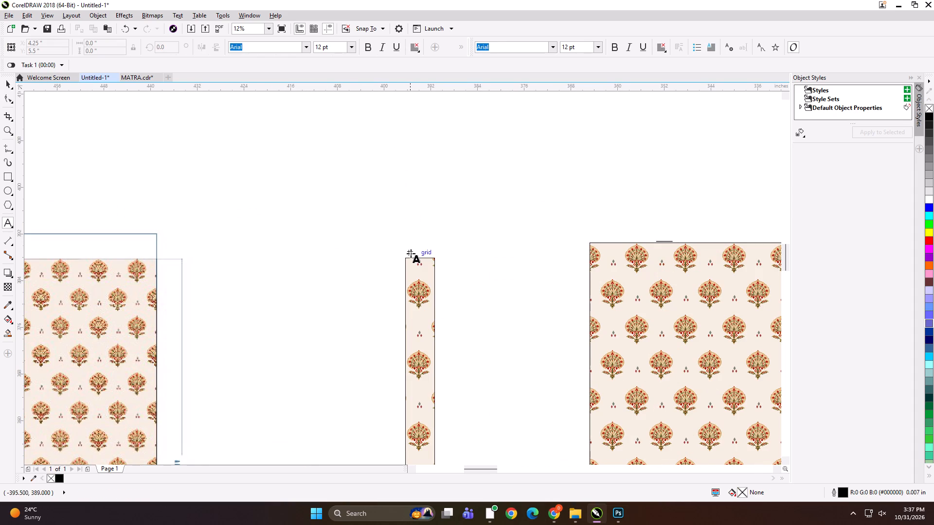
click(413, 256)
scroll(414, 256, up, 3)
text(5*85)
scroll(413, 255, down, 2)
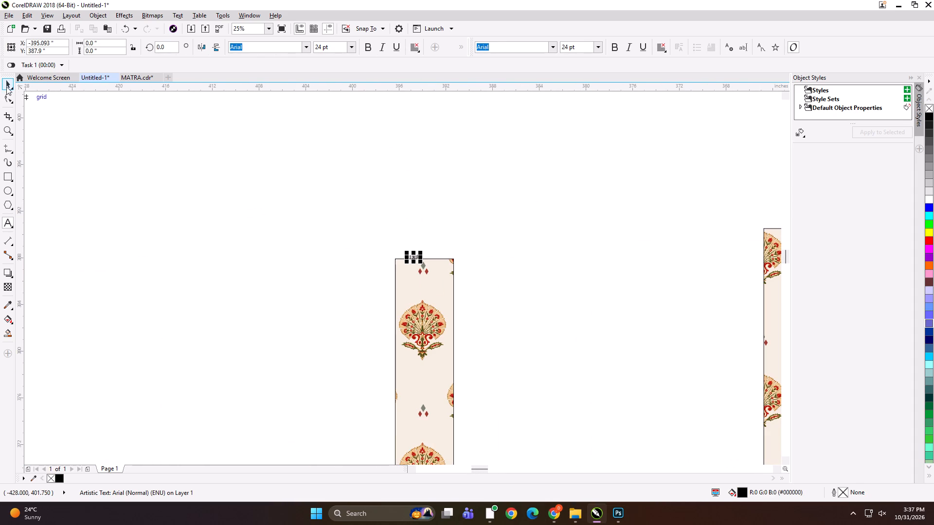
Group the 5*85 label with the narrow floral strip.
click(6, 86)
shift+click(422, 301)
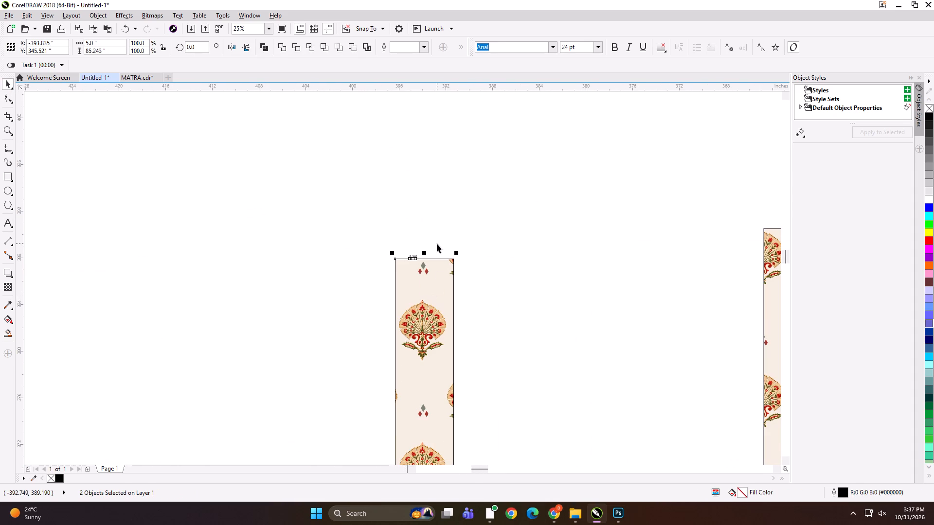
key(ctrl+g)
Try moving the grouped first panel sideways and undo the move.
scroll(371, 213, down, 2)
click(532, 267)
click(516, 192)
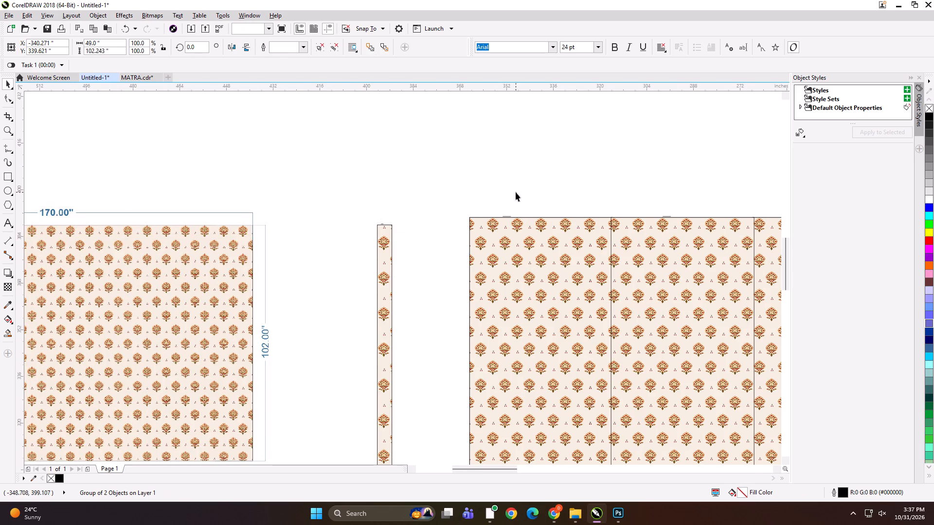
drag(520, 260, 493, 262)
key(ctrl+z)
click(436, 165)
Start exporting only the grouped 5*85 strip as a TIFF bitmap.
scroll(435, 174, down, 1)
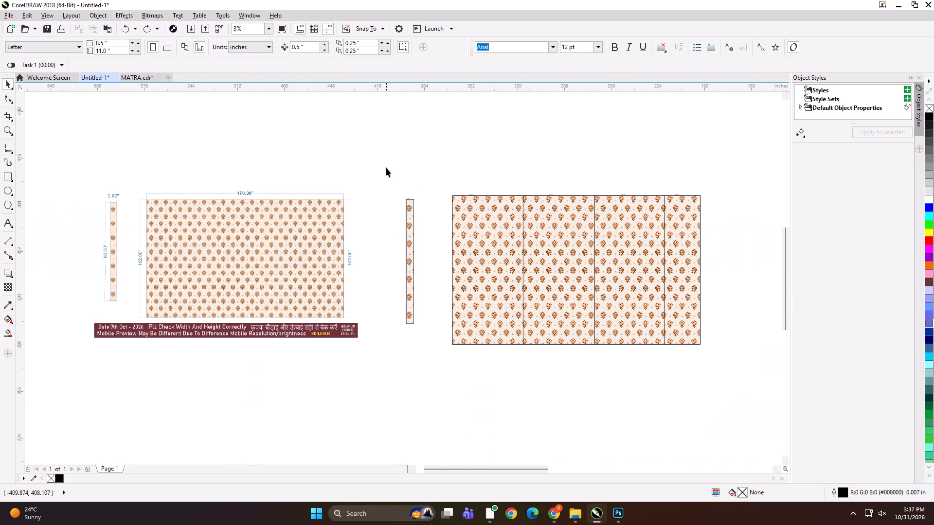
drag(386, 168, 448, 355)
key(ctrl+e)
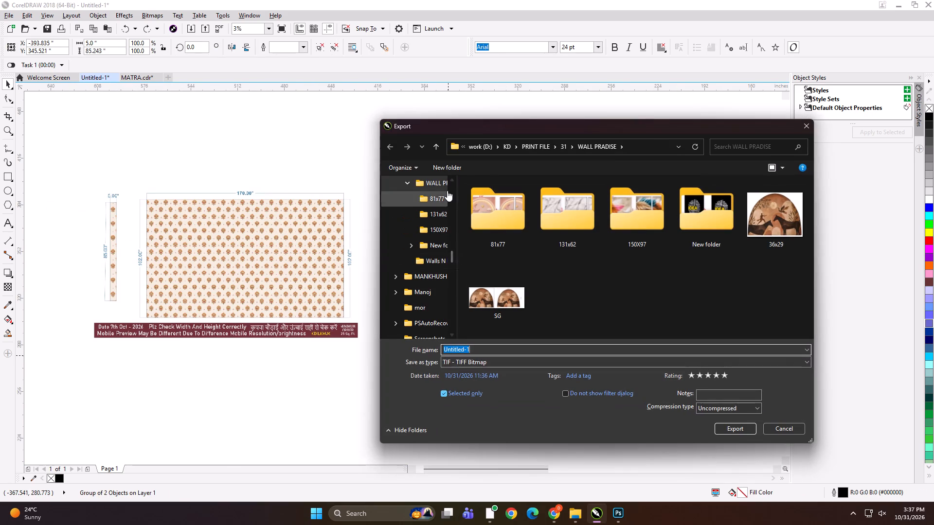
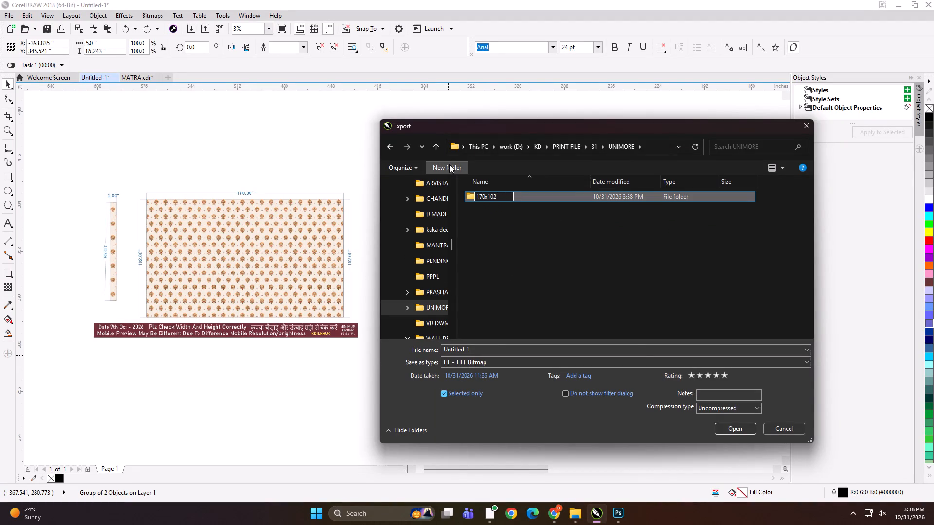
Export the narrow floral strip as a TIFF named 5x85 in the UNIMORE folder, outside the new 170x102 folder.
double_click(520, 198)
click(508, 353)
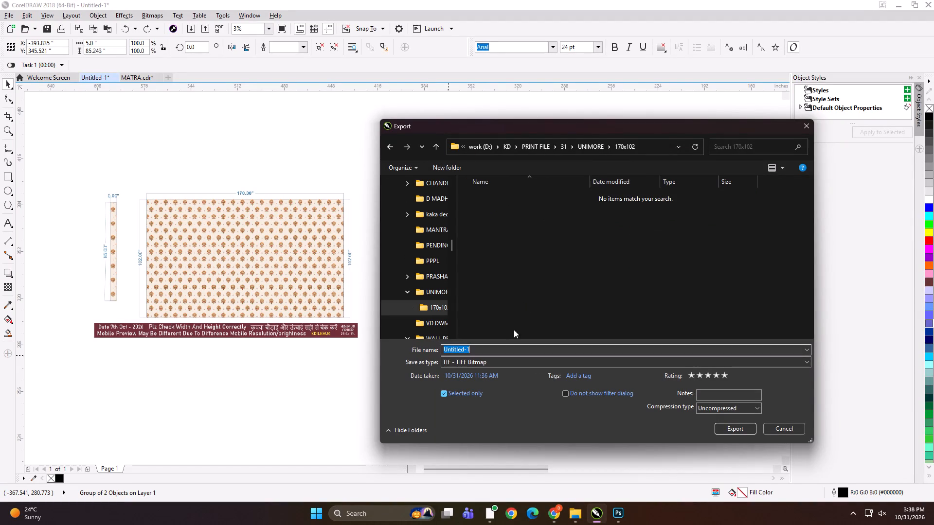
text(5x)
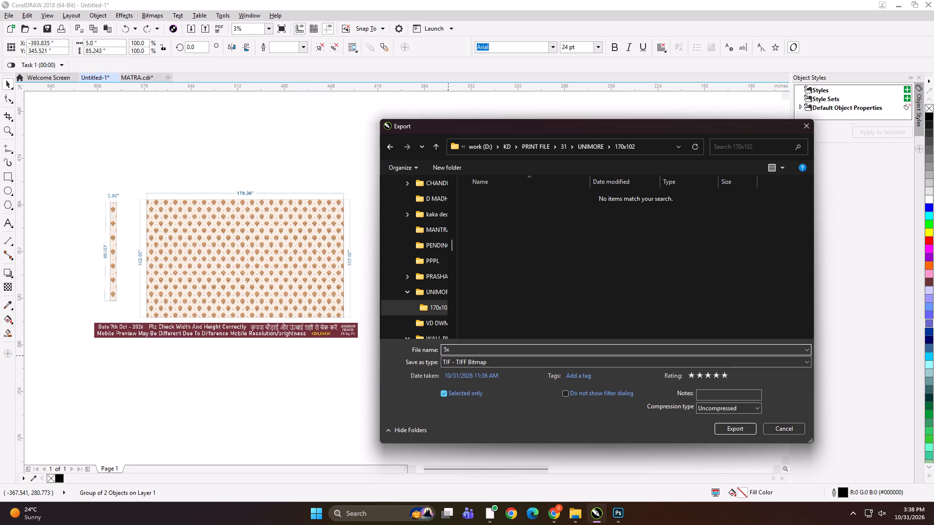
click(437, 141)
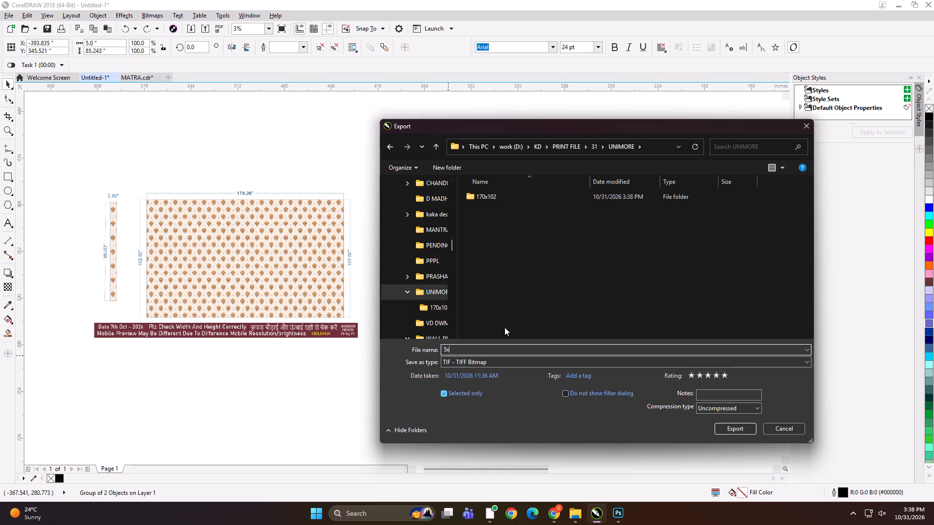
click(492, 351)
text(85)
key(space)
key(Return)
key(Return)
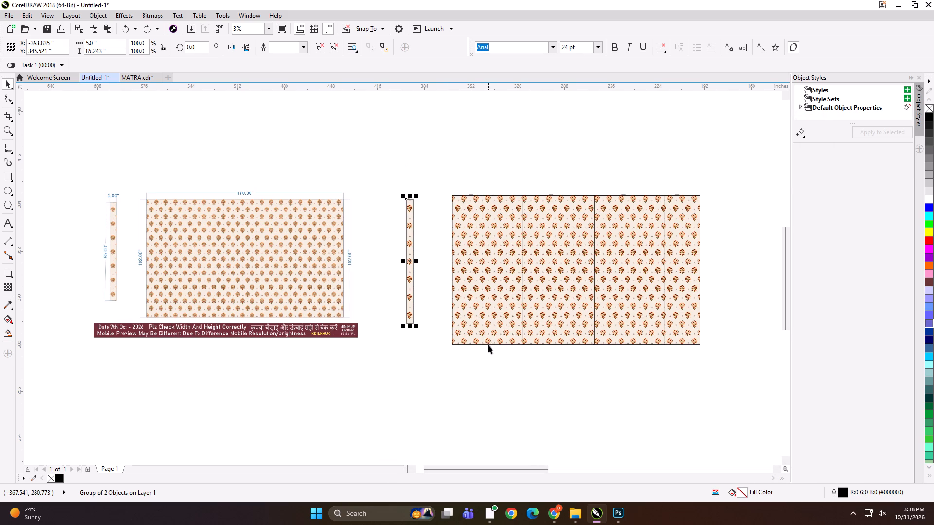
Export only the first floral panel as a TIFF named 49x102 A in the 170x102 folder.
click(496, 297)
key(ctrl+e)
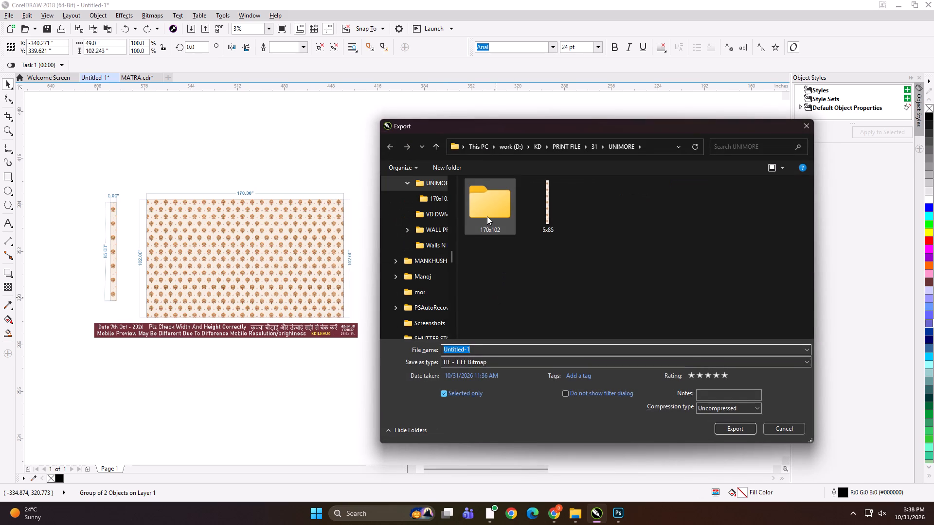
click(487, 216)
double_click(487, 216)
click(492, 353)
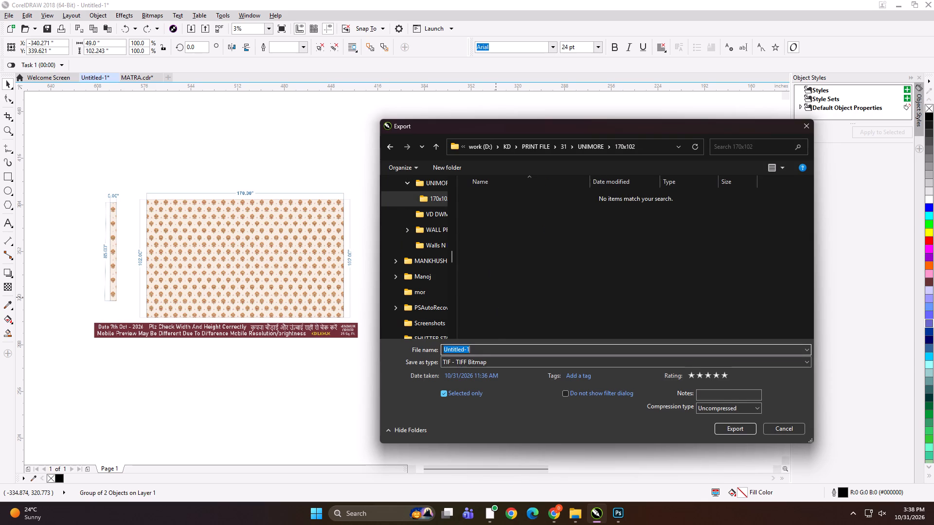
key(Return)
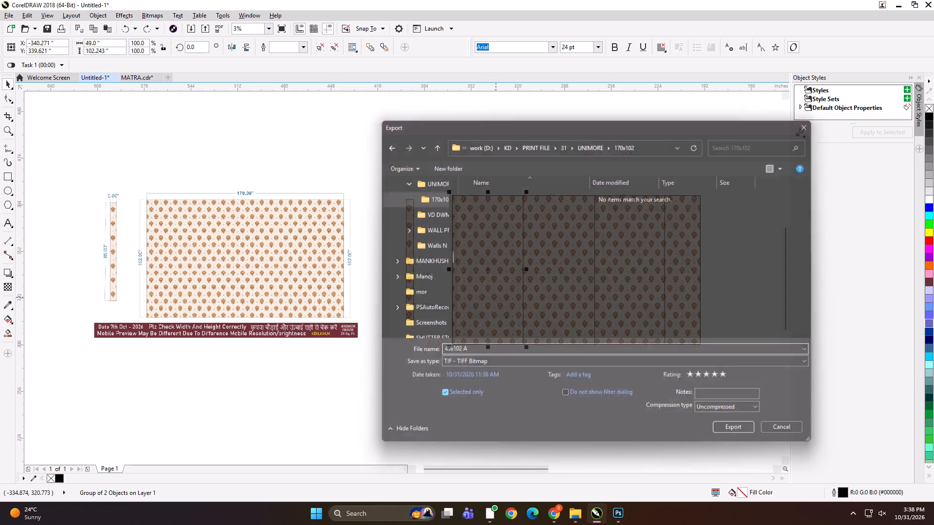
key(Return)
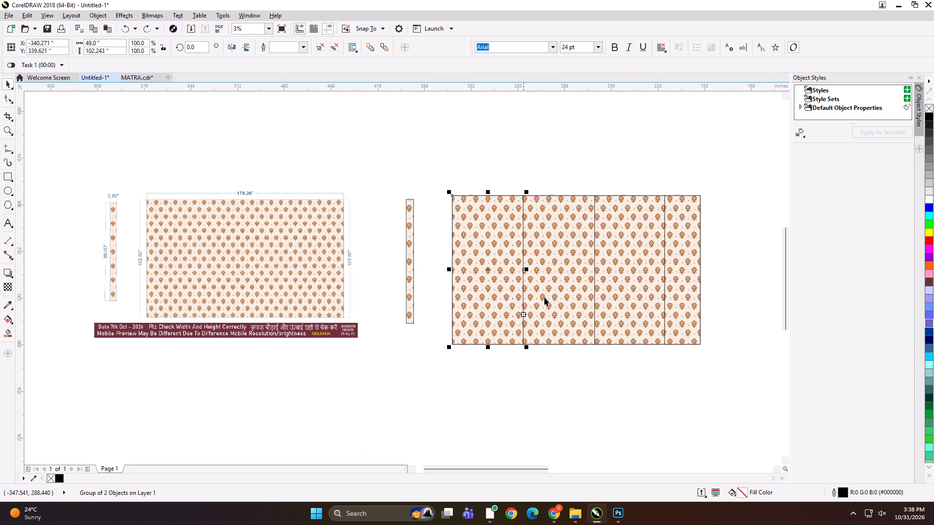
Export only the second floral panel as a TIFF named 49x102 B in the 170x102 folder.
click(562, 249)
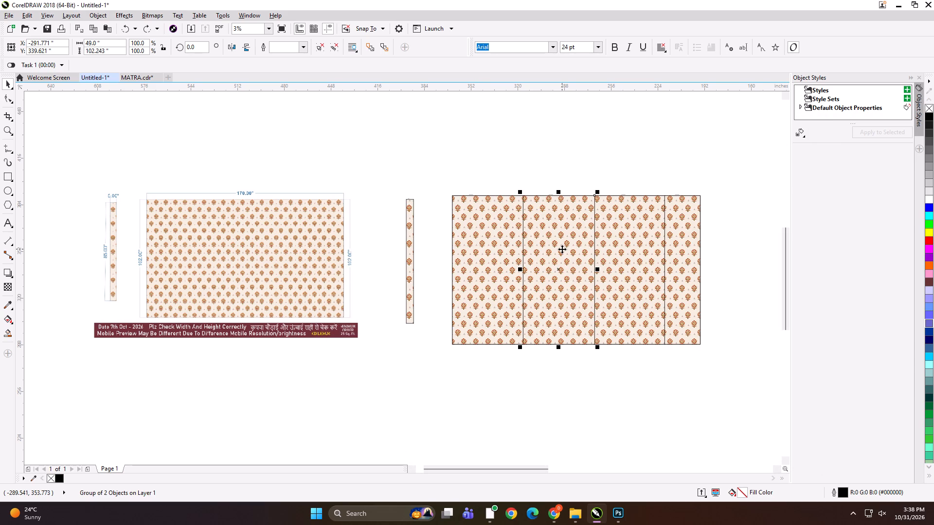
key(ctrl+e)
key(ctrl+e)
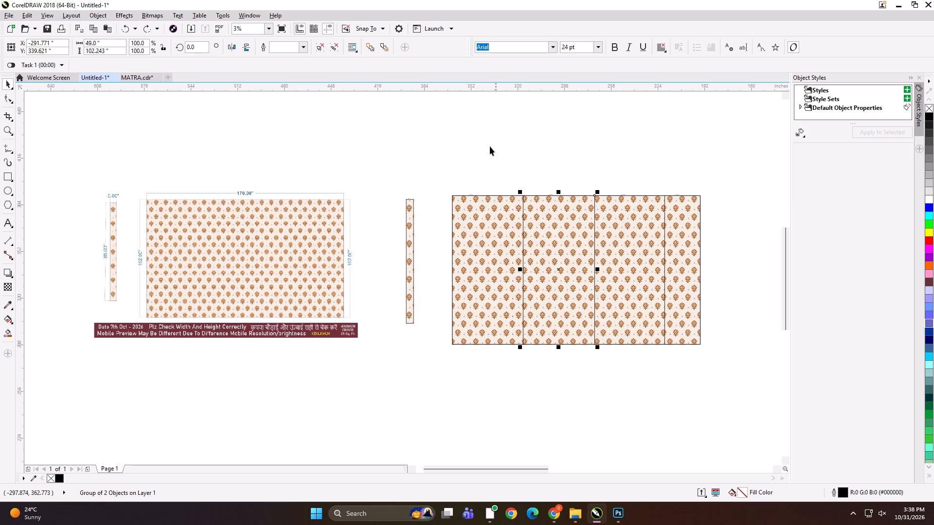
click(490, 146)
click(499, 239)
key(ctrl+e)
click(521, 142)
click(539, 242)
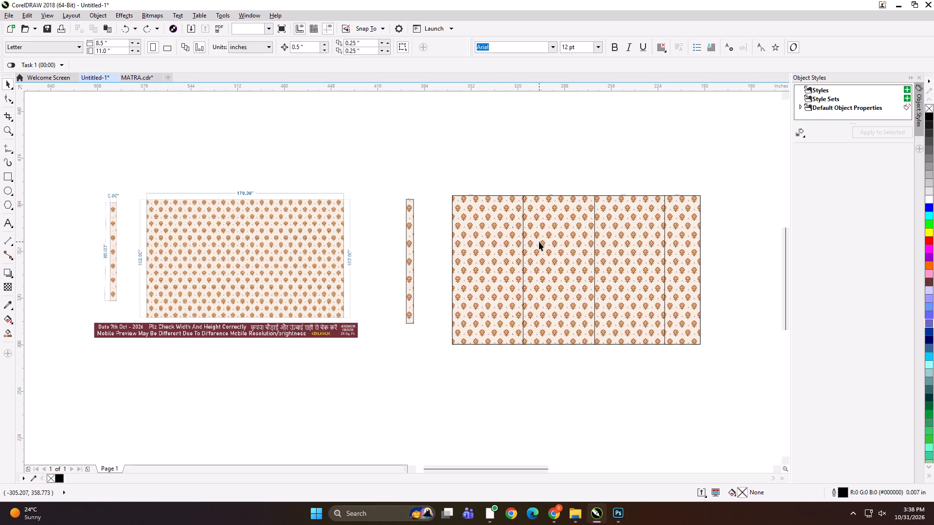
key(ctrl+e)
click(484, 201)
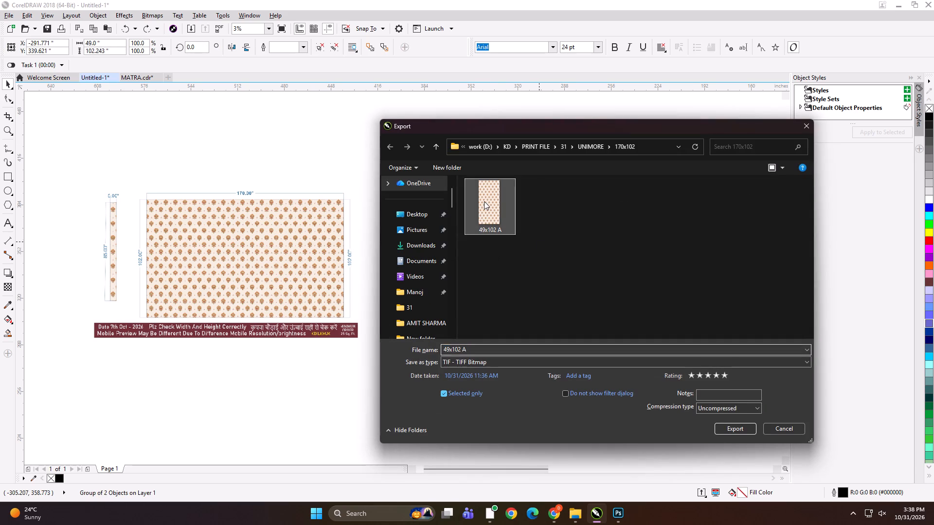
double_click(472, 349)
key(b)
key(Return)
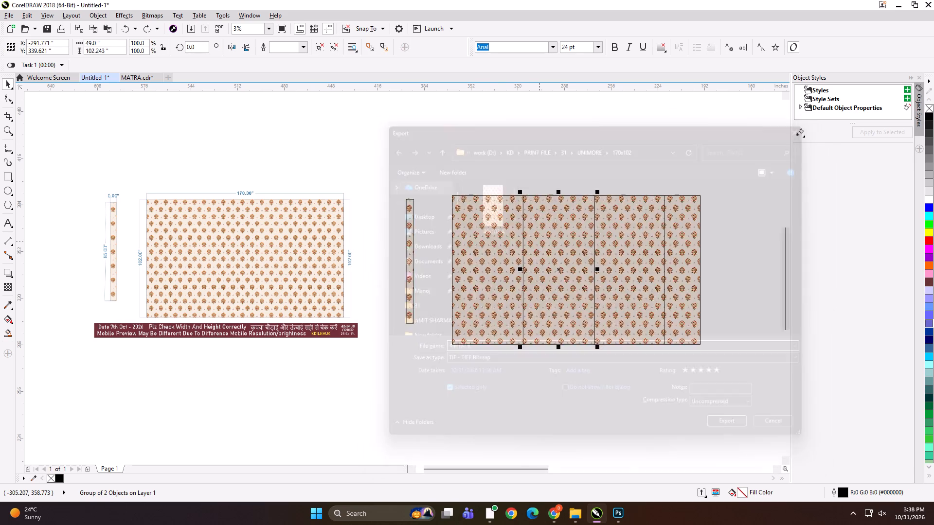
key(Return)
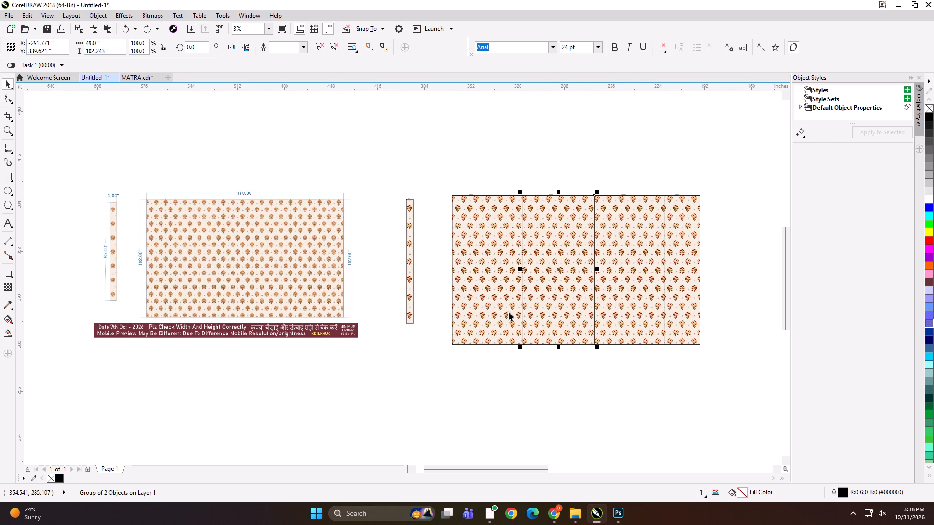
Export only the third floral panel as a TIFF named 49x102 C in the 170x102 folder.
click(630, 272)
key(ctrl+e)
key(ctrl+e)
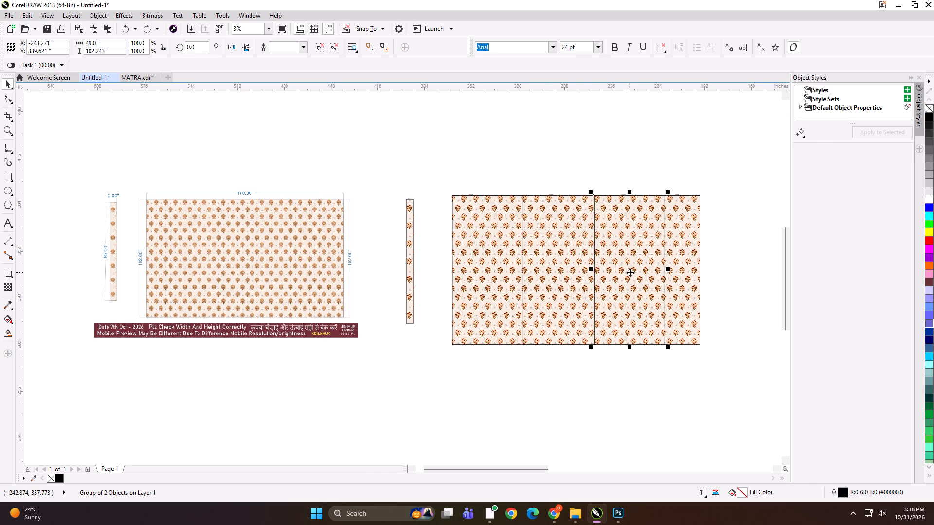
key(ctrl+e)
key(ctrl+e)
click(592, 179)
click(607, 224)
key(ctrl+e)
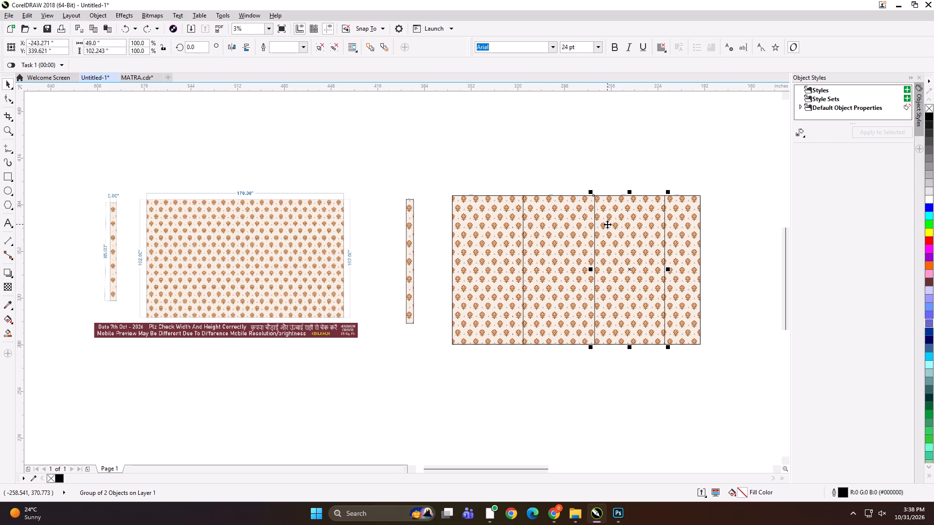
key(ctrl+e)
key(ctrl+e)
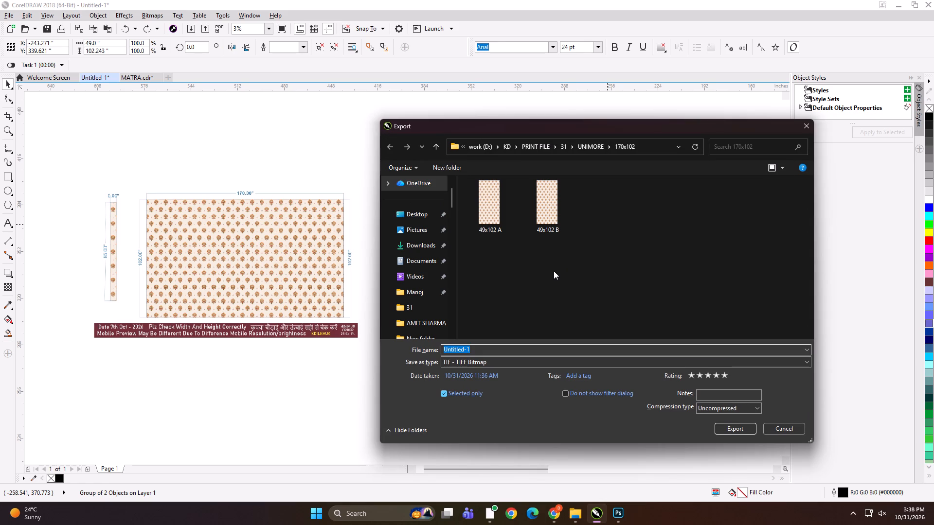
click(546, 214)
double_click(467, 350)
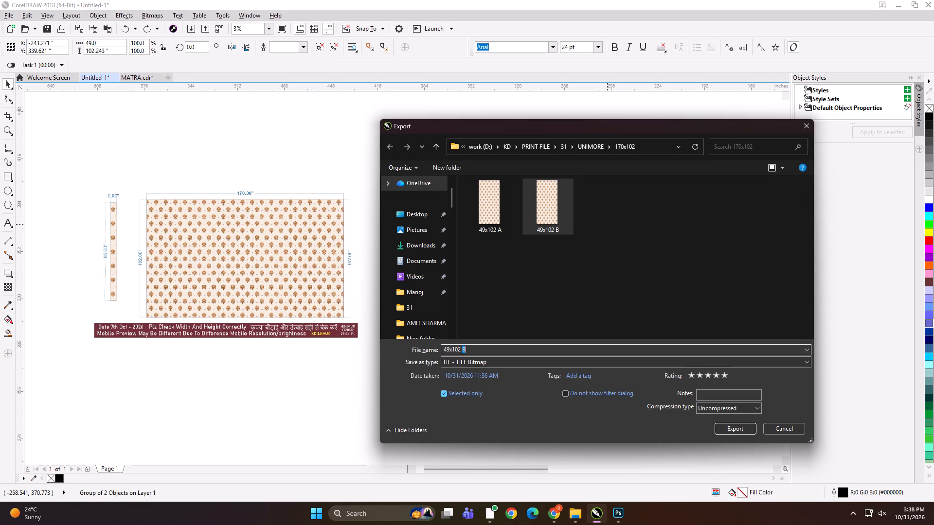
key(c)
key(Return)
key(Return)
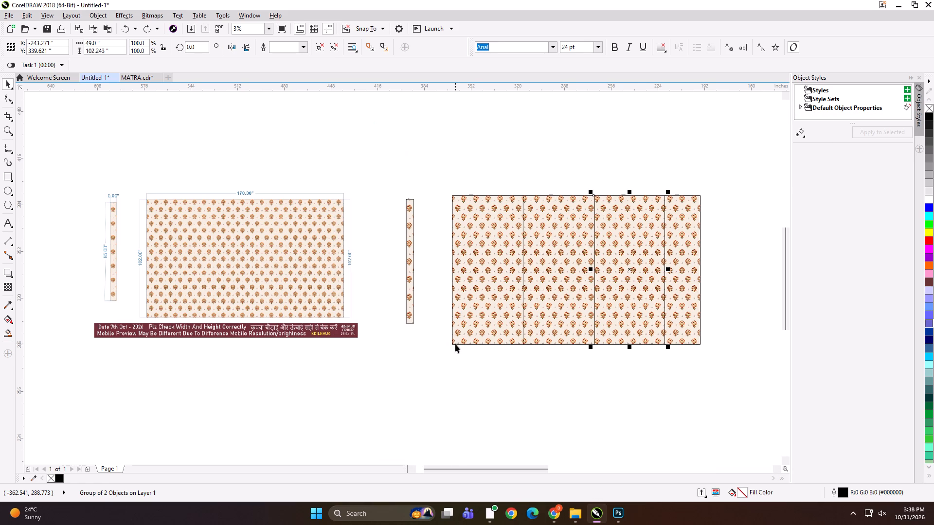
Export only the narrower fourth floral panel as a TIFF named 24.4x102 D in the 170x102 folder.
drag(643, 146, 719, 380)
key(ctrl+e)
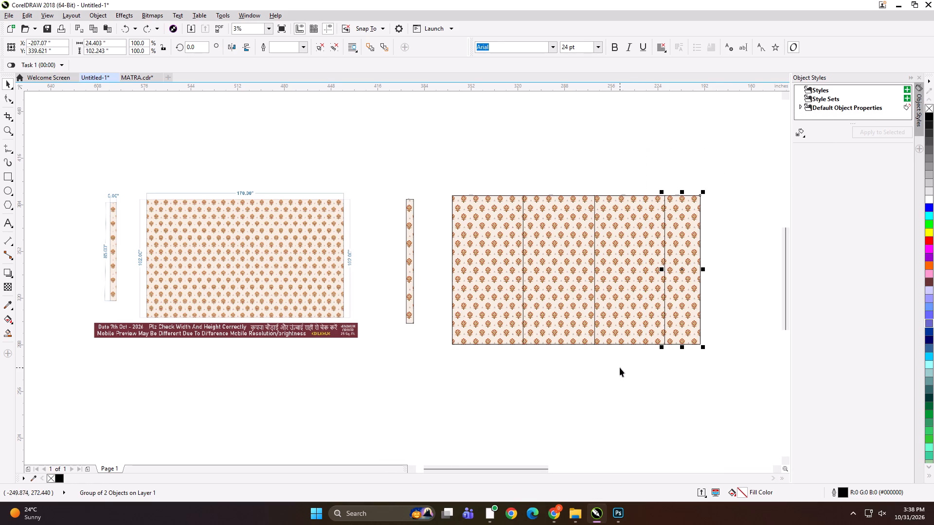
key(ctrl+e)
key(ctrl+e)
click(625, 367)
click(682, 286)
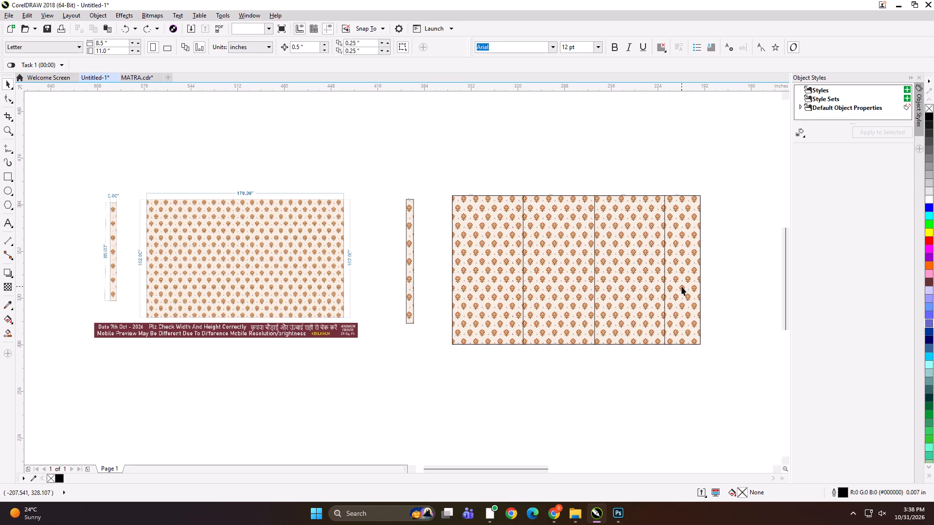
key(ctrl+e)
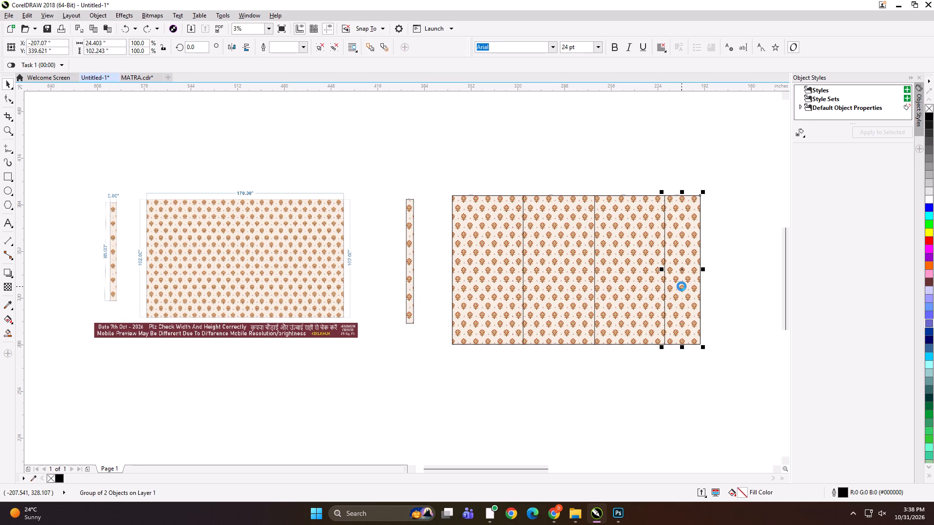
key(ctrl+e)
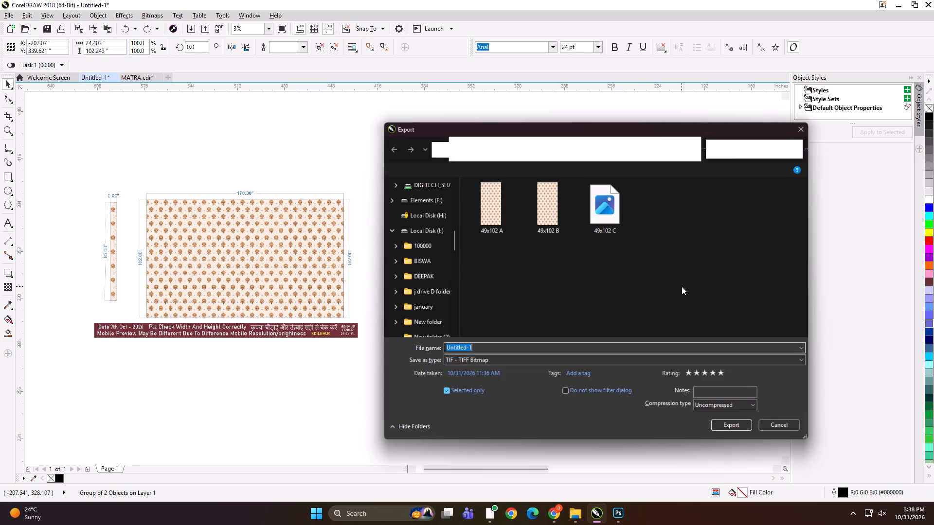
text(24.4x102)
key(space)
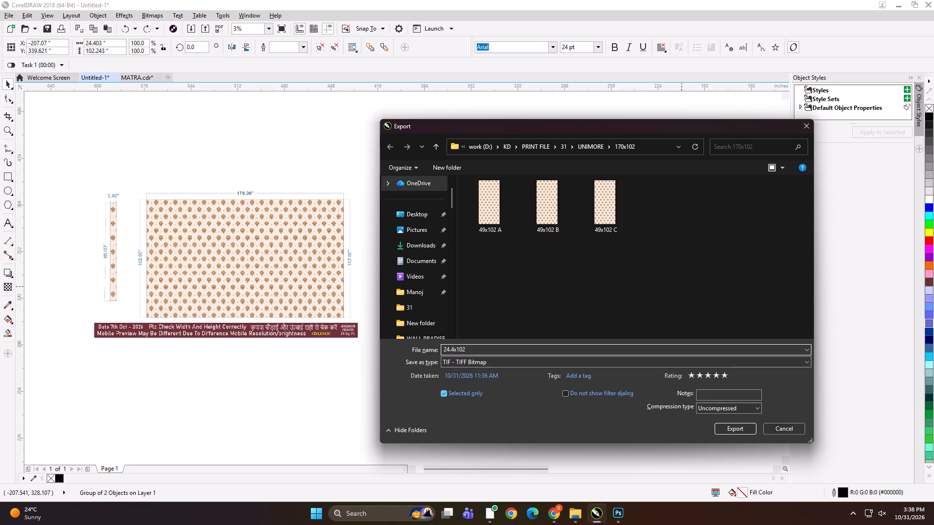
key(d)
key(Return)
key(Return)
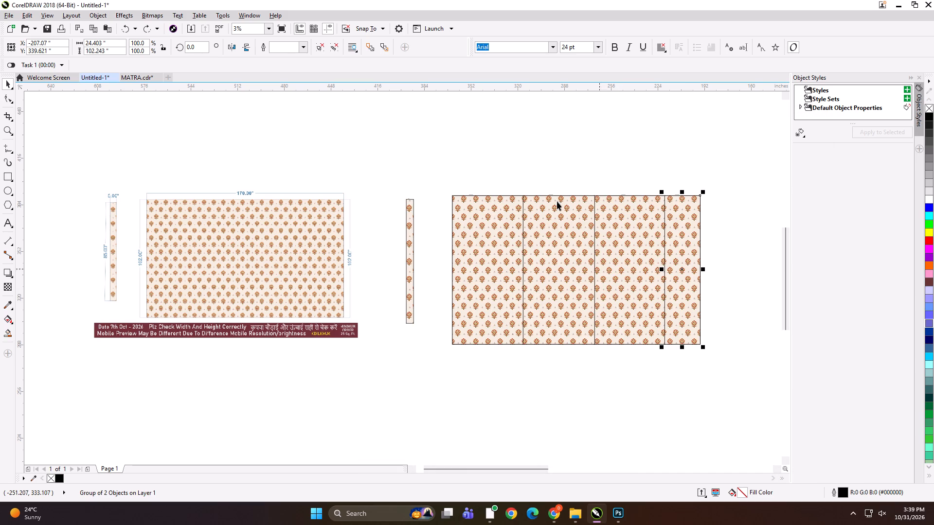
Nudge the second, third and fourth panels together to the right to open a gap after the first panel.
click(533, 159)
drag(490, 154, 710, 363)
key(Right)
key(Right)
key(Right)
key(Right)
key(Right)
key(Right)
key(Right)
key(Right)
key(Right)
key(Right)
key(Right)
key(Right)
key(Right)
key(Right)
key(Right)
key(Right)
key(Right)
key(Right)
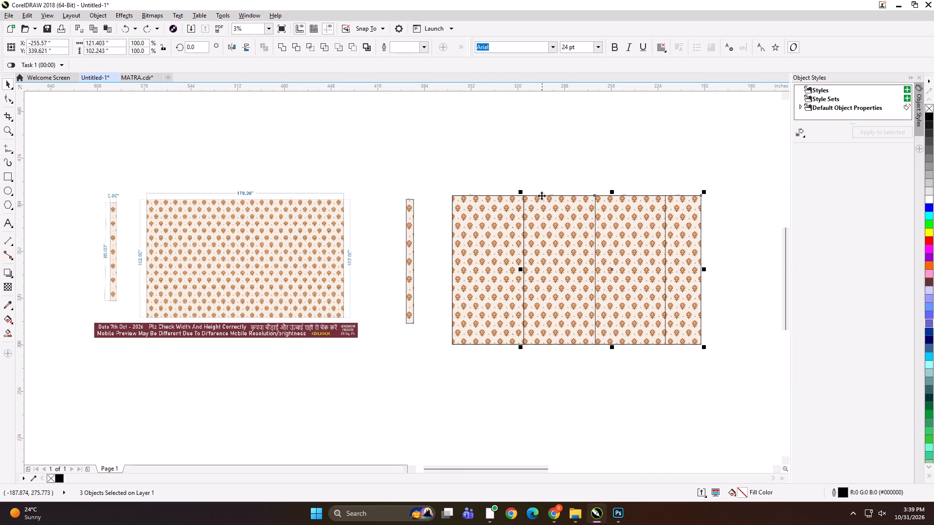
Nudge the third and fourth panels together to the right to separate them from the second panel.
drag(564, 162, 717, 385)
key(Right)
key(Right)
key(Right)
key(Right)
key(Right)
key(Right)
key(Right)
key(Right)
key(Right)
key(Right)
key(Right)
key(Right)
key(Right)
key(Right)
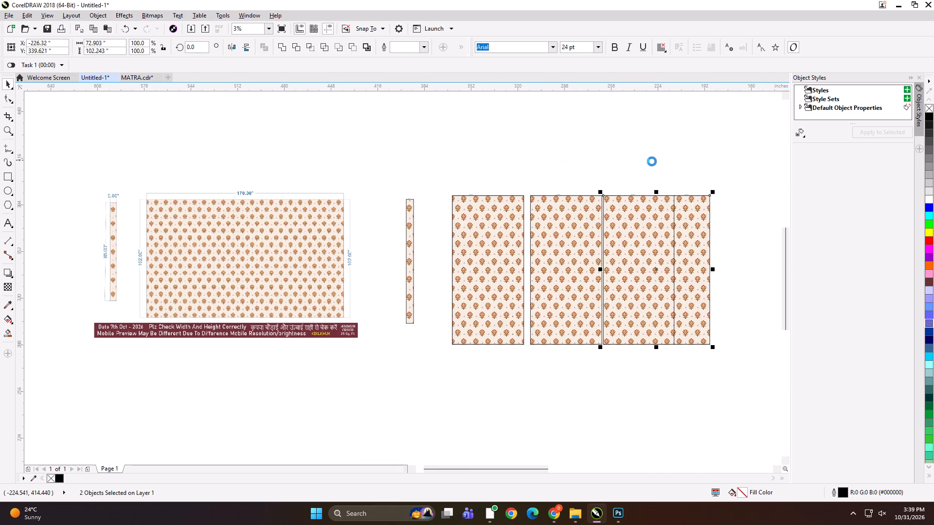
Nudge the fourth panel to the right to separate it from the third panel.
drag(644, 161, 736, 376)
key(Right)
key(Right)
key(Right)
key(Right)
key(Right)
key(Right)
key(Right)
key(Right)
key(Right)
key(Right)
key(Right)
key(Right)
key(Right)
key(Right)
Scale the strip and four panels together to about 188.5 by 88.2 inches and move them closer to the dimensioned preview.
drag(742, 160, 406, 385)
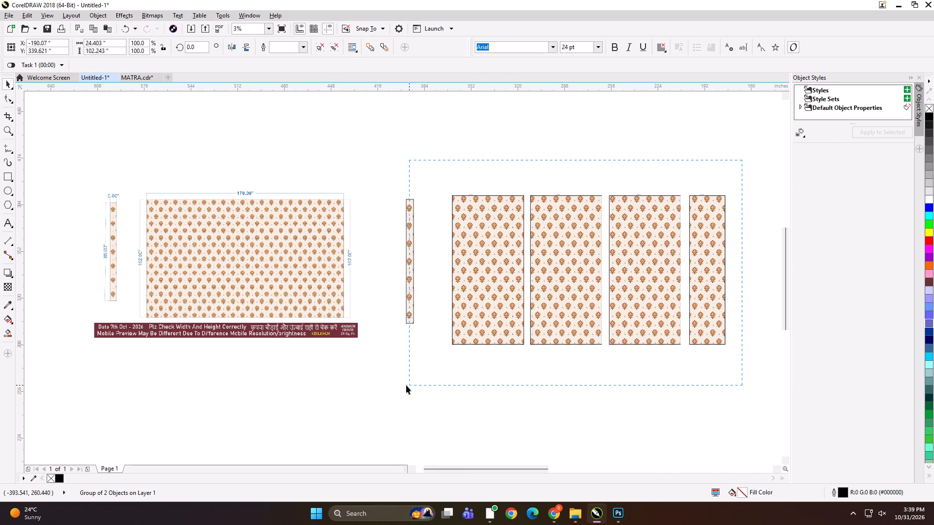
drag(406, 385, 390, 388)
drag(479, 257, 446, 253)
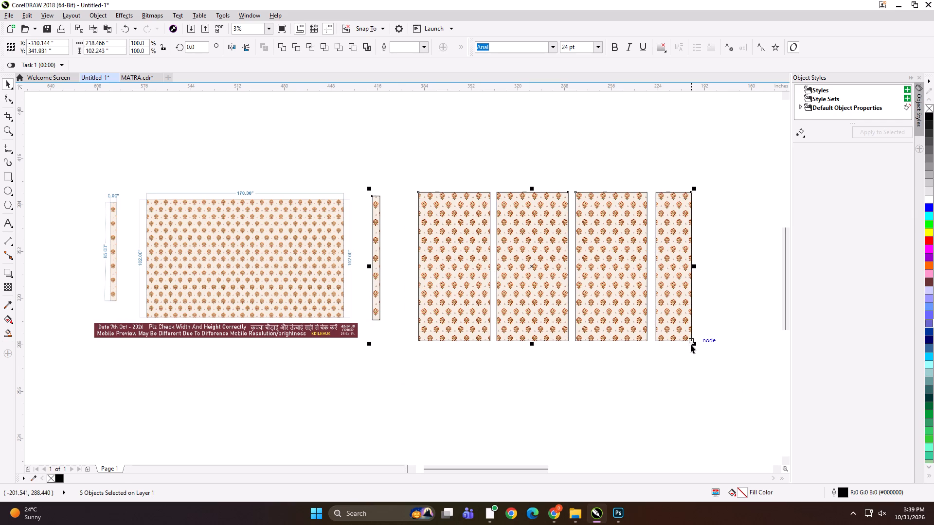
shift+drag(693, 344, 671, 344)
drag(537, 271, 522, 270)
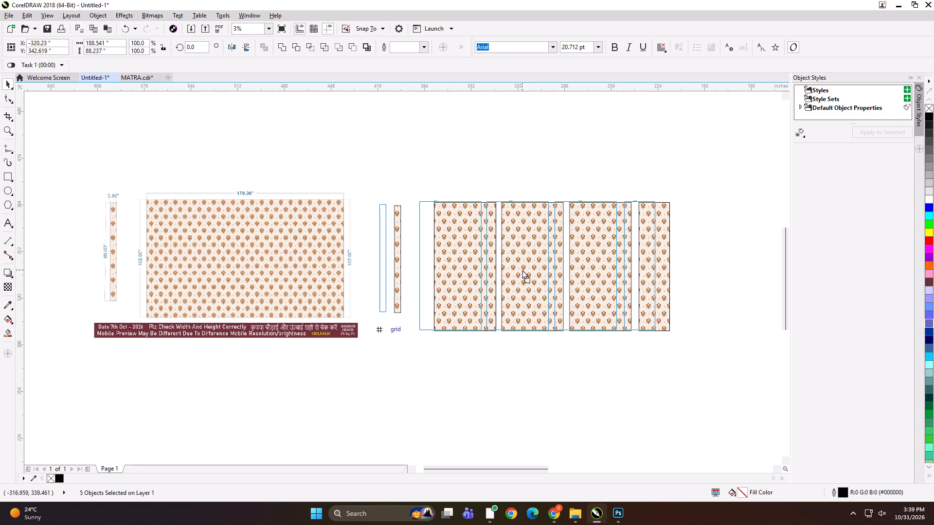
drag(522, 270, 521, 270)
Group the strip and four panels with the dimensioned floral preview.
shift+click(337, 262)
key(ctrl+g)
Scale the combined preview-and-panels group down about its centre to about 7.5 by 1.9 inches.
shift+click(662, 346)
shift+drag(659, 346, 659, 346)
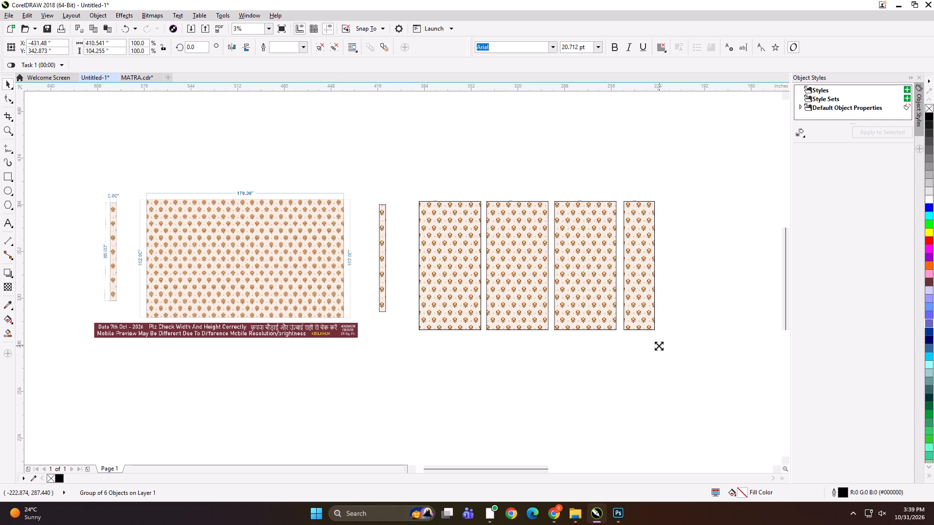
shift+drag(659, 346, 373, 285)
scroll(351, 269, up, 4)
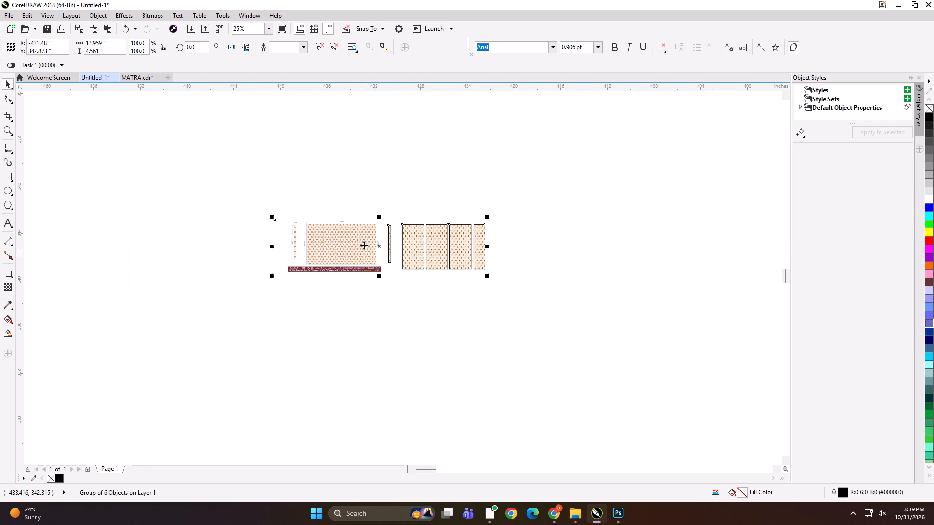
scroll(364, 238, up, 2)
scroll(401, 260, down, 1)
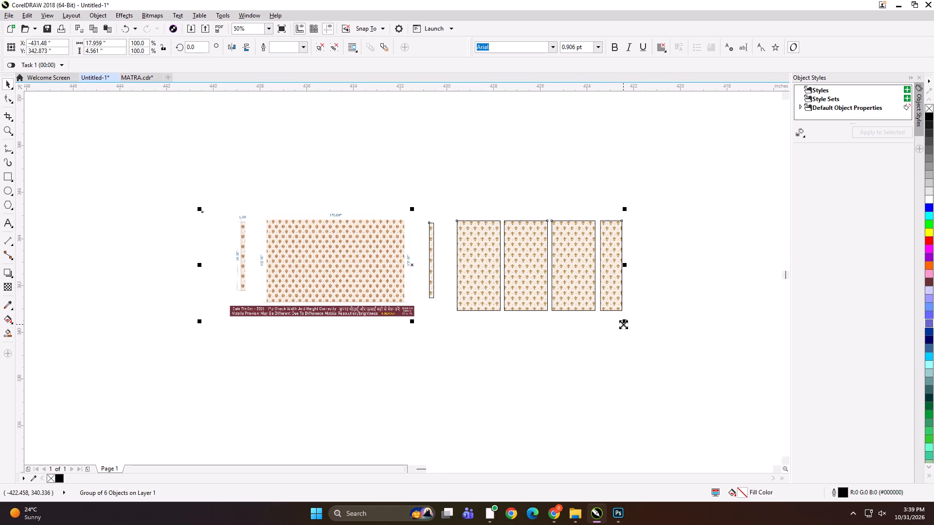
shift+drag(623, 324, 498, 306)
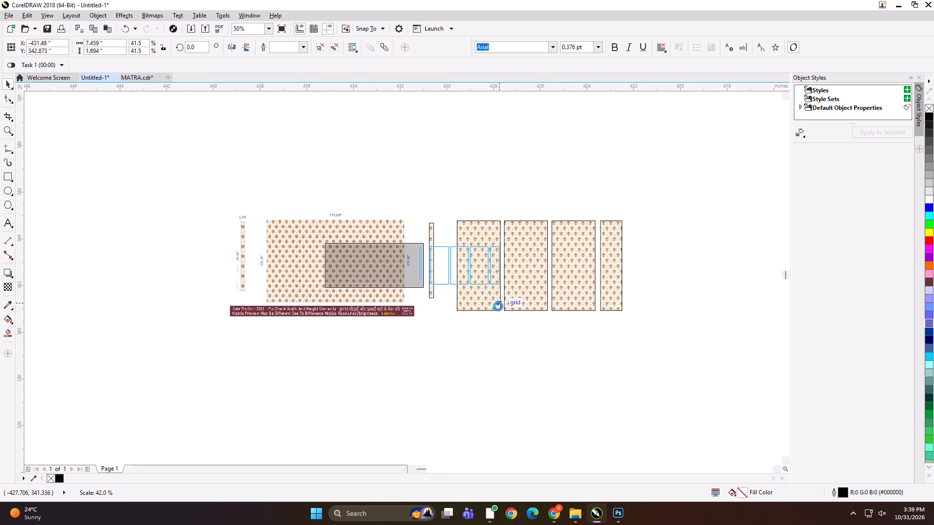
Export the reduced preview-and-panels group under the file name SFGDG.
key(ctrl+e)
text(SFGDG)
key(Return)
key(Return)
key(Return)
key(Return)
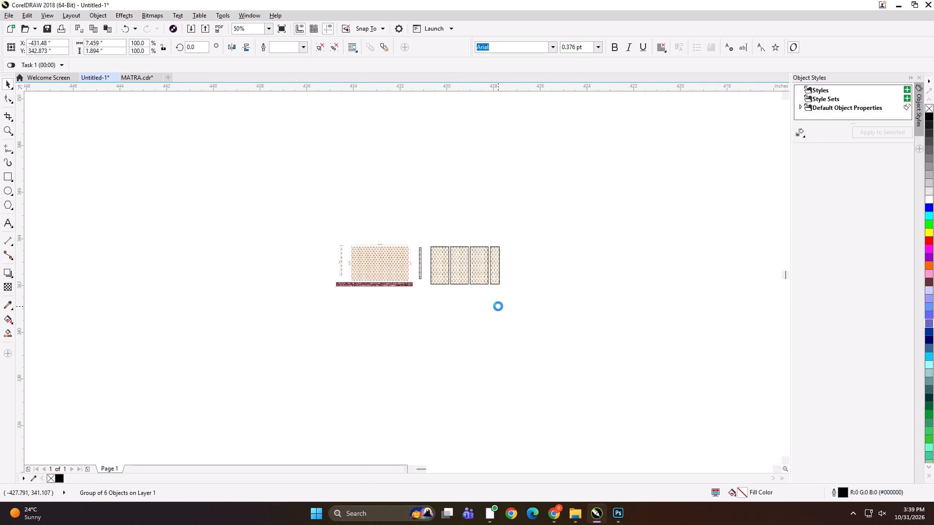
Delete the reduced preview-and-panels group from the drawing.
key(Delete)
key(F4)
click(314, 273)
scroll(691, 224, down, 1)
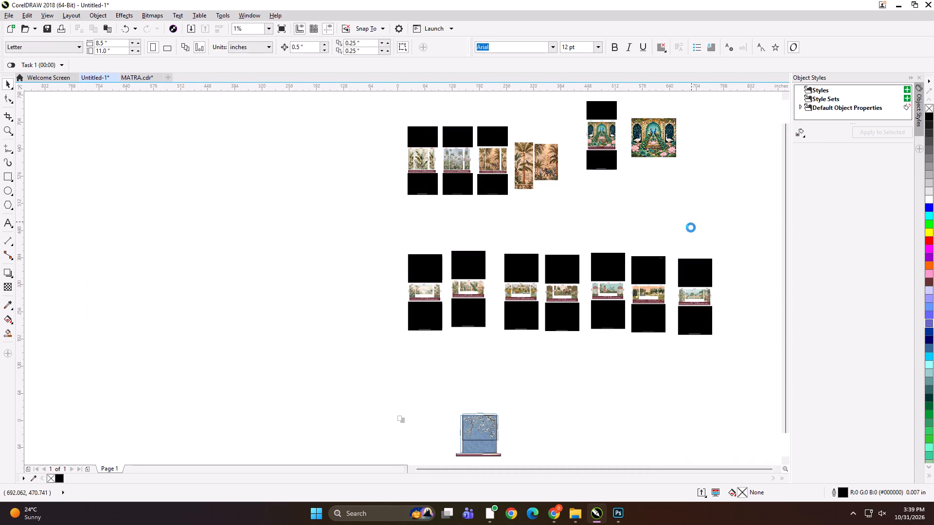
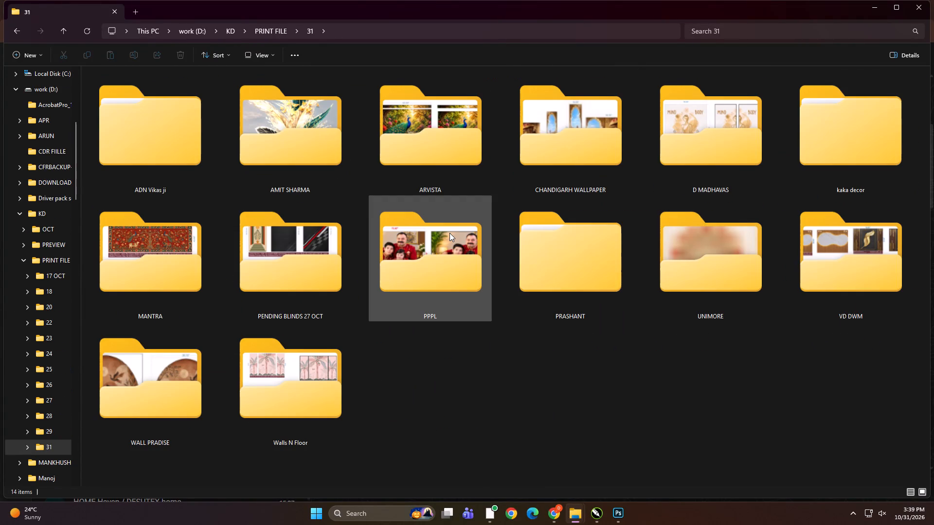
Copy the UNIMORE folder from the 31 print files and open Print > 31 on the DIGITECH_SHAREDRIVE (Z:) network drive as its destination.
click(666, 261)
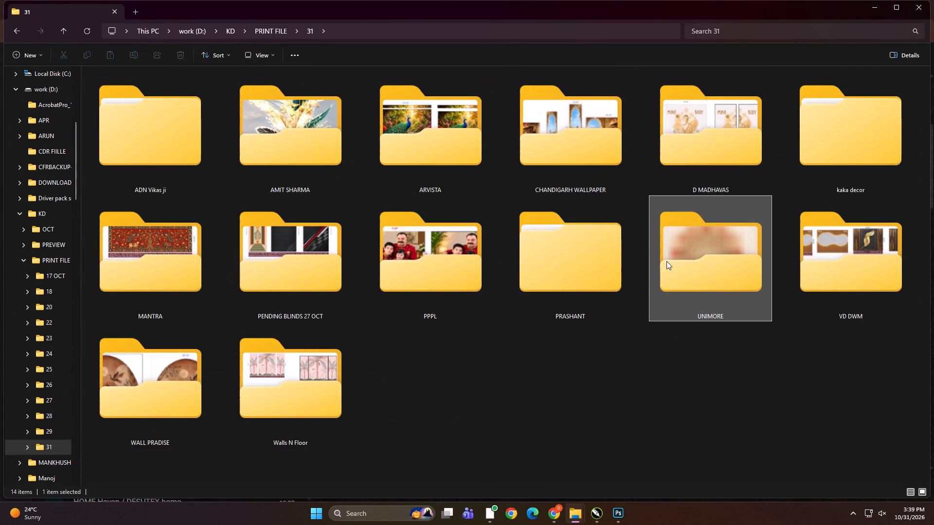
key(ctrl+c)
scroll(40, 318, up, 5)
click(41, 305)
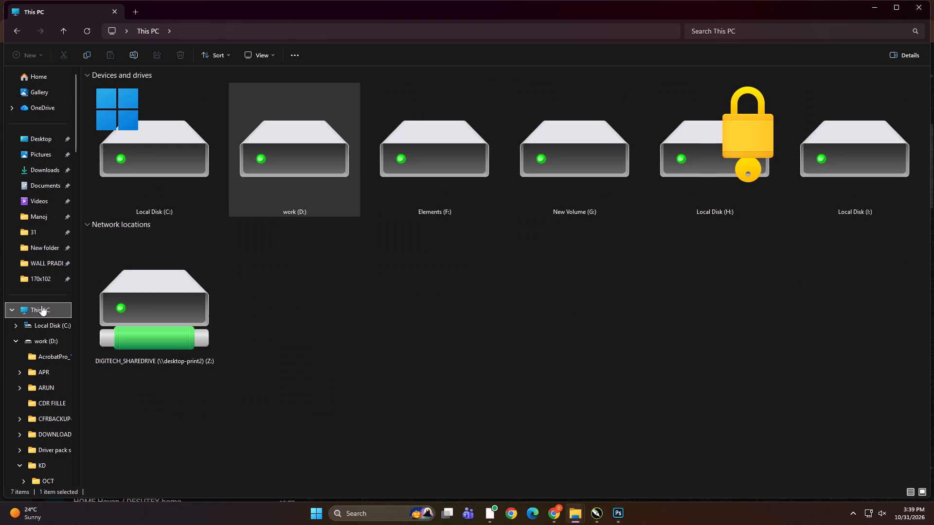
triple_click(133, 315)
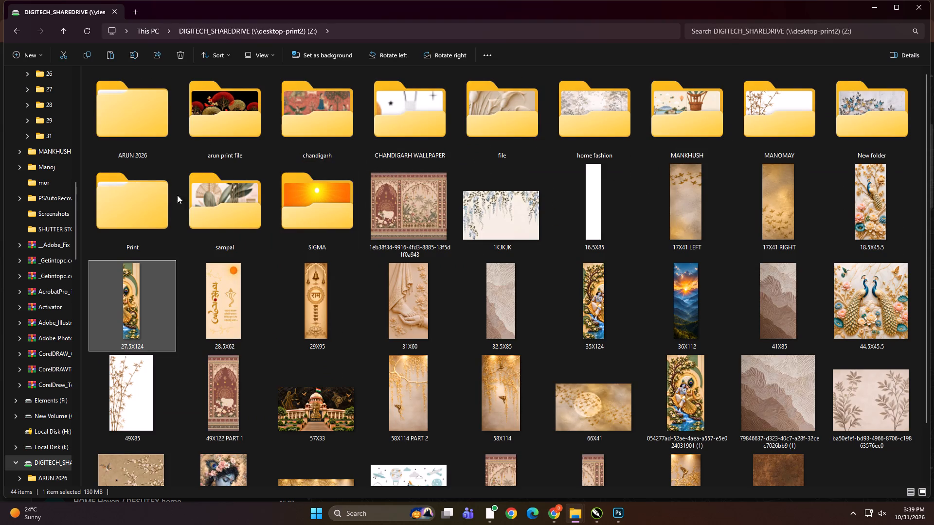
triple_click(148, 184)
double_click(579, 230)
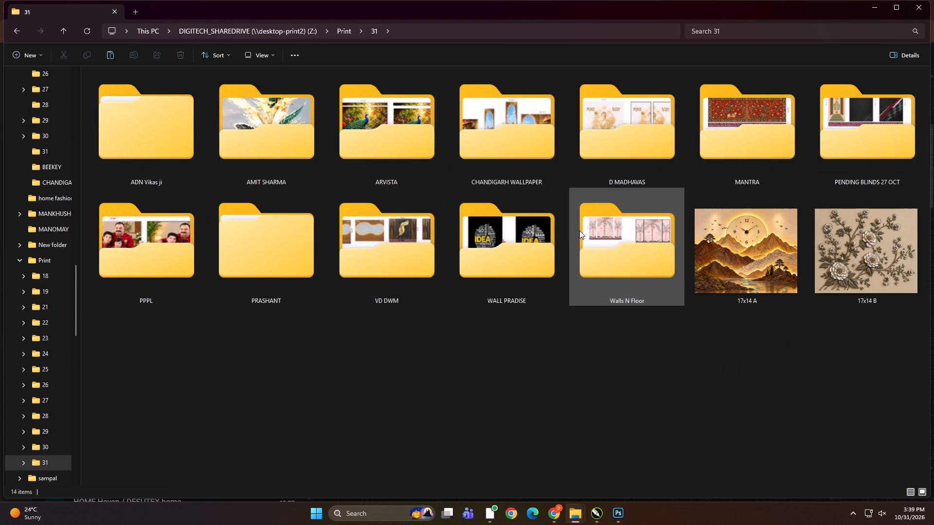
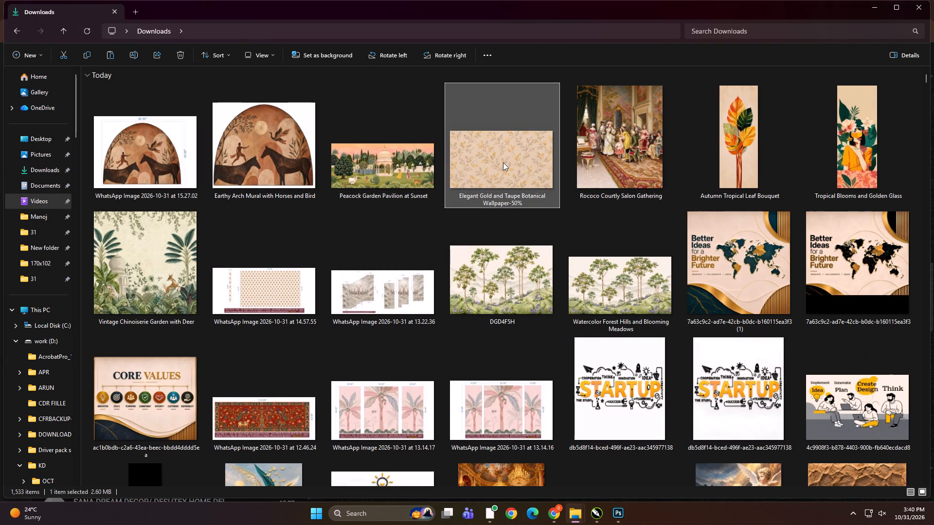
Switch from the Downloads folder to CorelDRAW with the Untitled-1 drawing of wallpaper layouts.
click(596, 516)
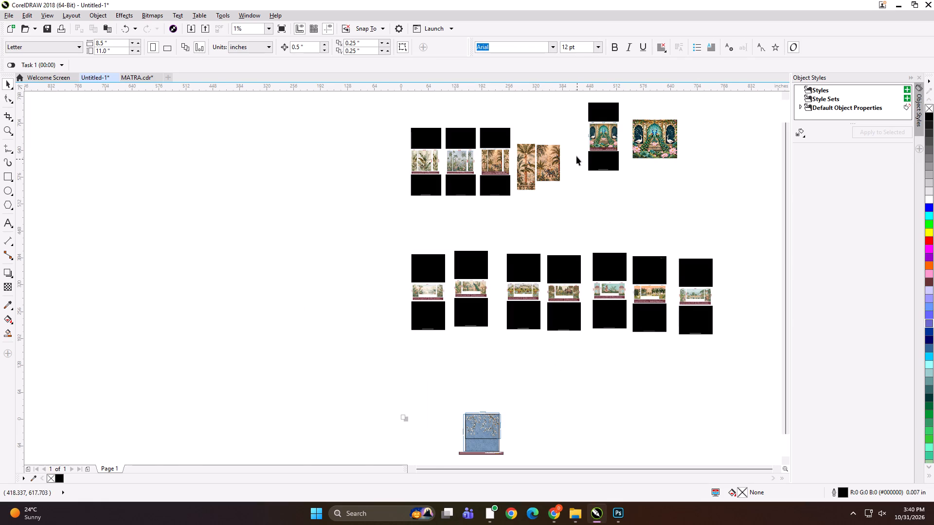
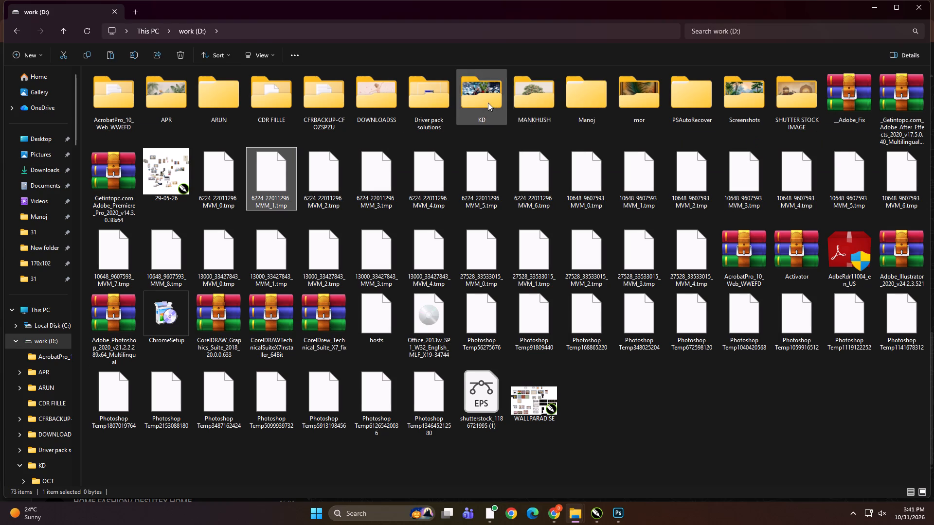
Open the 31 folder inside PRINT FILE, within the KD folder on the work (D:) drive.
double_click(437, 125)
double_click(432, 211)
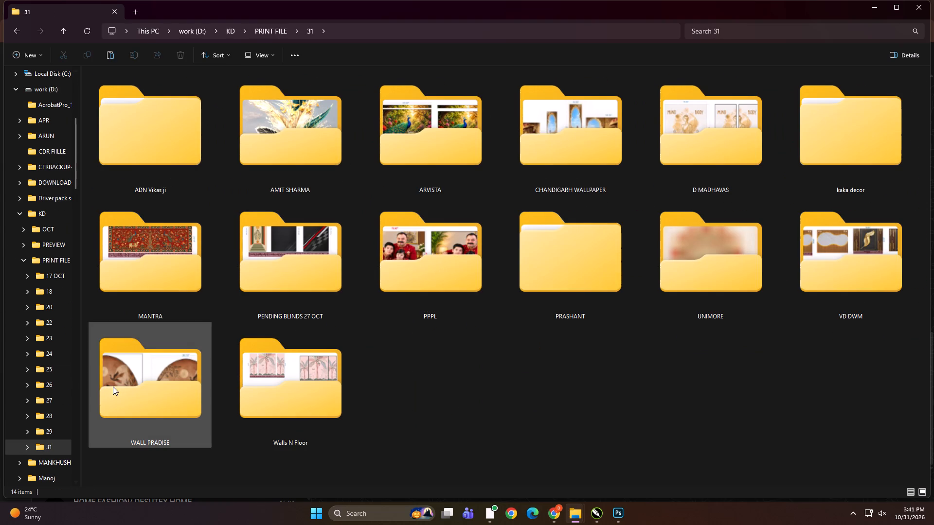
Copy the 36x29 and SG images from the WALL PRADISE folder inside the 31 print files.
double_click(120, 385)
drag(710, 248, 767, 225)
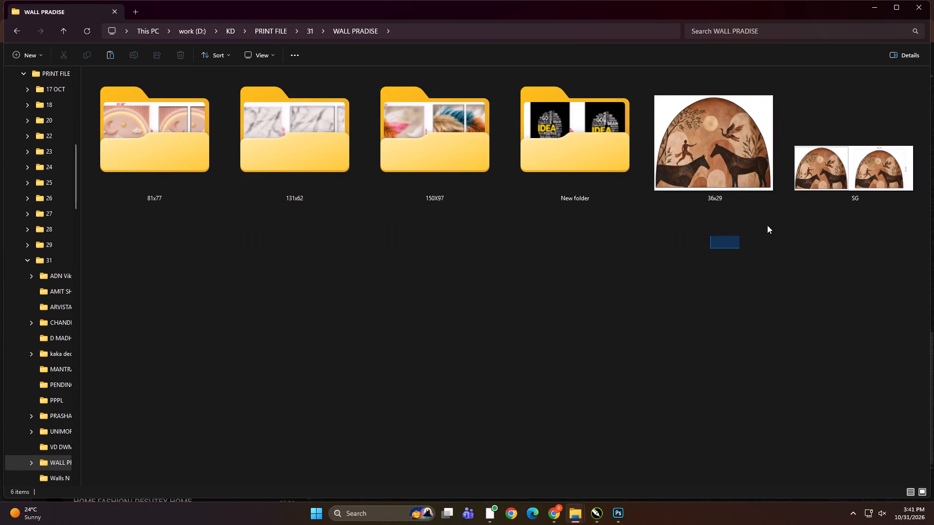
drag(767, 225, 820, 182)
key(ctrl+c)
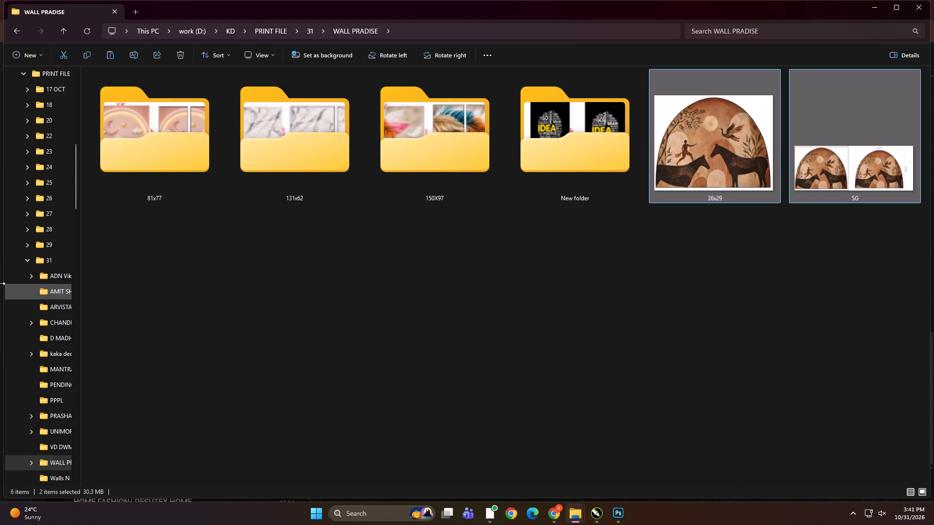
Open Print > 31 > WALL PRADISE on the DIGITECH_SHAREDRIVE (Z:) network drive as the destination for the copied images.
scroll(36, 315, up, 5)
double_click(46, 303)
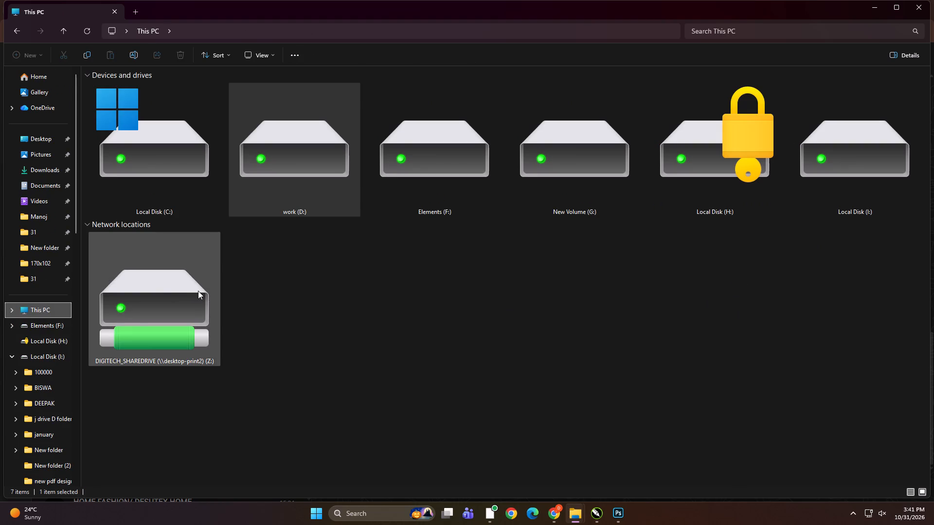
click(198, 291)
double_click(170, 294)
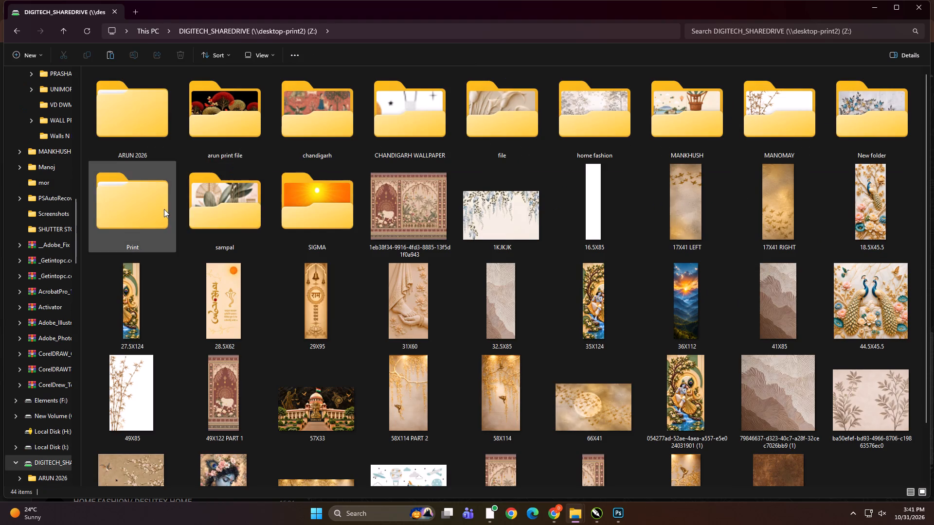
double_click(110, 218)
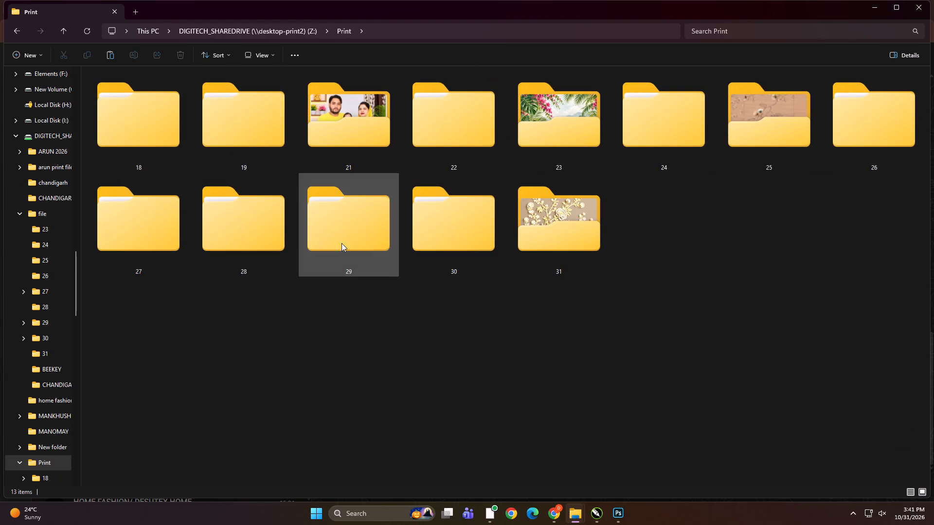
click(488, 236)
double_click(540, 236)
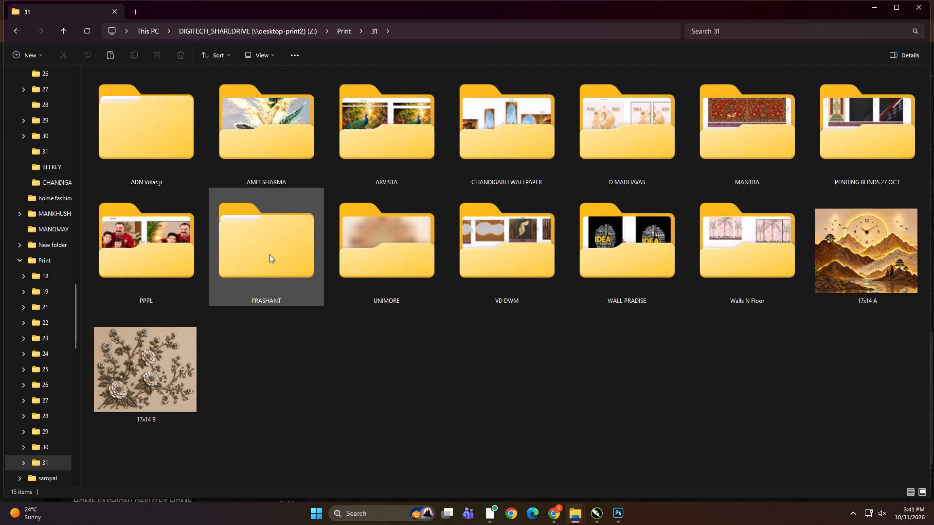
double_click(618, 257)
right_click(430, 265)
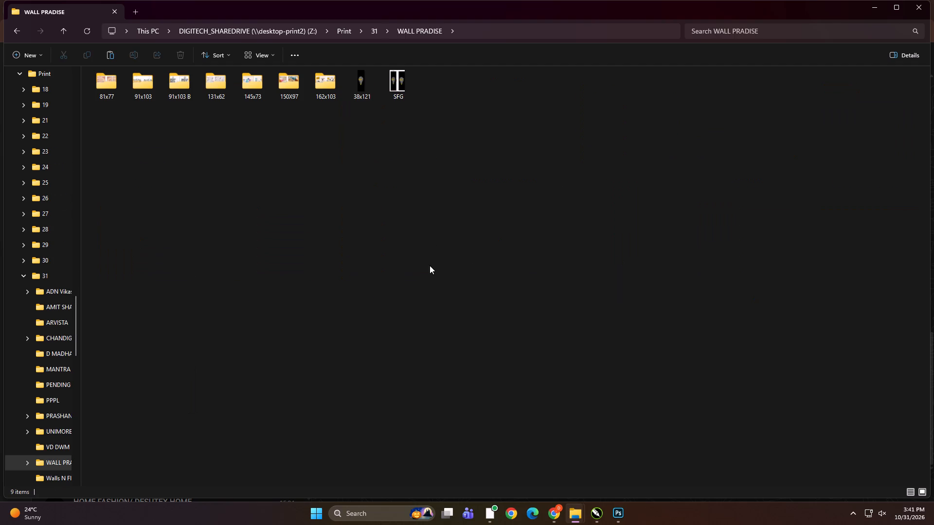
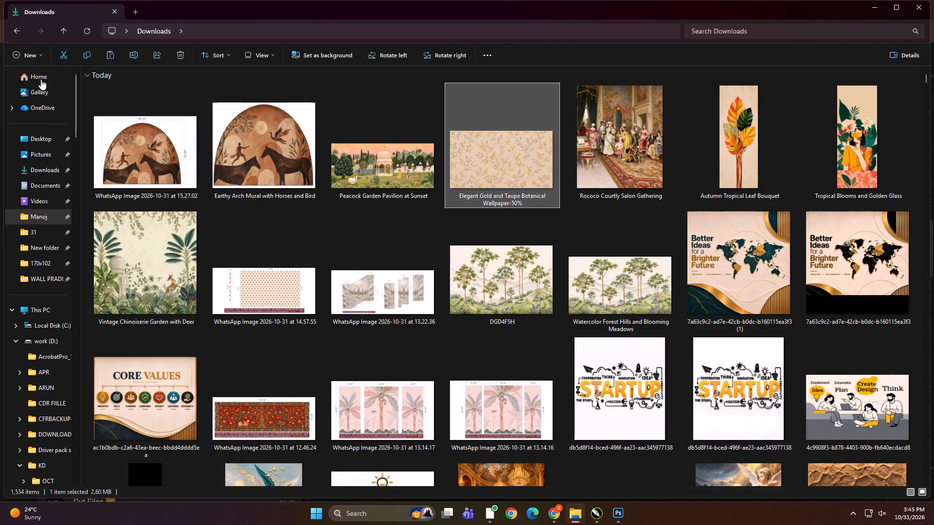
Open the Downloads folder and select the image WhatsApp Image 2026-10-31 at 15.04.07.
click(41, 172)
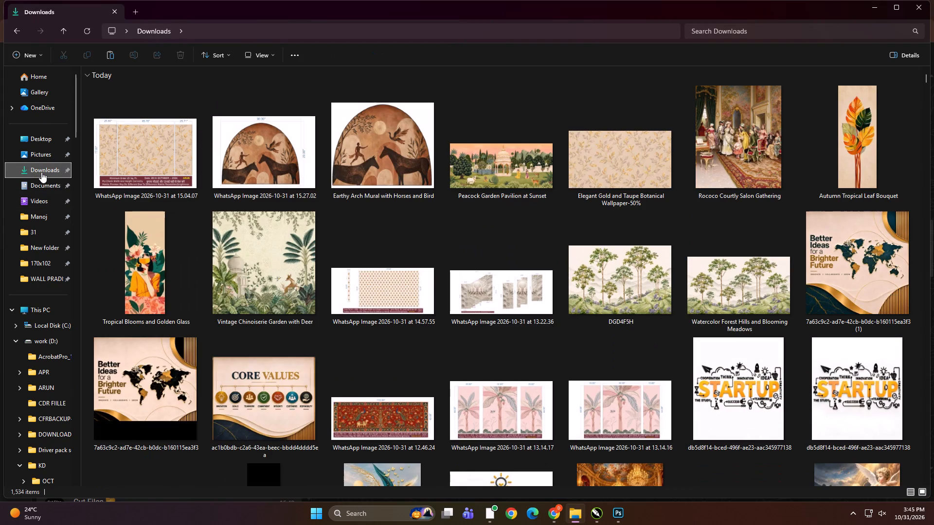
click(157, 148)
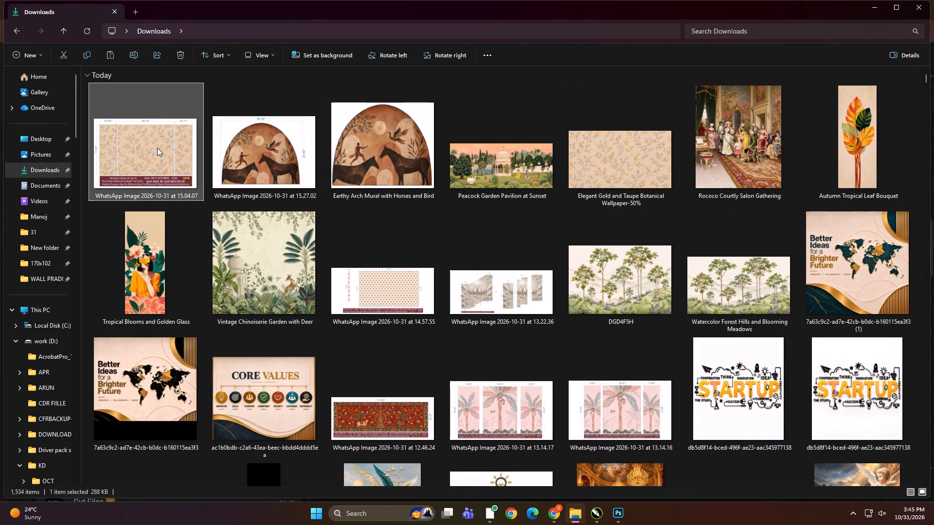
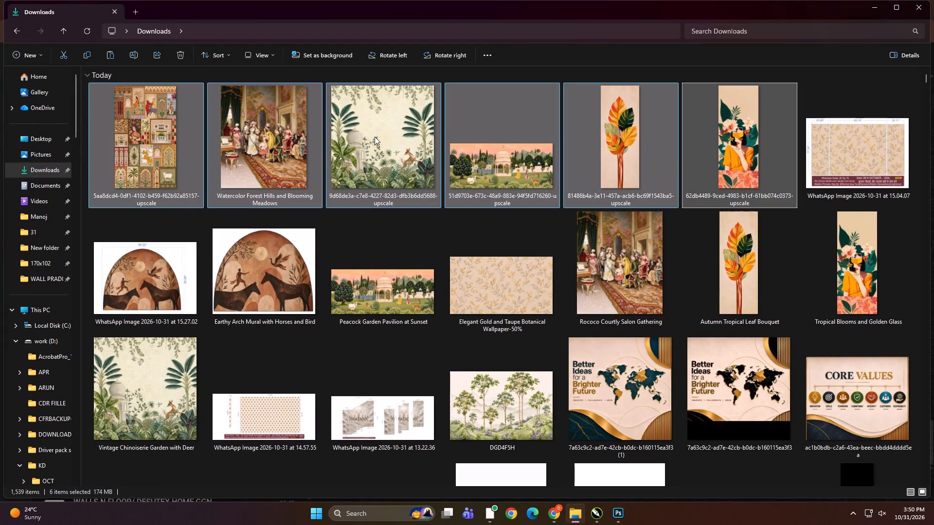
Bring the six selected upscaled artwork images from Downloads into the CorelDRAW Untitled-1 document, in the empty area left of the existing layouts.
drag(372, 134, 596, 519)
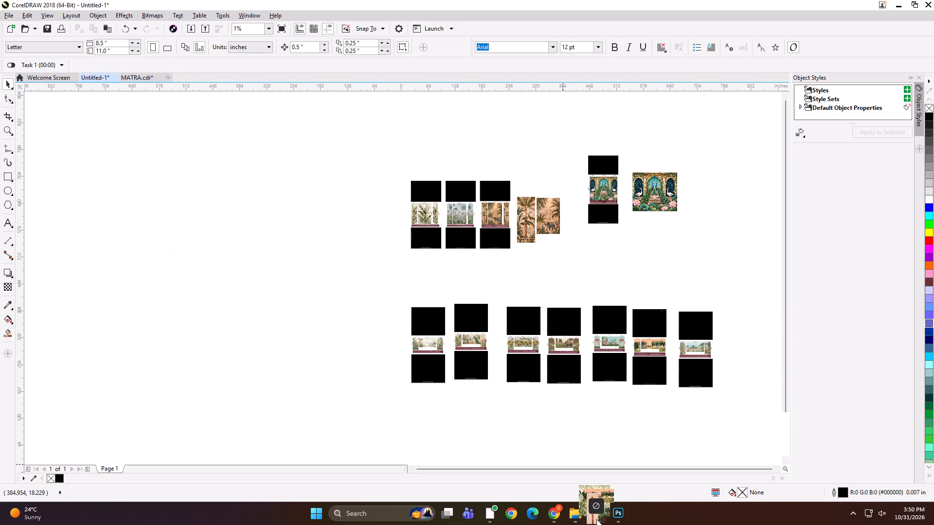
drag(596, 519, 145, 222)
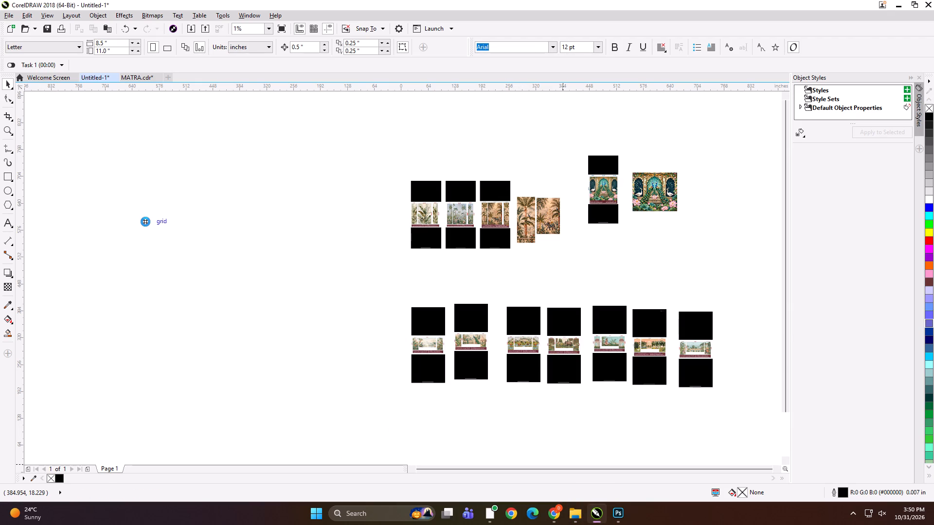
click(91, 224)
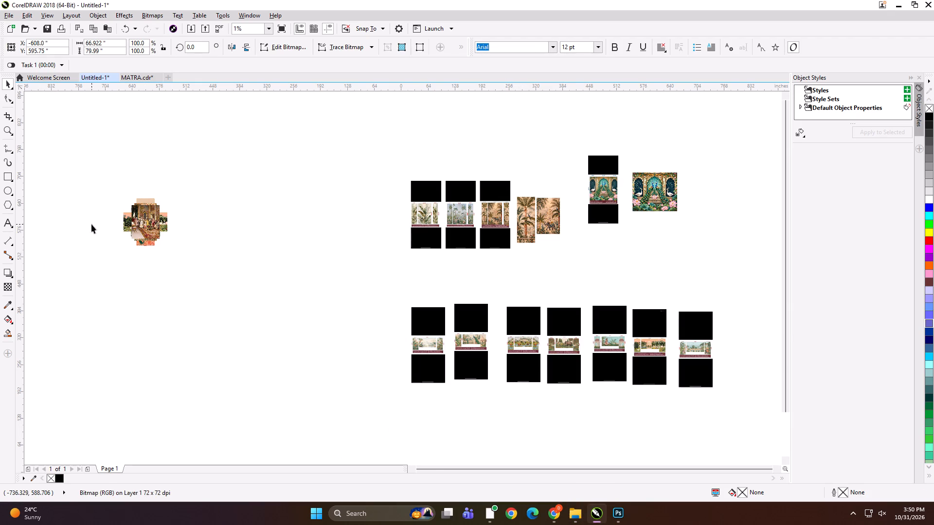
Separate the courtly salon painting and the patchwork-panel artwork from the imported stack, placing them apart above and right of it.
scroll(86, 215, up, 1)
scroll(141, 221, down, 1)
drag(240, 231, 239, 225)
scroll(58, 197, up, 1)
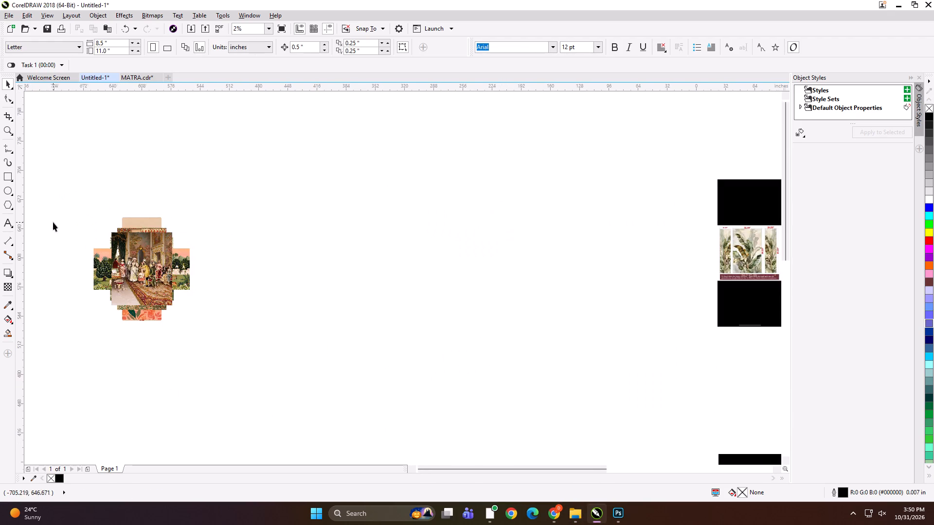
scroll(53, 222, up, 1)
drag(239, 292, 580, 180)
drag(237, 295, 395, 190)
click(395, 190)
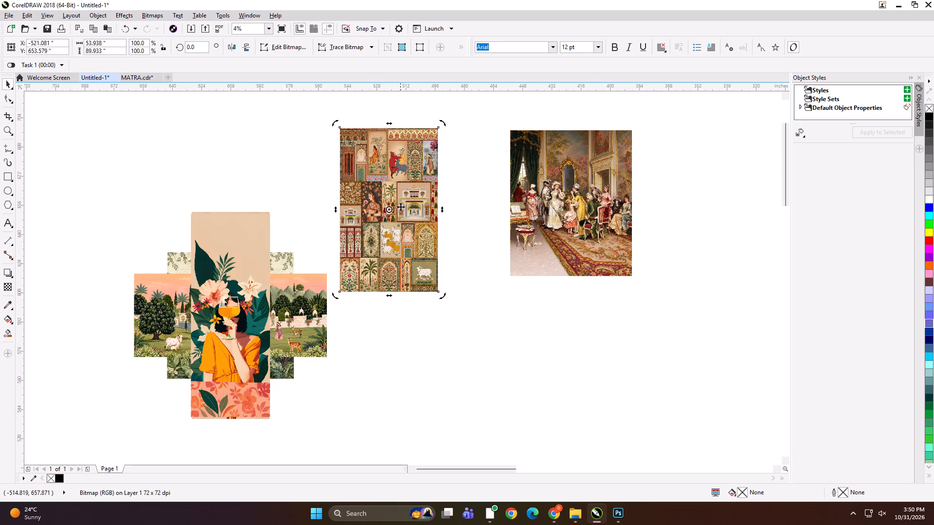
Move the four remaining stacked images together down and left, away from the two separated artworks.
scroll(278, 183, down, 1)
drag(148, 177, 318, 326)
drag(270, 241, 264, 240)
drag(254, 240, 170, 287)
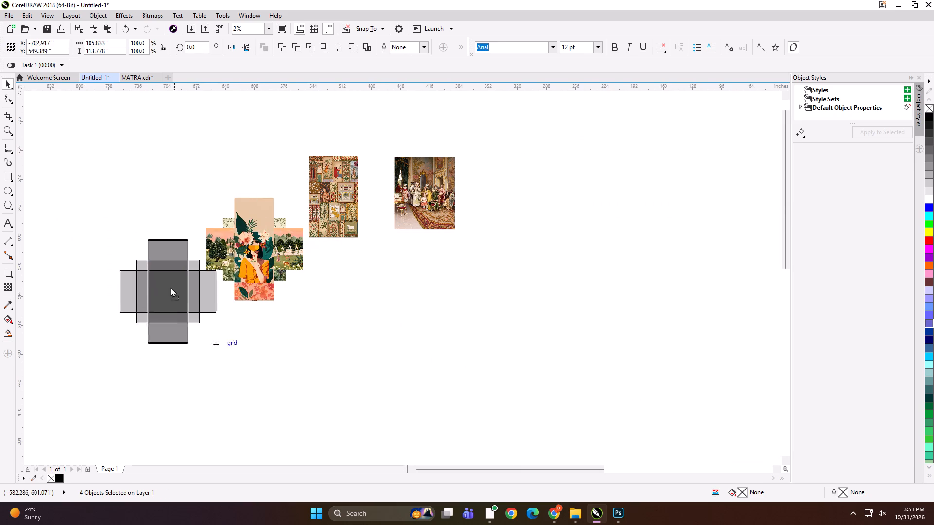
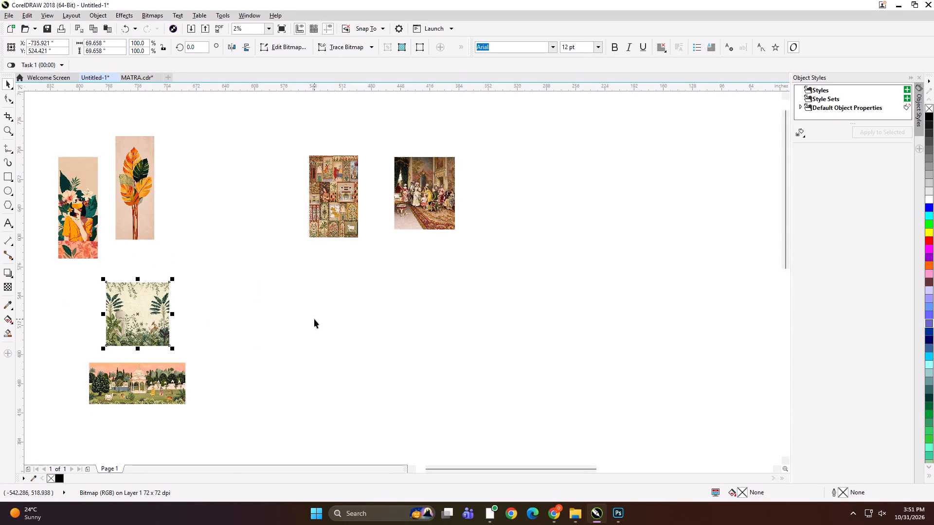
Move the wide peach-sky garden pavilion artwork away from the new images to just beneath the matching orange layout in the lower row.
scroll(222, 276, down, 2)
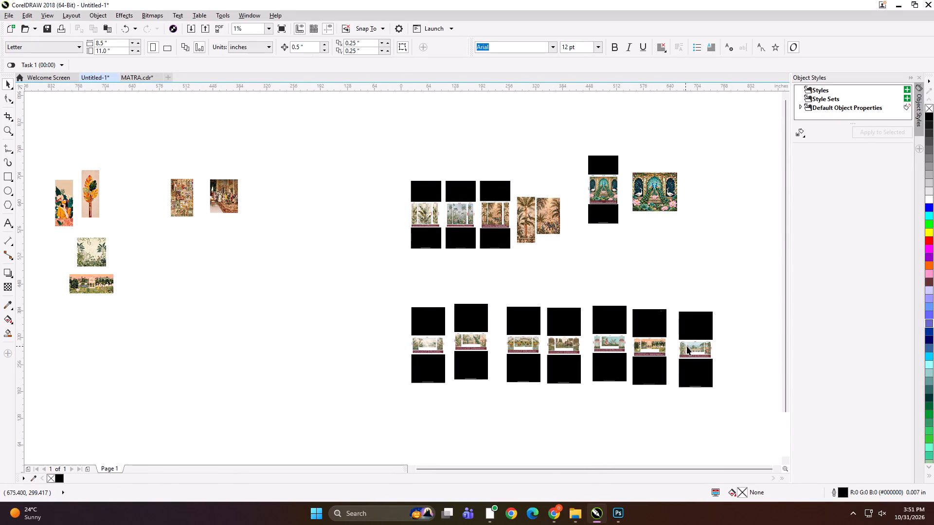
scroll(690, 349, up, 1)
scroll(643, 294, down, 1)
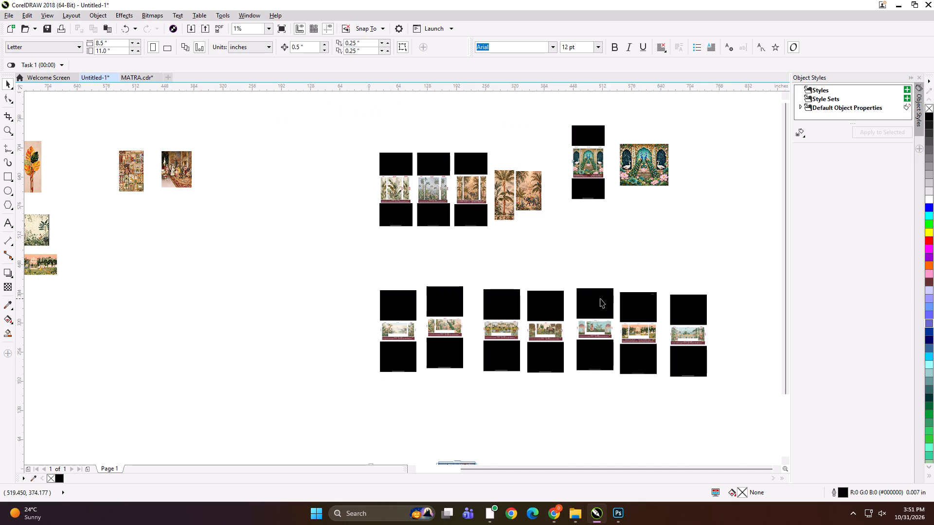
drag(43, 262, 595, 417)
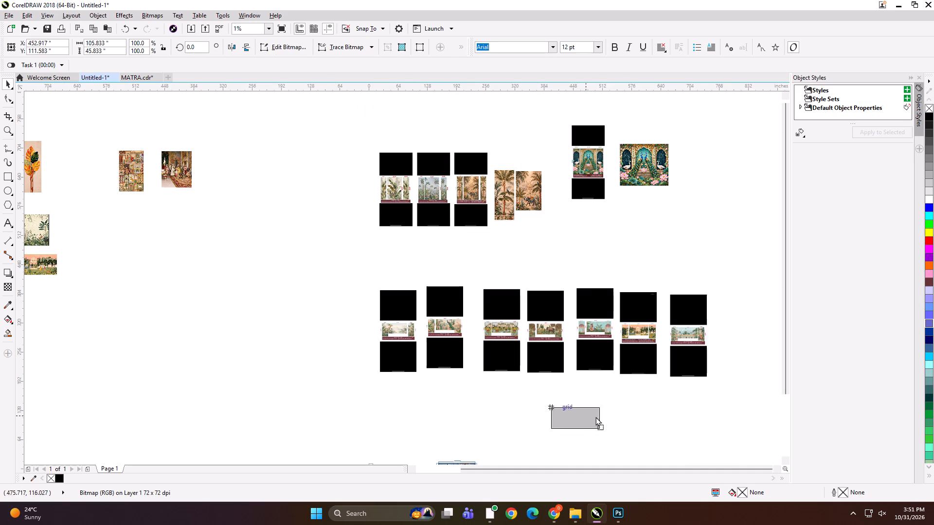
drag(595, 417, 630, 409)
drag(636, 400, 652, 386)
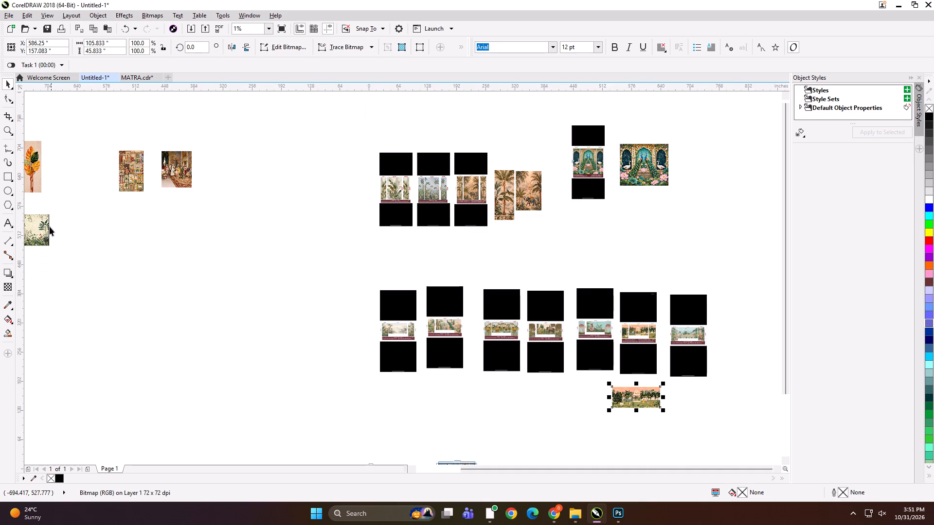
Move the square cream botanical artwork into the empty area below the patchwork-panel artwork, left of the lower row of layouts.
drag(37, 225, 194, 316)
click(204, 264)
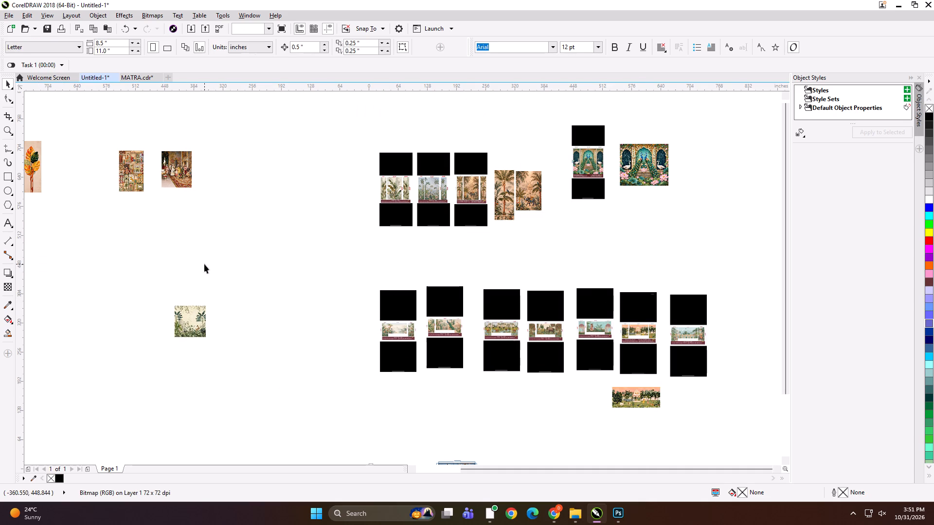
click(194, 325)
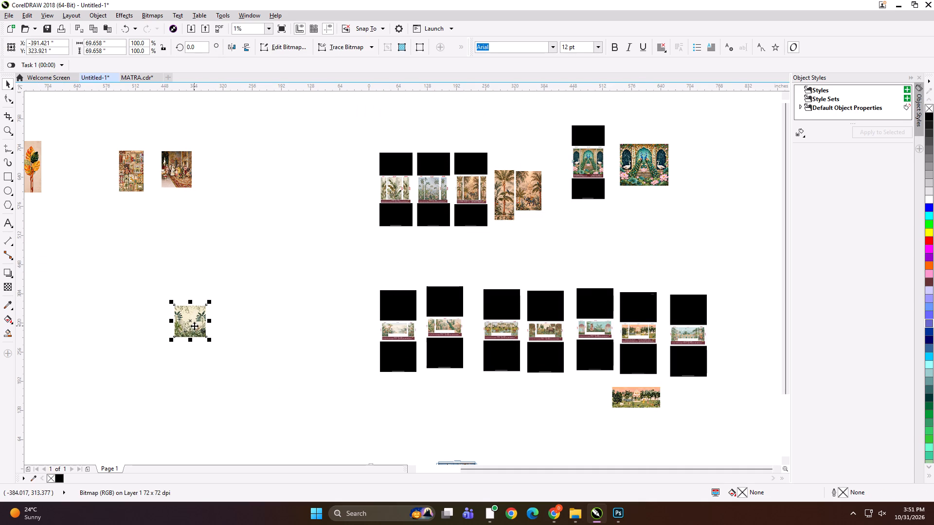
click(193, 322)
drag(178, 315, 117, 285)
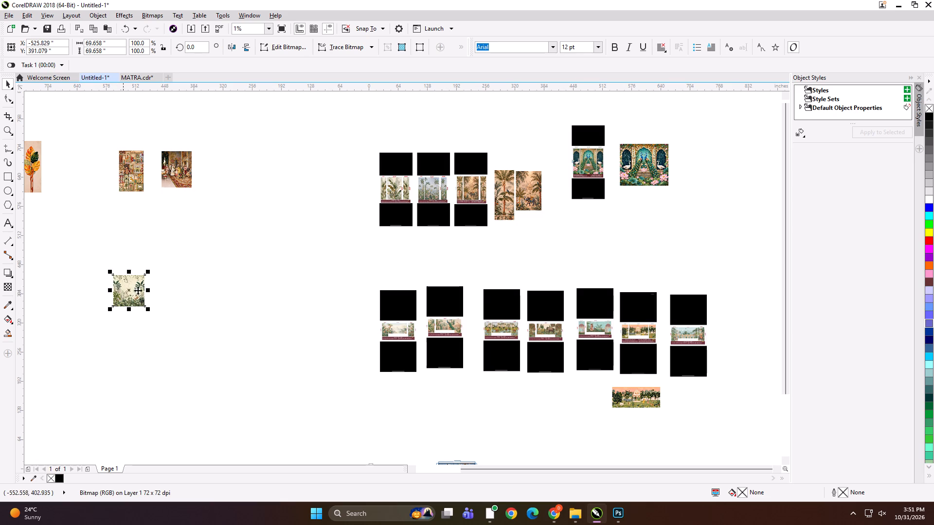
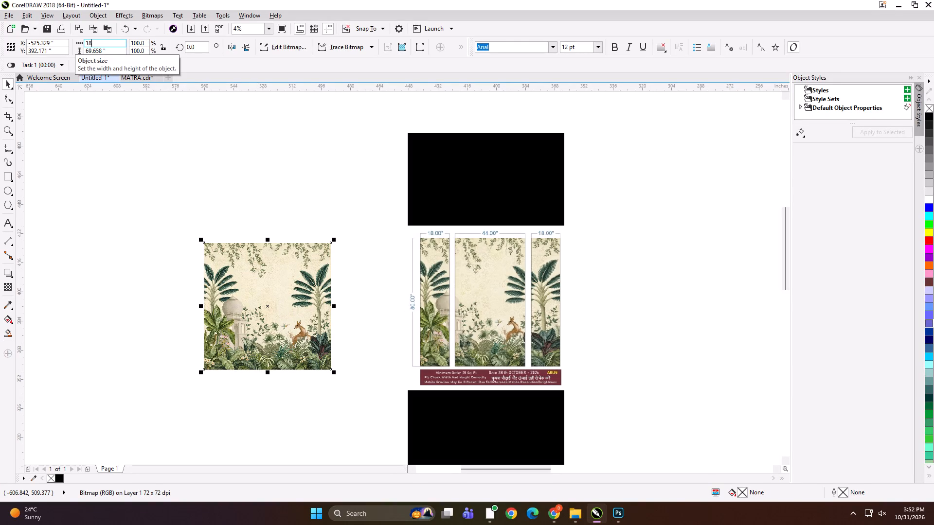
Resize the square botanical artwork to 18+44+18 inches wide and 80 inches high.
text(+44+18)
key(Tab)
text(80)
key(Return)
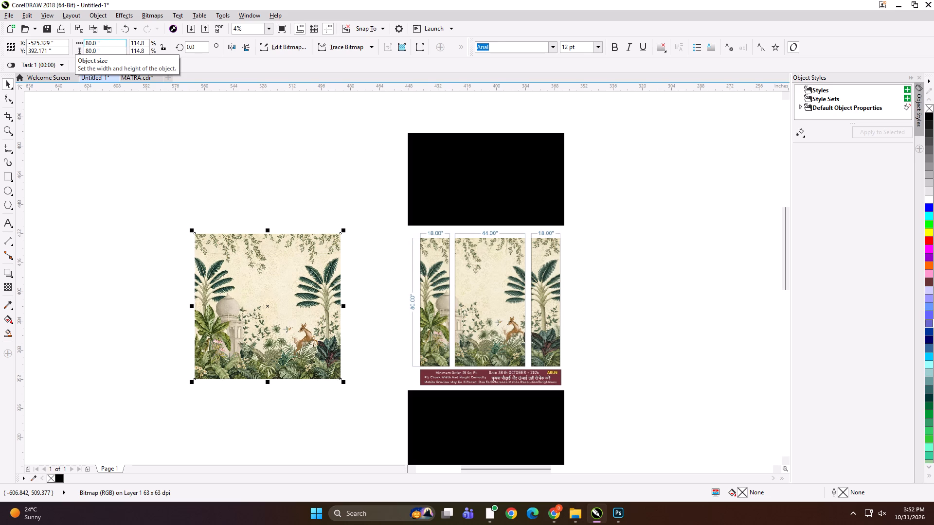
Add an outlined rectangle exactly matching the edges of the resized square botanical artwork.
shift+click(419, 276)
key(shift+F2)
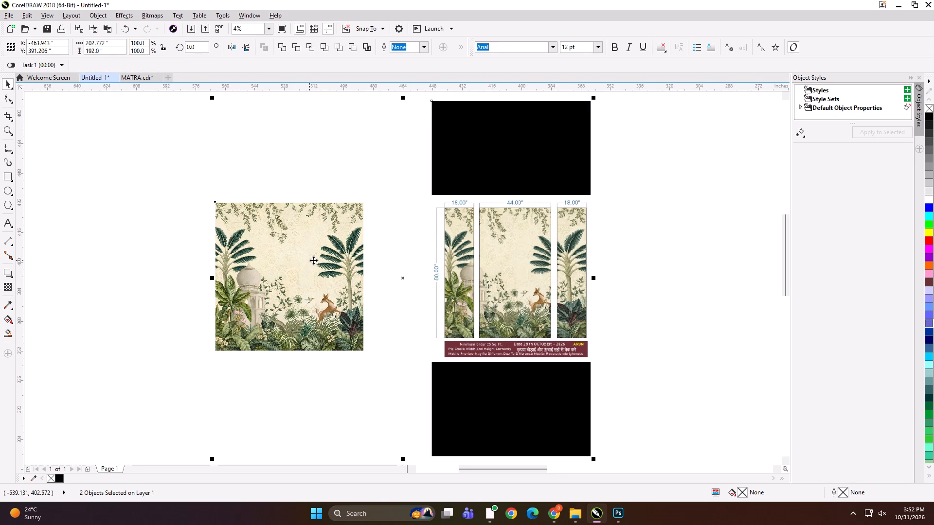
click(73, 263)
click(253, 262)
shift+click(440, 253)
scroll(402, 258, up, 1)
click(401, 190)
click(247, 231)
drag(247, 231, 253, 230)
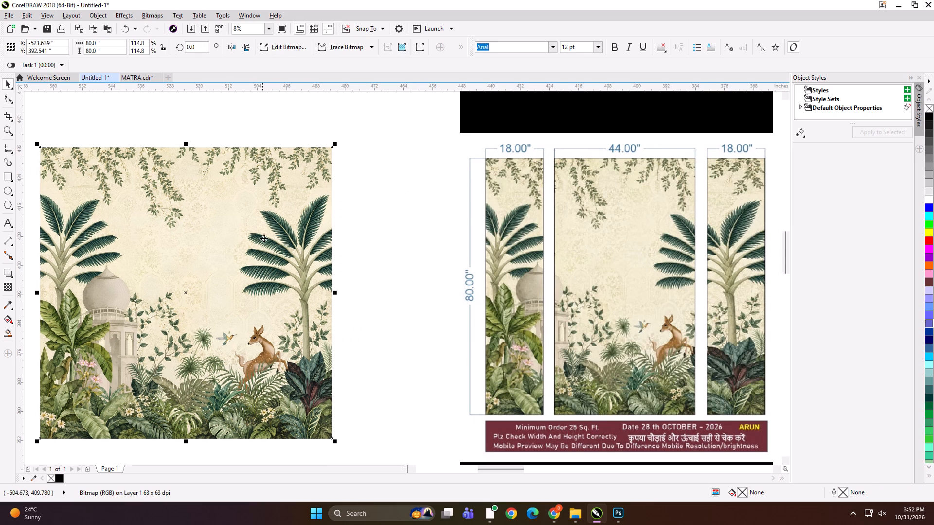
shift+double_click(7, 175)
key(shift+space)
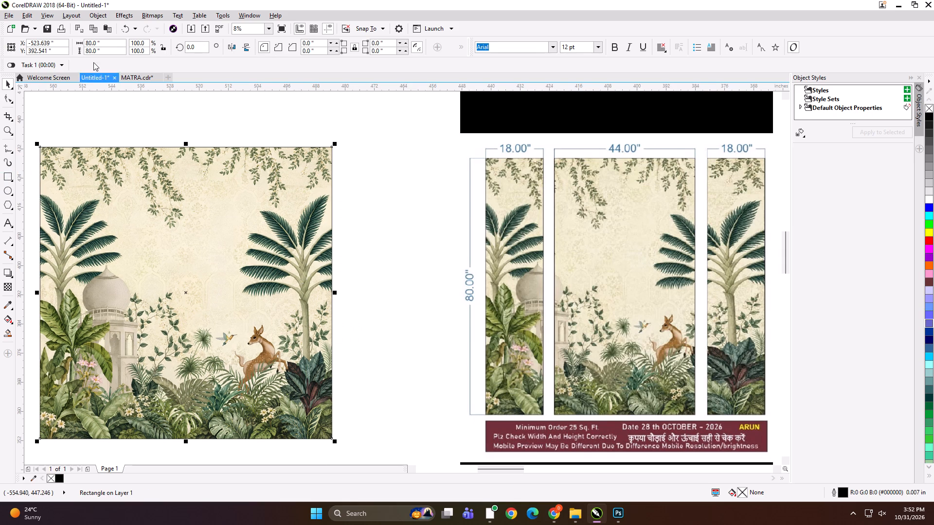
Set the rectangle's width to 18 inches and align it with the artwork's left edge.
drag(107, 44, 61, 50)
text(18)
key(Return)
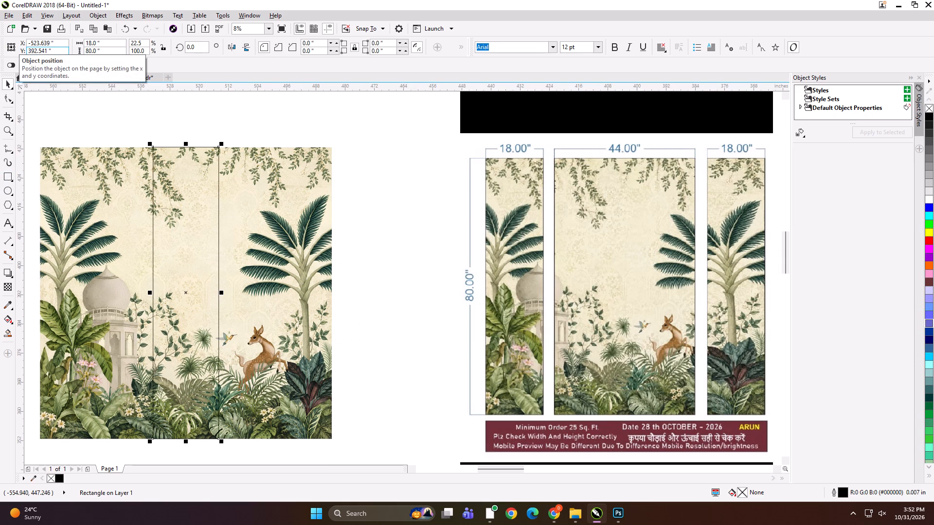
shift+click(129, 213)
key(l)
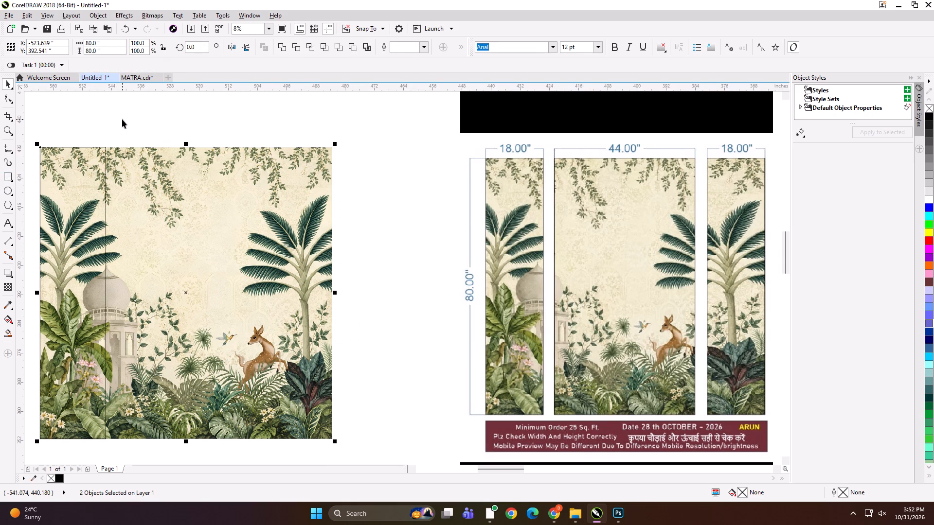
click(122, 119)
Duplicate the 18-inch panel rectangle and align the copy with the artwork's right edge.
click(60, 273)
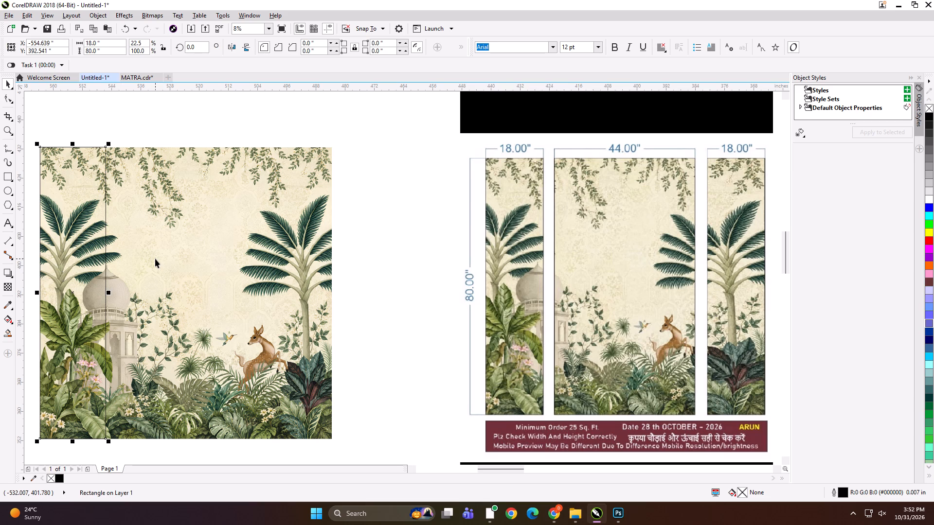
key(plus)
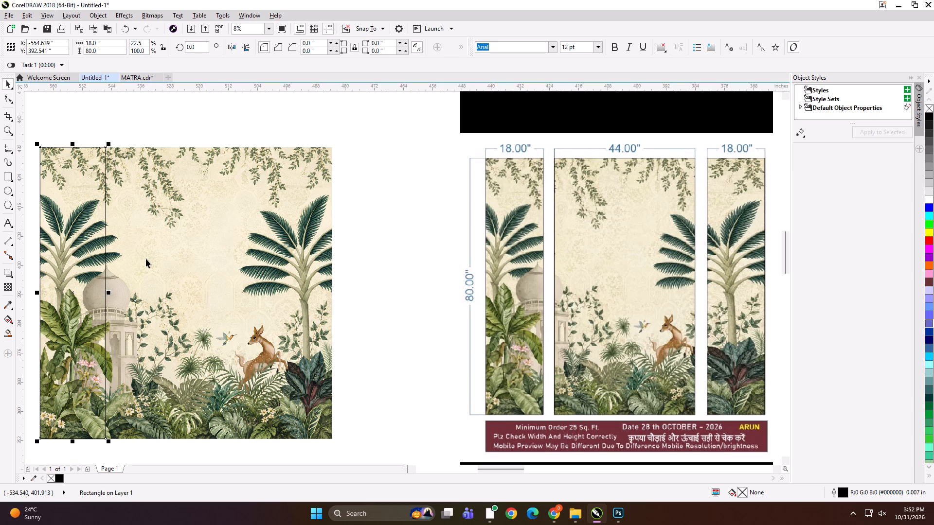
shift+click(146, 259)
key(r)
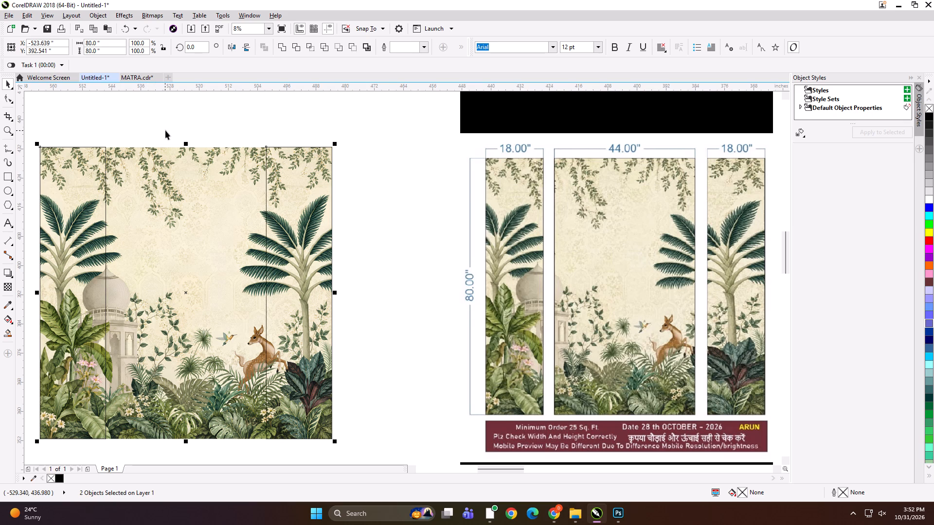
click(163, 125)
Mirror a copy of the left panel rectangle beside it and stretch the copy to the right panel, making it 44 inches wide.
click(86, 244)
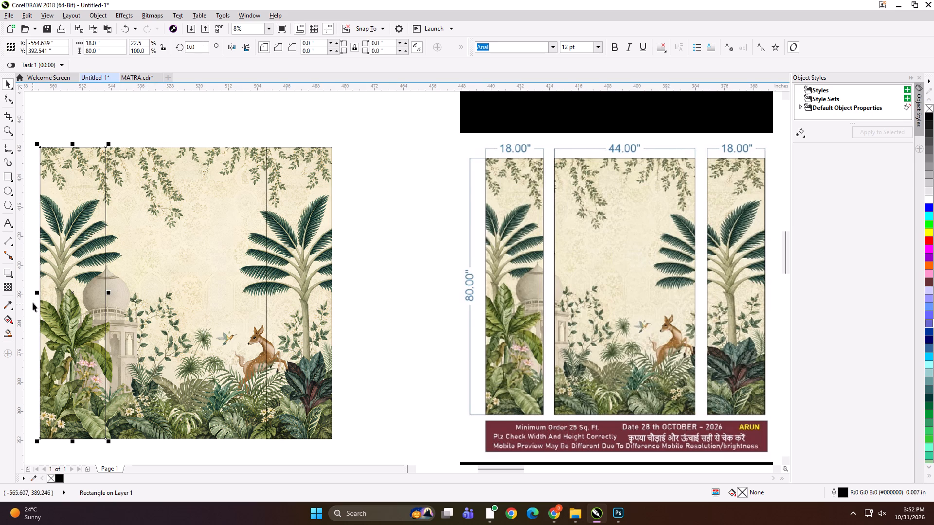
drag(36, 292, 128, 298)
ctrl+right_click(128, 298)
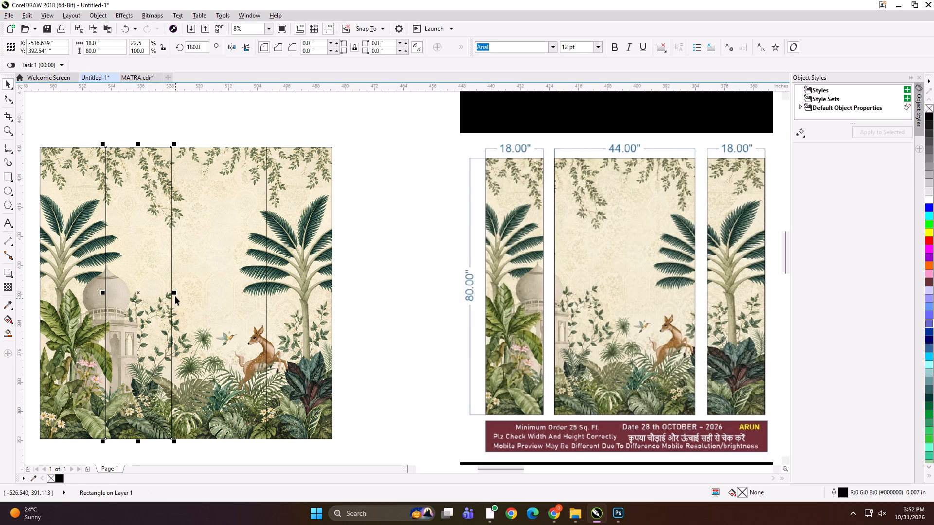
drag(176, 293, 209, 292)
click(262, 289)
click(188, 262)
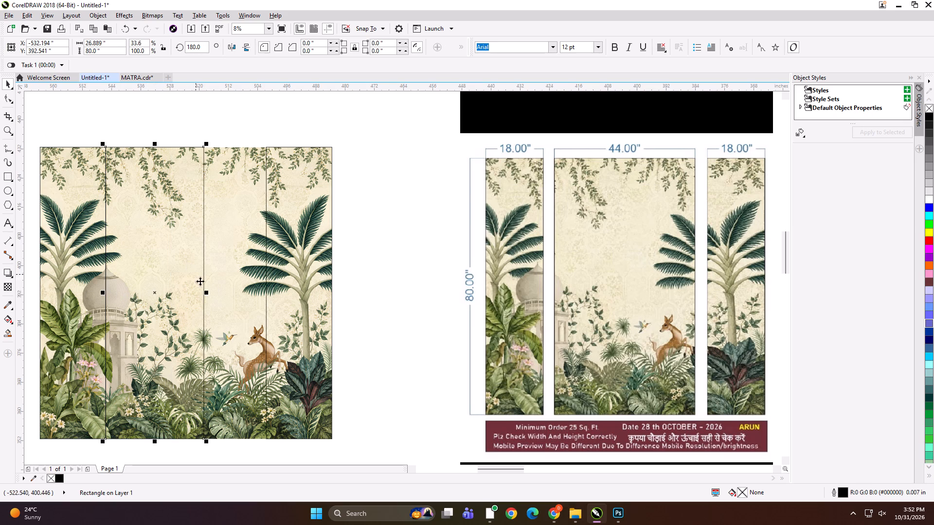
drag(208, 293, 269, 288)
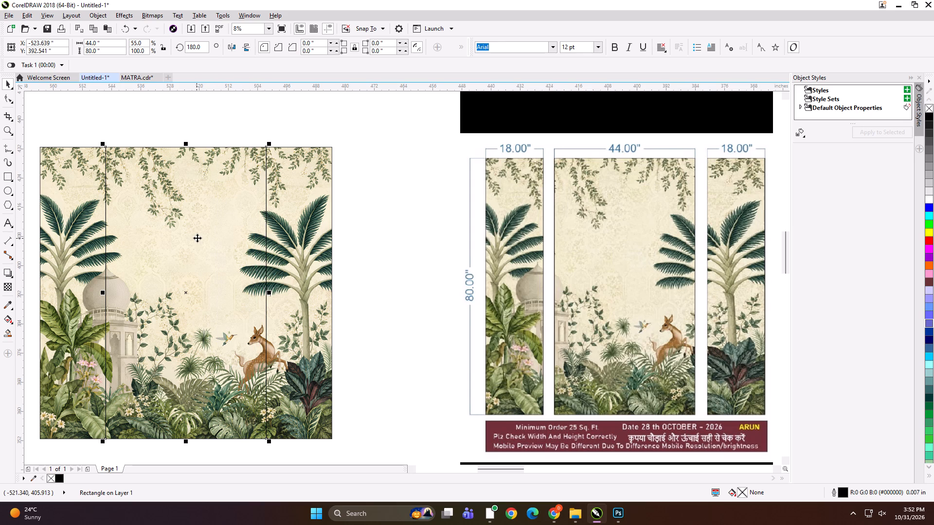
Extend the middle rectangle's right edge toward the right palm trunk, making it about 50.4 inches wide.
drag(272, 293, 287, 292)
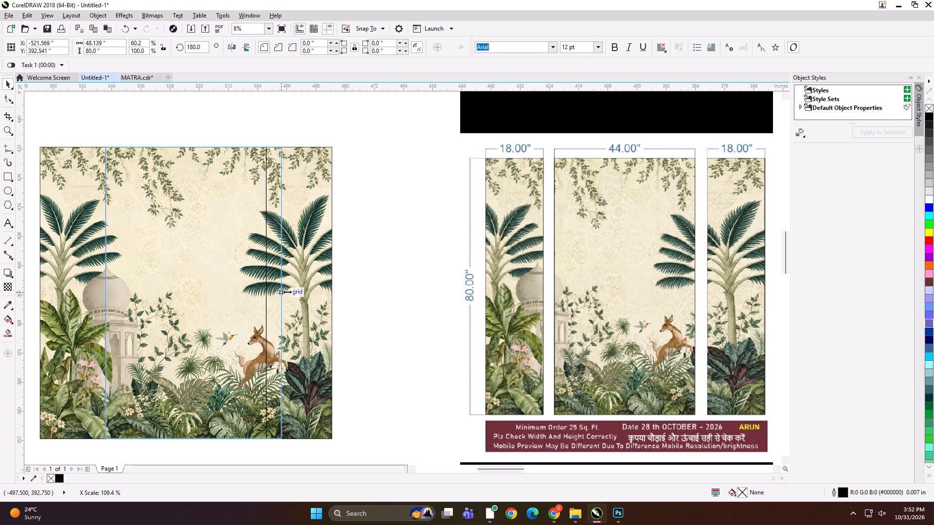
drag(287, 292, 295, 291)
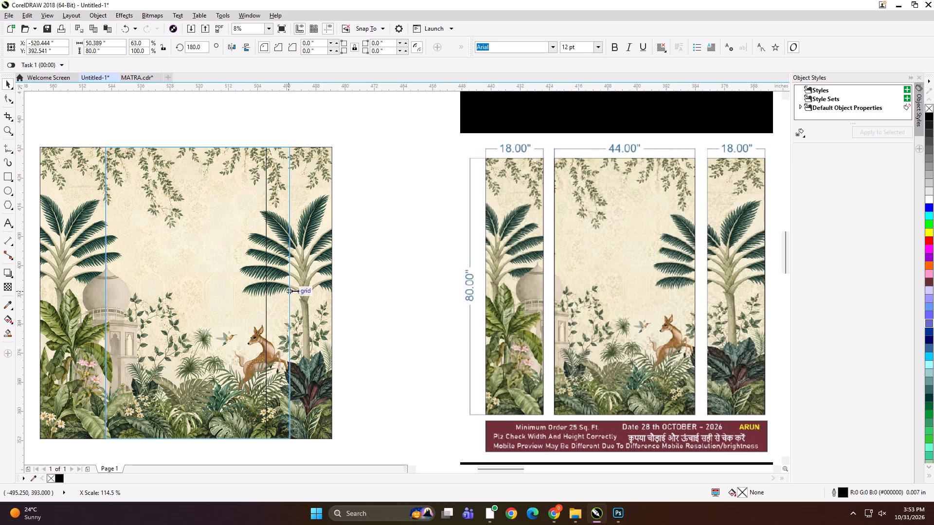
drag(295, 291, 296, 291)
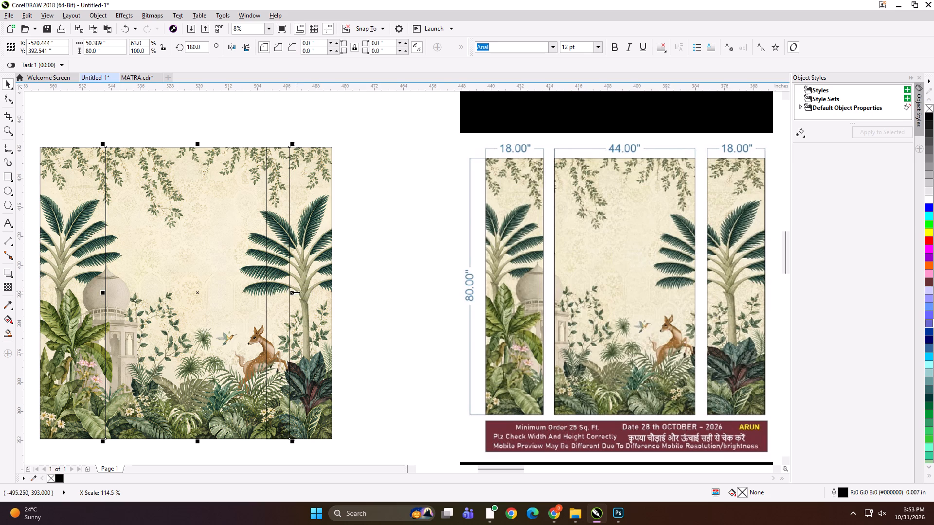
Narrow the right panel rectangle from its left edge to about 12.5 inches wide, near the middle rectangle's right edge.
click(307, 204)
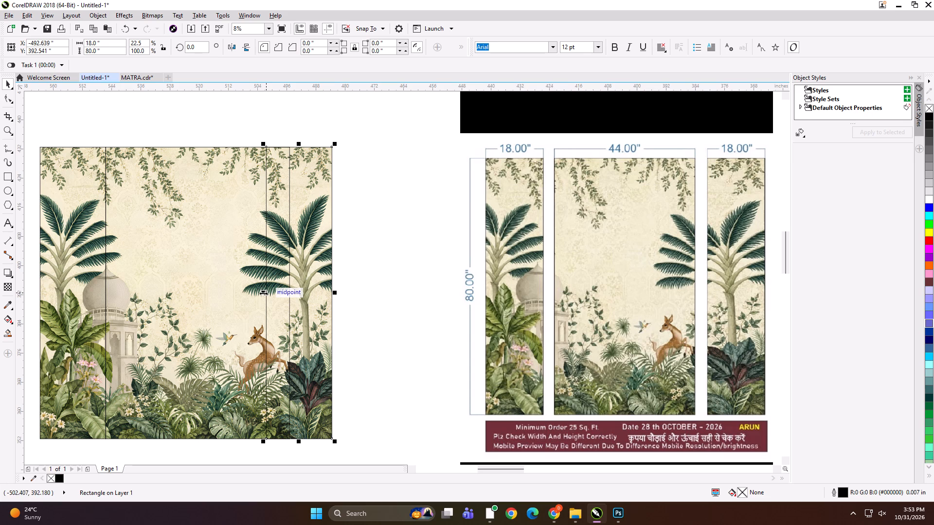
drag(263, 293, 282, 299)
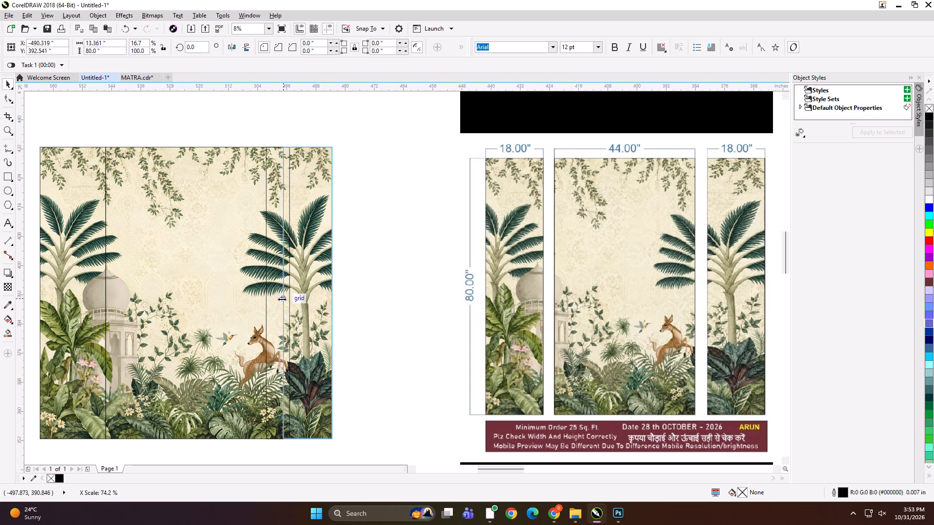
drag(282, 299, 283, 301)
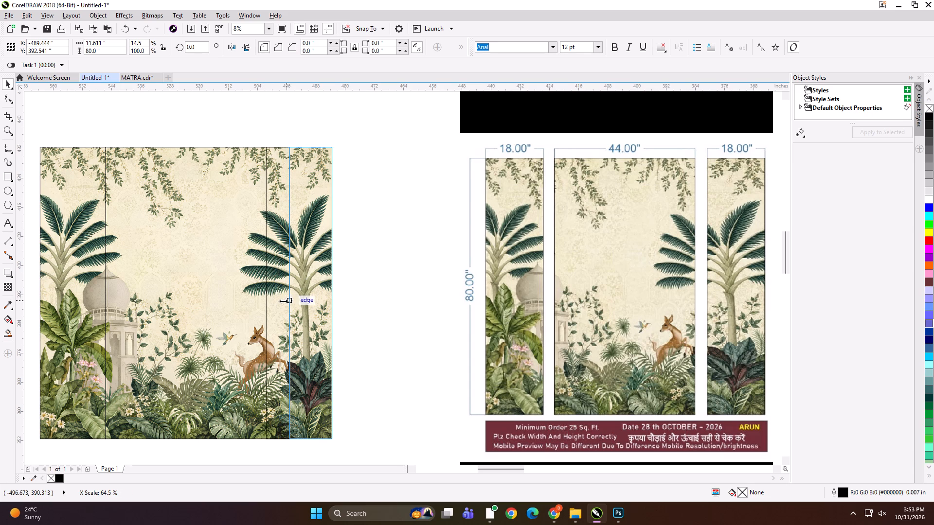
drag(283, 301, 282, 301)
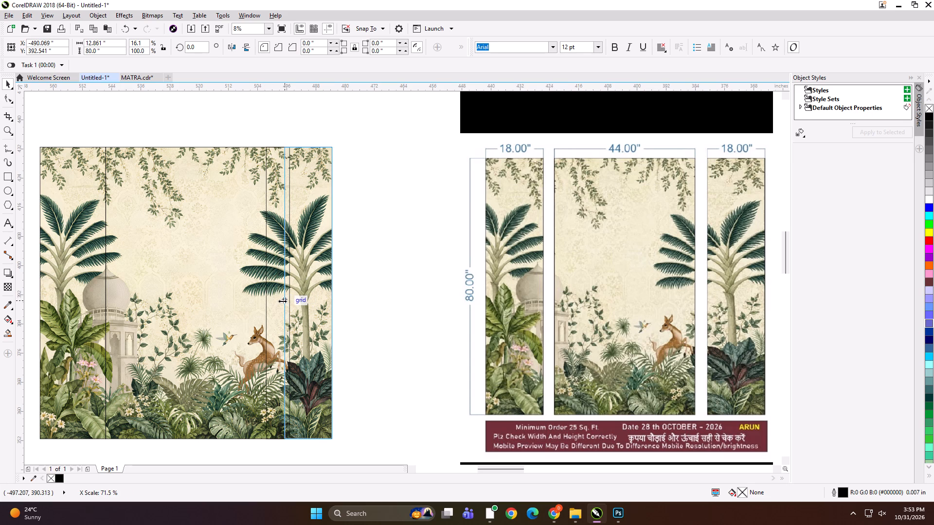
drag(282, 301, 285, 381)
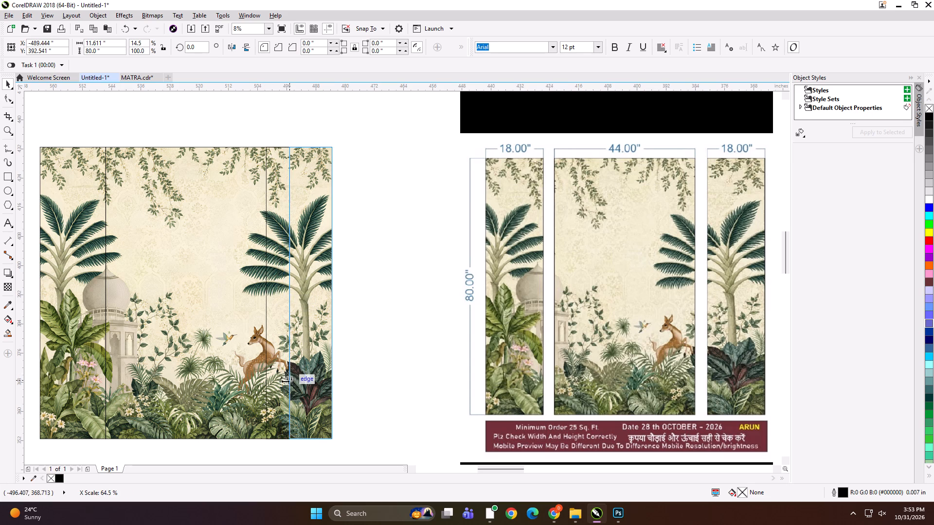
drag(285, 381, 283, 383)
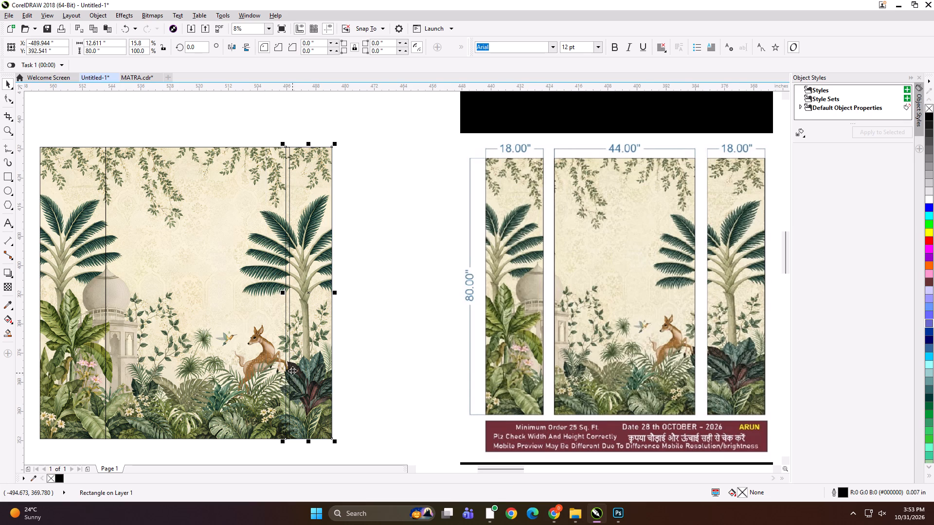
scroll(282, 366, up, 3)
scroll(290, 358, down, 1)
scroll(307, 293, down, 1)
scroll(295, 163, up, 3)
scroll(355, 275, up, 1)
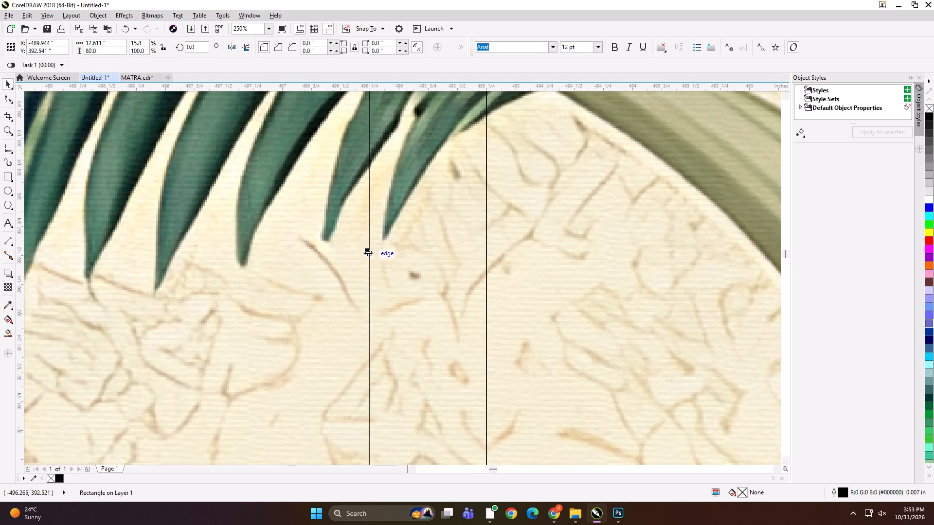
drag(367, 252, 380, 253)
click(381, 253)
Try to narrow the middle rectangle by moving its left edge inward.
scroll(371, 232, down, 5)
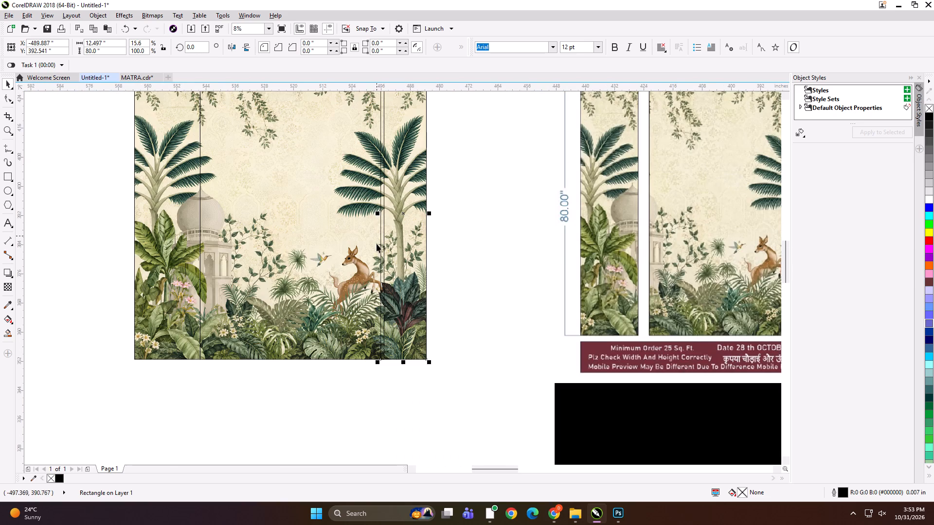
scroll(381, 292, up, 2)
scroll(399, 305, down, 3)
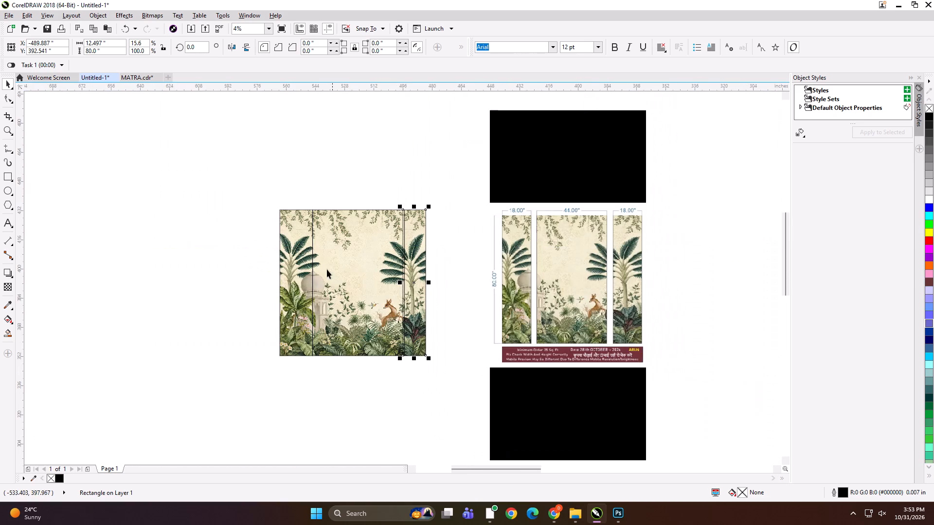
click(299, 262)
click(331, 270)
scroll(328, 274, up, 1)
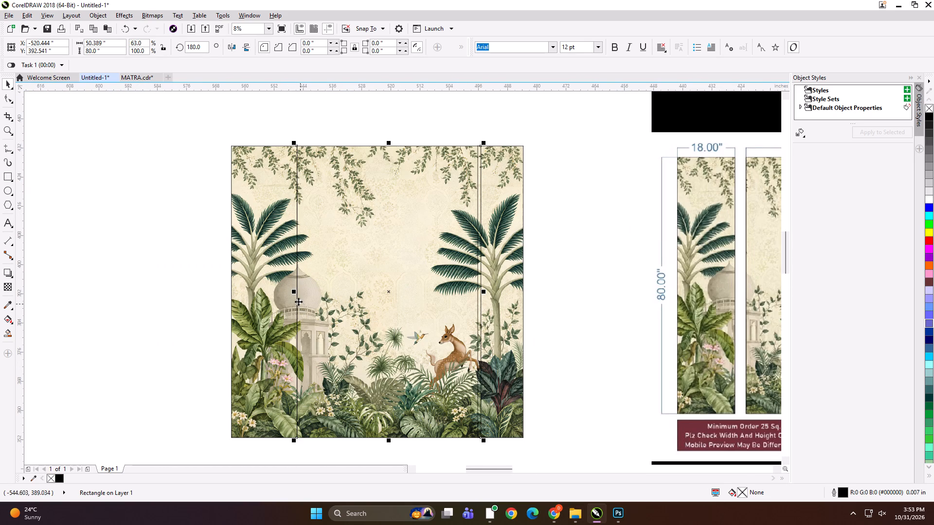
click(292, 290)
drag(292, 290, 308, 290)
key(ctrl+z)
Narrow the middle rectangle from its left edge to 46.5 inches wide.
click(184, 280)
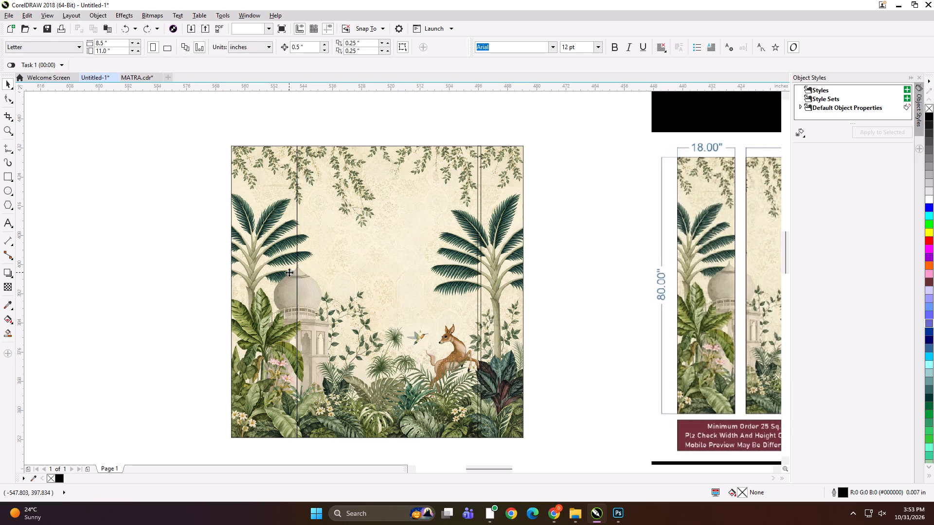
click(289, 272)
click(311, 272)
drag(291, 291, 307, 292)
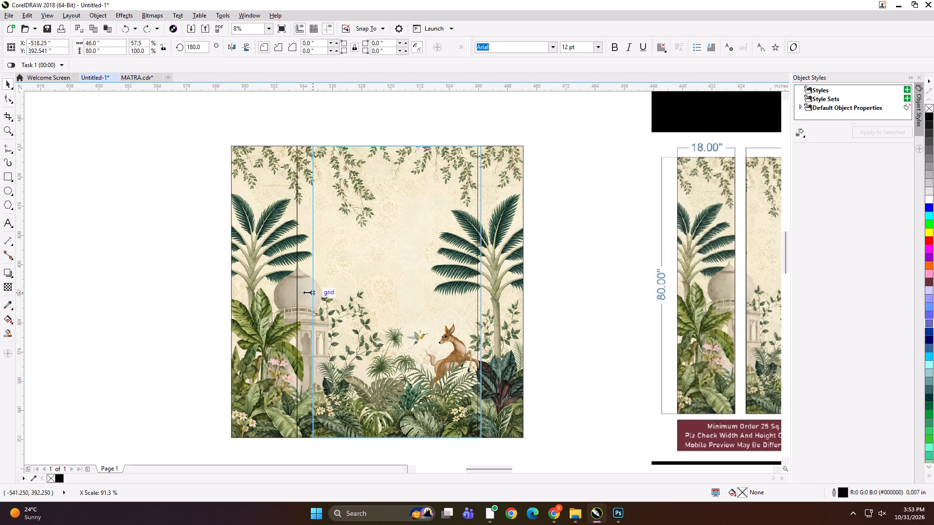
drag(307, 292, 305, 292)
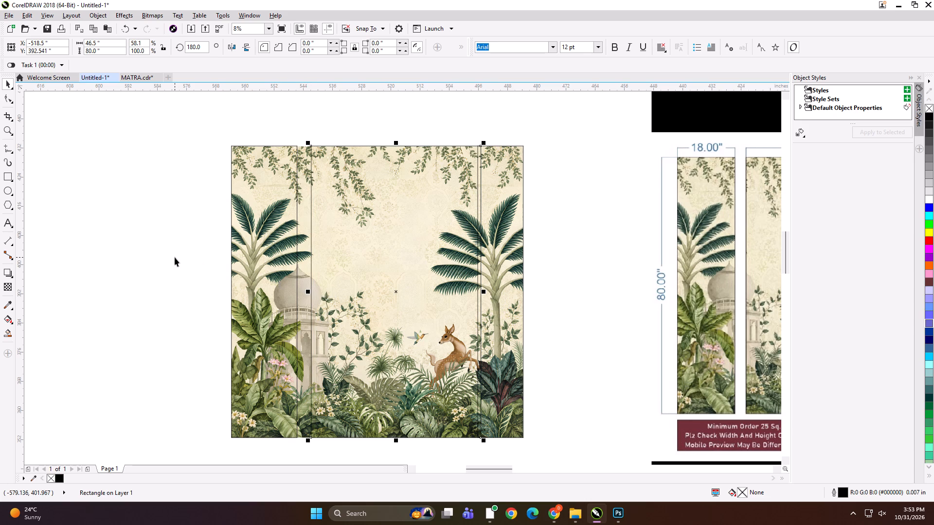
Widen the left panel rectangle toward the middle one, leaving a narrow gap between them.
click(264, 280)
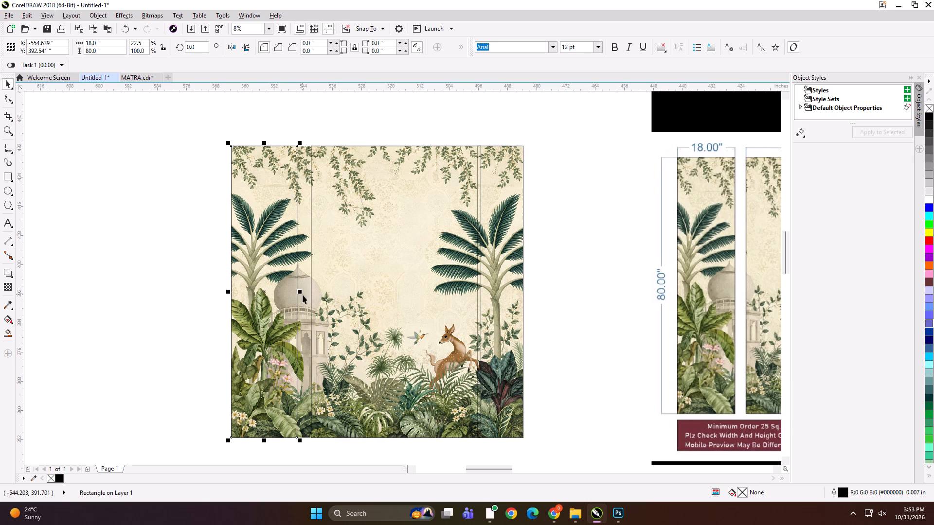
drag(301, 291, 308, 289)
click(288, 262)
click(185, 251)
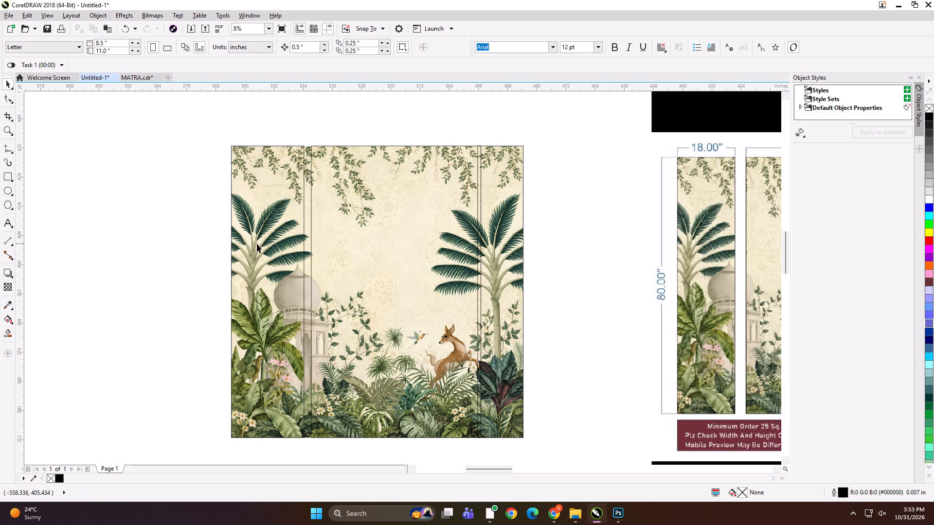
Group the left, middle and right panel rectangles over the artwork.
click(262, 244)
shift+click(362, 241)
shift+click(508, 231)
key(ctrl+g)
click(88, 259)
PowerClip the square botanical artwork into the grouped panel rectangles and ungroup the result.
alt+click(441, 251)
key(shift+Return)
click(415, 260)
key(ctrl+u)
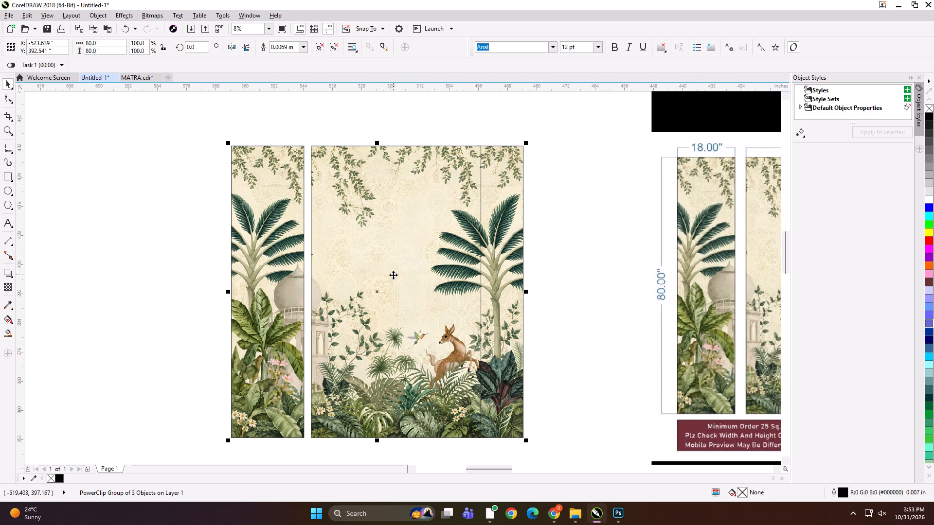
Set the left botanical panel's width to 18 inches and repeat the same resize on the right panel.
click(201, 240)
click(238, 226)
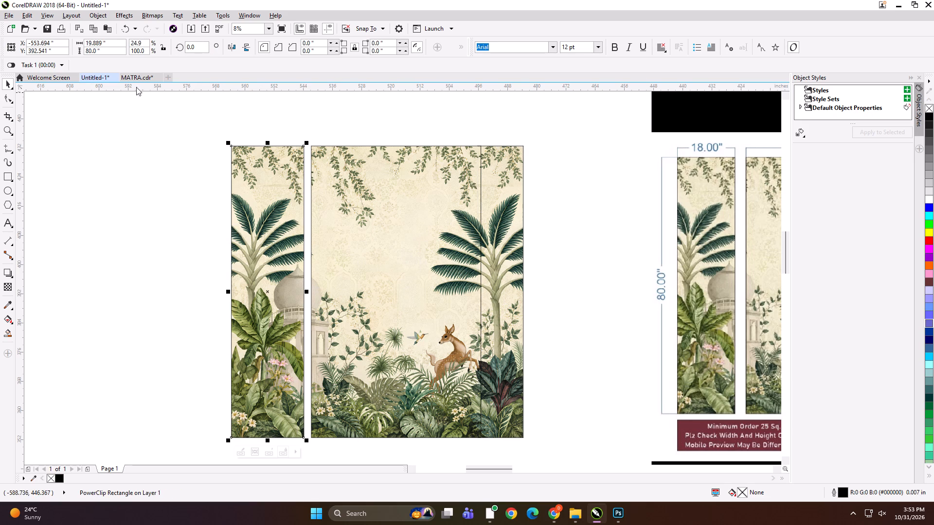
click(114, 44)
key(ctrl+a)
text(18)
key(Return)
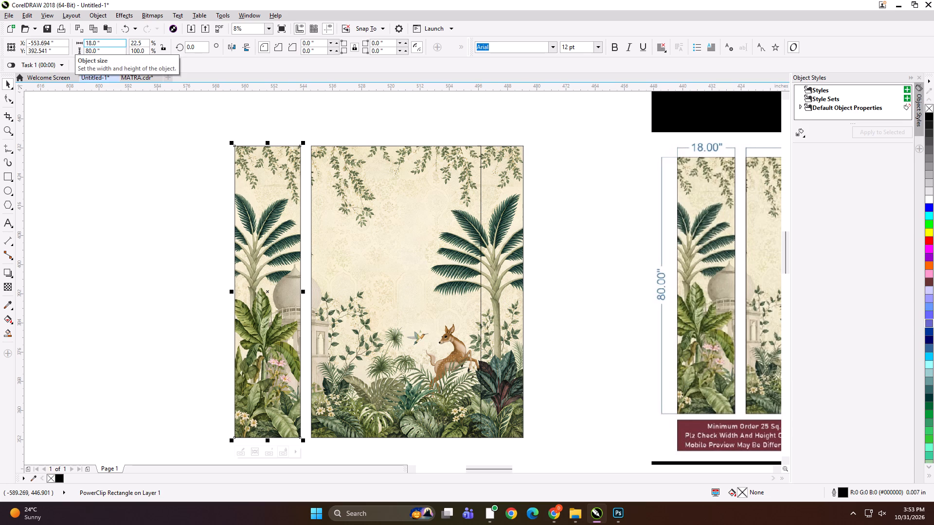
click(516, 186)
key(ctrl+r)
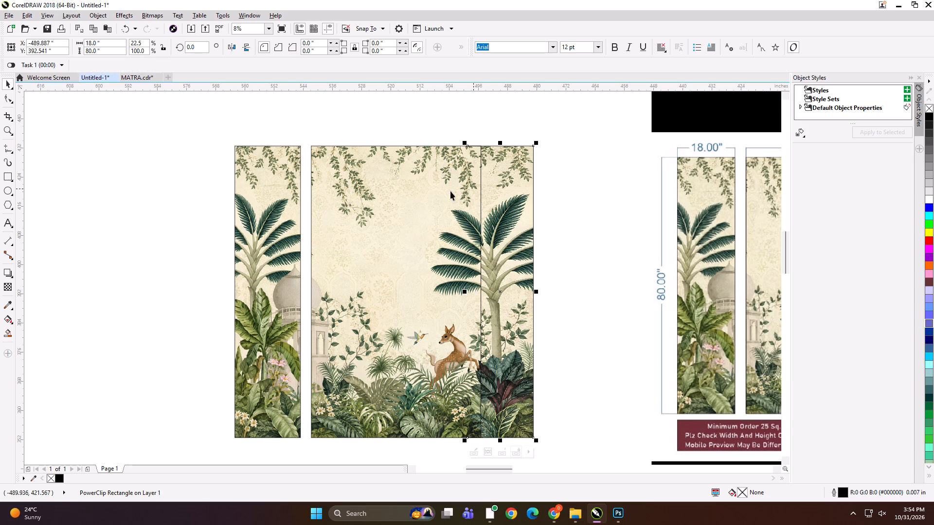
Set the middle botanical panel's width to 44 inches.
click(424, 194)
drag(104, 41, 86, 43)
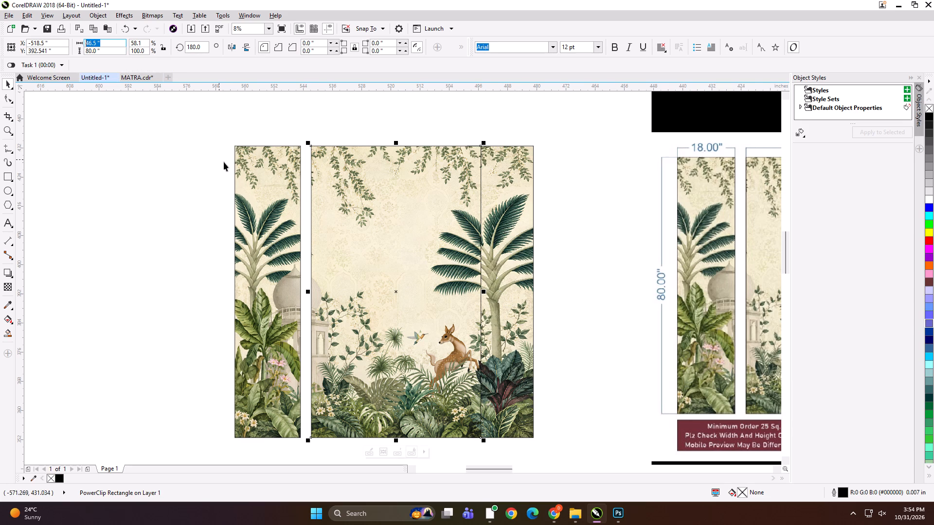
scroll(214, 184, down, 1)
text(44)
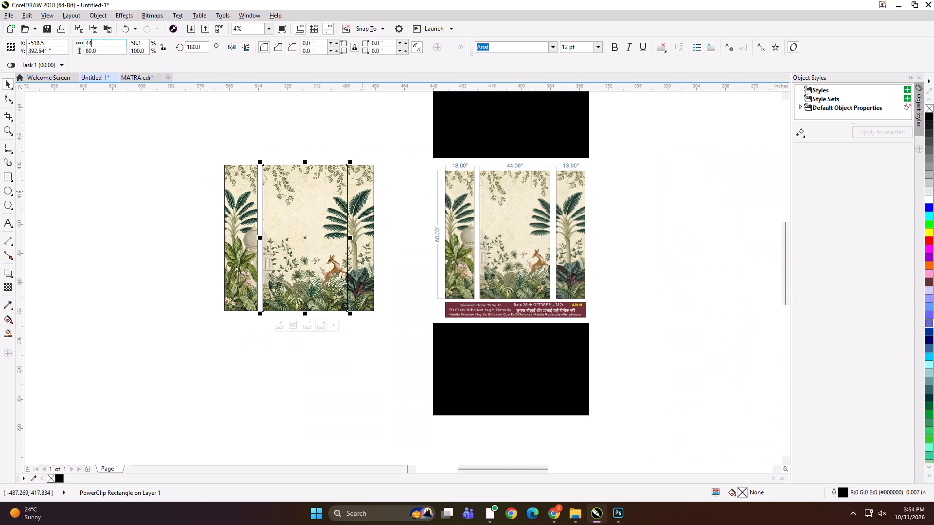
key(Return)
Move the right panel clear of the middle one to leave a gap, and shift all three panels farther from the dimensioned preview.
shift+click(488, 210)
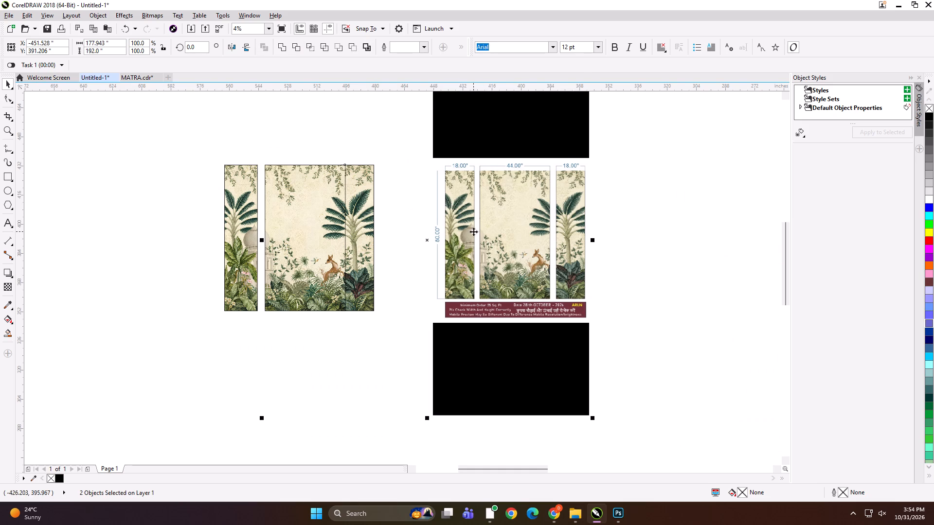
key(shift+F2)
click(198, 184)
drag(331, 236, 344, 236)
drag(154, 182, 387, 403)
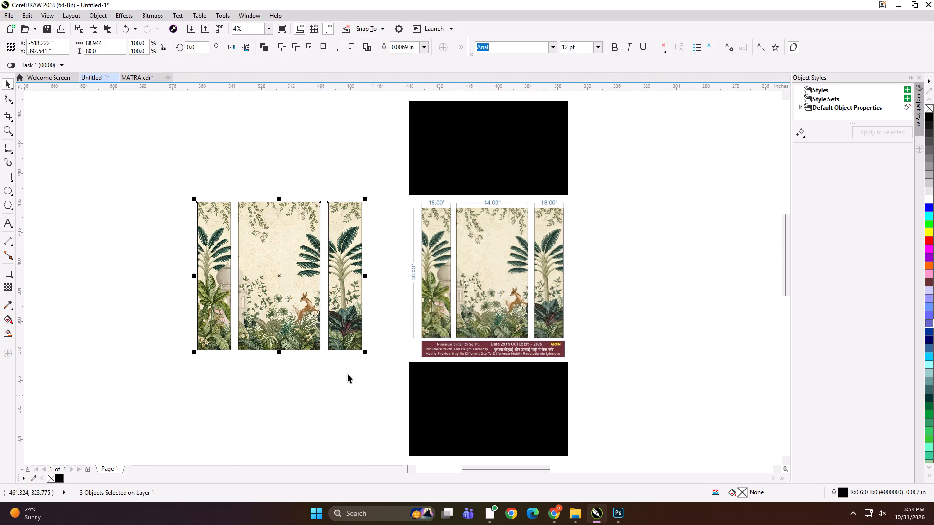
drag(282, 284, 260, 285)
click(198, 176)
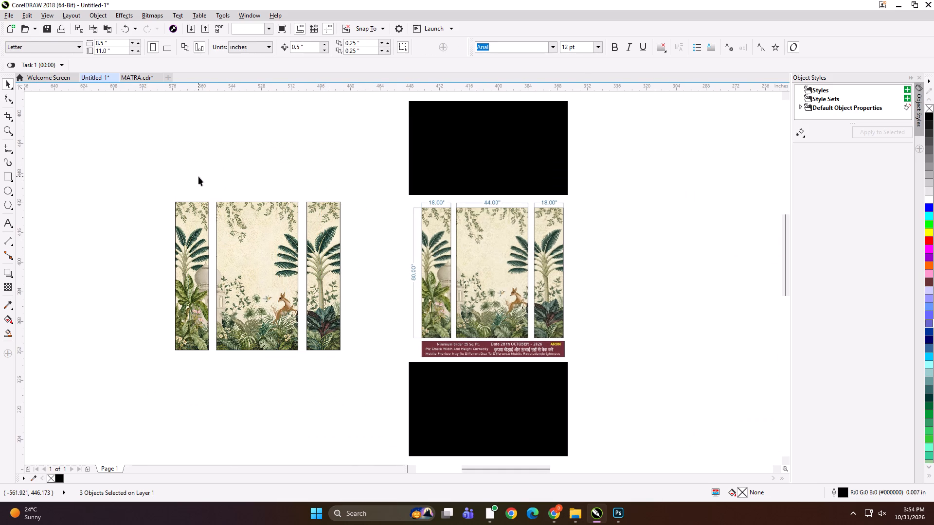
Add text labels A, B and C on the top edges of the left, middle and right panels.
click(237, 239)
click(223, 173)
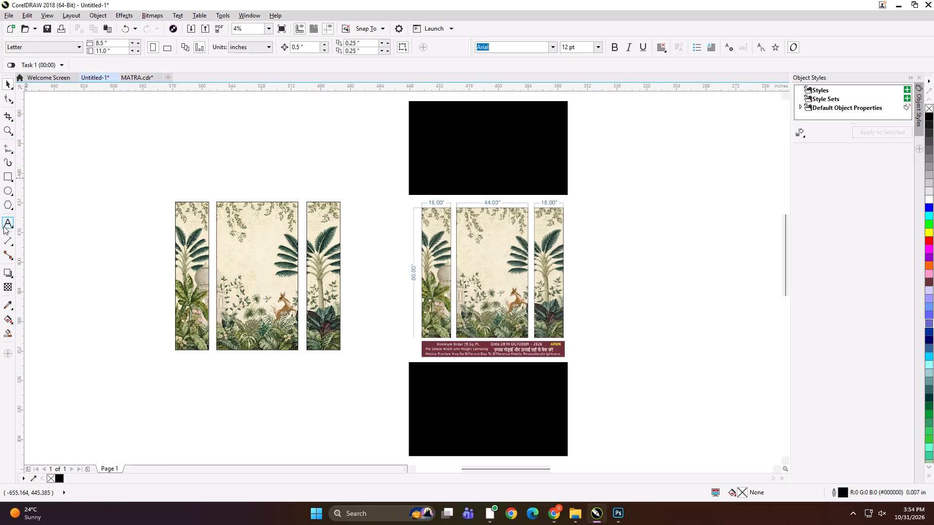
click(4, 223)
click(182, 200)
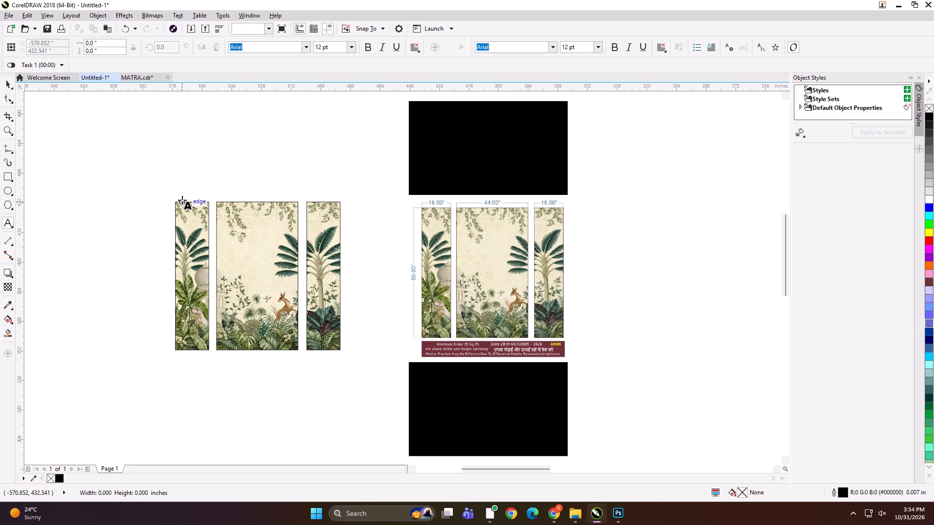
key(a)
click(237, 200)
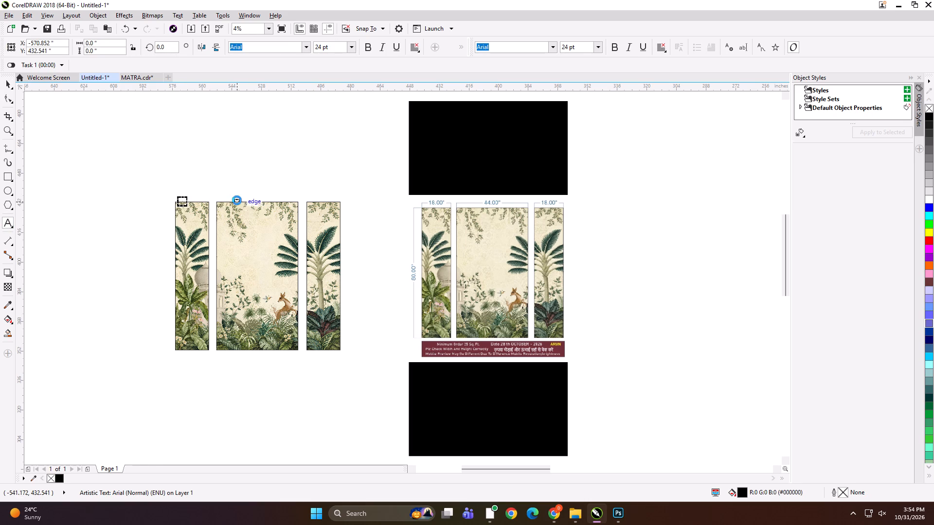
key(b)
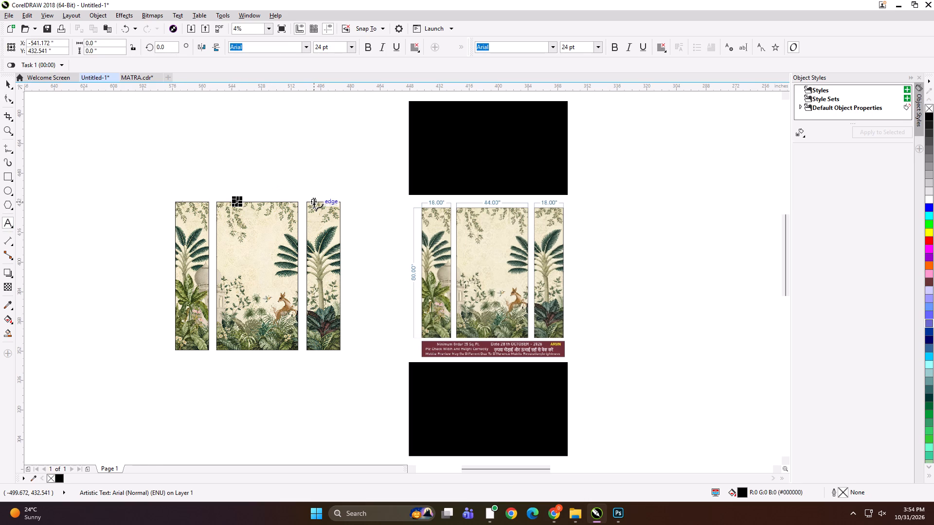
click(318, 200)
key(c)
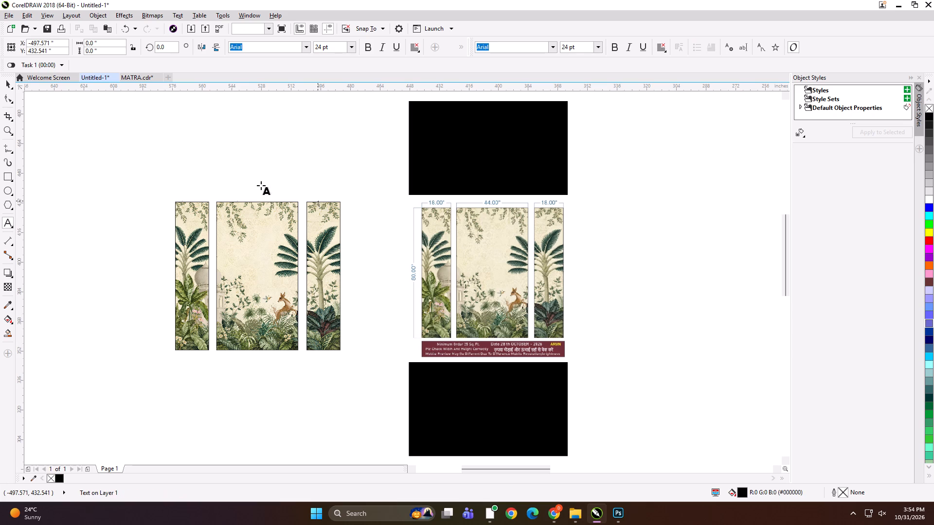
click(7, 87)
Group each of the three panels with its own letter label.
shift+click(318, 253)
key(ctrl+g)
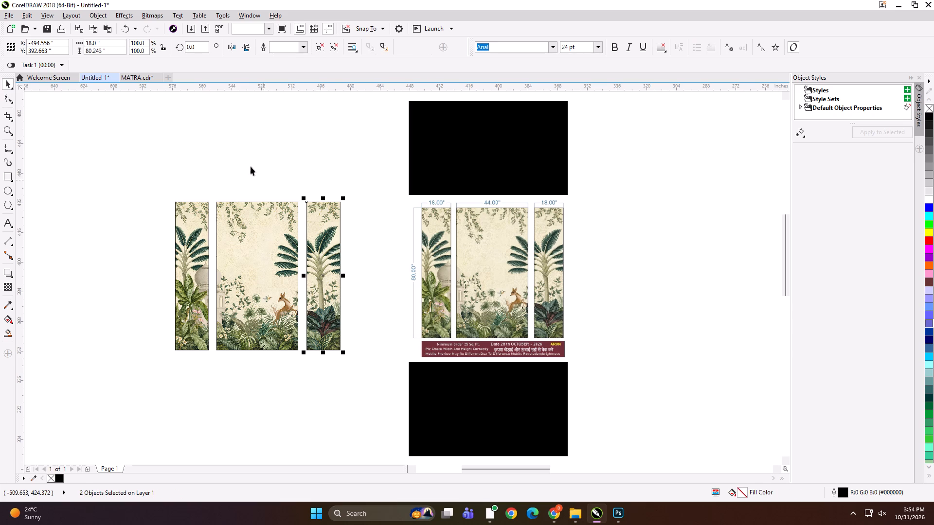
drag(226, 163, 266, 250)
shift+click(266, 250)
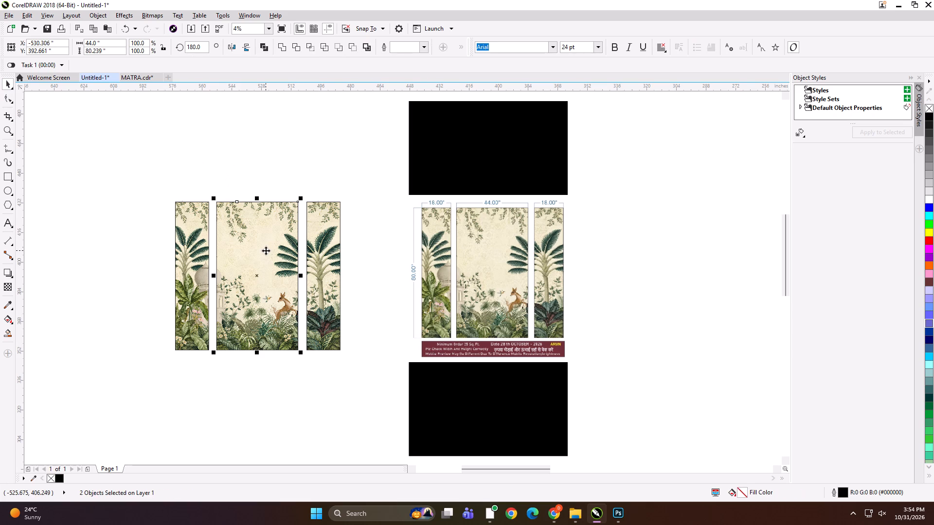
key(ctrl+g)
drag(140, 155, 226, 398)
key(ctrl+g)
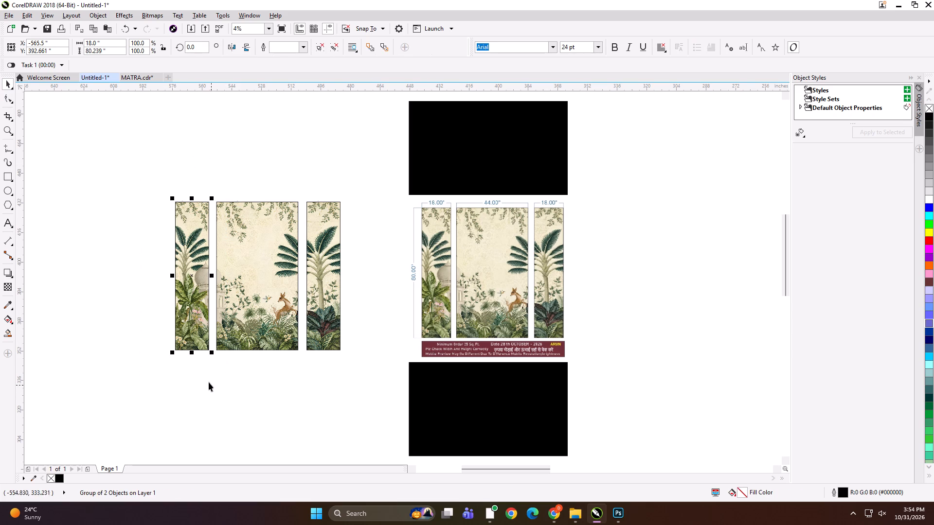
click(129, 271)
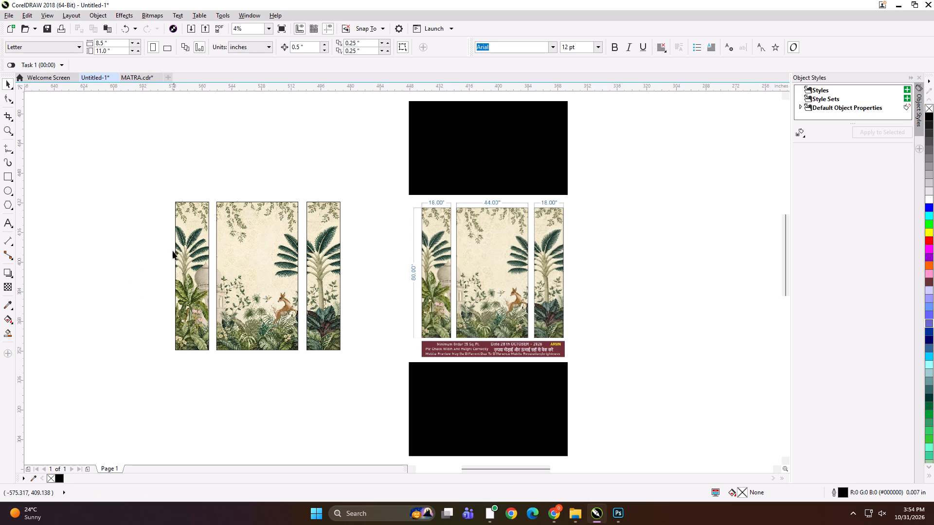
Place copies of the labelled left and right panels side by side beyond the left panel and align their bottom edges.
drag(186, 253, 98, 253)
right_click(98, 253)
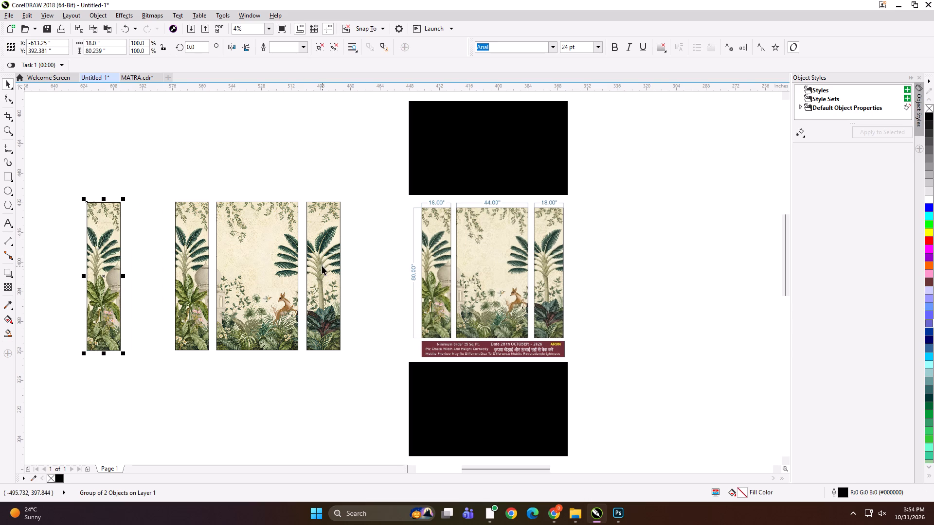
drag(322, 266, 137, 267)
right_click(137, 267)
shift+click(100, 260)
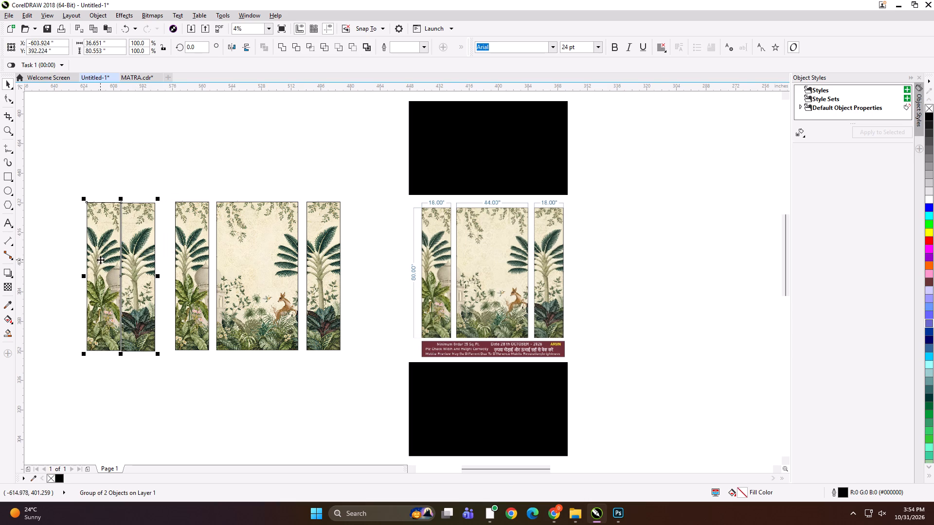
key(b)
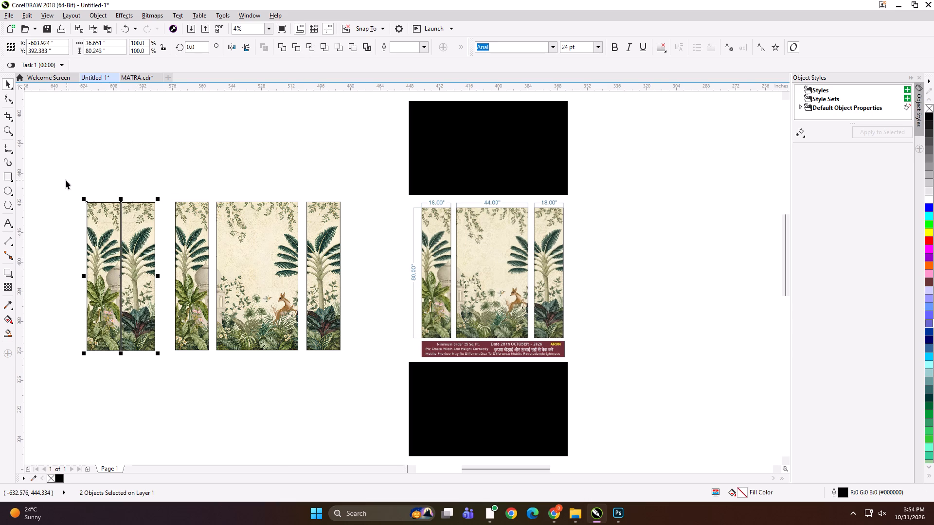
click(61, 179)
Space the two copied panels about 1 inch apart, align their bottom edges and group them.
scroll(116, 205, up, 3)
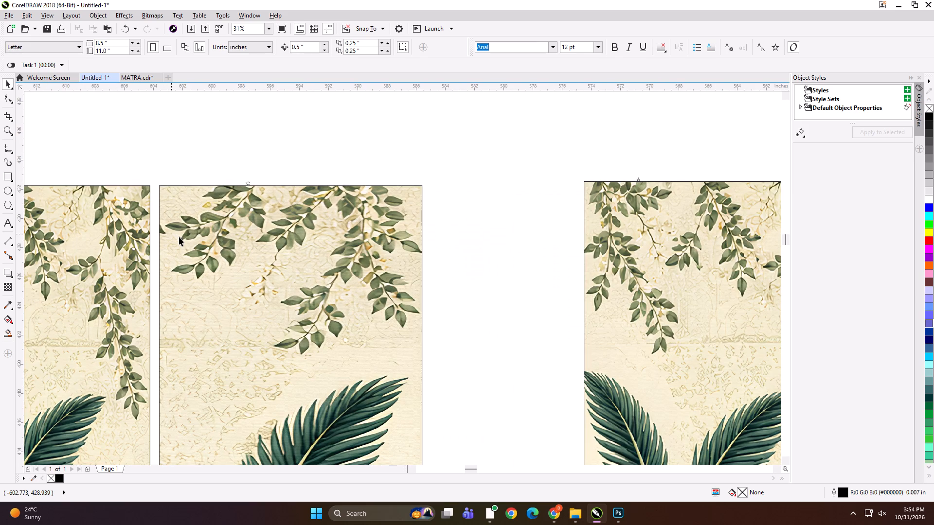
drag(180, 237, 185, 236)
shift+click(134, 239)
scroll(206, 215, down, 3)
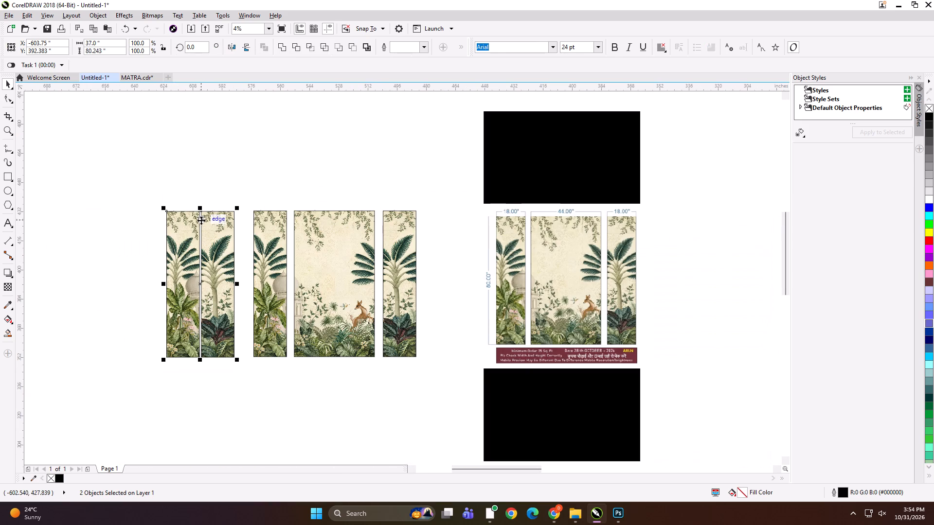
key(b)
key(ctrl+g)
Start exporting the grouped pair of labelled 18-inch panels.
key(ctrl+e)
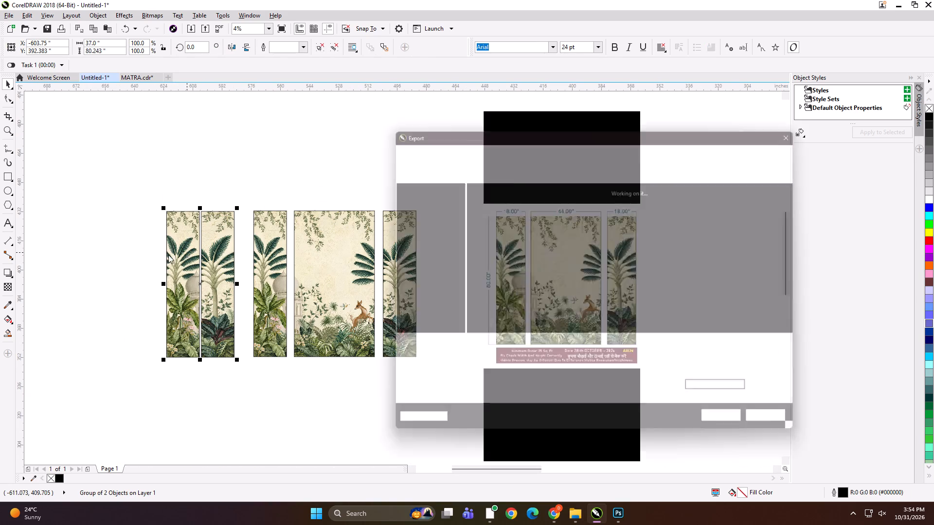
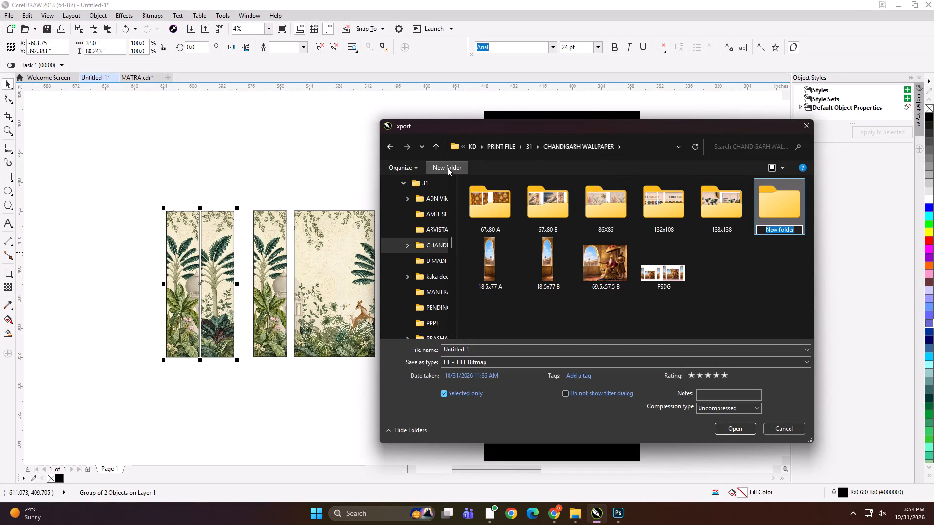
Export the grouped 18-inch pair as a TIFF named 37x80 A inside a new folder called 44x80.
text(44x80)
key(space)
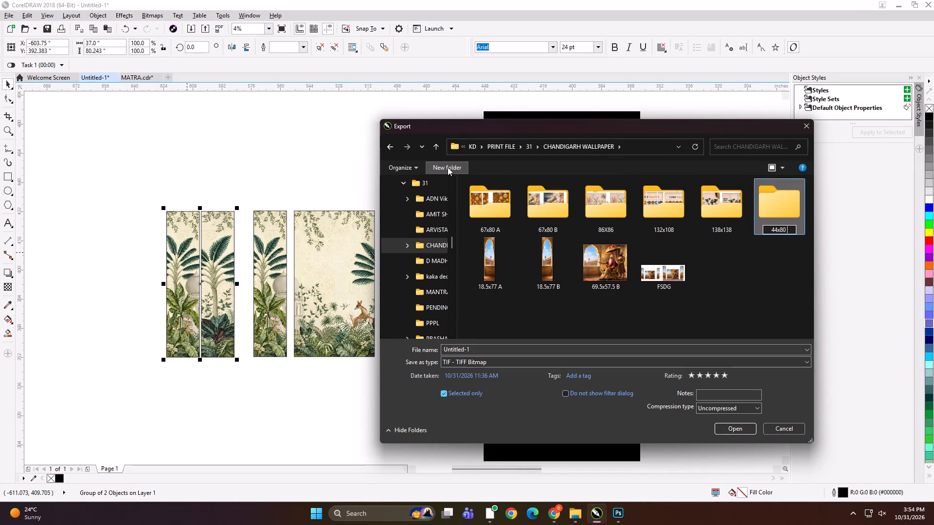
key(Return)
triple_click(493, 210)
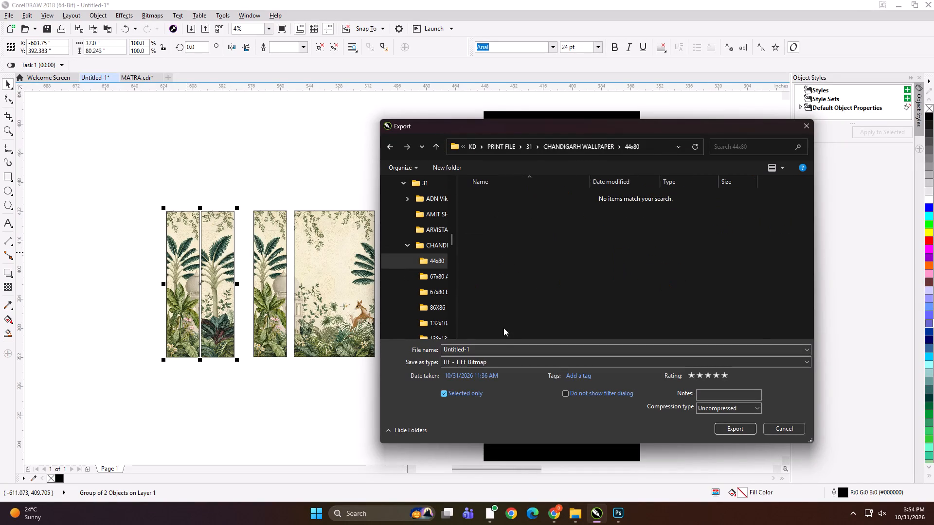
click(503, 352)
text(37x80 A)
key(Return)
key(Return)
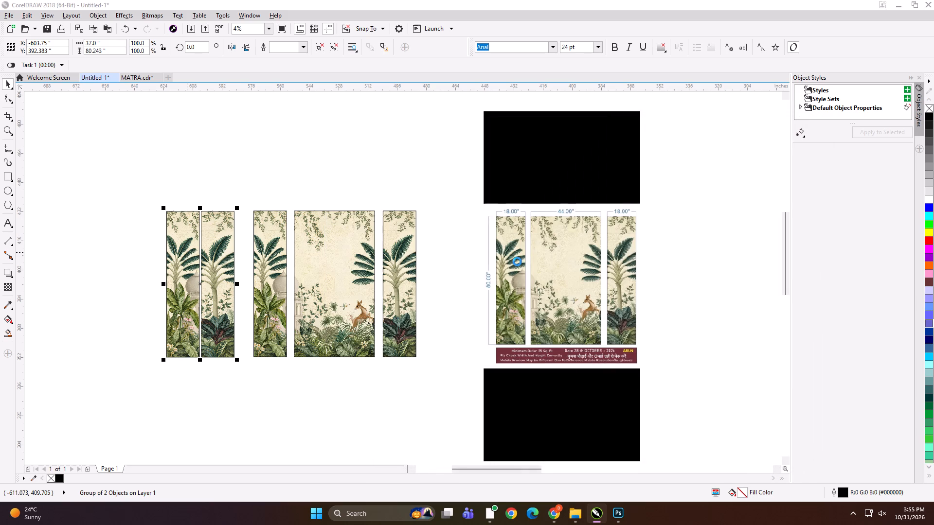
Export the wide centre botanical panel as a TIFF named 44x80 B in the same folder.
click(342, 268)
key(ctrl+e)
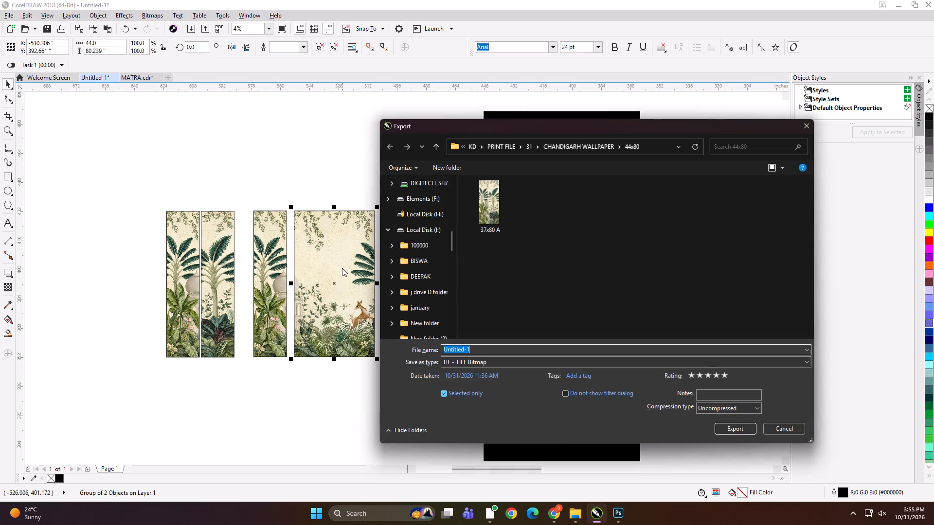
text(44x80 B)
key(Return)
key(Return)
Delete the grouped copy of the two narrow panels.
click(206, 284)
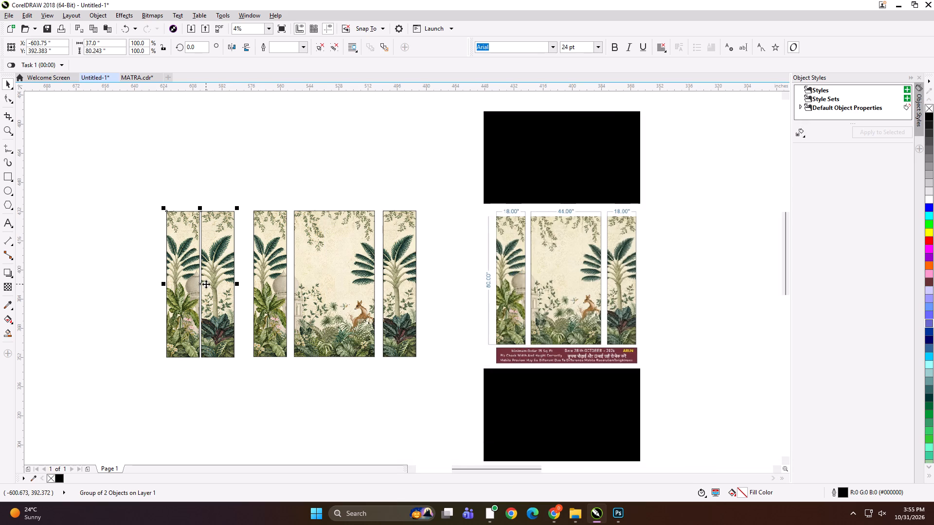
key(Delete)
Move the three labelled panels closer to the dimensioned preview and shrink them together to about 82.4 by 74.4 inches.
drag(221, 180, 438, 397)
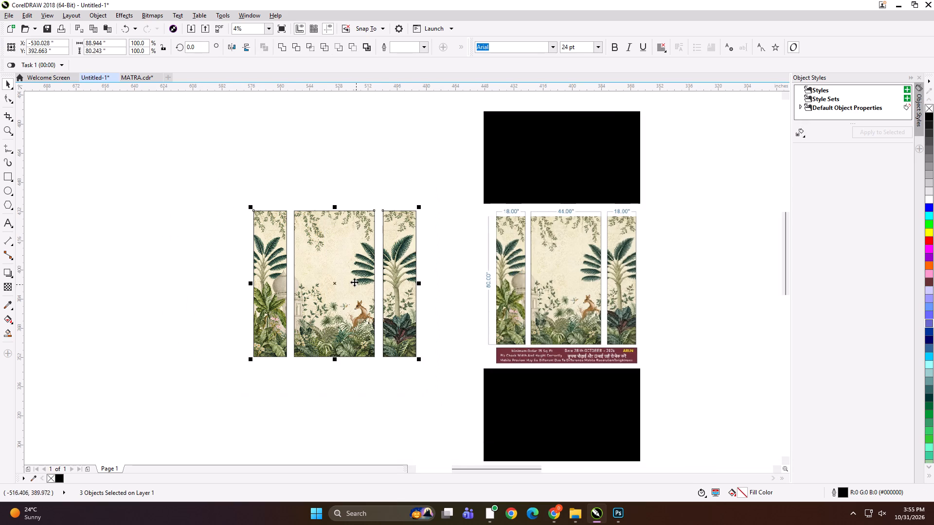
drag(354, 282, 410, 283)
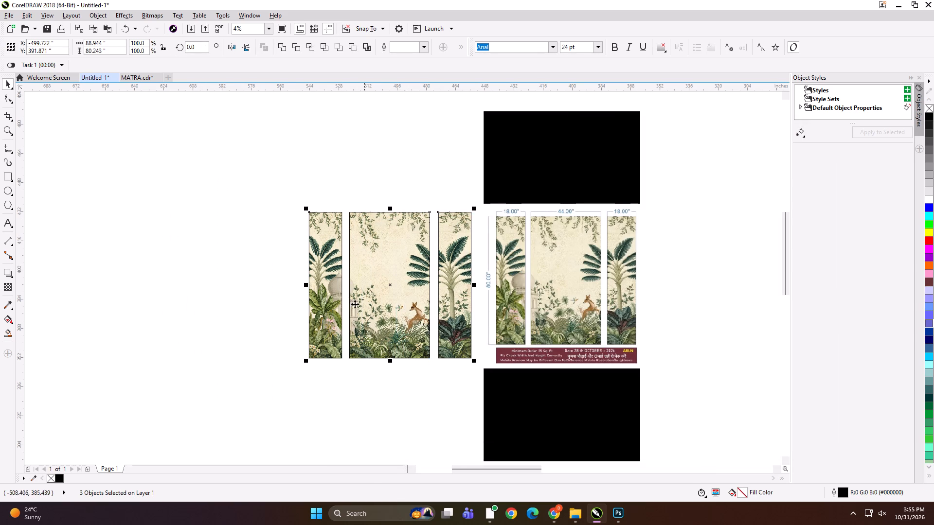
shift+drag(307, 363, 313, 363)
click(254, 307)
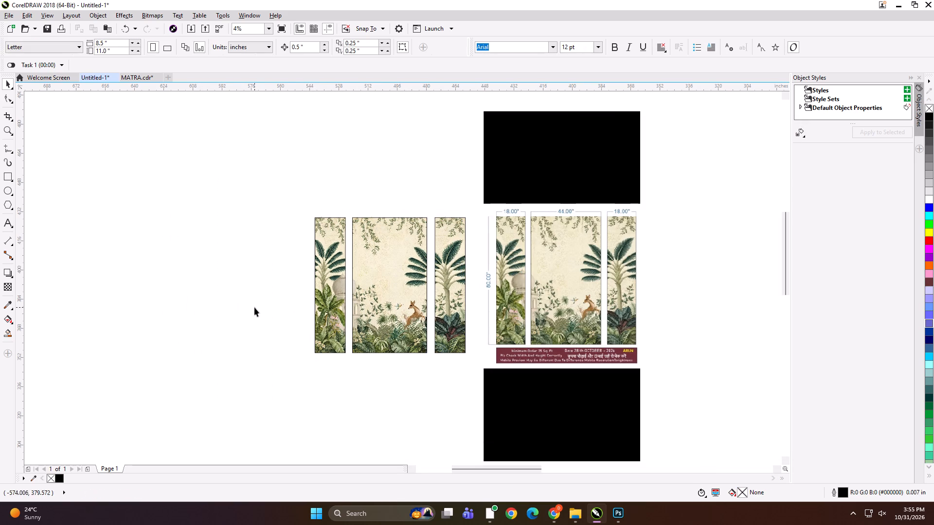
drag(289, 207, 295, 211)
drag(295, 211, 311, 226)
click(311, 226)
Draw a rectangle around the three panels and the dimensioned preview, about 202.75 by 87.5 inches.
click(3, 172)
click(3, 173)
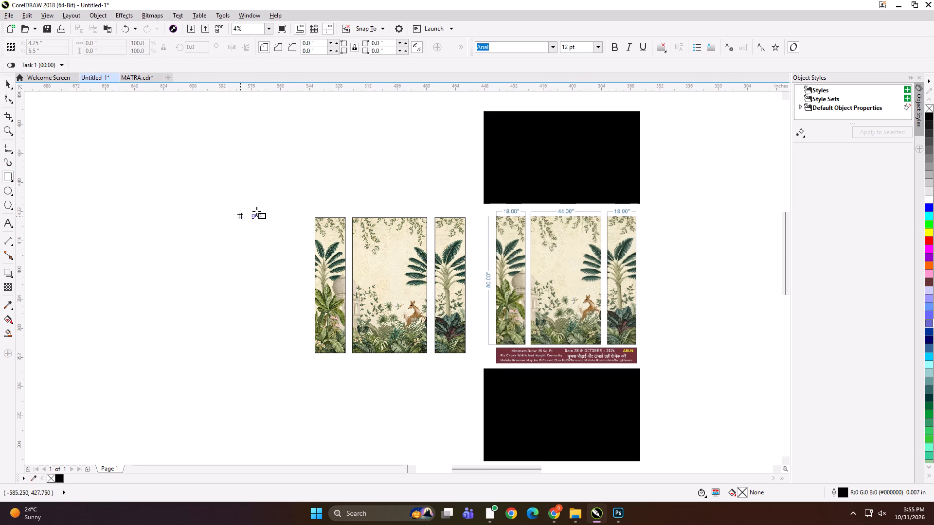
drag(292, 211, 659, 365)
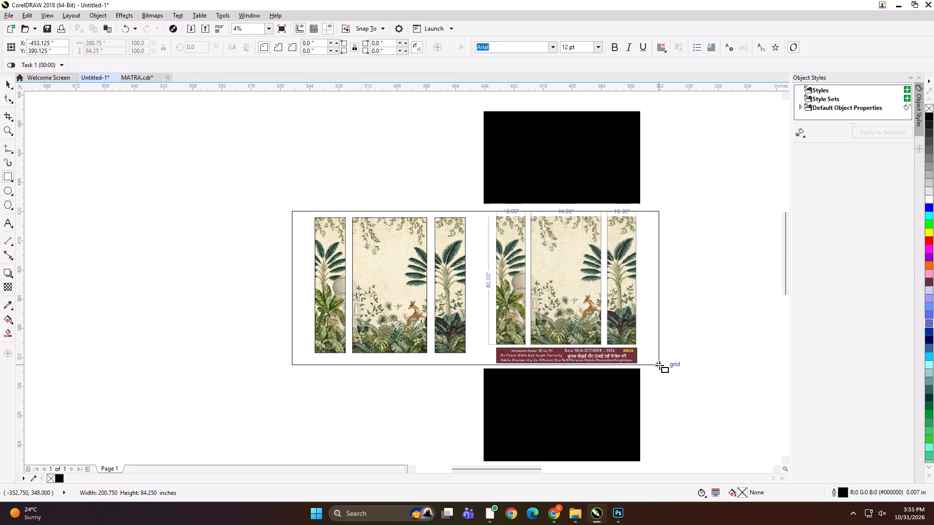
drag(659, 365, 662, 366)
click(476, 209)
click(483, 207)
click(490, 204)
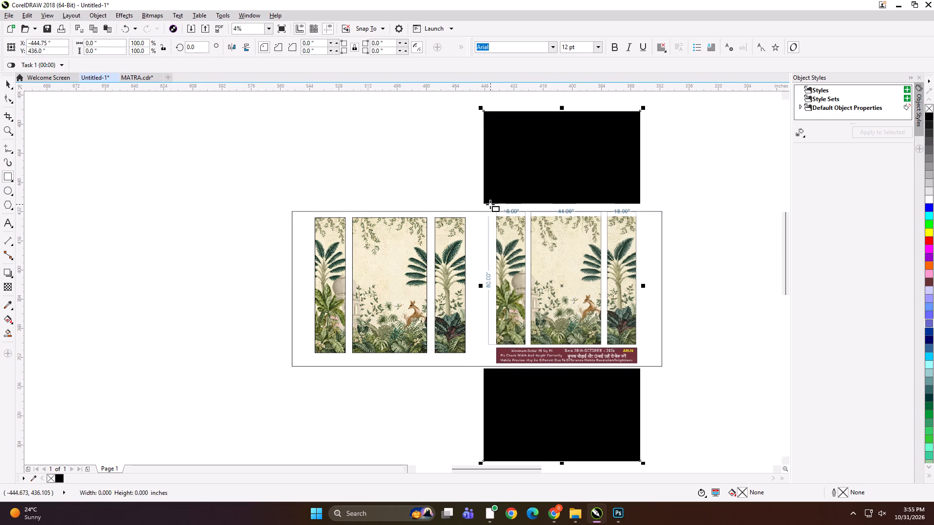
key(space)
click(447, 218)
click(473, 221)
drag(476, 208, 481, 207)
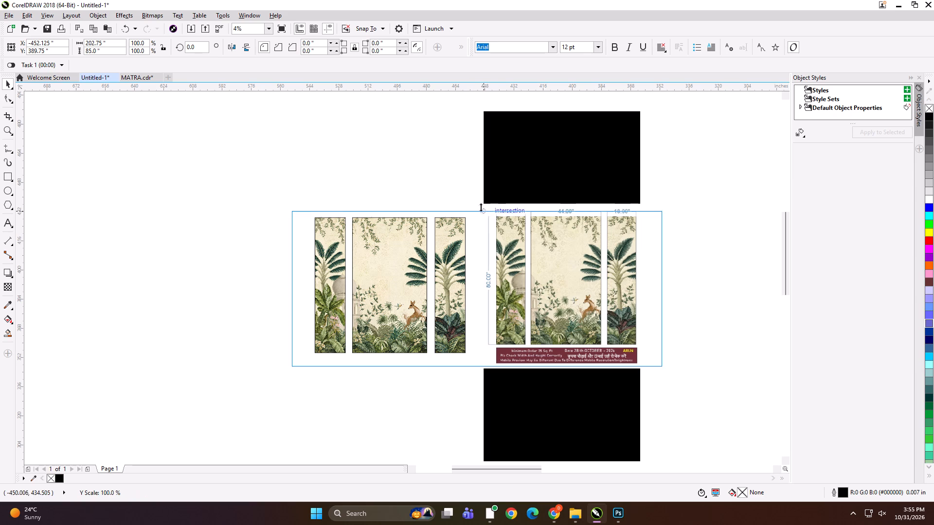
drag(481, 207, 492, 203)
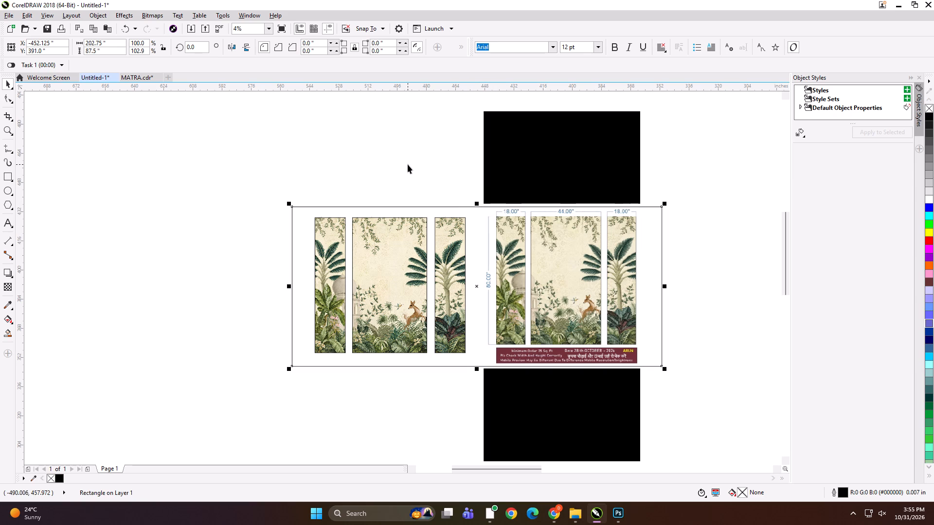
click(244, 157)
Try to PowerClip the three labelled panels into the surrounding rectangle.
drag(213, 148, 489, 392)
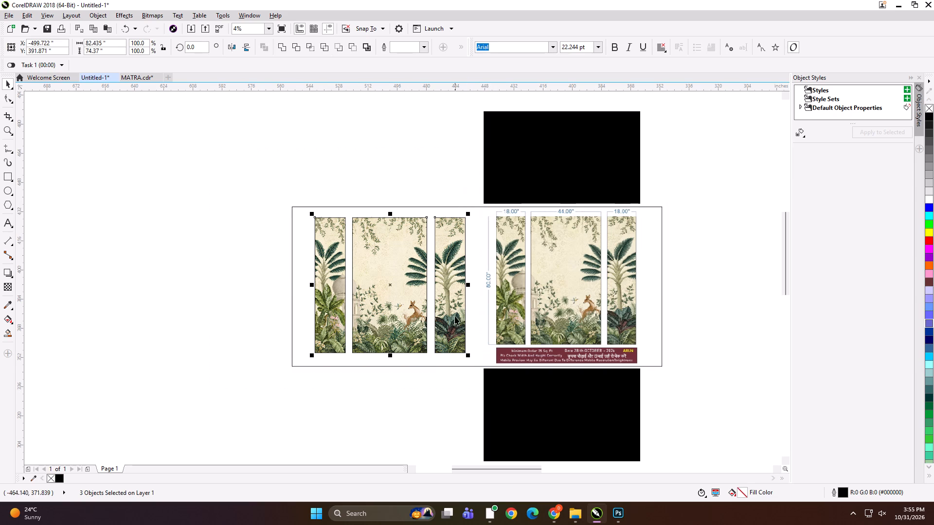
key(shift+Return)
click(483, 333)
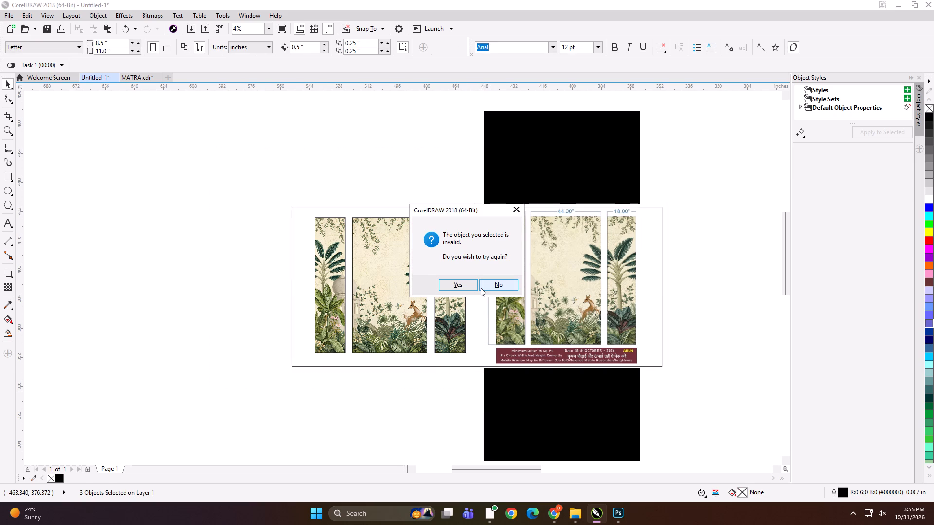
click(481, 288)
PowerClip the three labelled panels and the dimensioned preview group into the surrounding rectangle.
drag(296, 167, 478, 412)
key(shift+Return)
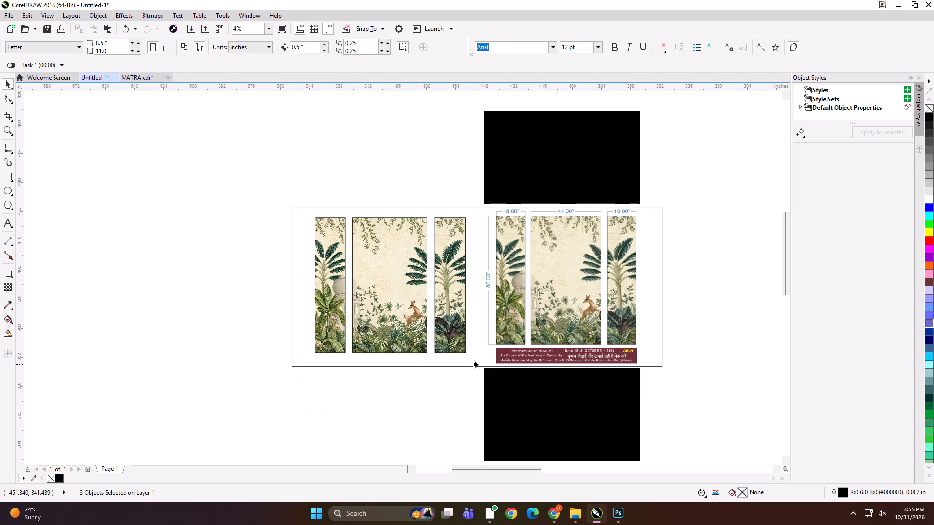
click(478, 364)
click(521, 175)
key(shift+Return)
click(504, 227)
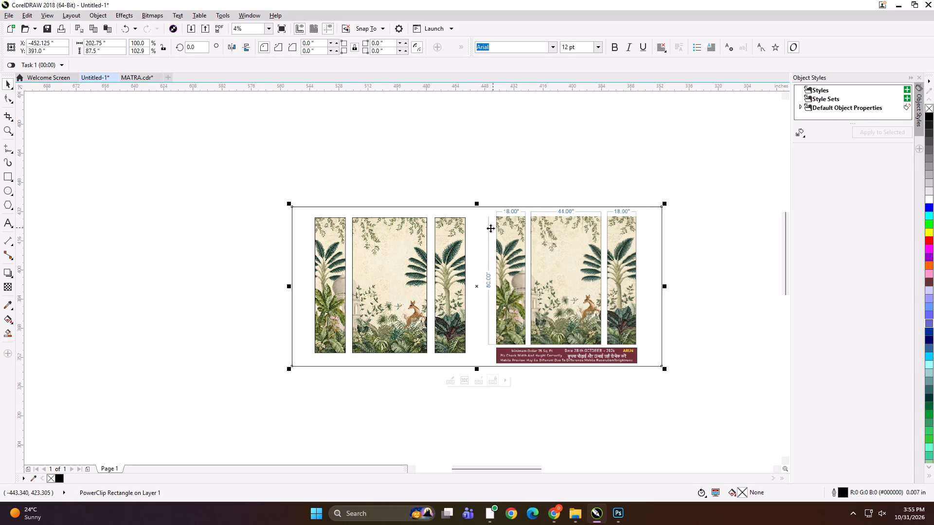
Remove the outline from the PowerClip rectangle.
right_click(930, 107)
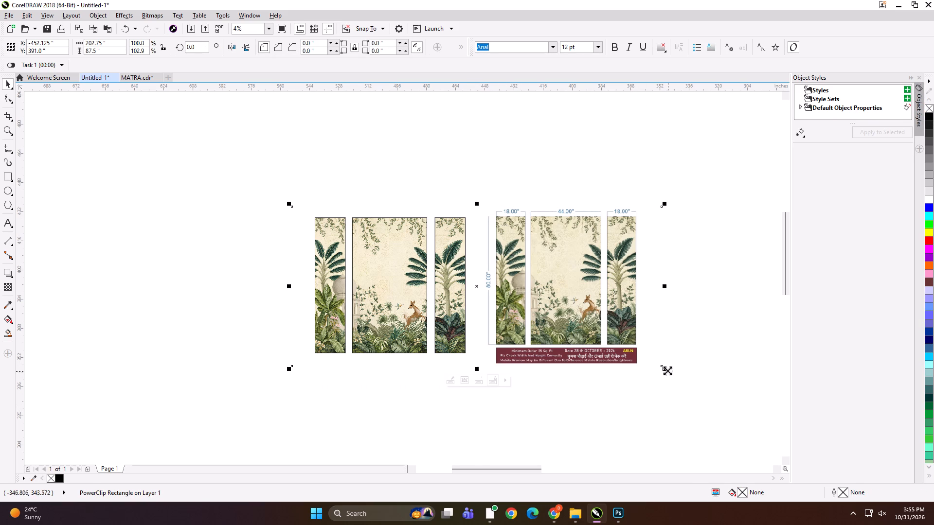
Shrink the PowerClip rectangle about its centre to about 12.25 by 5.29 inches.
shift+drag(667, 370, 493, 300)
shift+click(493, 300)
scroll(482, 290, up, 2)
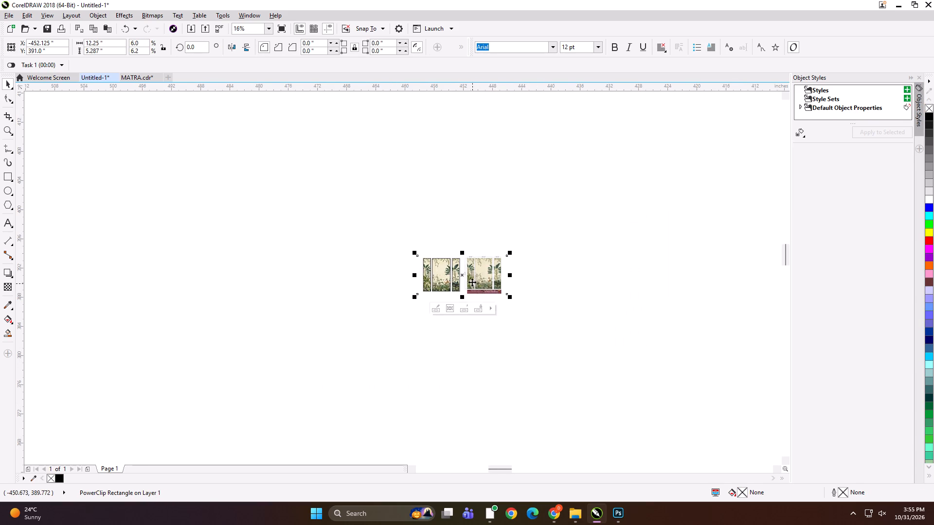
scroll(469, 277, up, 2)
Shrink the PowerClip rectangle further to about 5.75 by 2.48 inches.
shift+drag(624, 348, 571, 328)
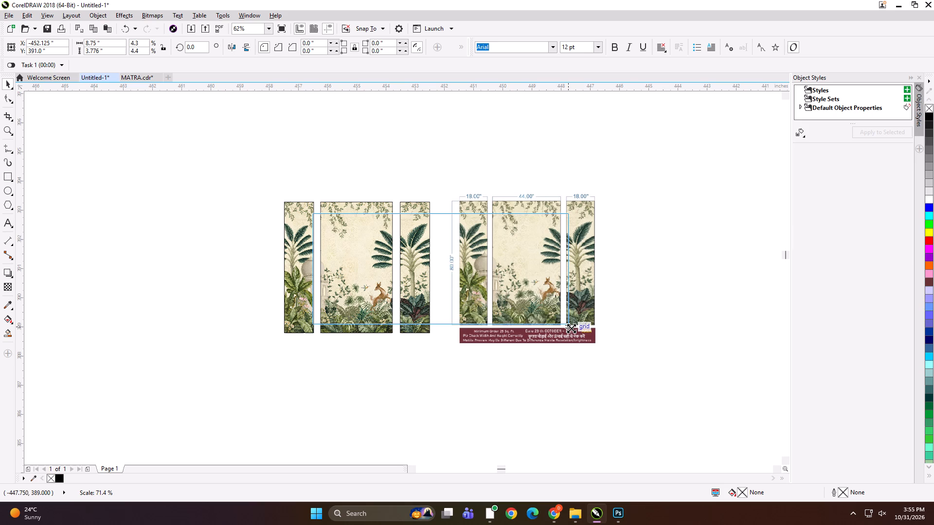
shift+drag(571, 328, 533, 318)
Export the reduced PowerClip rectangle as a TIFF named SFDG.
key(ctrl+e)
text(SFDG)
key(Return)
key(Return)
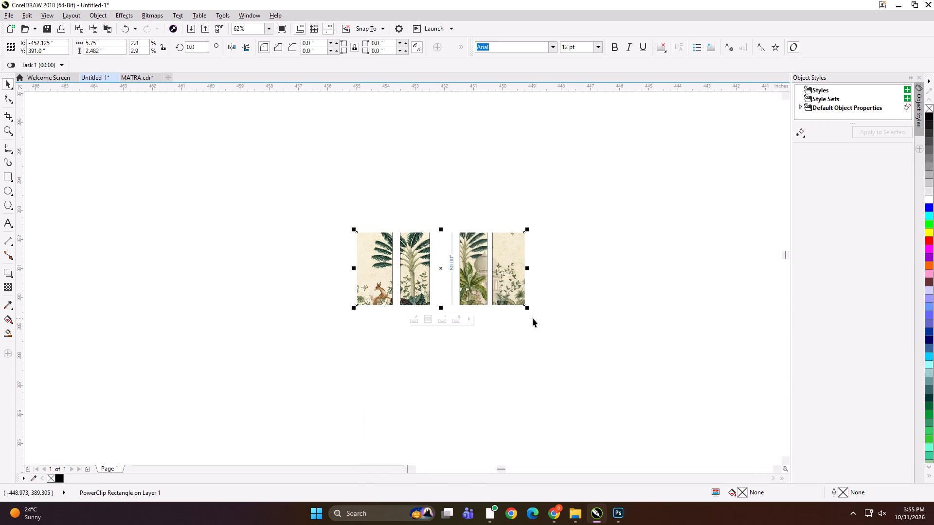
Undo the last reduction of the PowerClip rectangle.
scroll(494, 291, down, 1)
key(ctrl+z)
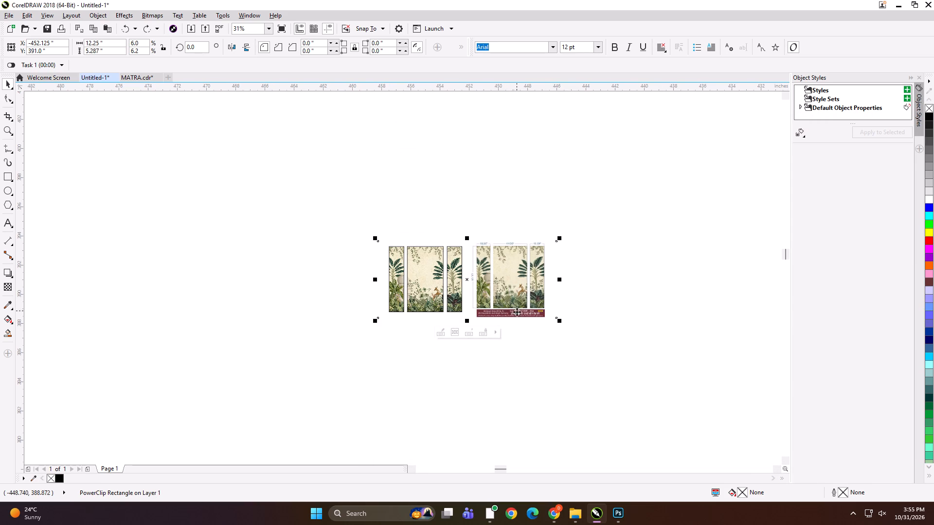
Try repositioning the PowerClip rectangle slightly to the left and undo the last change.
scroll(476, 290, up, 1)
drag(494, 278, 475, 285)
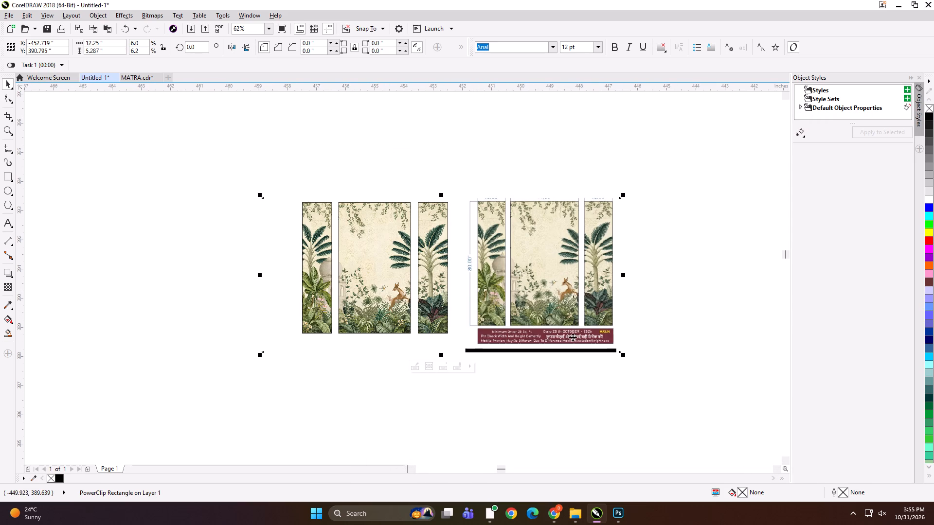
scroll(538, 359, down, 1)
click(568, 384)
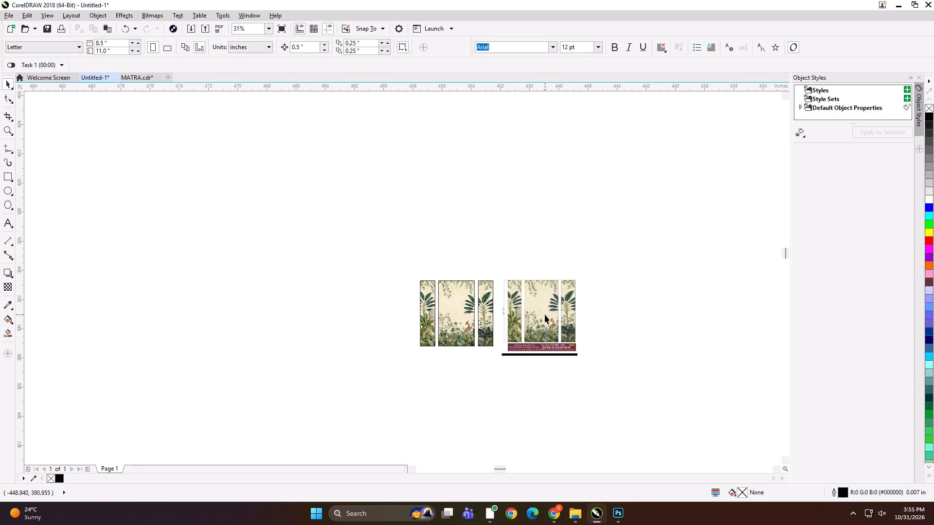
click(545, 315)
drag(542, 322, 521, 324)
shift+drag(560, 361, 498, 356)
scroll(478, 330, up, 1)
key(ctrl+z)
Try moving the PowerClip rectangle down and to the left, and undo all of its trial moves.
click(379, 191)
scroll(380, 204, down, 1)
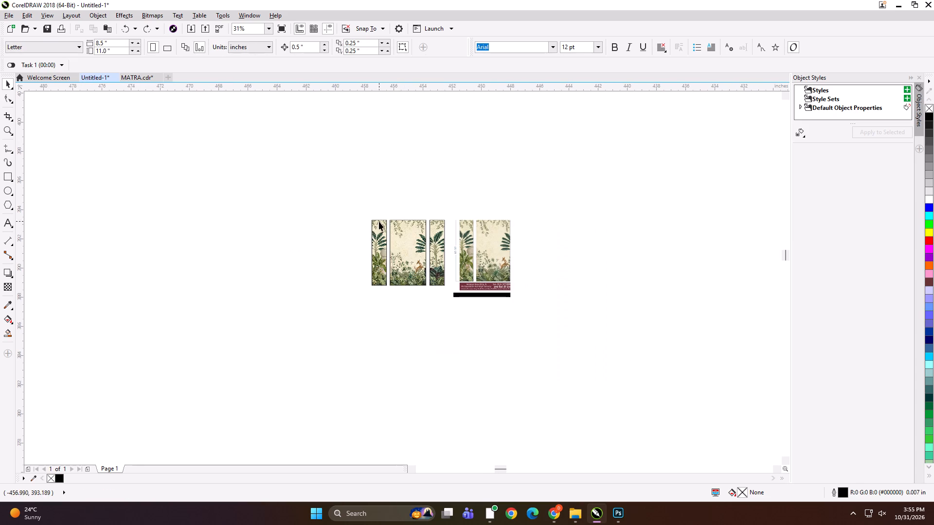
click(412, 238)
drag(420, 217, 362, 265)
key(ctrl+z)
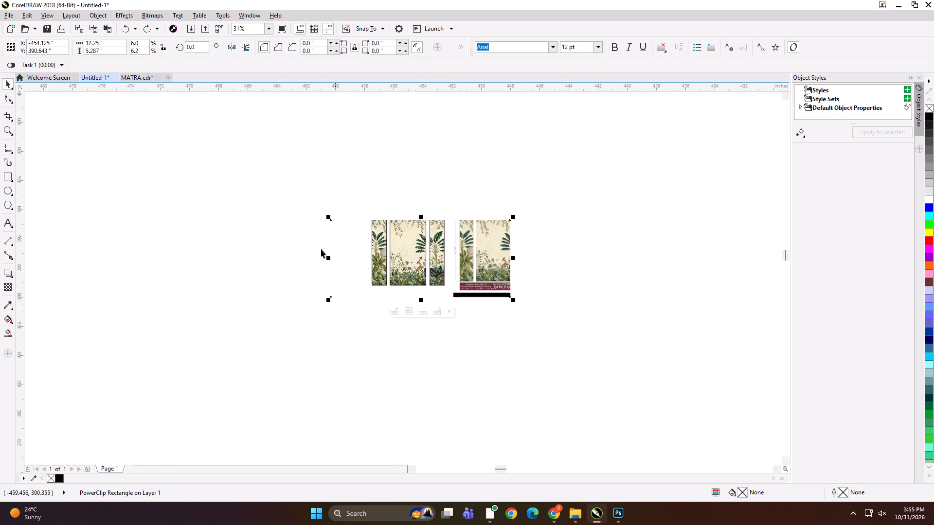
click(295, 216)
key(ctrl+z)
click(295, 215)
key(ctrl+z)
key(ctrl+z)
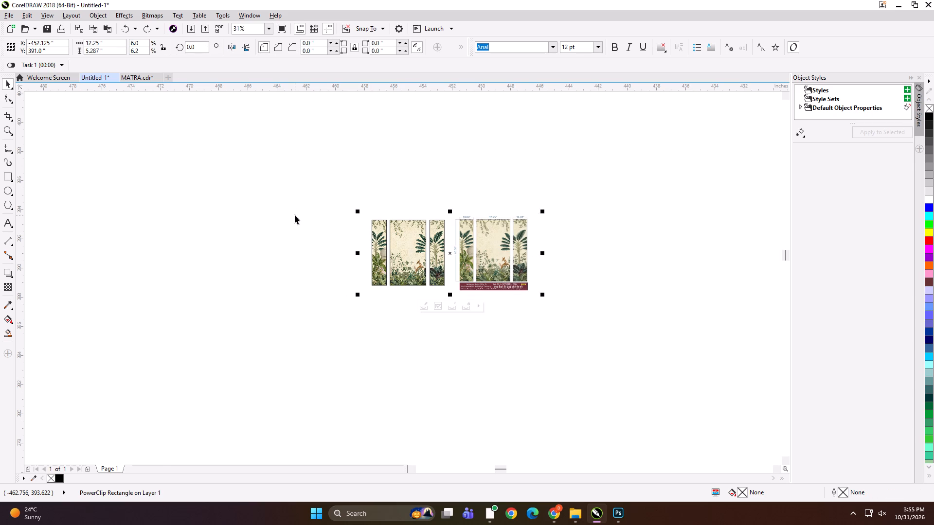
Move the PowerClip rectangle down and to the left, to about X -454.49, Y 387.67 inches.
click(295, 215)
click(388, 219)
drag(404, 243, 370, 290)
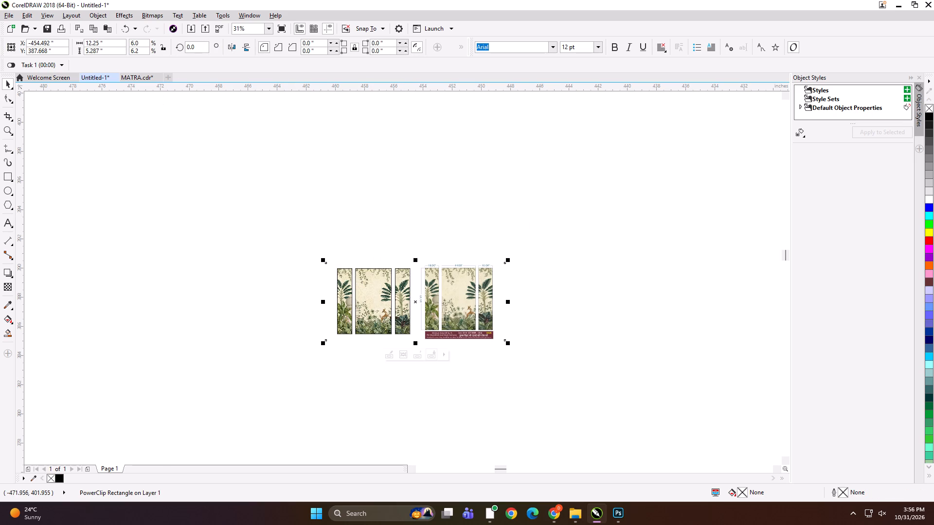
Lock the PowerClip rectangle's proportions and set its height to 2 inches.
double_click(162, 45)
click(118, 53)
key(ctrl+a)
key(2)
key(Return)
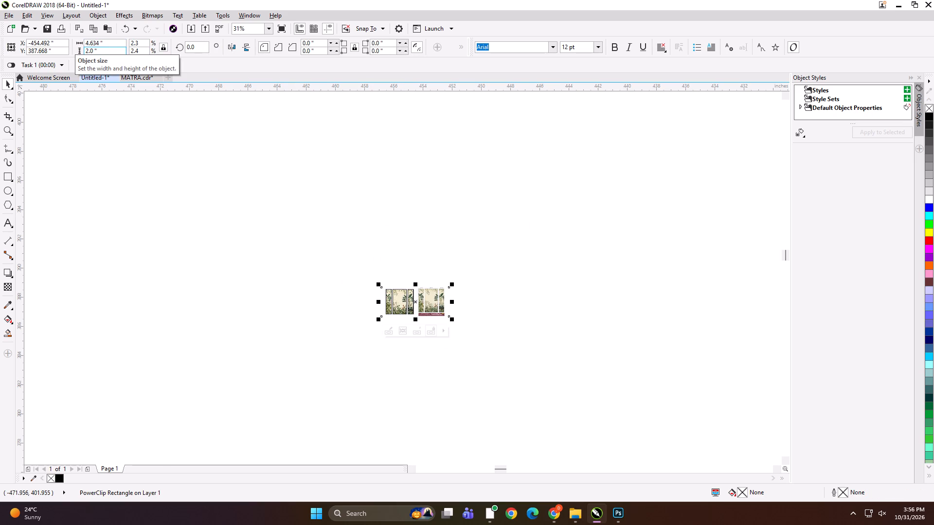
Export the 2-inch-high layout as a TIFF, replacing the existing SFDG file in the 44x80 folder.
key(ctrl+e)
click(585, 221)
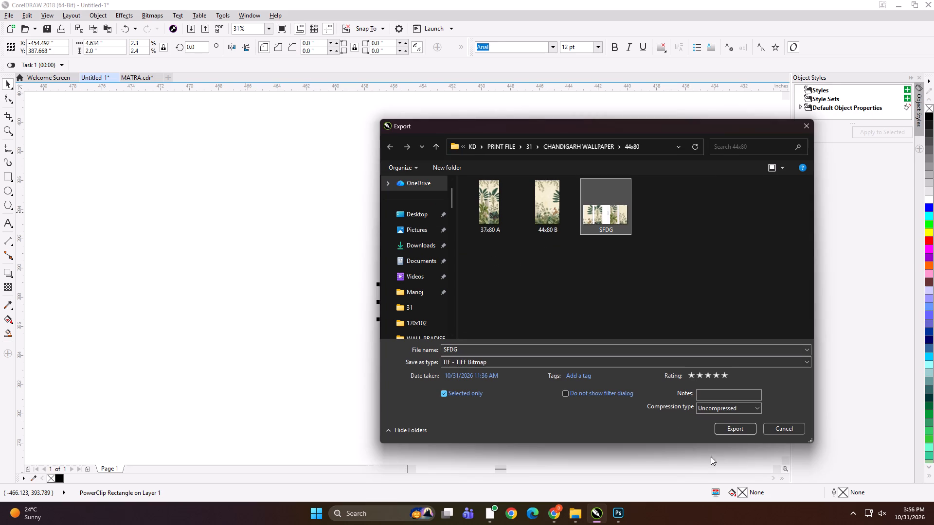
click(734, 426)
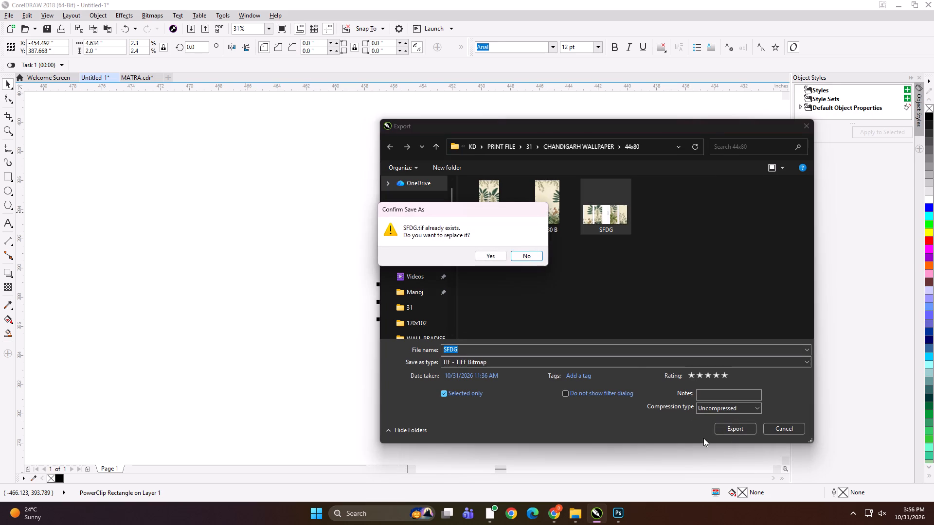
click(491, 258)
click(499, 375)
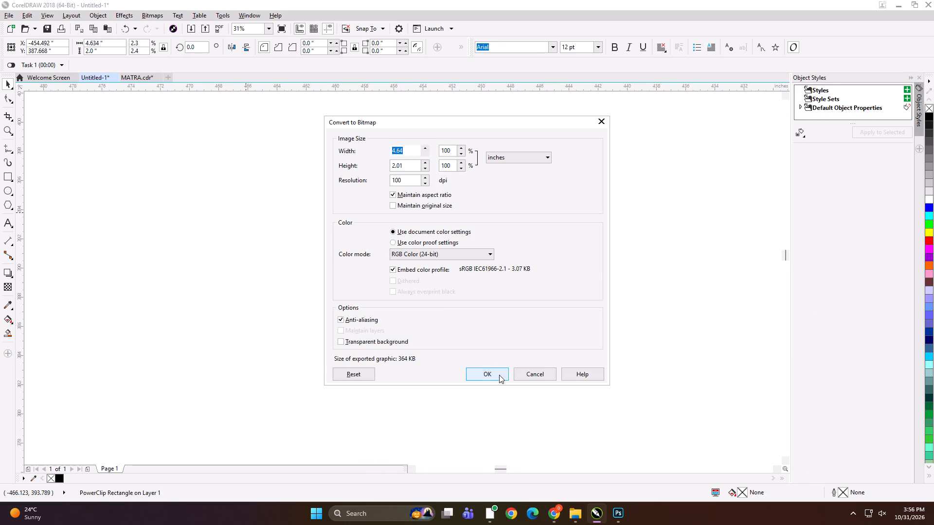
Delete the PowerClip layout of the botanical panels and preview.
key(Delete)
key(F4)
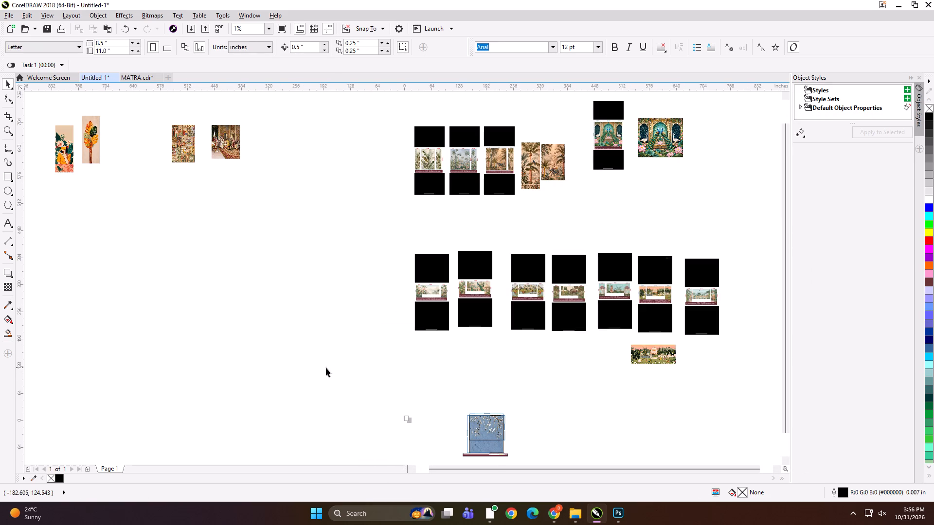
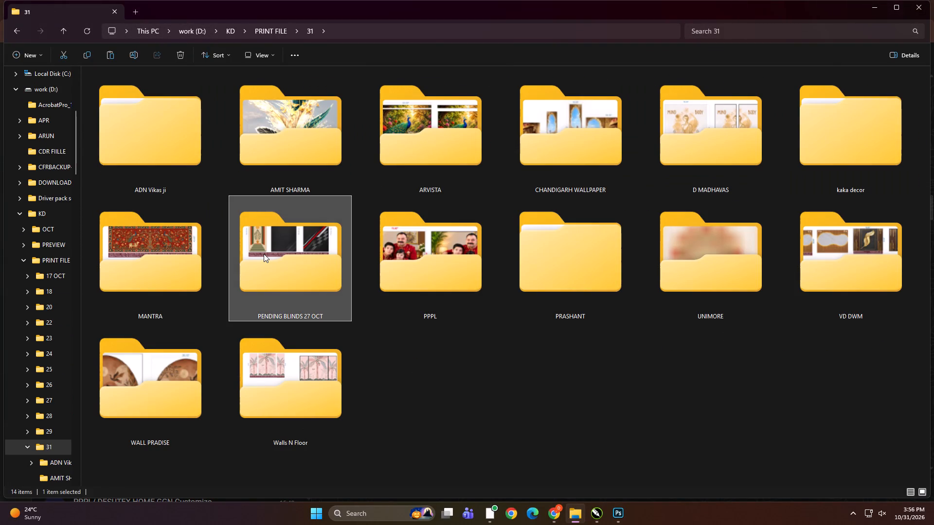
Copy the 44x80 folder from the local 31 CHANDIGARH WALLPAPER folder into DIGITECH_SHAREDRIVE's Print, 31, CHANDIGARH WALLPAPER folder.
click(830, 273)
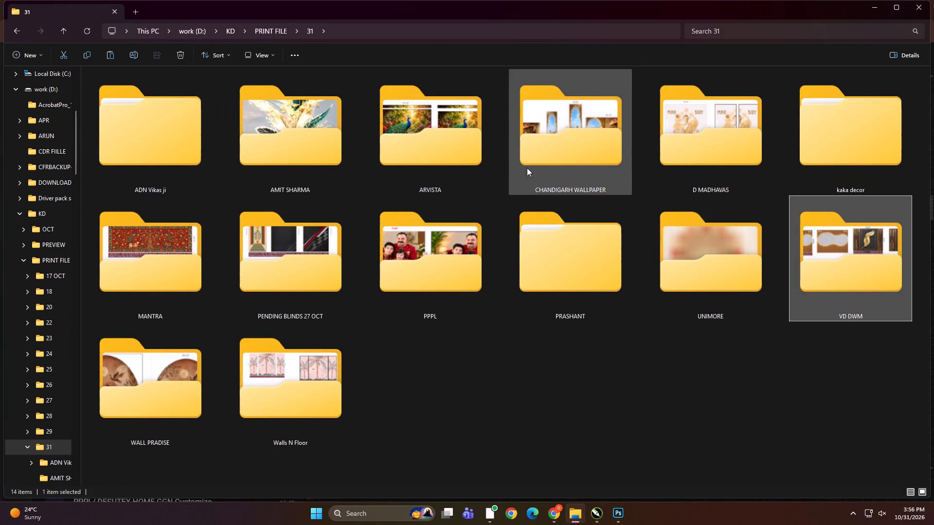
double_click(561, 159)
click(200, 127)
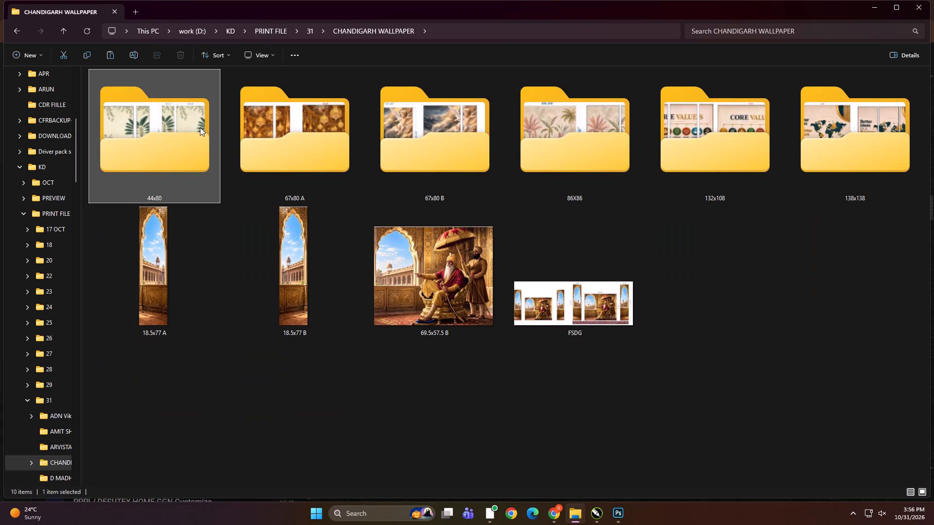
key(ctrl+c)
scroll(32, 372, up, 6)
click(34, 292)
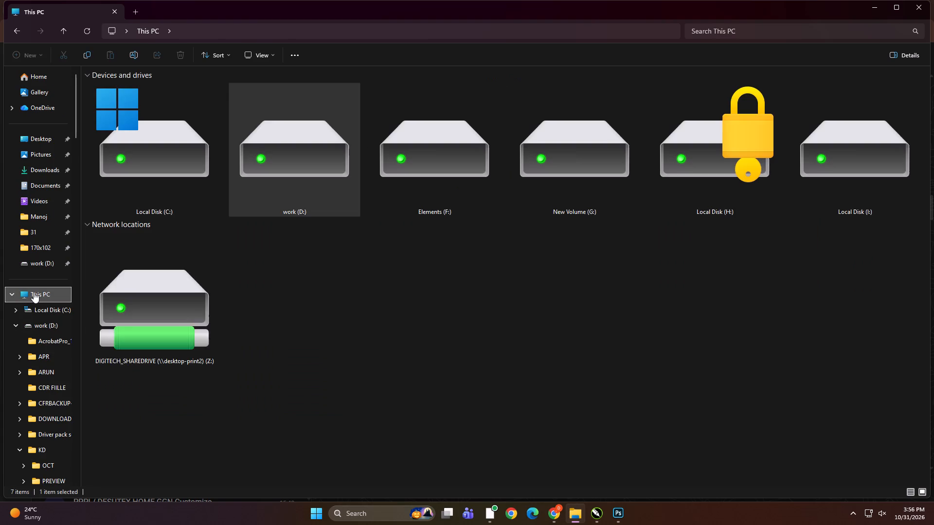
double_click(188, 306)
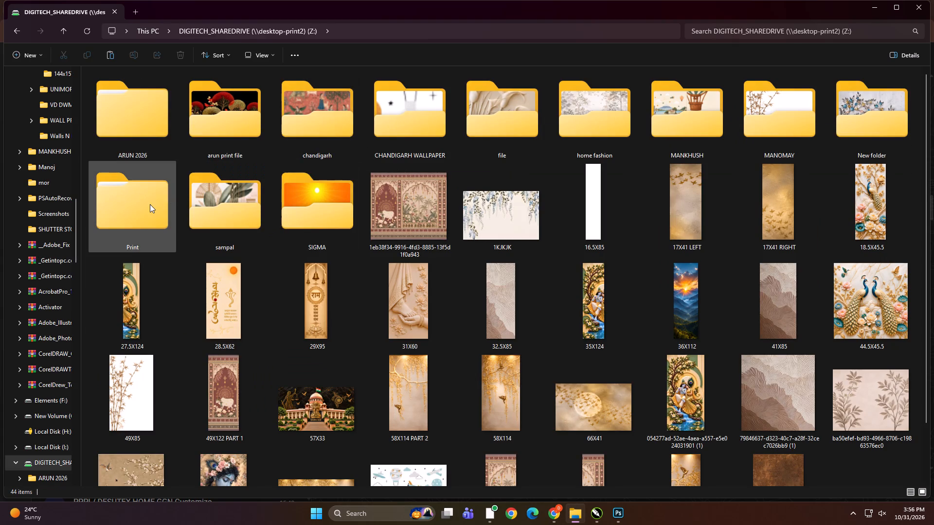
double_click(150, 204)
double_click(576, 242)
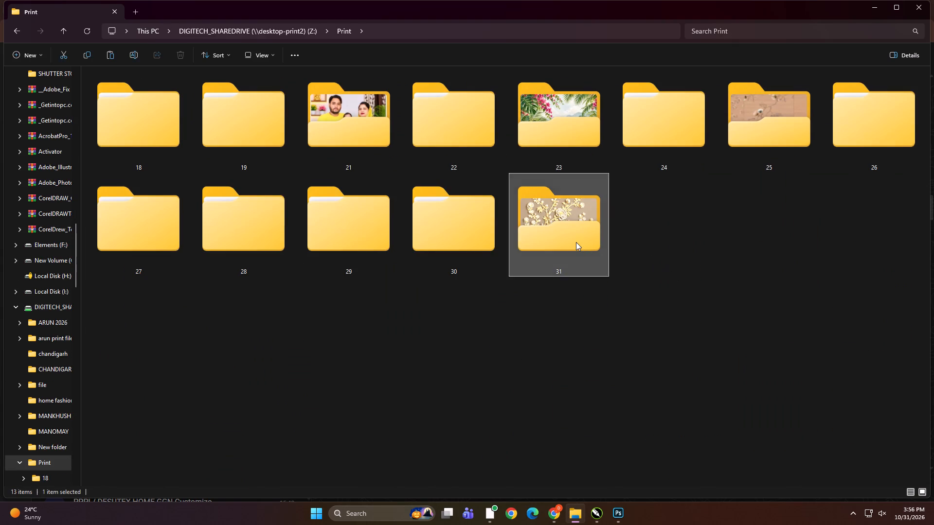
ctrl+scroll(428, 359, down, 9)
right_click(405, 366)
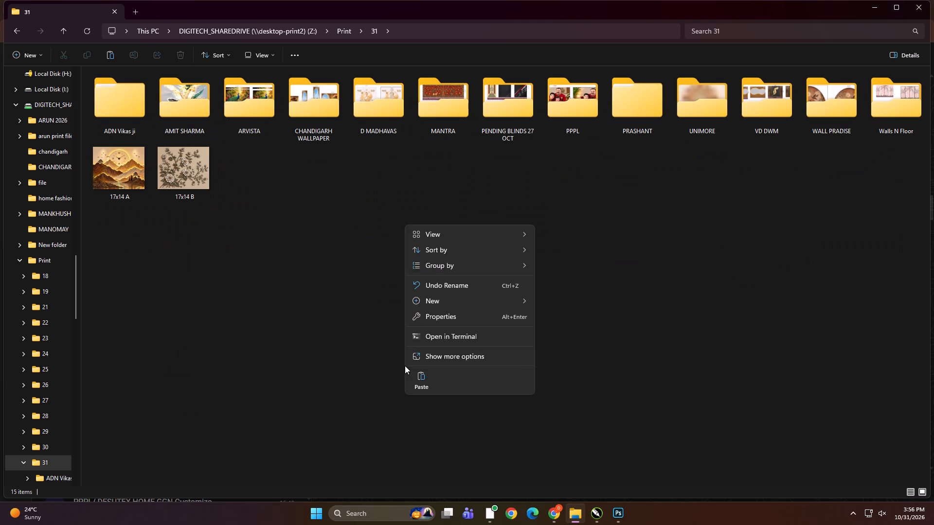
click(342, 351)
double_click(320, 106)
right_click(542, 307)
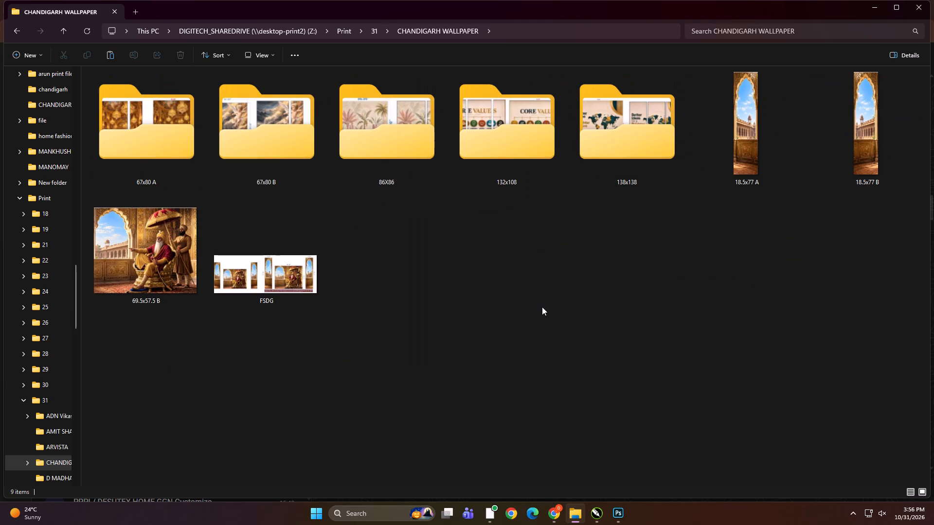
click(559, 317)
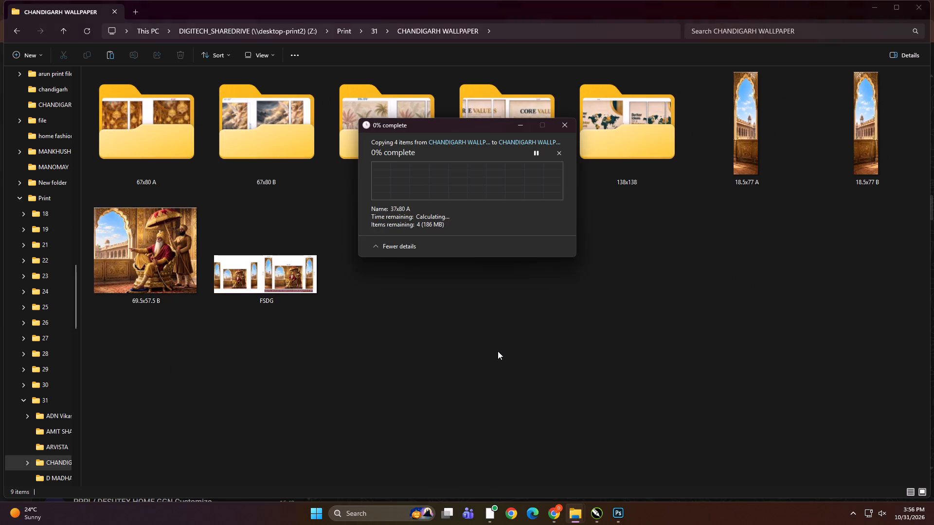
Cut all the loose image files at the DIGITECH_SHAREDRIVE root, leaving the folders out of the selection.
click(464, 361)
key(BackSpace)
click(471, 331)
key(BackSpace)
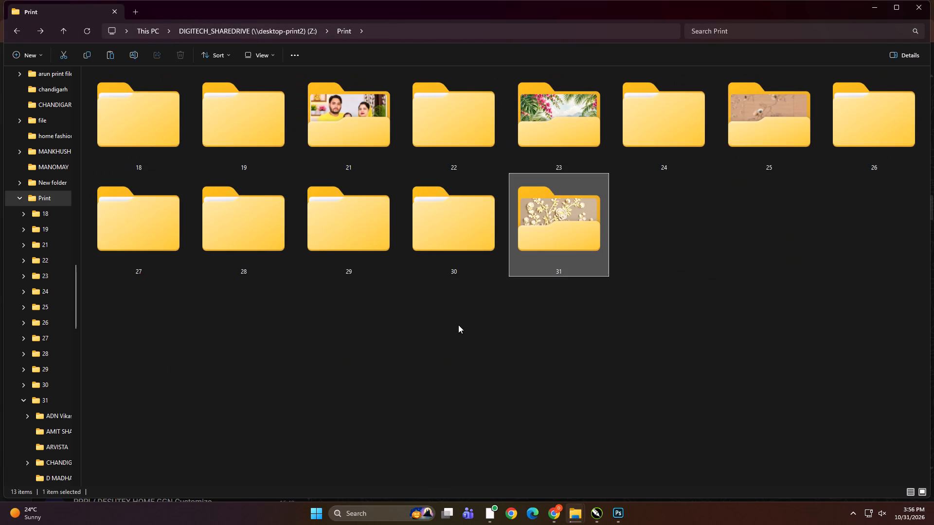
click(431, 326)
key(BackSpace)
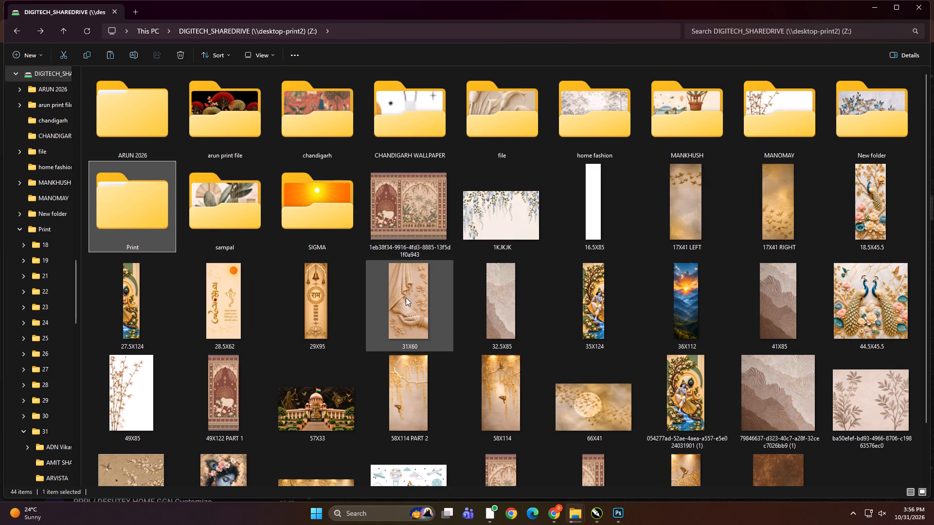
ctrl+scroll(378, 279, down, 3)
click(214, 201)
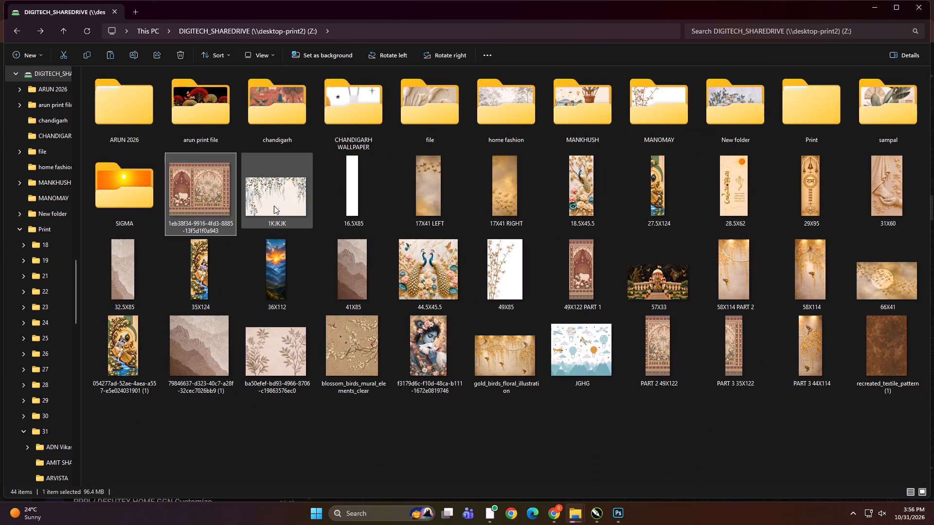
shift+click(886, 364)
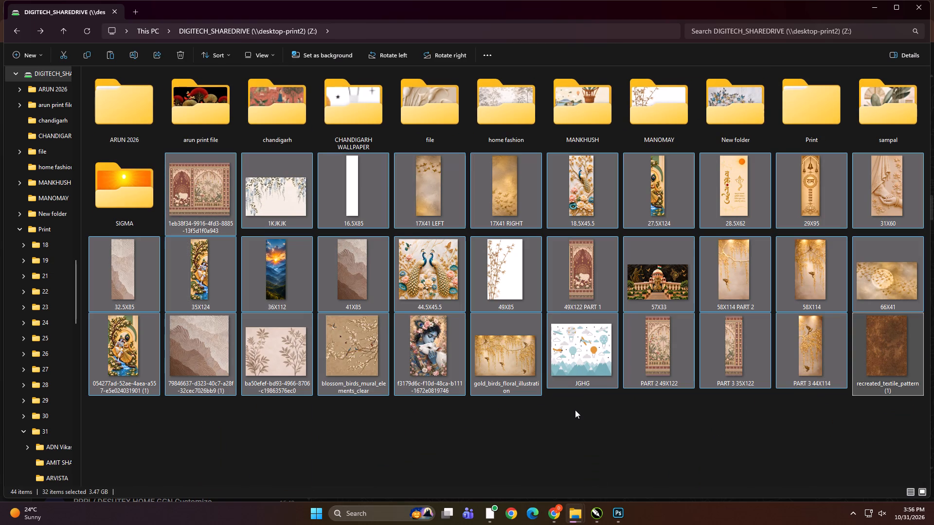
key(ctrl+x)
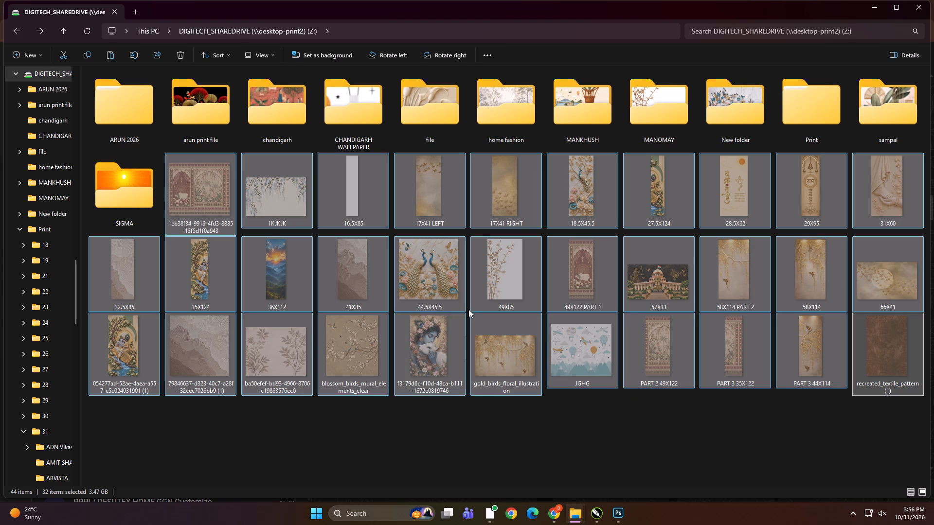
Create a folder named MANOJ BRO at the root of DIGITECH_SHAREDRIVE.
key(BackSpace)
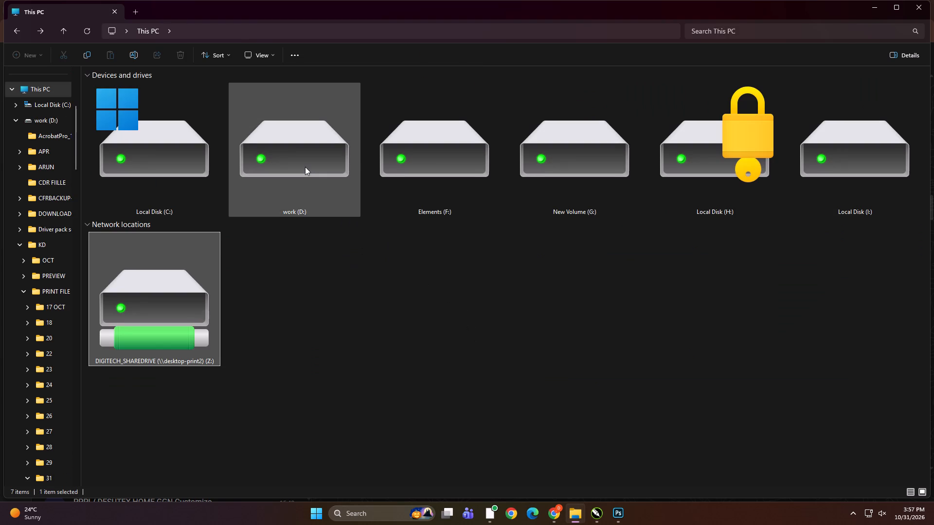
double_click(218, 254)
double_click(208, 109)
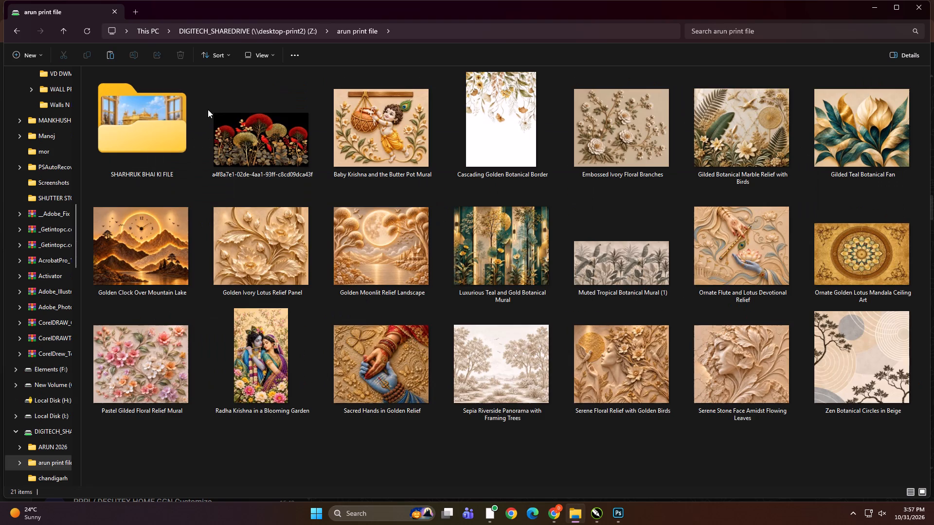
click(64, 34)
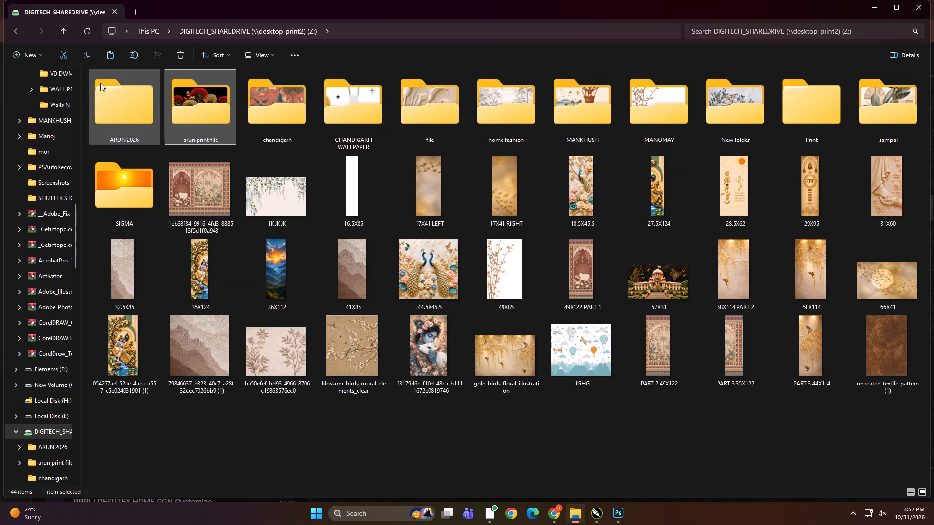
click(34, 55)
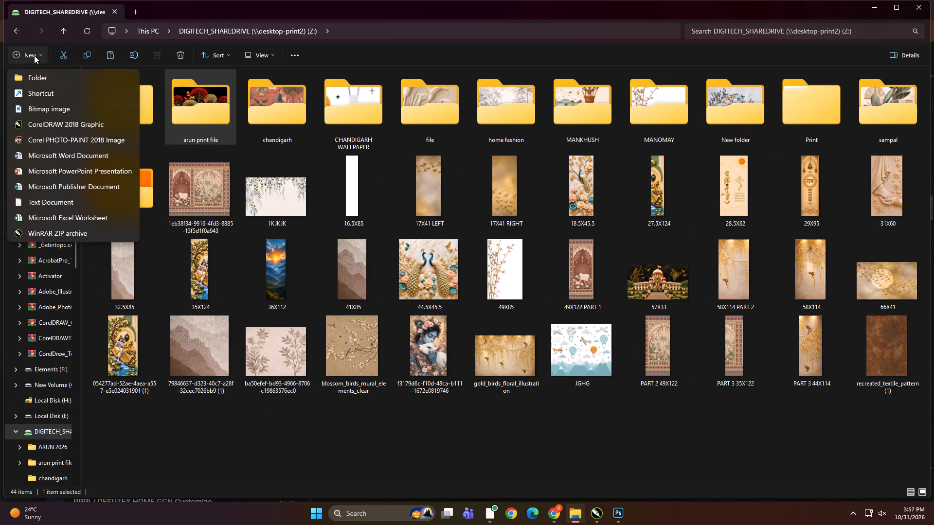
click(72, 76)
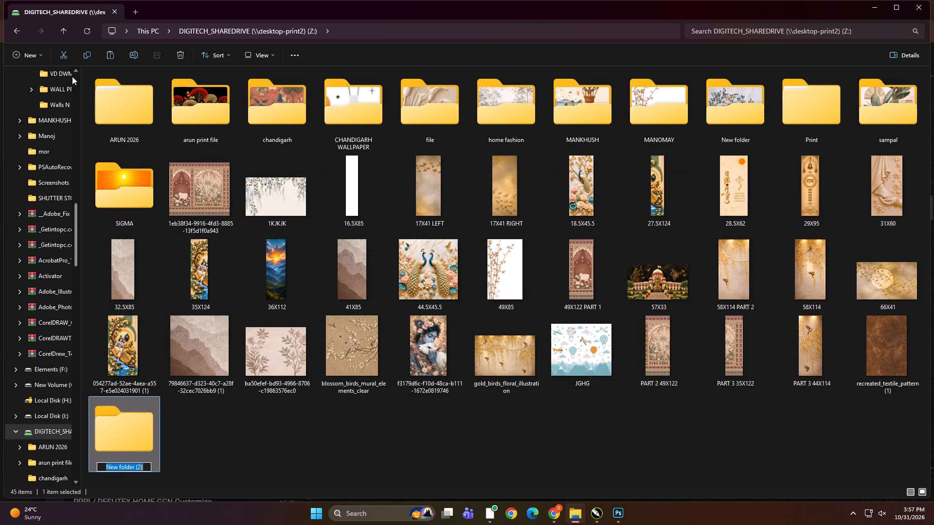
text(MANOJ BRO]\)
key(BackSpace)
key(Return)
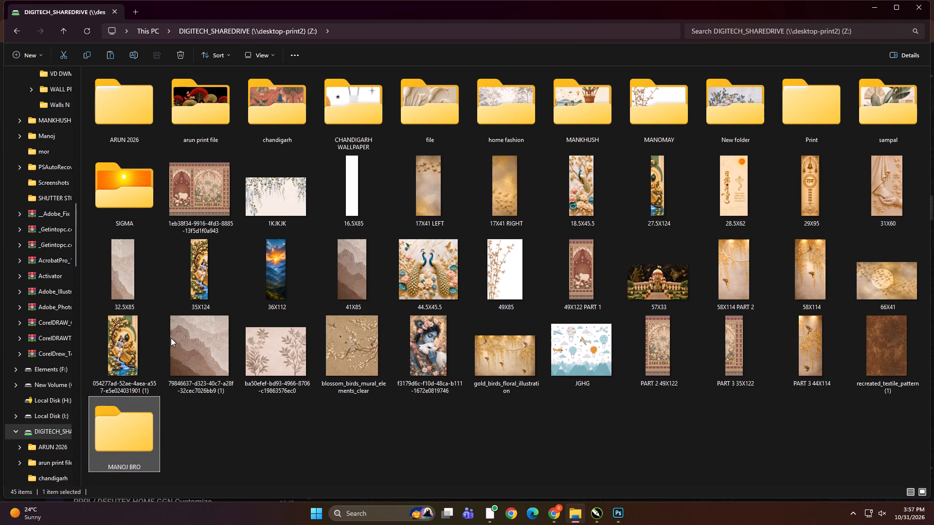
Paste the cut image files into the MANOJ BRO folder and return to the share's root.
double_click(136, 421)
right_click(238, 285)
click(252, 295)
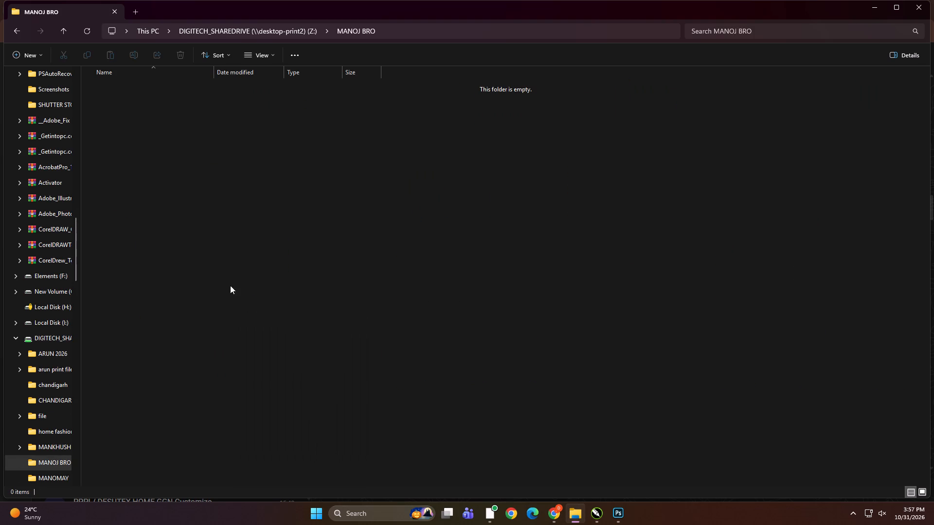
click(304, 311)
key(BackSpace)
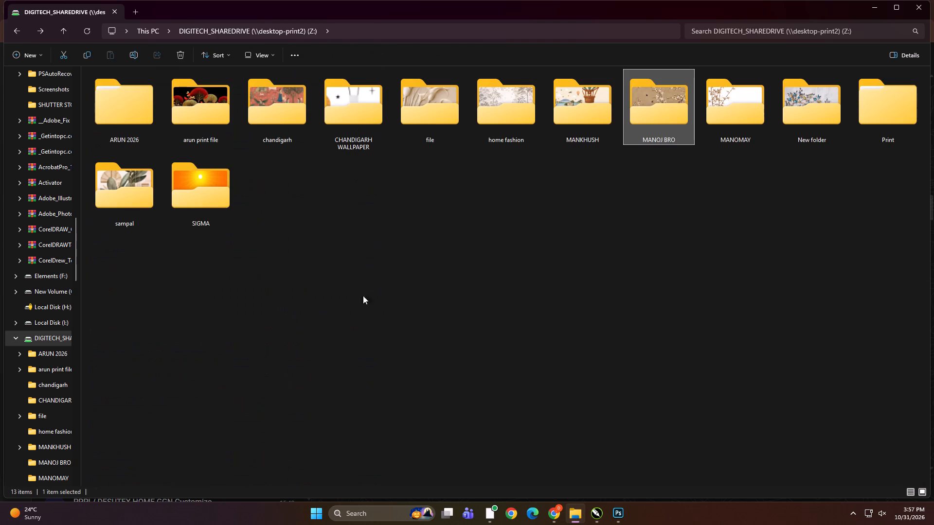
Examine the share's remaining folders, checking the contents of SIGMA and sampal.
click(391, 288)
click(389, 288)
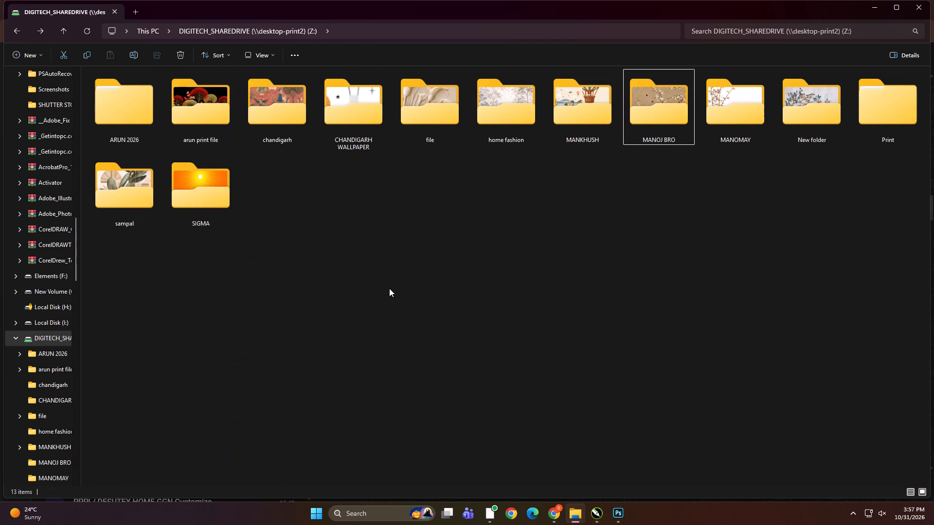
ctrl+scroll(389, 288, up, 8)
ctrl+scroll(387, 375, down, 2)
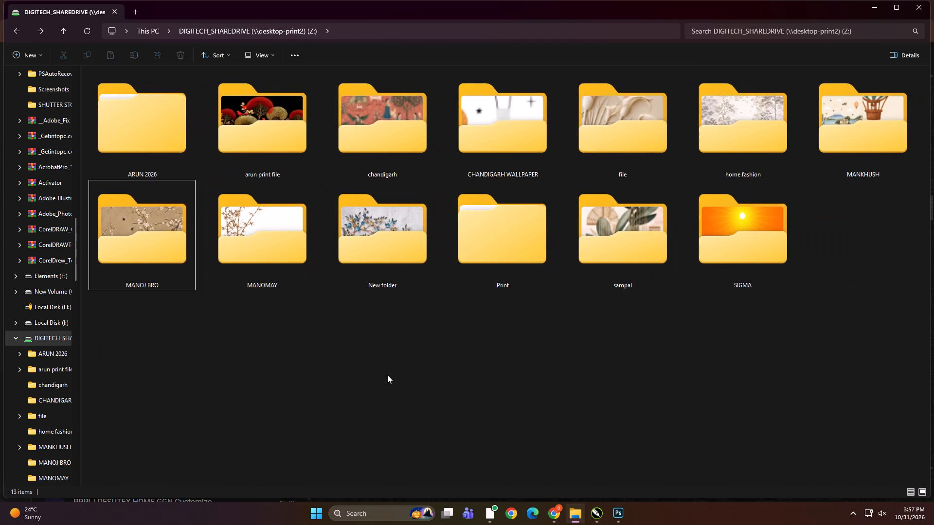
click(387, 375)
double_click(784, 230)
ctrl+scroll(605, 273, up, 12)
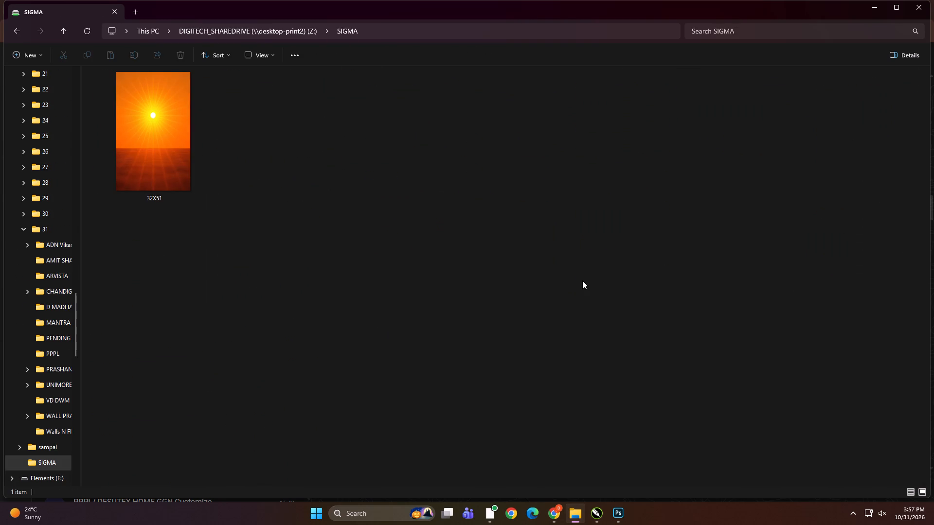
key(BackSpace)
click(649, 351)
click(714, 258)
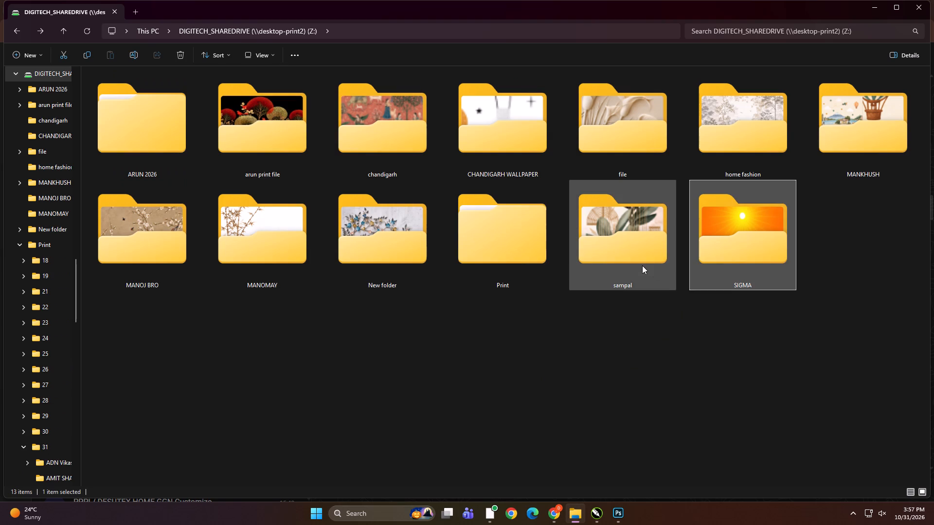
click(642, 265)
double_click(639, 265)
ctrl+scroll(592, 330, up, 11)
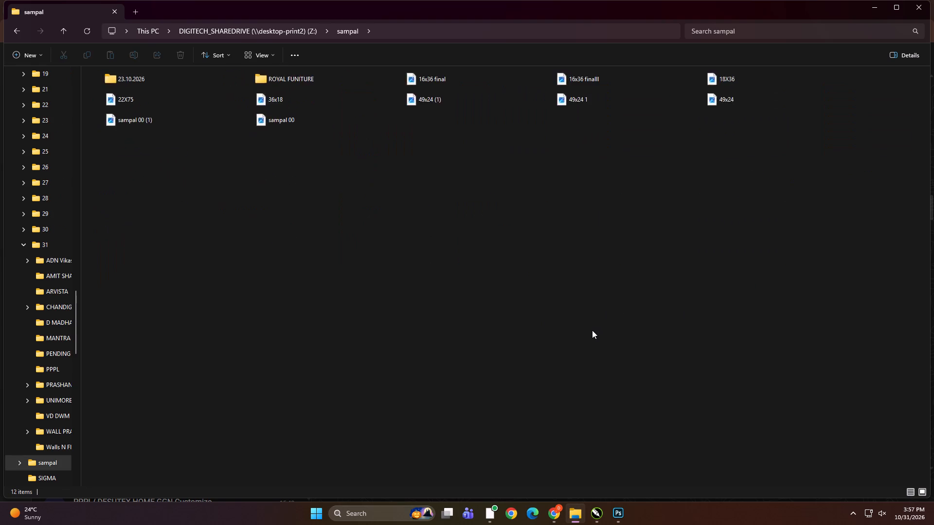
ctrl+scroll(592, 330, up, 20)
ctrl+scroll(592, 330, up, 6)
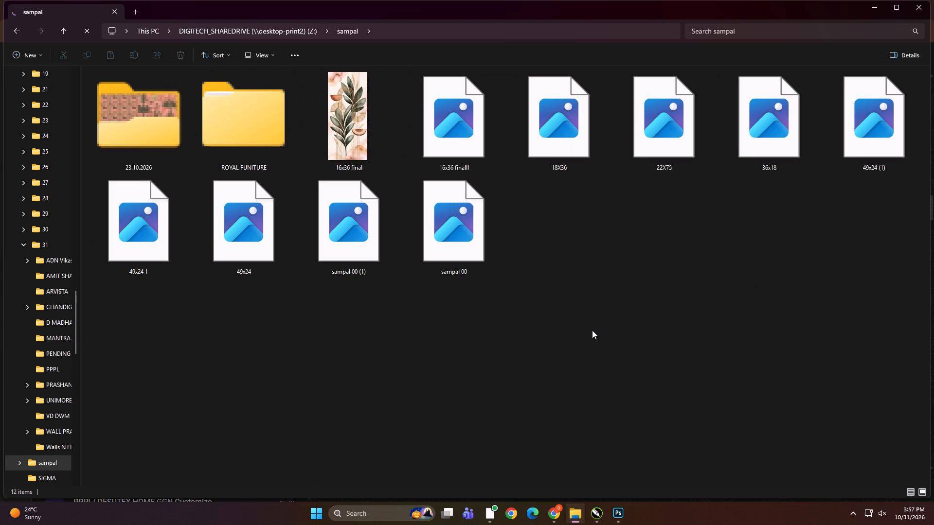
click(592, 330)
key(BackSpace)
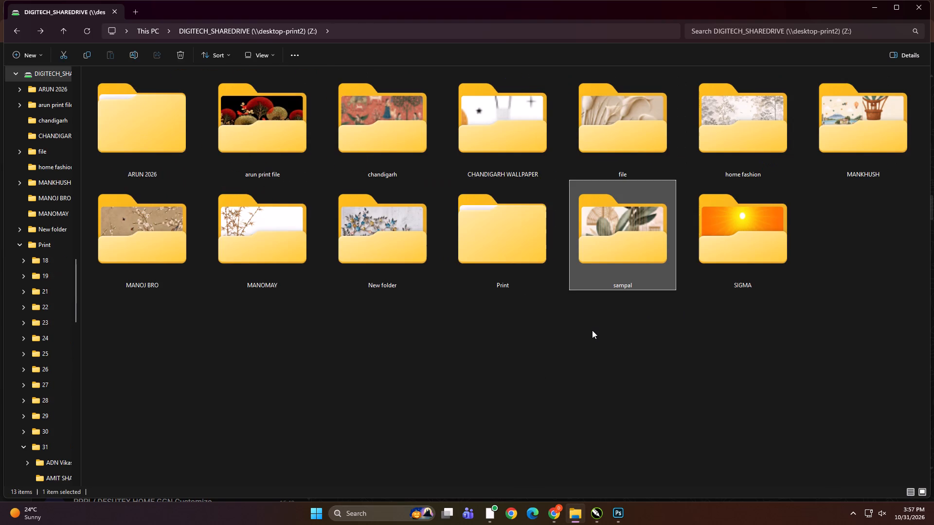
click(592, 330)
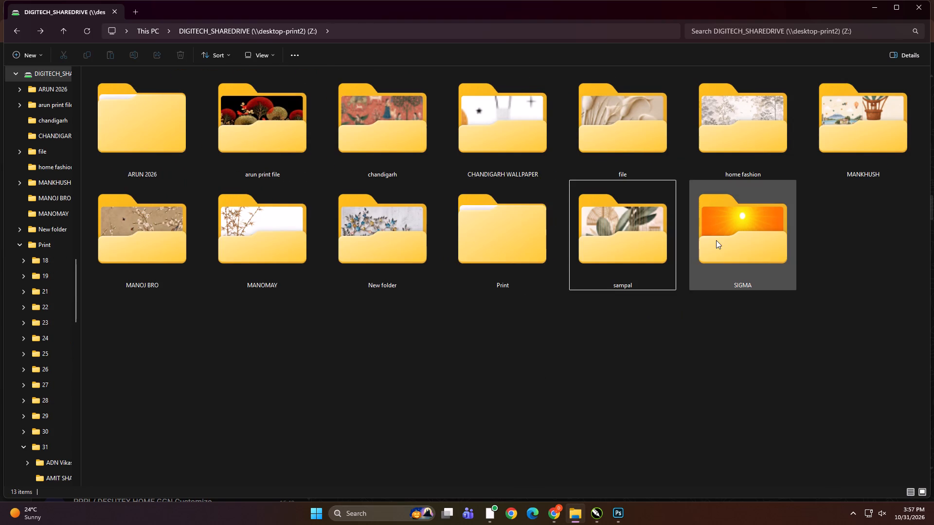
Move the sampal and SIGMA folders into the MANOJ BRO folder and return to the share's root.
ctrl+click(716, 240)
ctrl+click(605, 246)
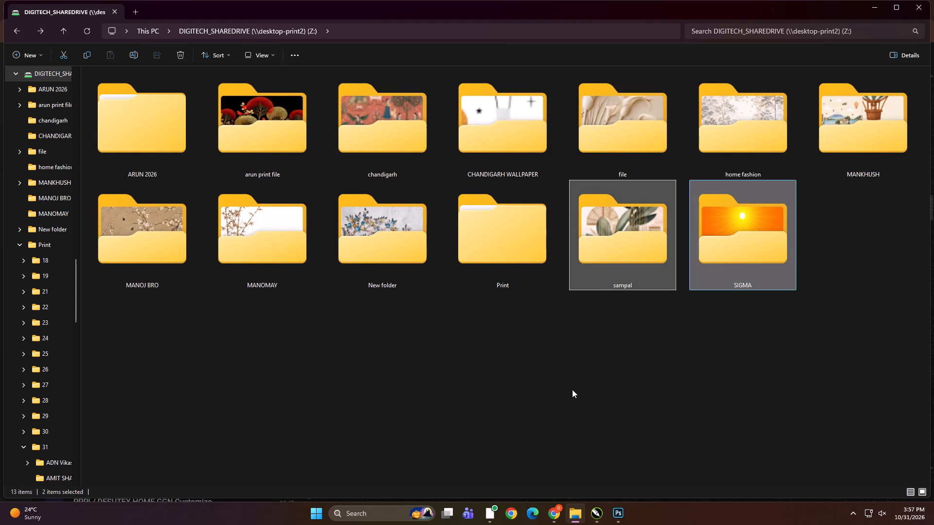
key(ctrl+x)
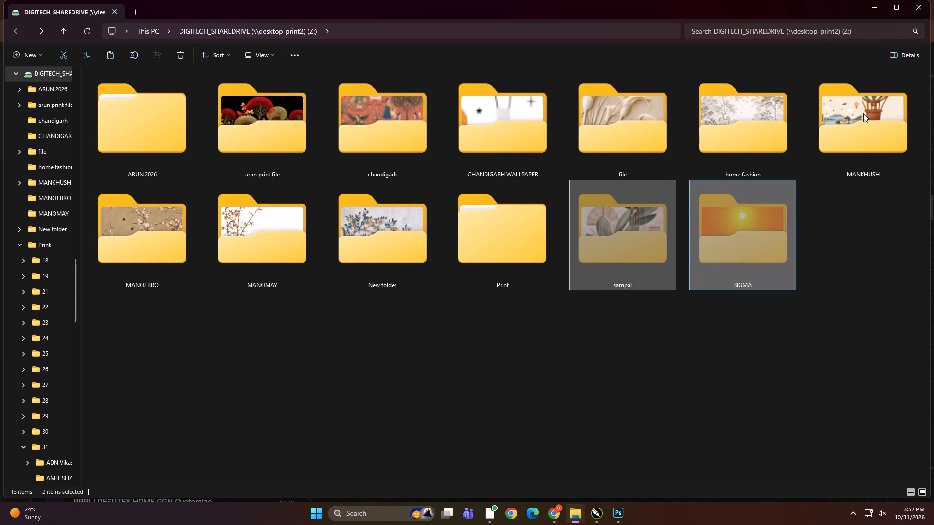
click(165, 242)
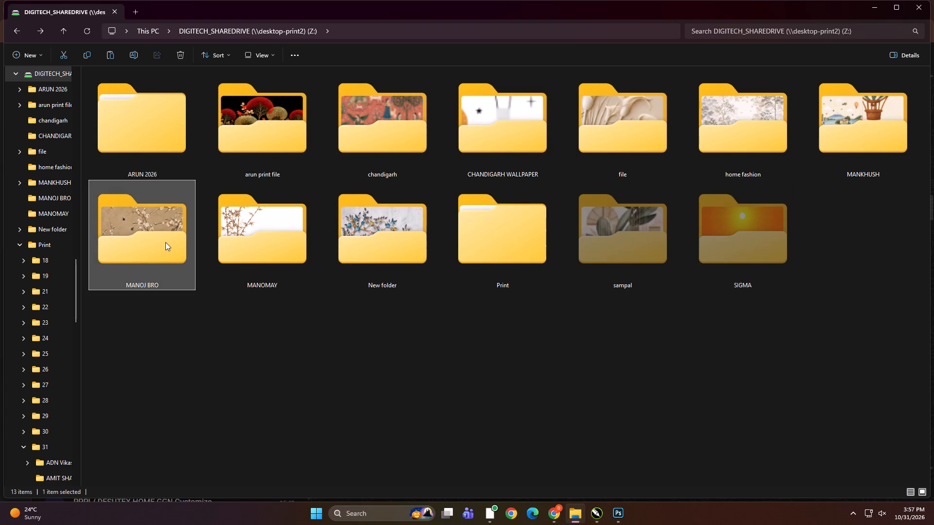
double_click(165, 242)
right_click(466, 263)
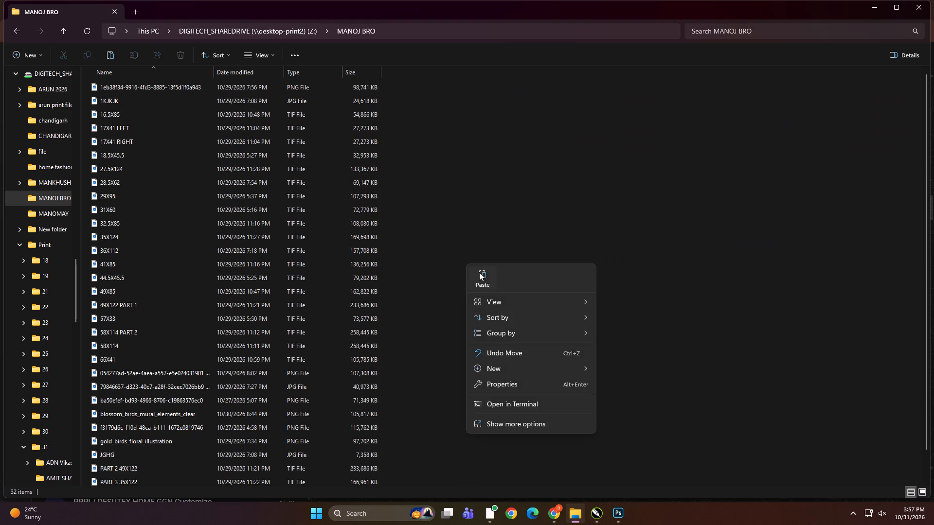
click(480, 273)
key(BackSpace)
click(428, 349)
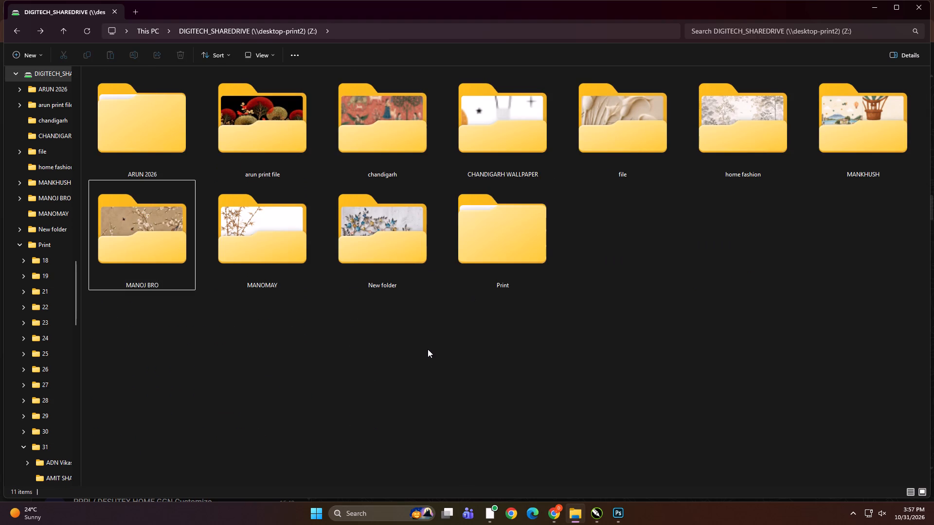
Move the MANOMAY, New folder, CHANDIGARH WALLPAPER and home fashion folders into the MANOJ BRO folder and return to the share's root.
click(267, 255)
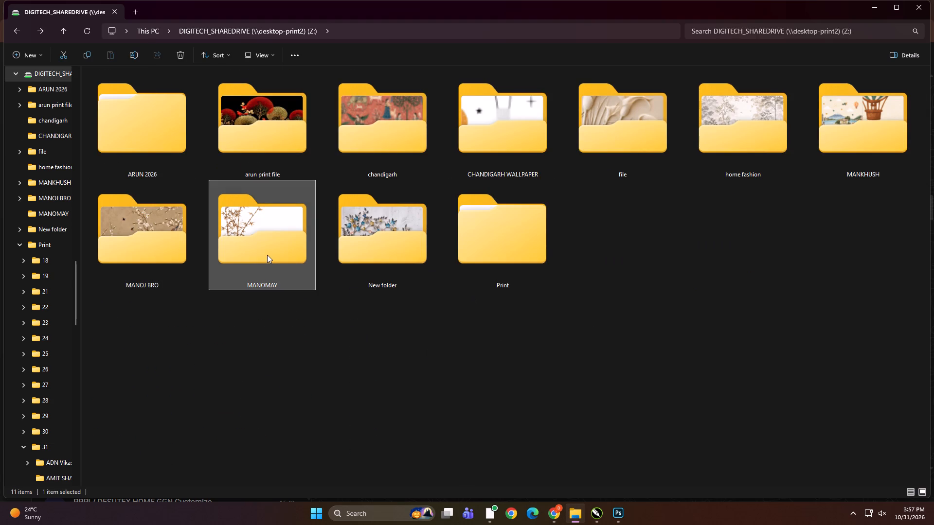
triple_click(365, 244)
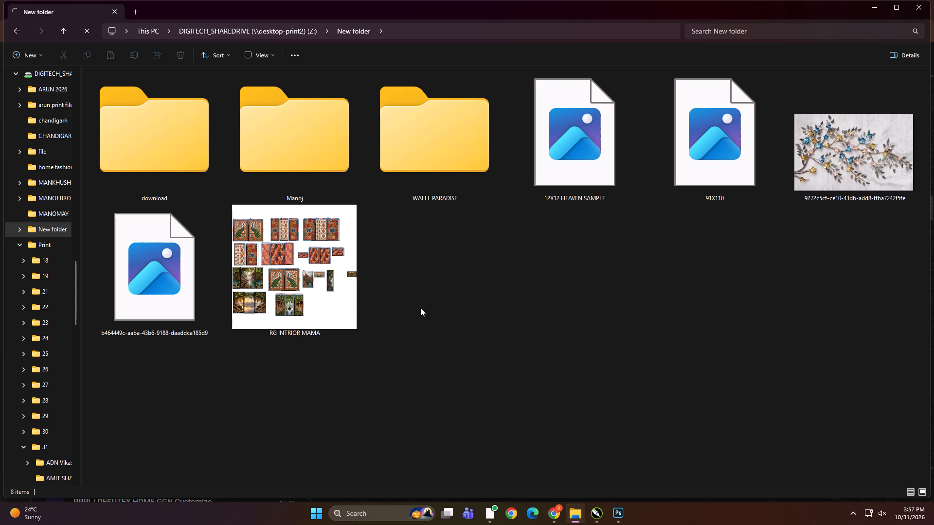
key(BackSpace)
click(339, 343)
click(255, 248)
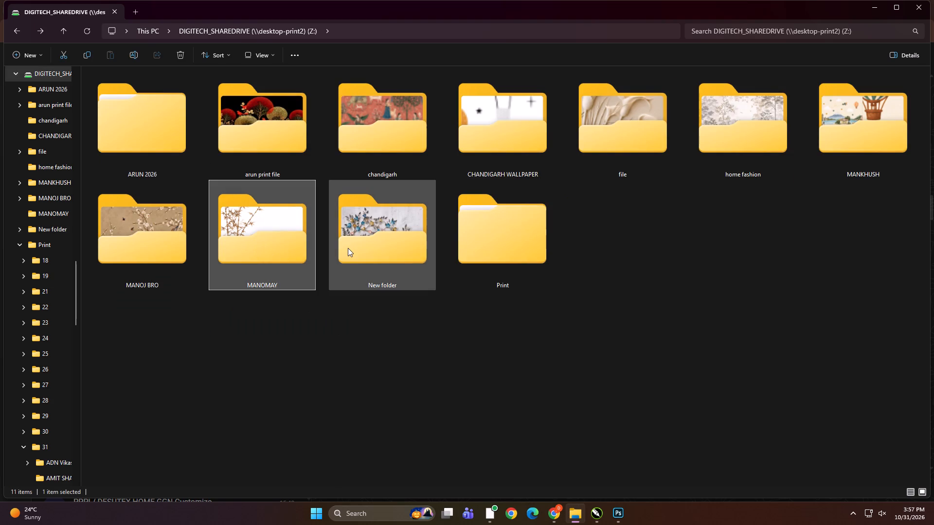
ctrl+click(350, 247)
ctrl+click(480, 136)
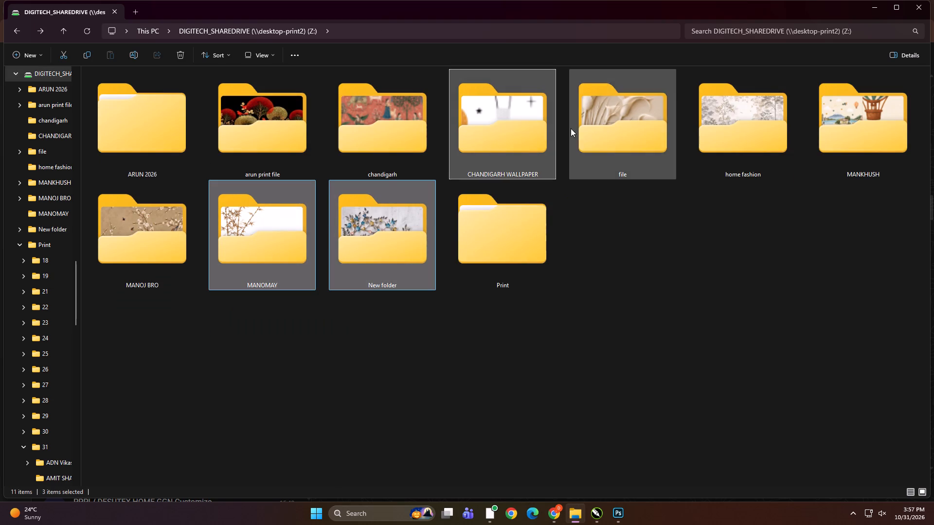
ctrl+click(722, 133)
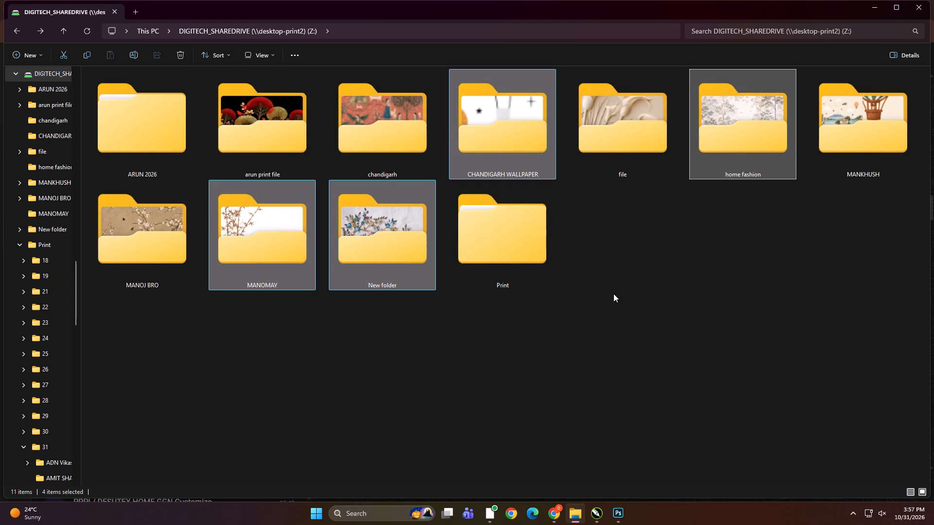
key(ctrl+x)
double_click(158, 244)
right_click(610, 269)
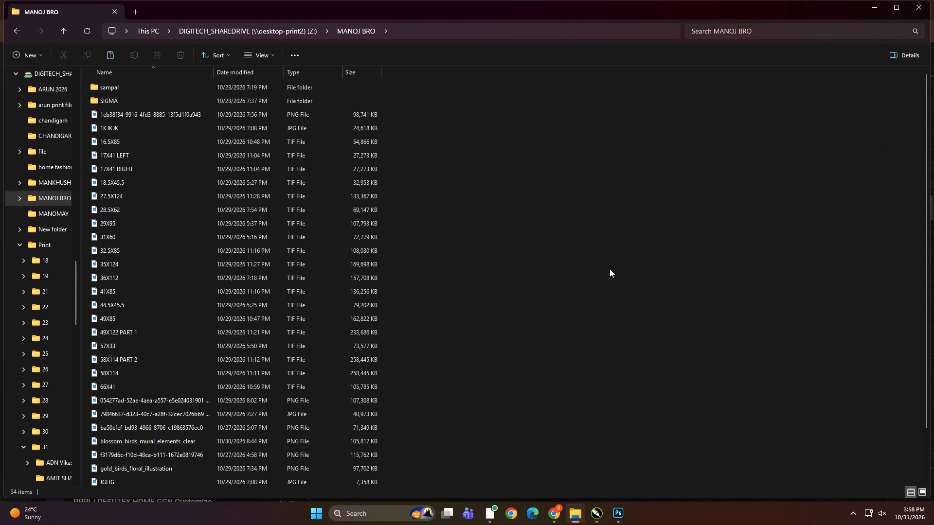
click(626, 283)
key(BackSpace)
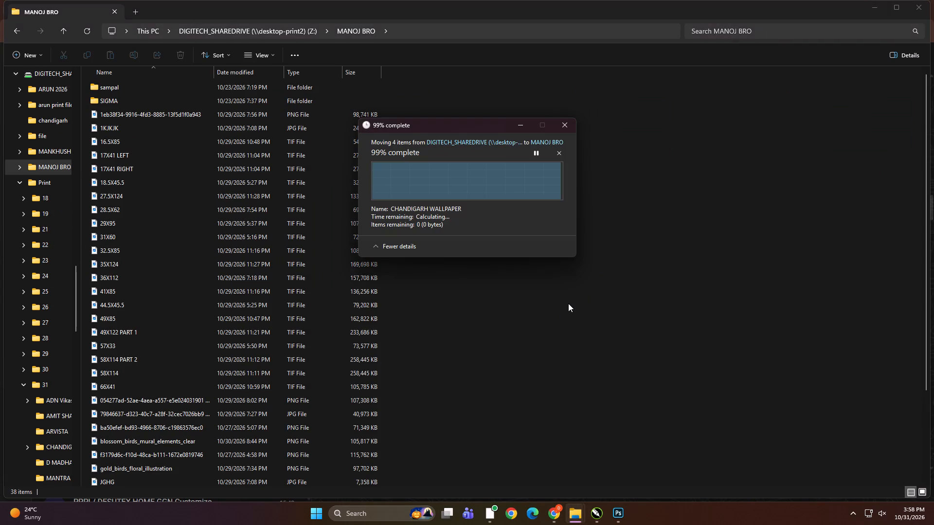
click(532, 316)
key(BackSpace)
click(398, 316)
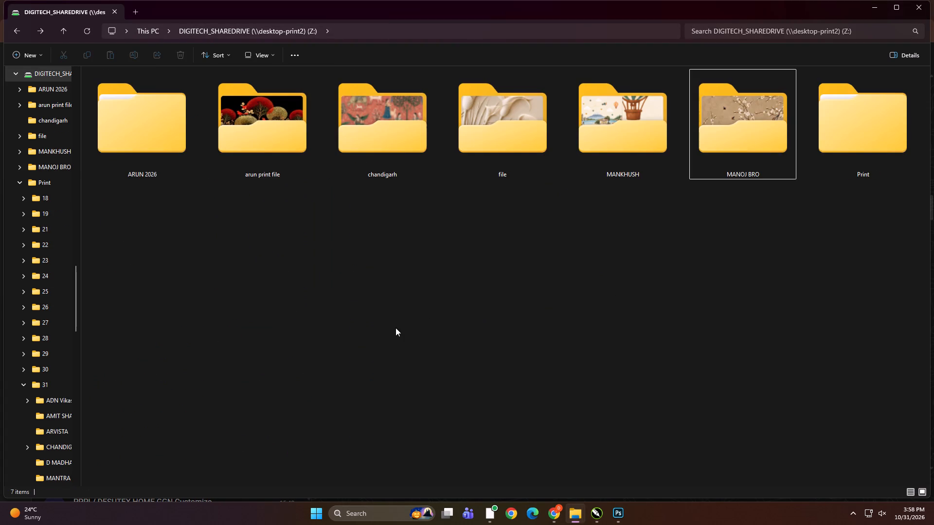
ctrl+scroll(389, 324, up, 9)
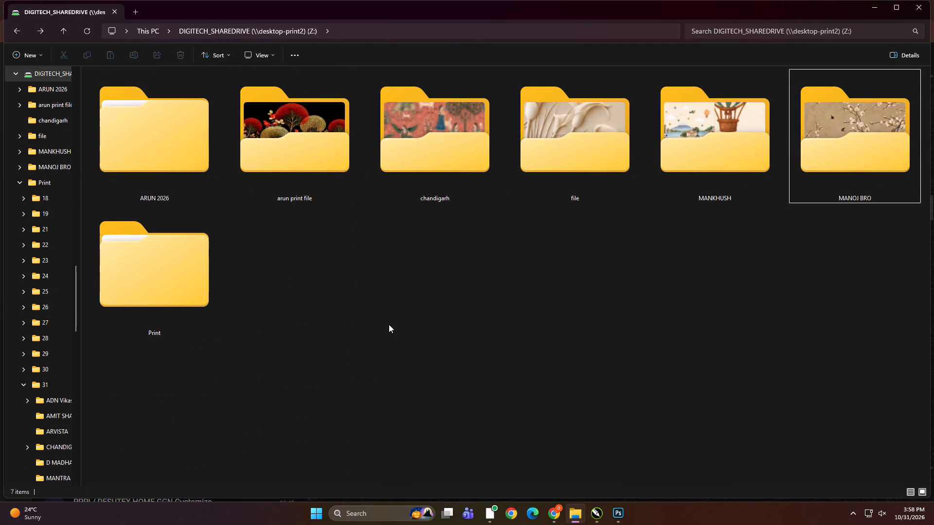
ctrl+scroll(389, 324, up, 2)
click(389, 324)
Switch to CorelDRAW and move the Indian patchwork artwork away from the court painting, to about X -576.5, Y 641.3 inches.
click(593, 517)
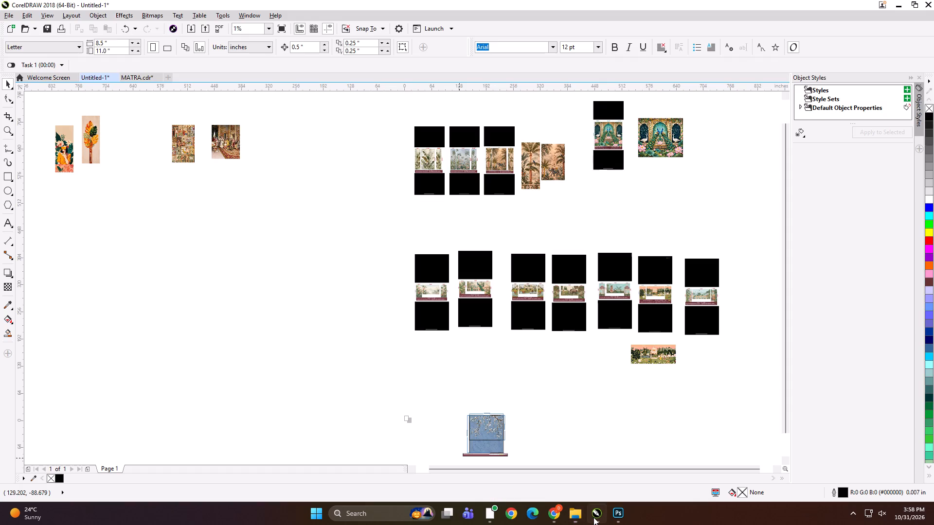
click(384, 371)
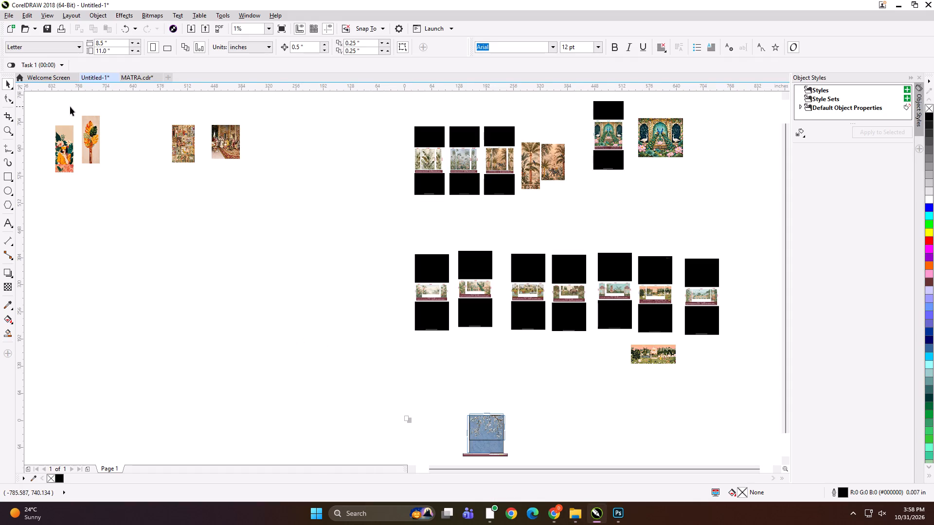
scroll(70, 106, up, 2)
scroll(745, 243, up, 2)
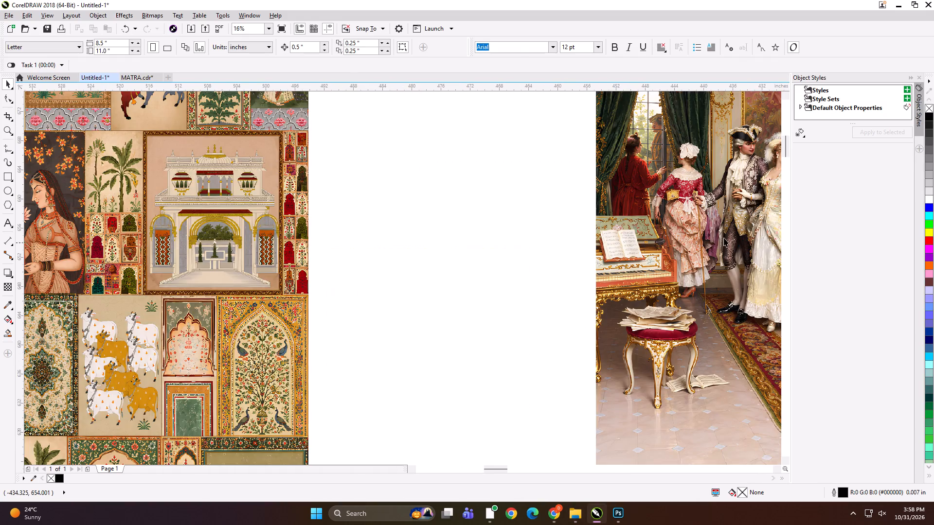
scroll(510, 247, down, 1)
scroll(594, 197, down, 1)
drag(453, 199, 352, 221)
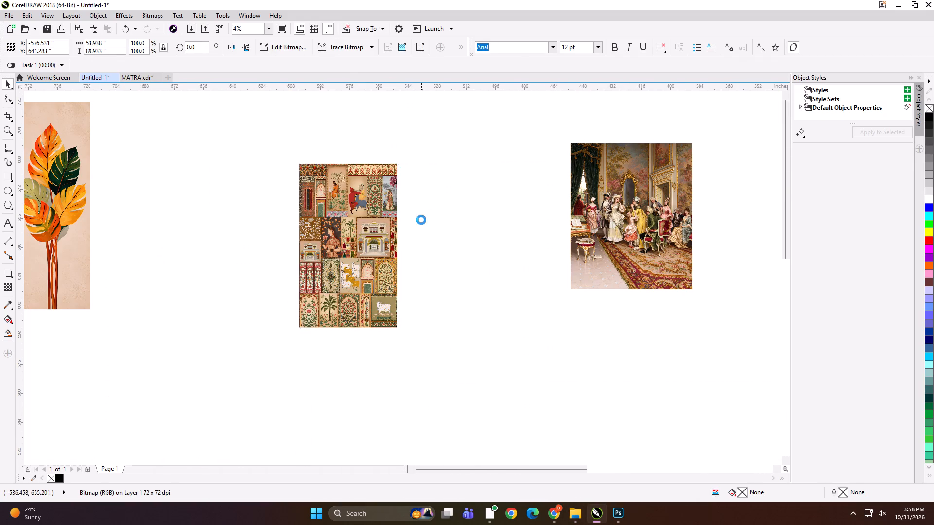
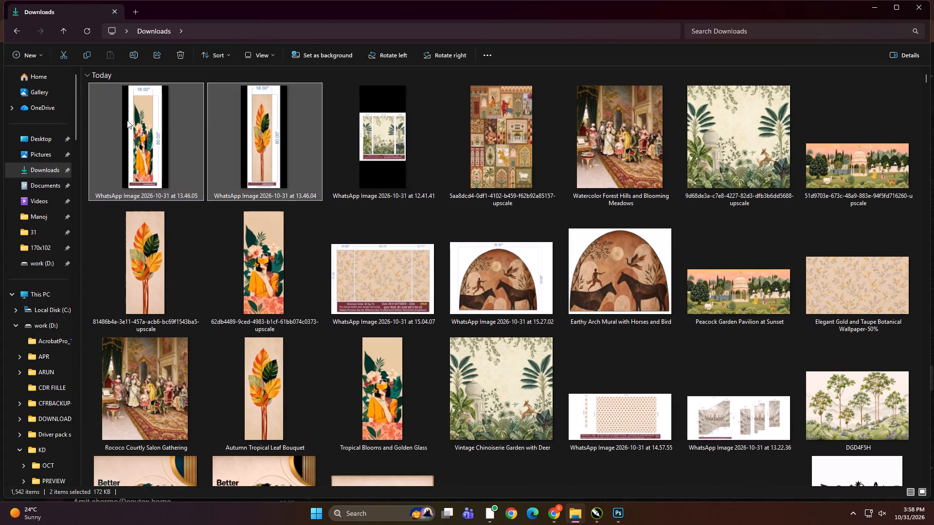
Bring the two WhatsApp size-reference images, 13.46.05 and 13.46.04, into the CorelDRAW drawing and enlarge both to about 67.3 × 150.5 inches.
drag(133, 113, 598, 513)
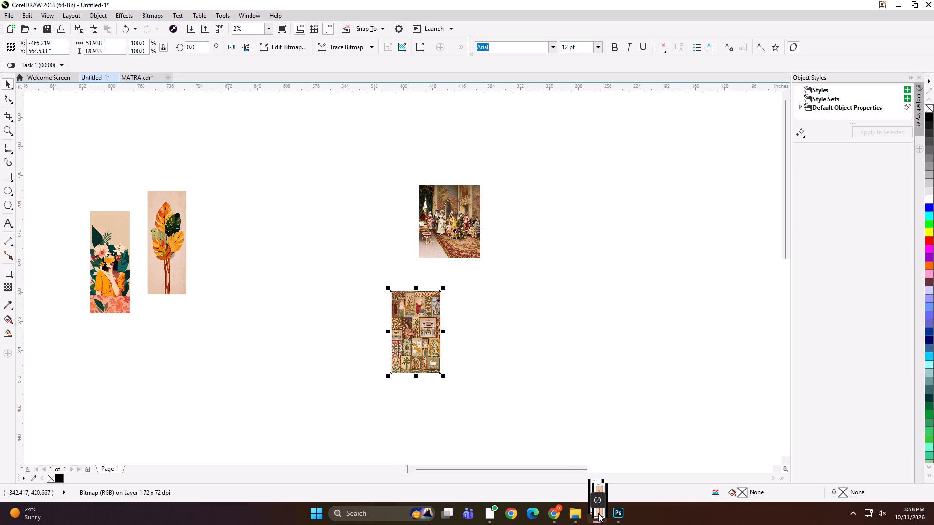
drag(598, 513, 274, 284)
drag(240, 259, 305, 337)
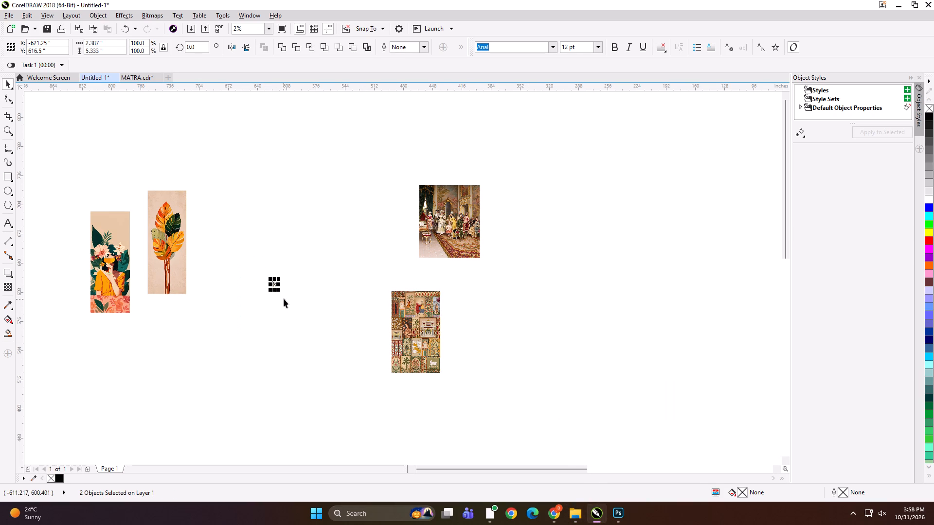
shift+drag(280, 293, 313, 359)
click(293, 379)
Place the leaf reference beside the leaf artwork, and arrange the woman-with-flowers artwork and its reference side by side below them.
drag(278, 300, 221, 266)
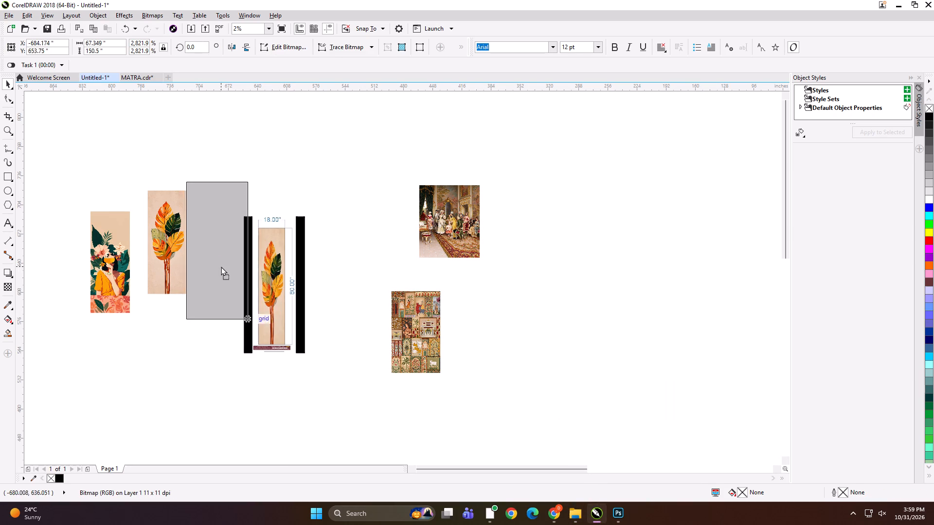
drag(221, 266, 220, 266)
drag(276, 275, 180, 362)
drag(119, 277, 129, 378)
drag(209, 267, 226, 254)
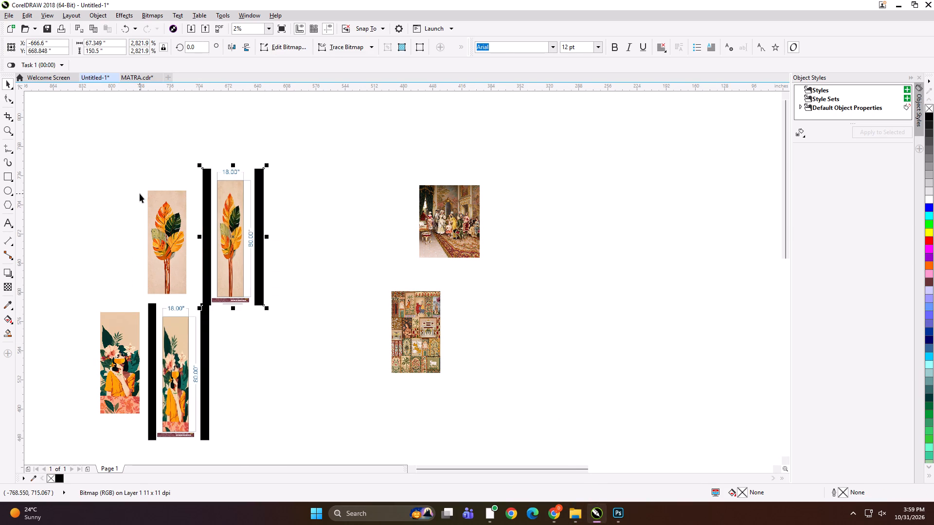
Resize the leaf artwork to 18 × 80 inches with its proportions unlocked.
scroll(126, 189, up, 1)
click(260, 244)
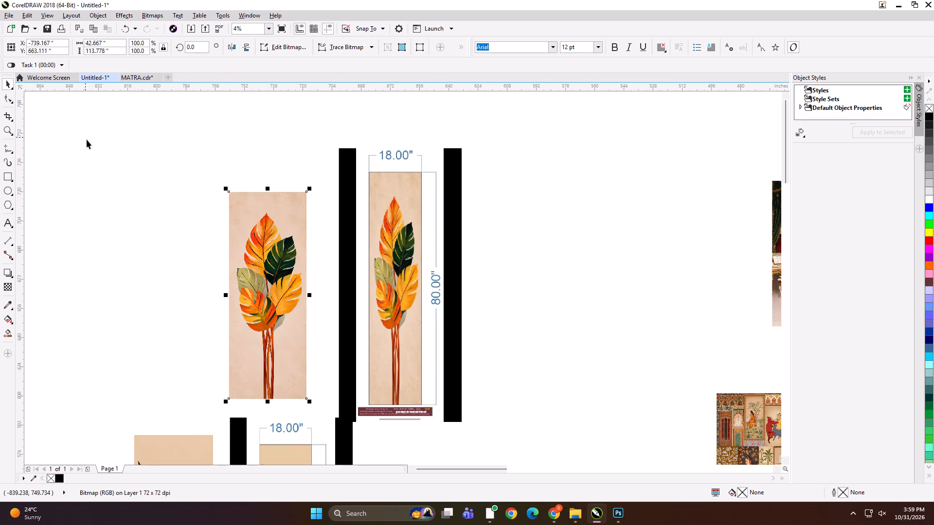
click(111, 44)
key(ctrl+a)
text(18)
key(Tab)
text(80)
key(Return)
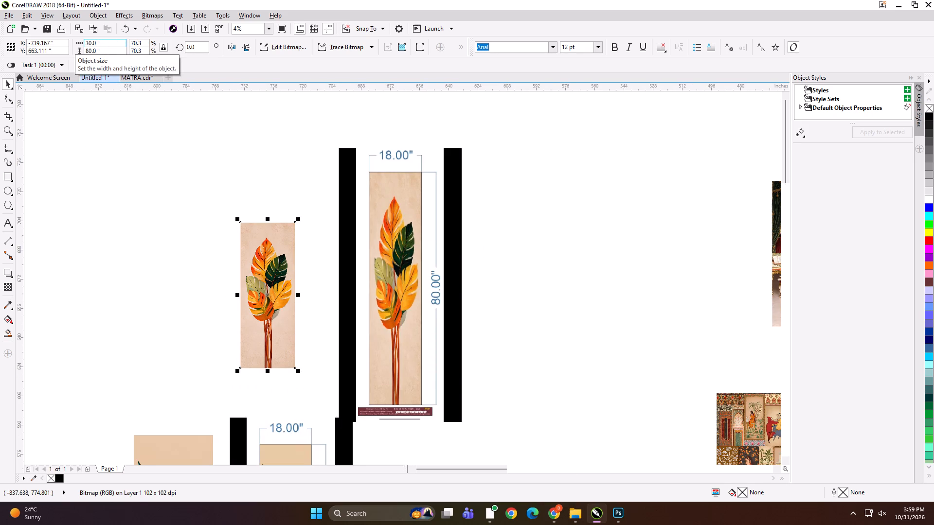
click(163, 47)
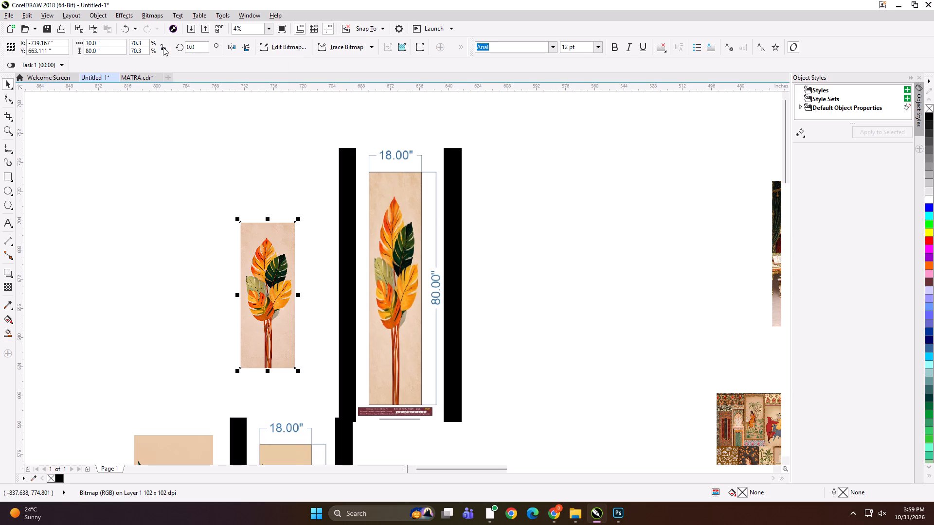
drag(119, 45, 79, 48)
text(18)
key(Tab)
text(80)
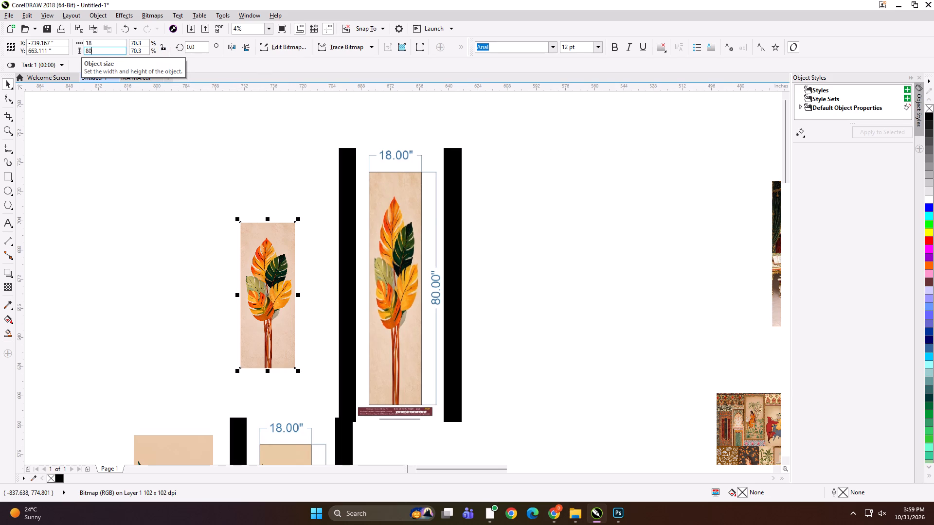
key(Return)
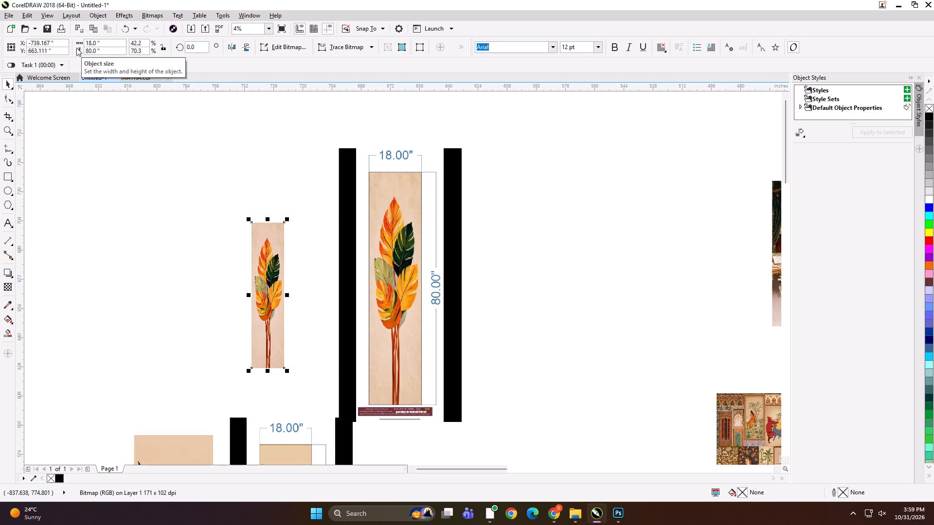
Add an outline rectangle around the leaf artwork, matching its 18 × 80 inch bounds.
scroll(294, 274, up, 1)
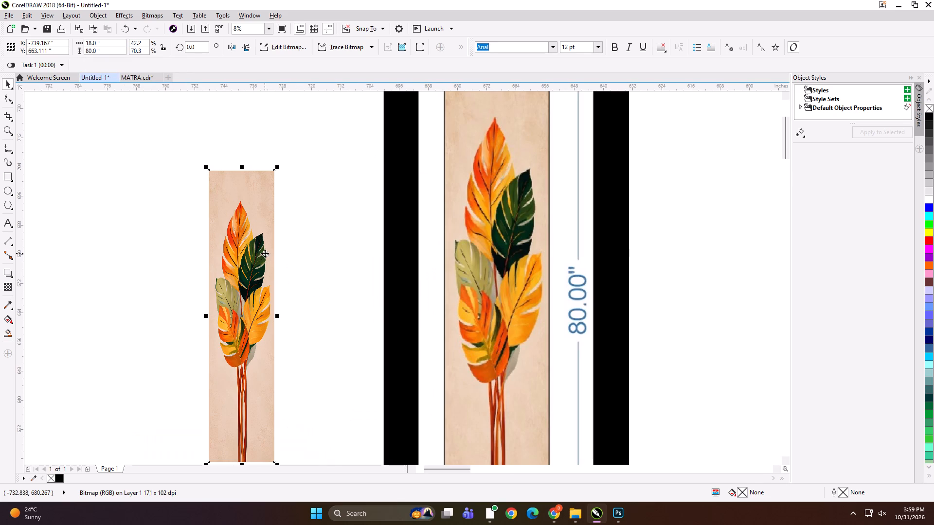
scroll(289, 247, down, 1)
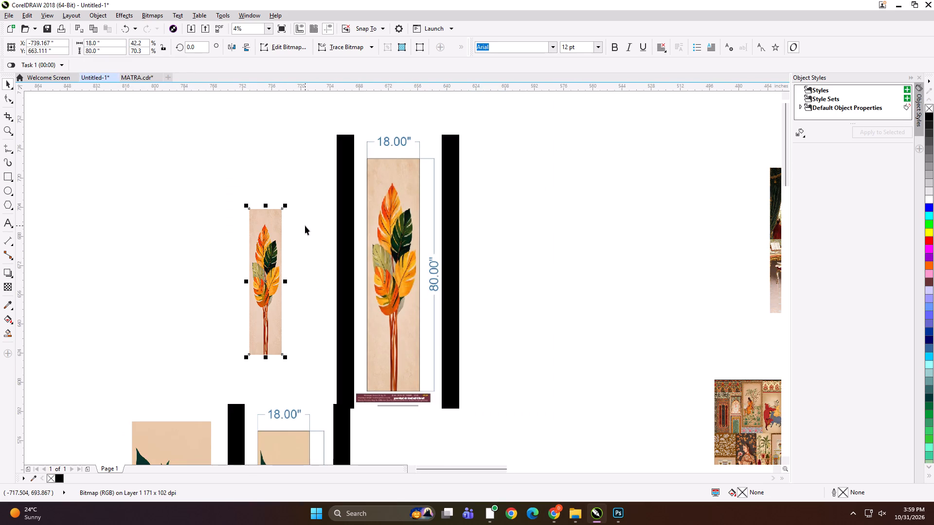
shift+click(3, 175)
key(shift+space)
click(181, 168)
drag(212, 162, 300, 362)
drag(300, 365, 302, 376)
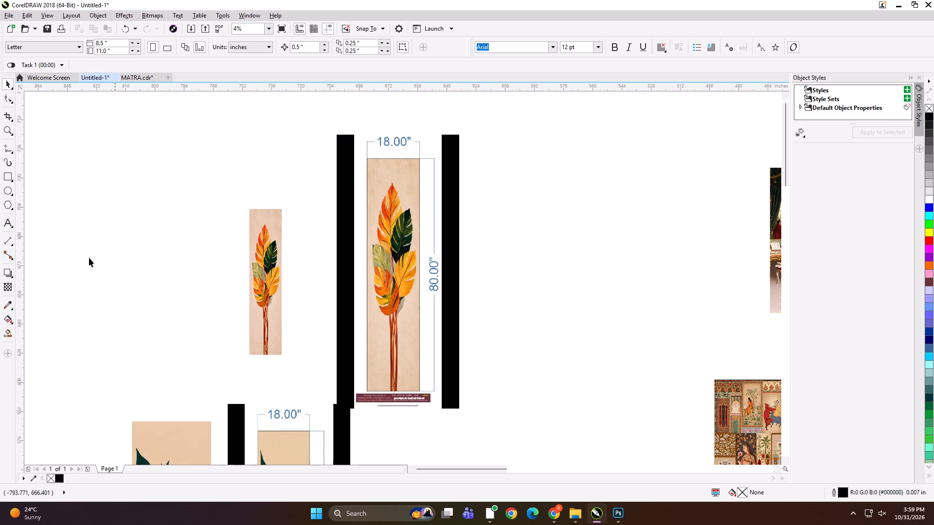
click(250, 233)
shift+click(7, 175)
key(shift+space)
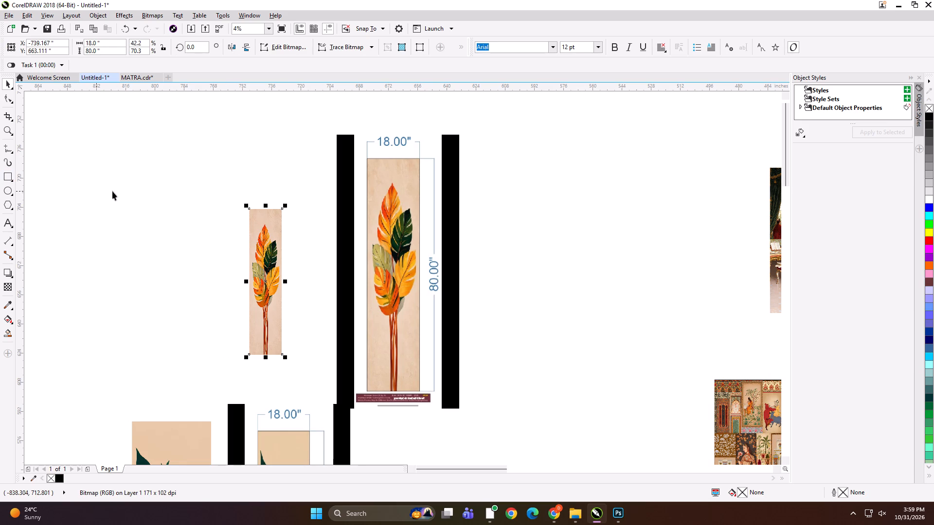
click(150, 187)
click(274, 223)
shift+double_click(5, 176)
key(shift+space)
click(165, 175)
Reduce the leaf artwork's height about its centre to about 64.8 inches, leaving equal gaps above and below inside the frame.
scroll(260, 272, up, 1)
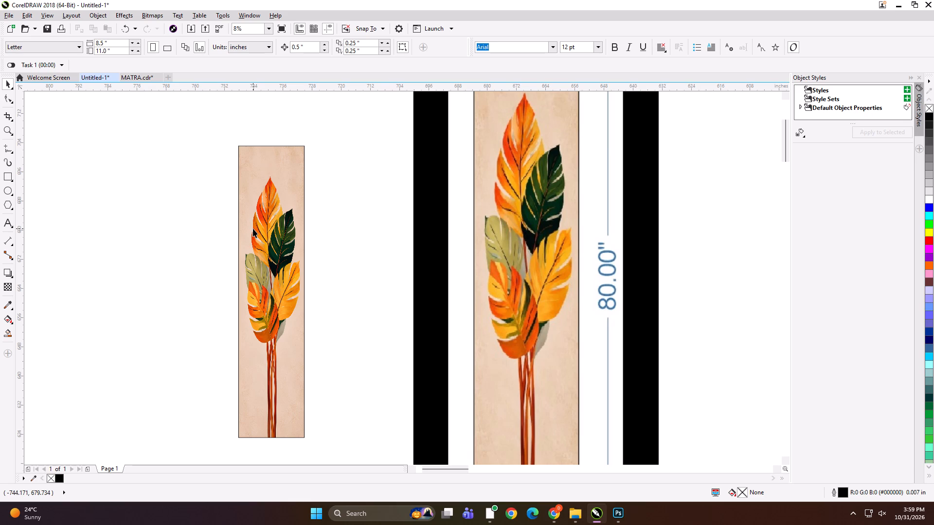
scroll(278, 200, down, 1)
scroll(272, 240, up, 1)
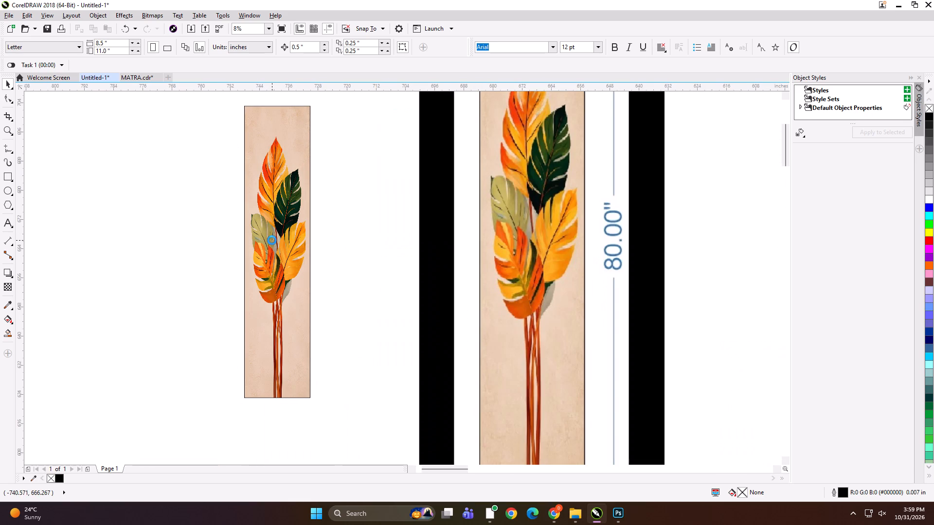
alt+click(272, 240)
shift+click(278, 103)
shift+drag(278, 103, 280, 123)
alt+click(280, 129)
shift+drag(277, 102, 280, 123)
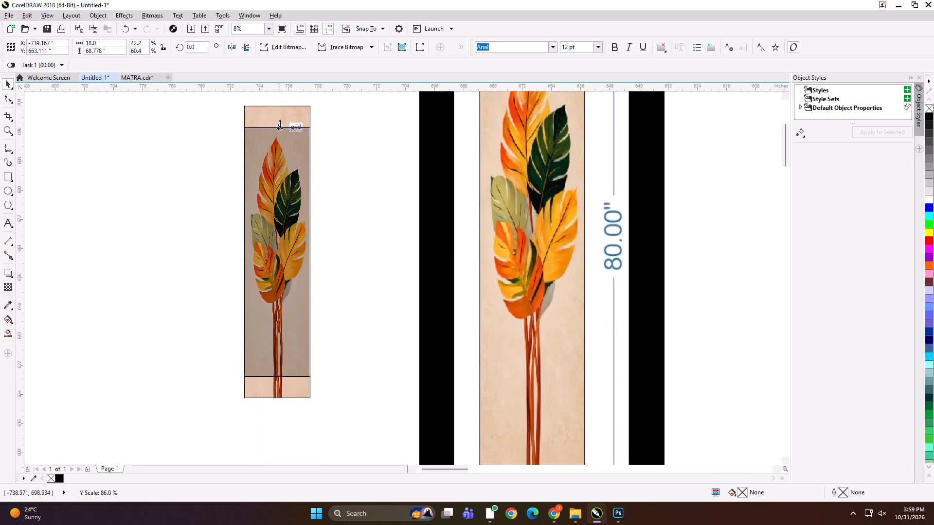
shift+drag(280, 123, 280, 130)
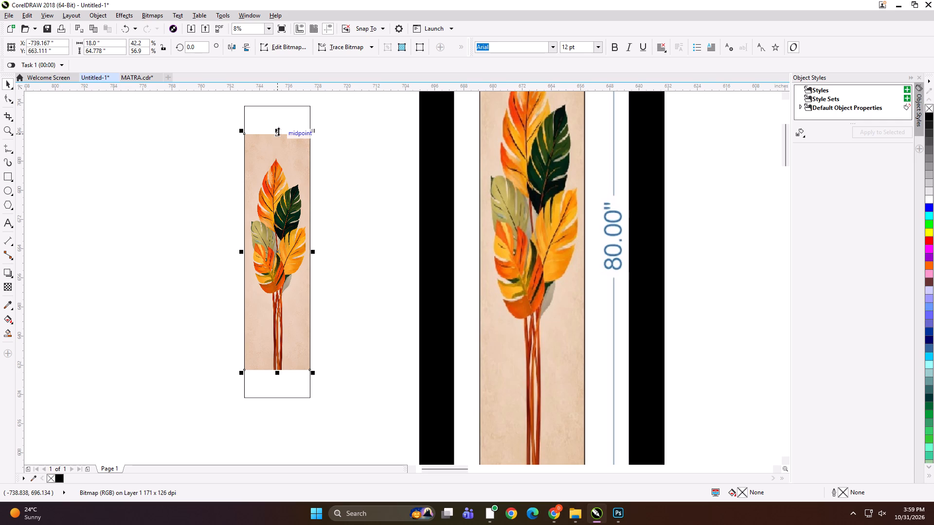
Crop a duplicate of the leaf artwork to the plain background strip above the leaves and stretch it up to the frame's top edge.
scroll(279, 289, down, 1)
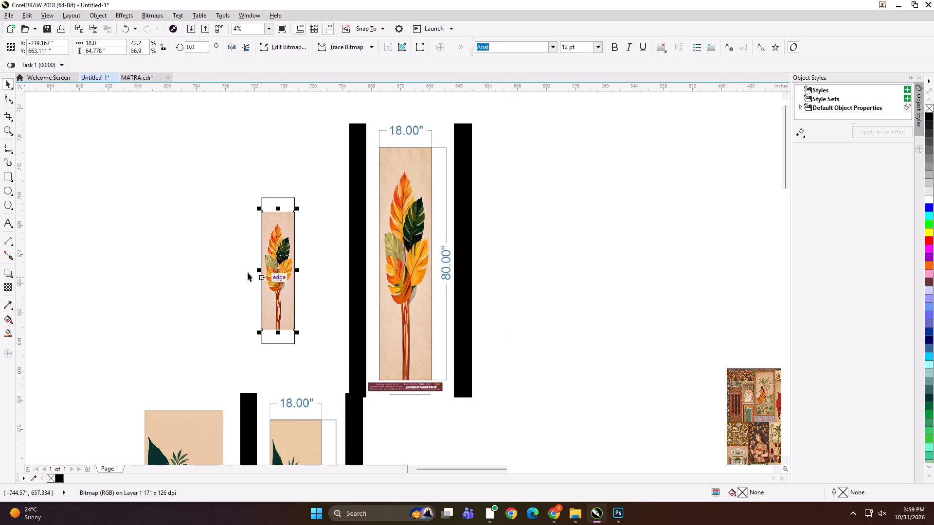
key(plus)
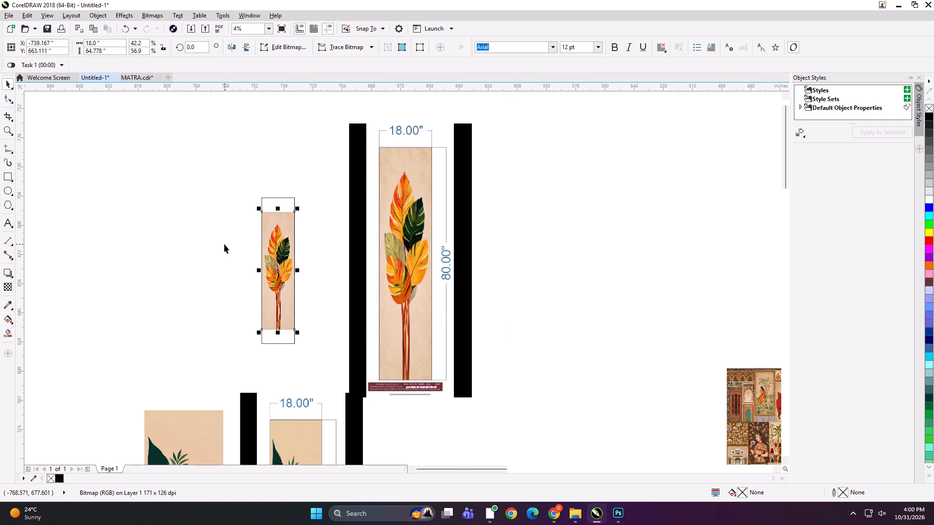
key(F10)
drag(211, 320, 273, 349)
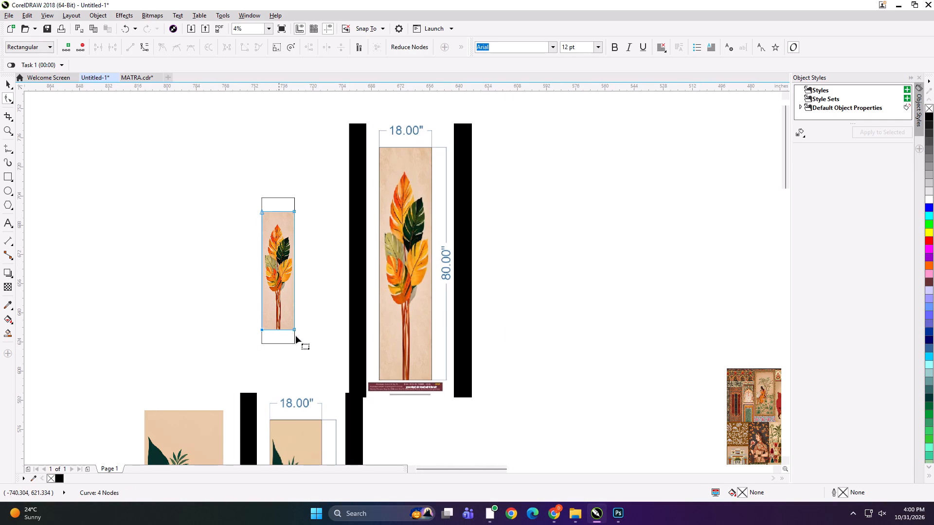
shift+drag(293, 330, 289, 228)
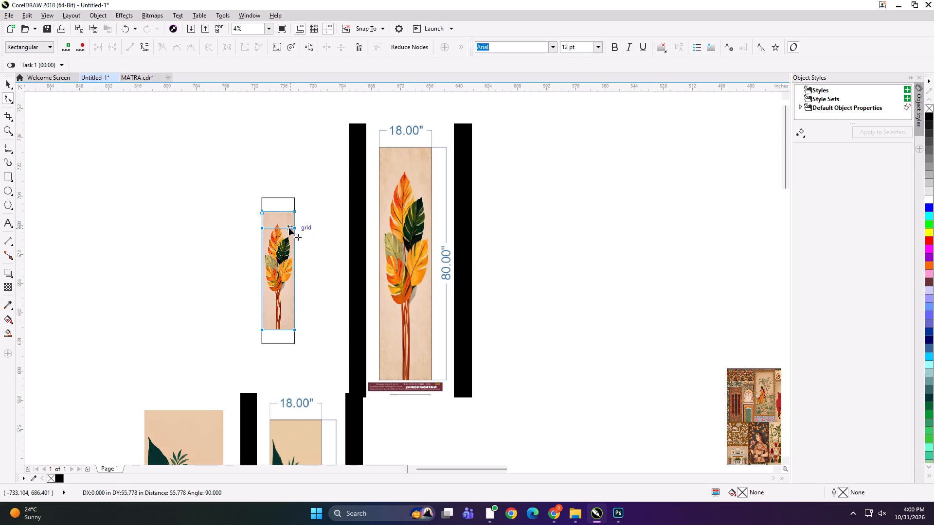
shift+drag(289, 228, 290, 224)
key(space)
drag(280, 207, 280, 194)
click(178, 250)
Crop a duplicate of the leaf artwork to its lowest 19.8 inches and stretch it down to the frame's bottom edge, about 27.4 inches high.
alt+click(268, 251)
key(plus)
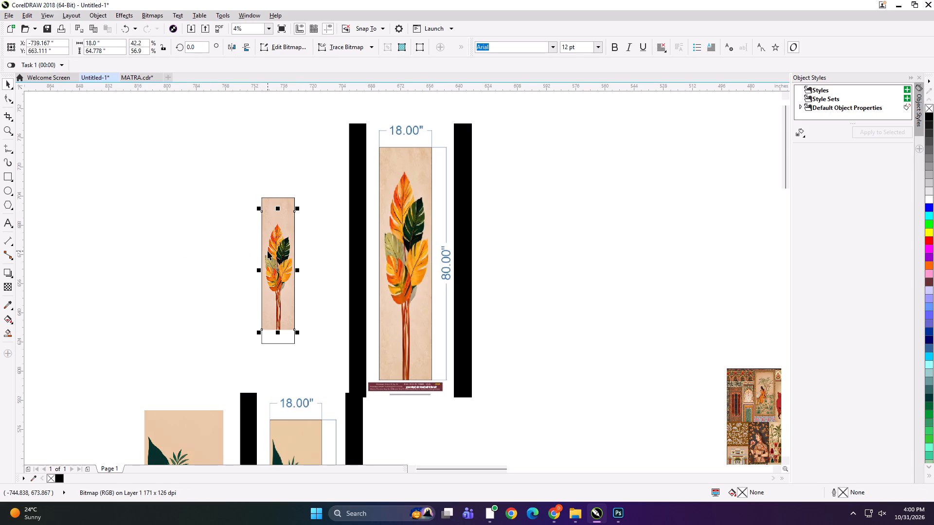
key(F10)
drag(238, 205, 316, 220)
key(Down)
key(Down)
key(Down)
key(Down)
key(Down)
key(Down)
key(Down)
key(Down)
key(Down)
key(Down)
key(Down)
key(Down)
key(Down)
key(Down)
key(Down)
key(Down)
key(Down)
key(Down)
key(Down)
key(Down)
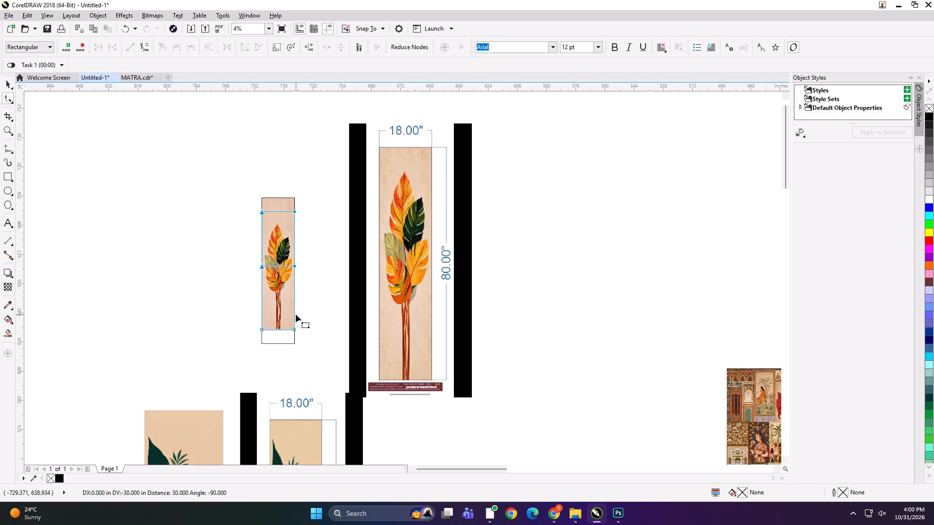
key(space)
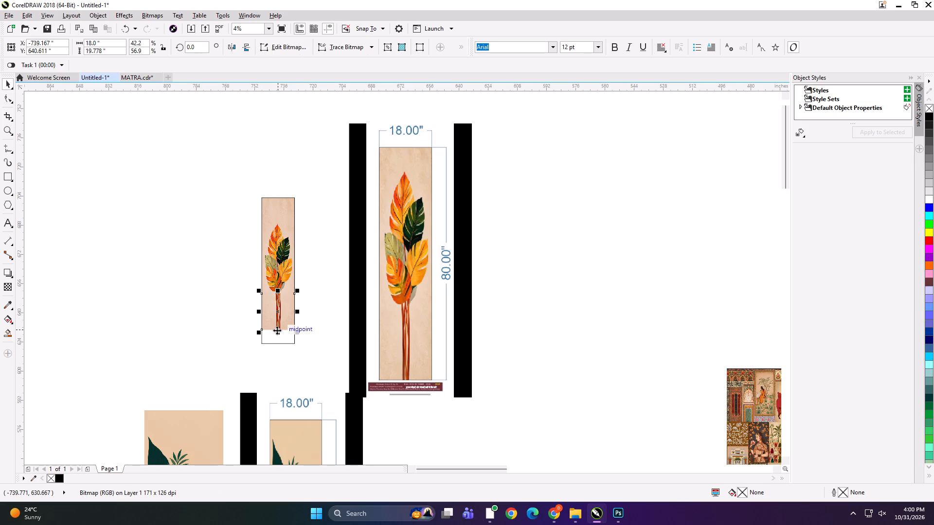
drag(280, 332, 280, 342)
Group the leaf artwork, its two stretched strips and the outline frame.
drag(227, 174, 315, 332)
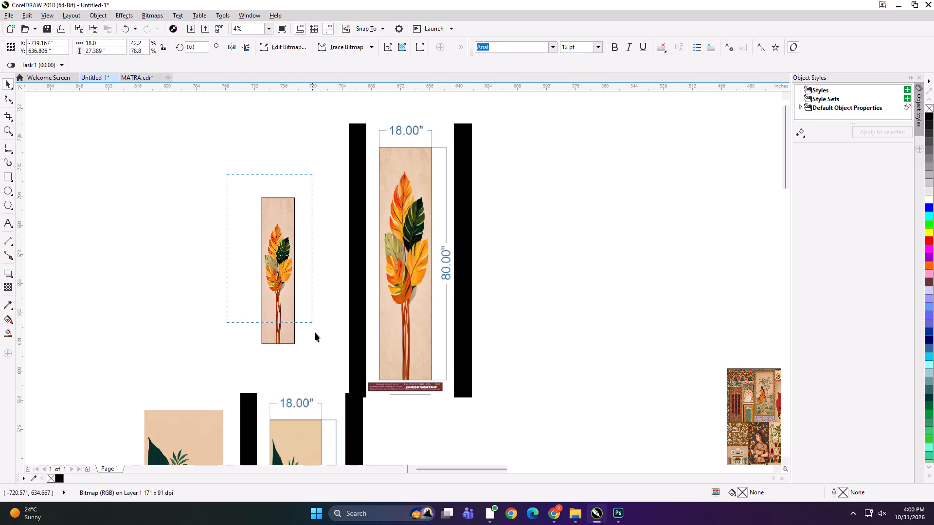
drag(315, 332, 321, 369)
key(ctrl+g)
Export only the leaf group as an uncompressed TIFF into the CHANDIGARH WALLPAPER folder, named by its size with the suffix A.
key(ctrl+e)
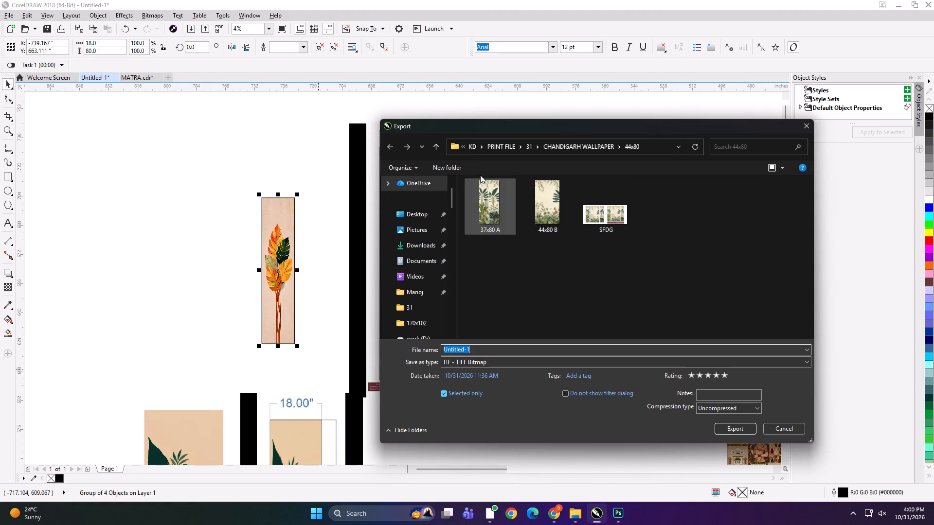
click(433, 144)
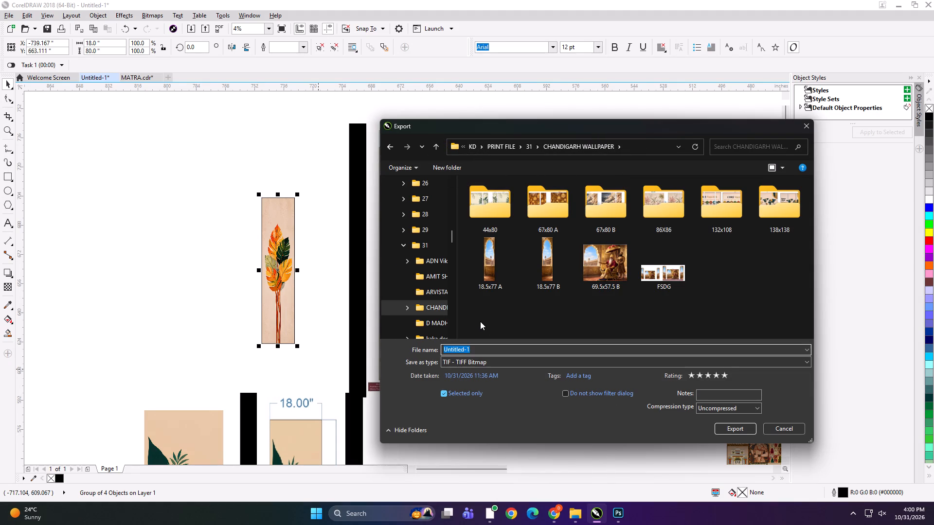
text(18x)
text(0A)
key(Return)
key(Return)
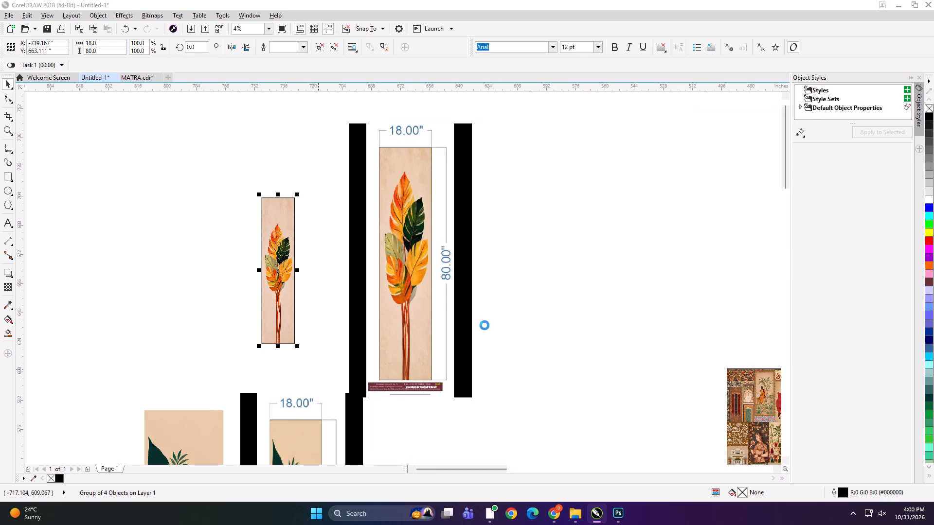
Enlarge the leaf group to about 27.6 × 122.7 inches and move it next to its reference, at about X -732.2, Y 672.9 inches.
shift+drag(300, 345, 314, 362)
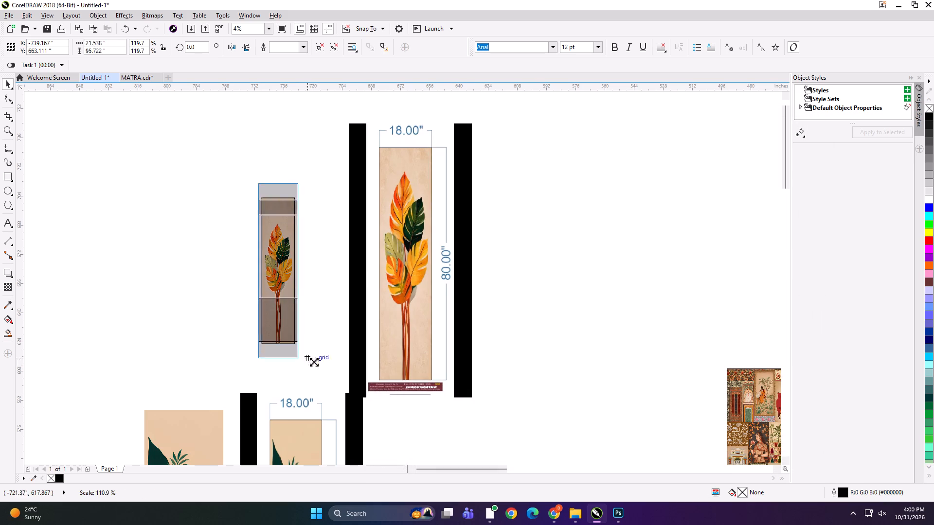
shift+drag(314, 362, 328, 384)
drag(279, 278, 291, 260)
key(ctrl+g)
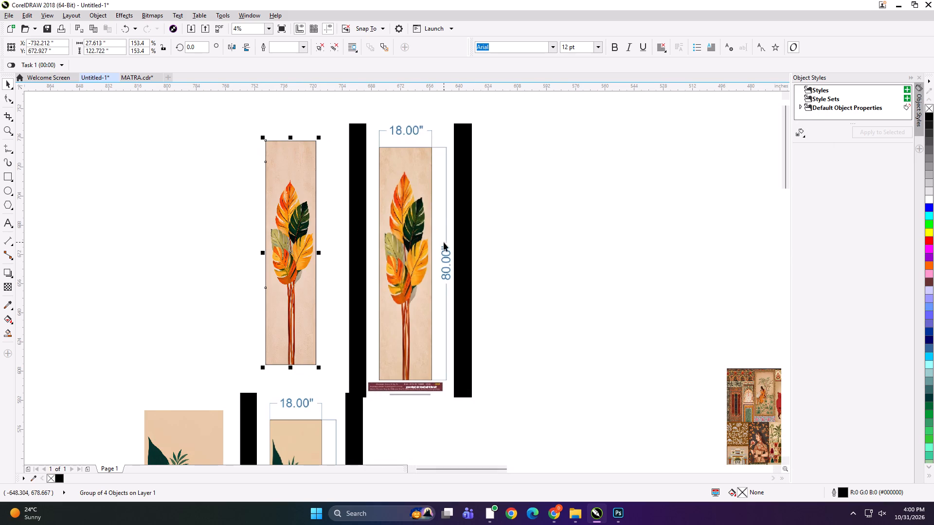
Resize the woman-with-flowers artwork to 18 × 80 inches.
scroll(444, 242, down, 1)
scroll(135, 435, up, 1)
scroll(411, 192, down, 1)
scroll(157, 308, up, 1)
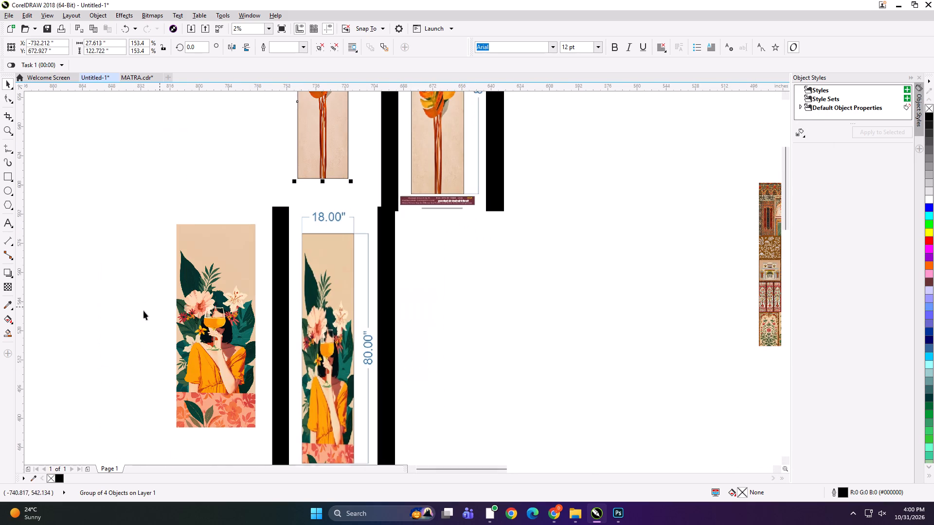
click(213, 290)
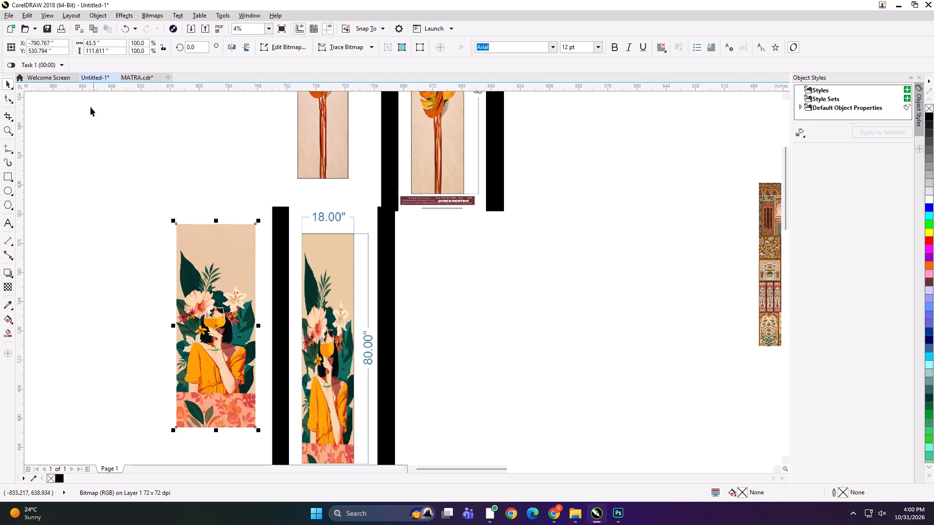
drag(107, 43, 61, 46)
text(18)
key(Tab)
text(80)
key(Return)
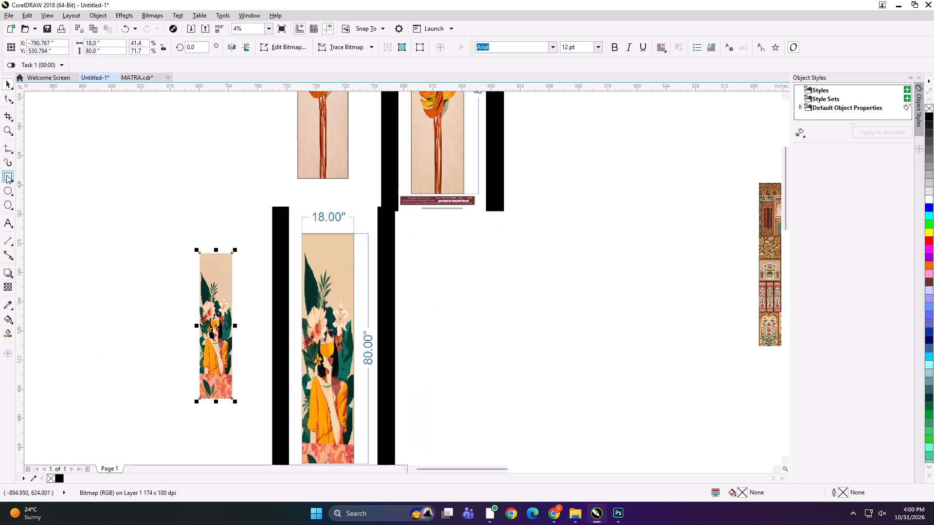
Add an outline frame around the 18 × 80 inch woman-with-flowers artwork and group the two.
shift+double_click(6, 175)
key(shift+space)
click(99, 213)
drag(106, 217, 243, 439)
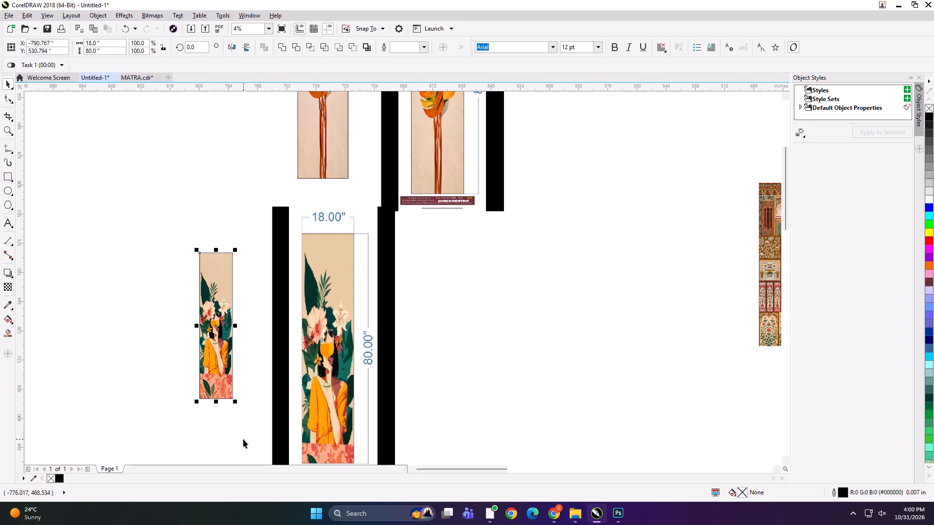
key(ctrl+g)
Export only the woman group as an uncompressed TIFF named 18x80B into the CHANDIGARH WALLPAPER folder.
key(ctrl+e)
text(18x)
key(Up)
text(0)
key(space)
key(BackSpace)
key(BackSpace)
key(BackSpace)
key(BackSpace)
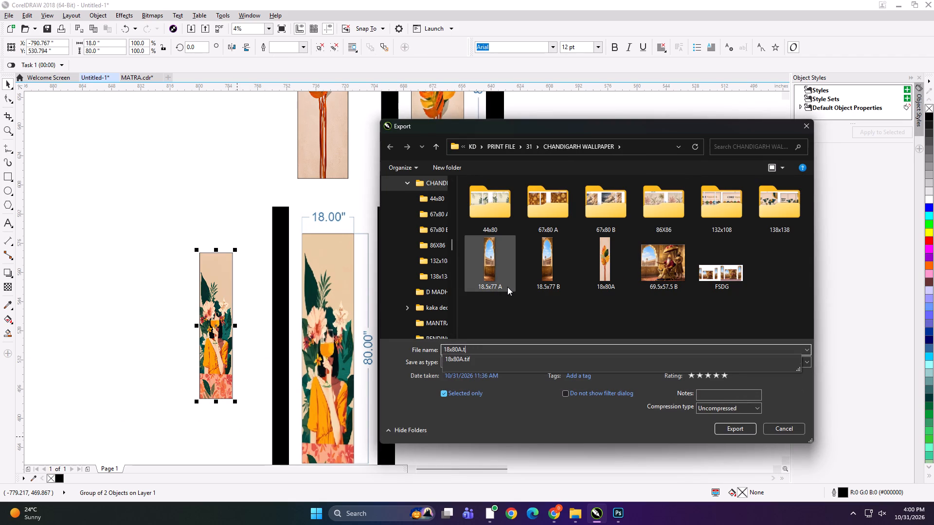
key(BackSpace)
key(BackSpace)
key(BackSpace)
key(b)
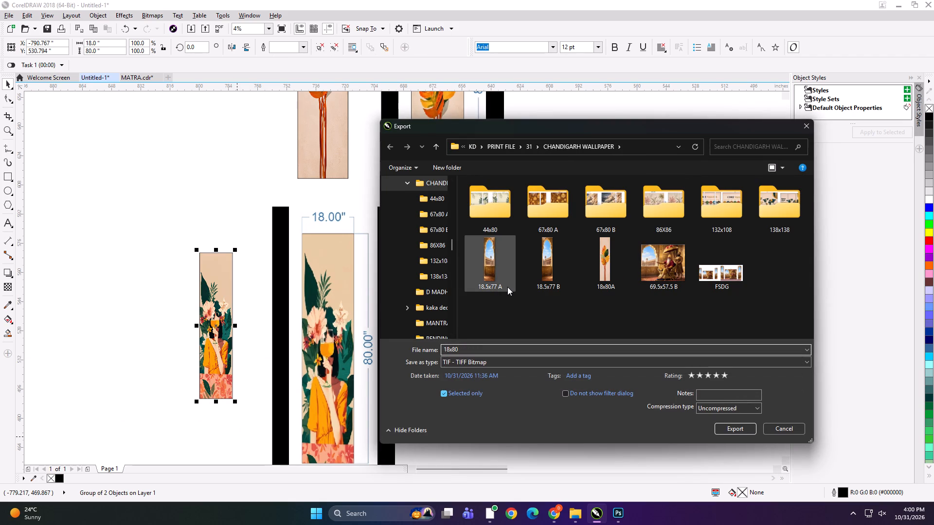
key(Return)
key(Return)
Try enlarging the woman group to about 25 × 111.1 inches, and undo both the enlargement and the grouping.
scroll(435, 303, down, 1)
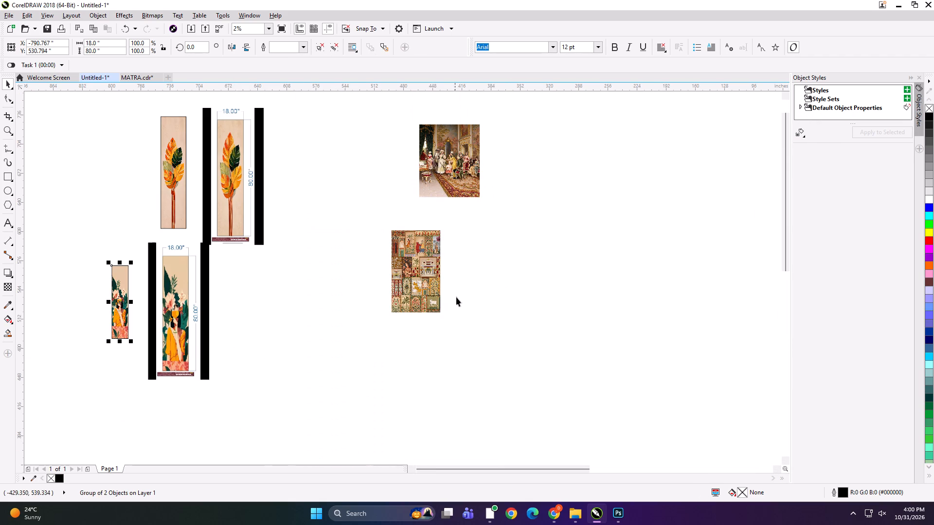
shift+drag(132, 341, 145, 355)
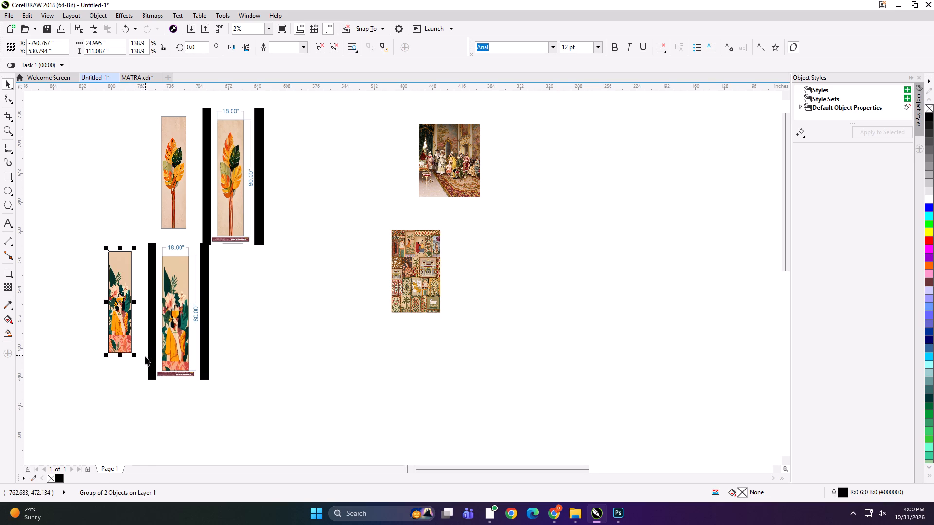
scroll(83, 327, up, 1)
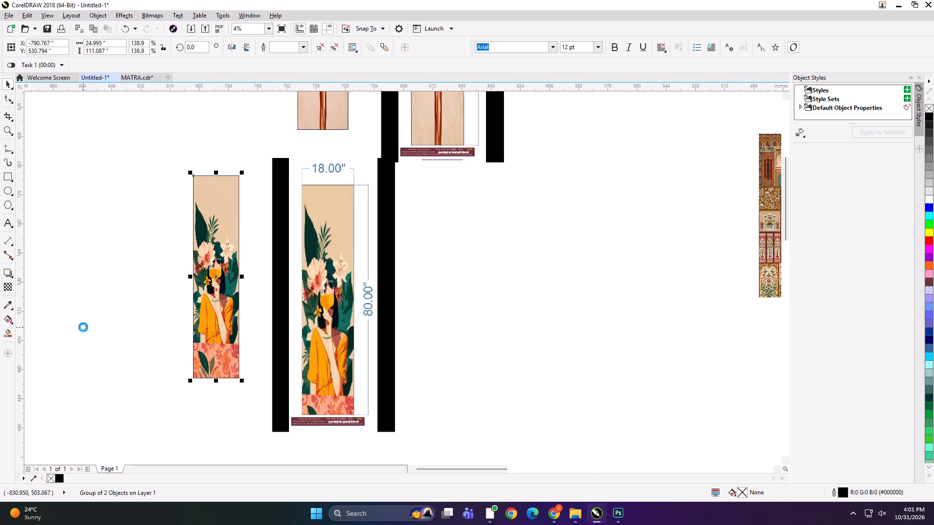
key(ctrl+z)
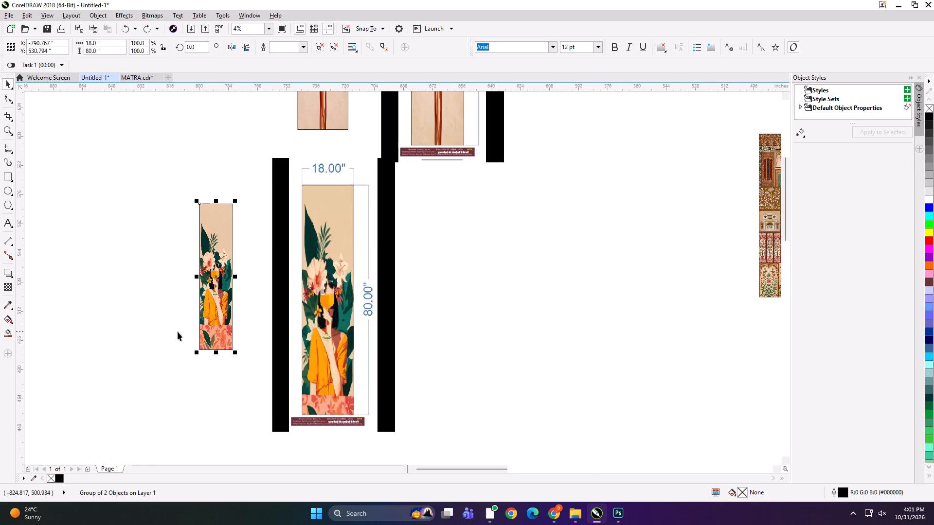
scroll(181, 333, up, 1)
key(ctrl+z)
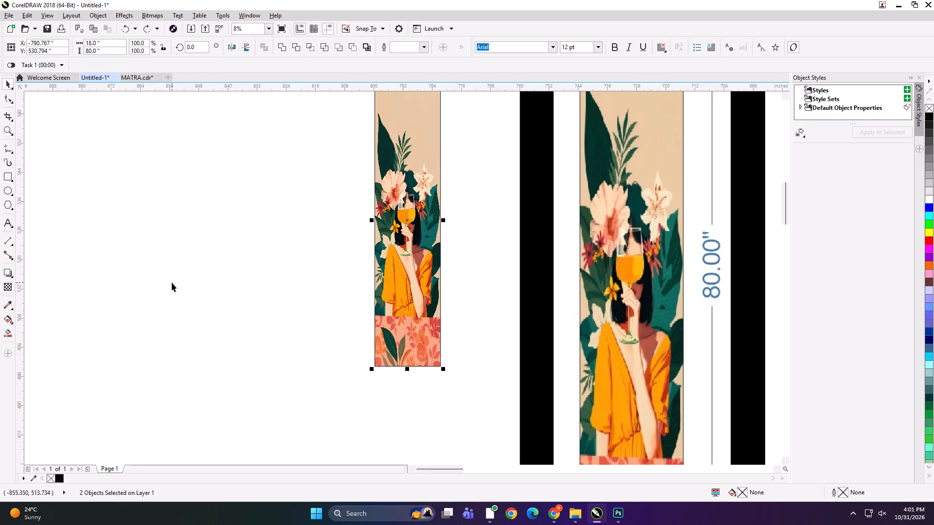
Crop about 7.5 inches off the bottom of the woman bitmap inside its frame to match the floral band in the reference.
scroll(544, 321, down, 1)
scroll(218, 414, up, 1)
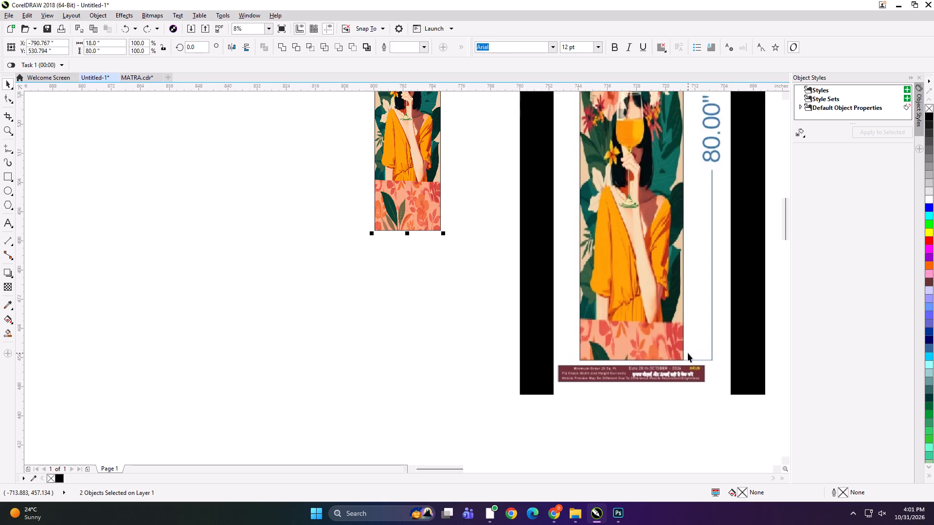
scroll(441, 335, down, 1)
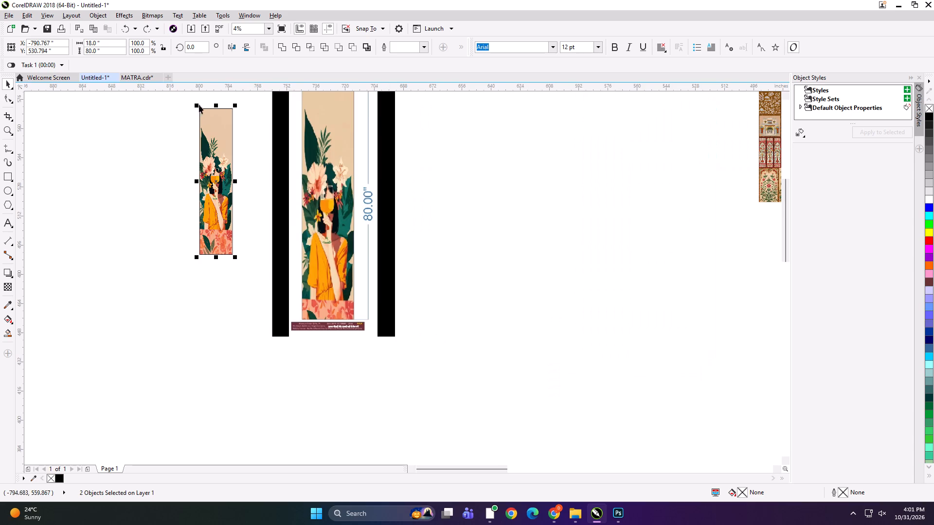
scroll(198, 96, up, 1)
scroll(402, 256, up, 2)
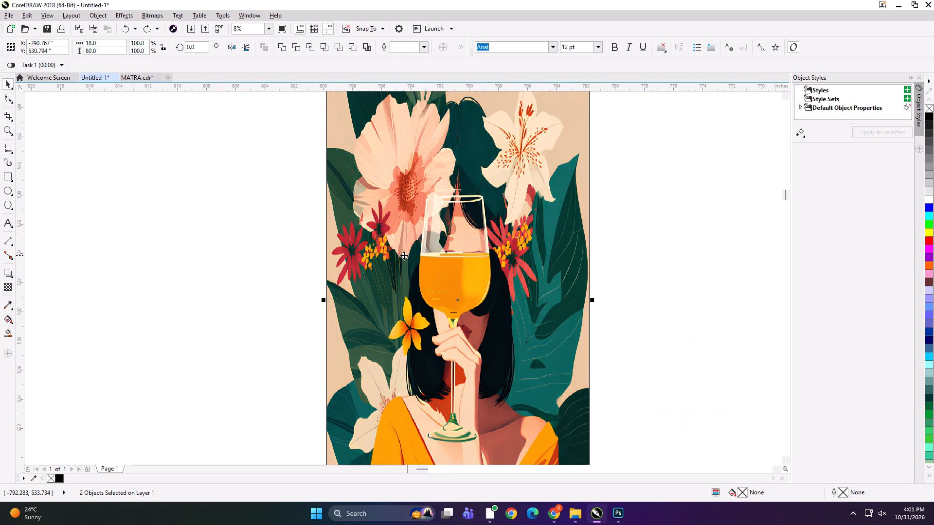
scroll(389, 219, down, 2)
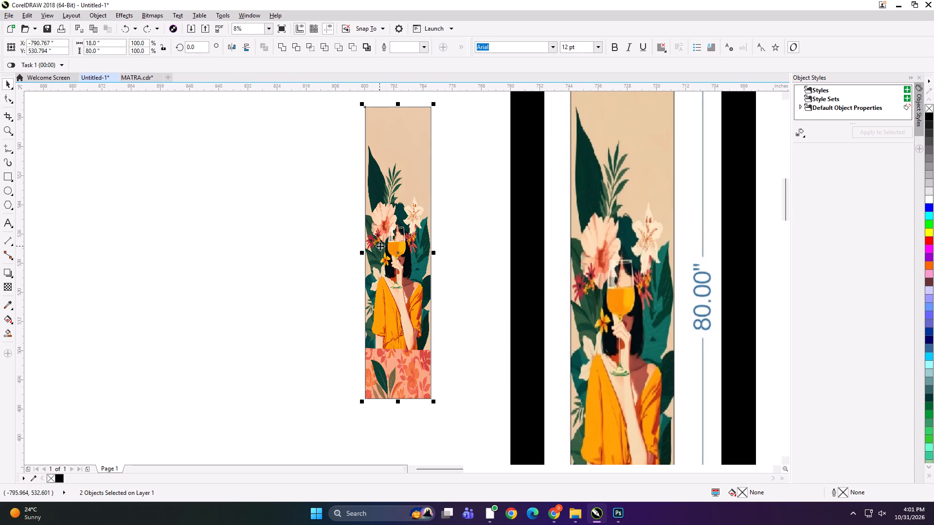
key(ctrl+u)
click(280, 263)
alt+click(380, 275)
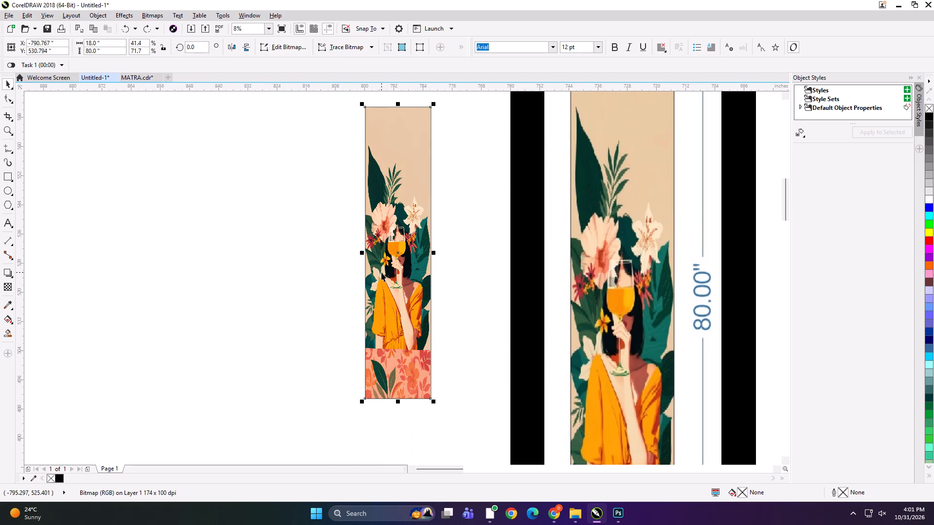
key(F10)
drag(275, 347, 455, 407)
key(Up)
key(Up)
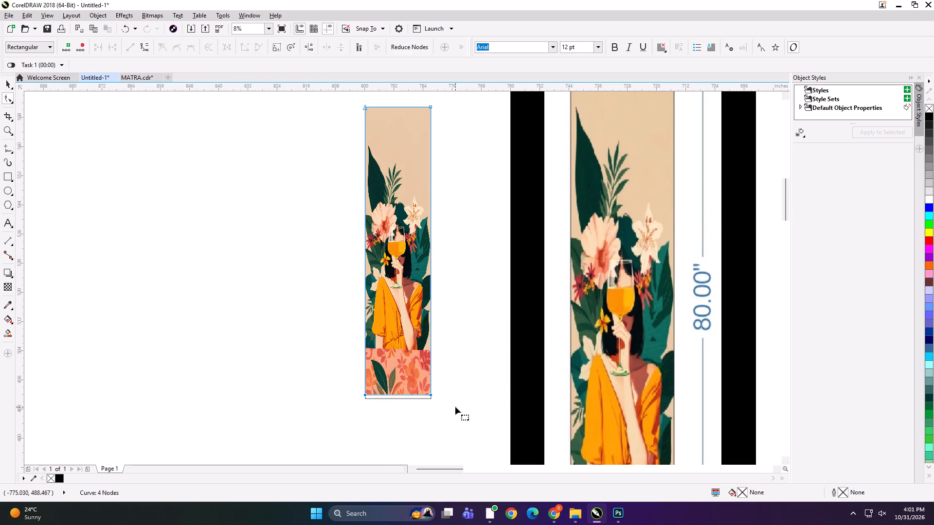
key(Up)
key(Up)
key(Up)
key(Up)
key(Up)
key(Up)
key(Up)
scroll(376, 256, down, 1)
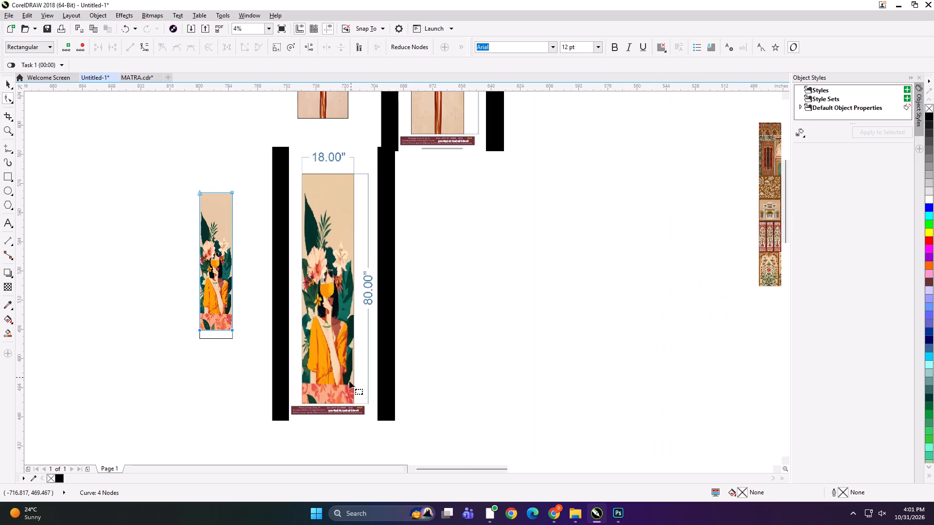
scroll(335, 410, up, 1)
key(Up)
key(Up)
key(Up)
key(Up)
key(Up)
key(Up)
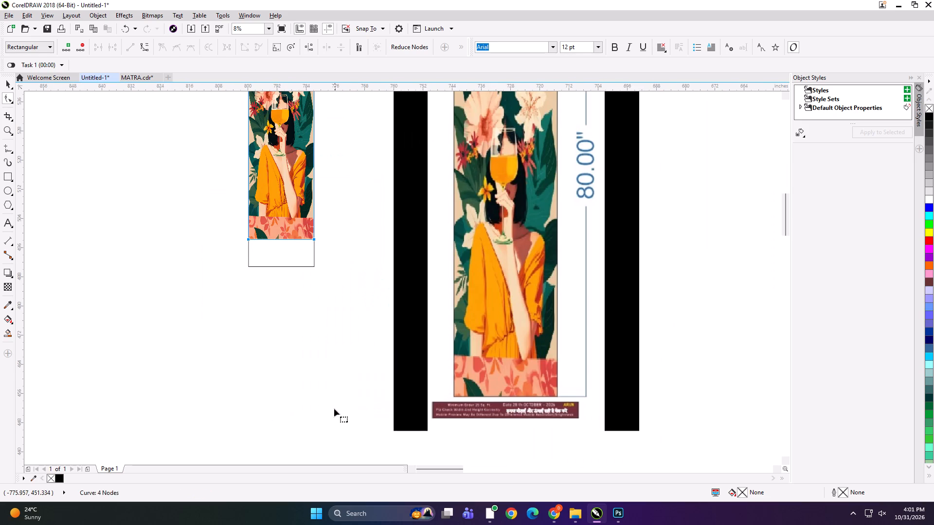
Stretch the cropped woman bitmap down to the bottom of its outline frame, making it 80 inches high.
key(space)
drag(282, 242, 287, 268)
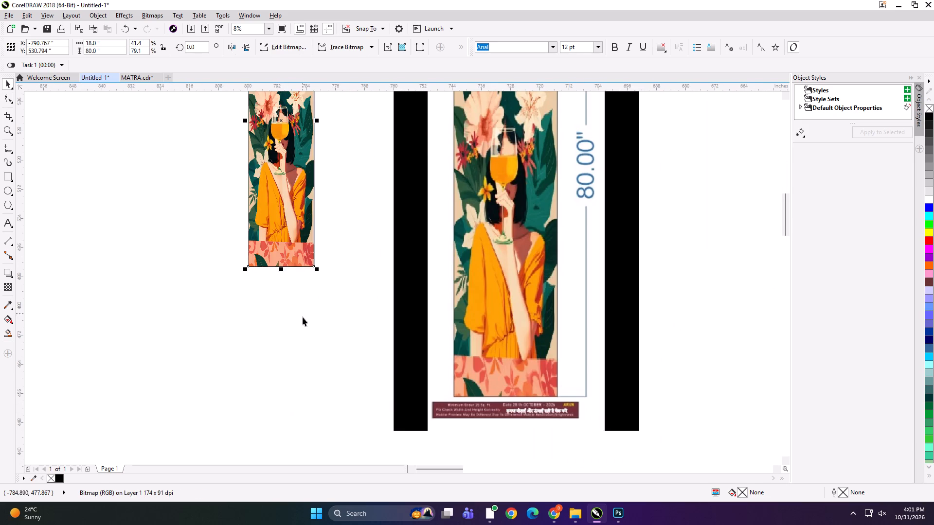
Group the adjusted woman bitmap with its outline frame.
scroll(303, 317, down, 1)
click(183, 114)
drag(183, 112, 267, 306)
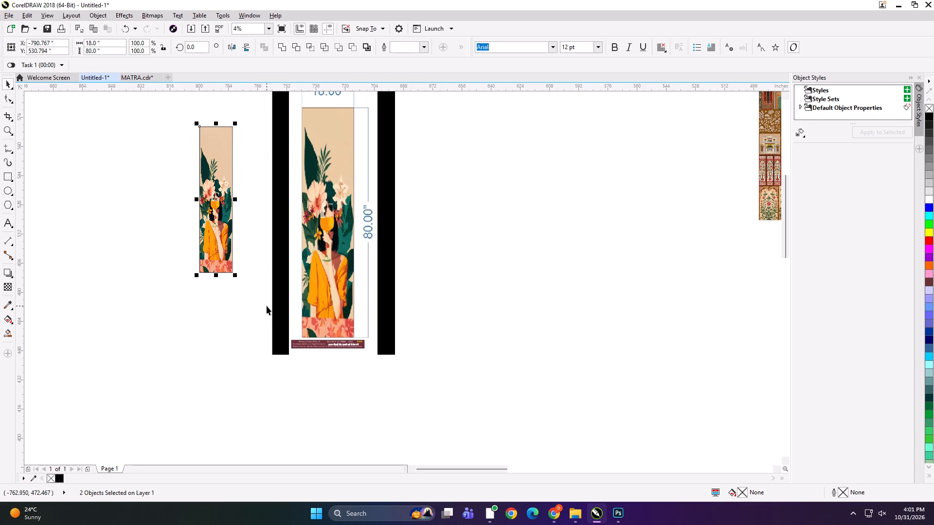
key(ctrl+g)
Export only the woman group as an uncompressed TIFF in the CHANDIGARH WALLPAPER folder, replacing the existing 18x80B file.
key(ctrl+e)
click(662, 271)
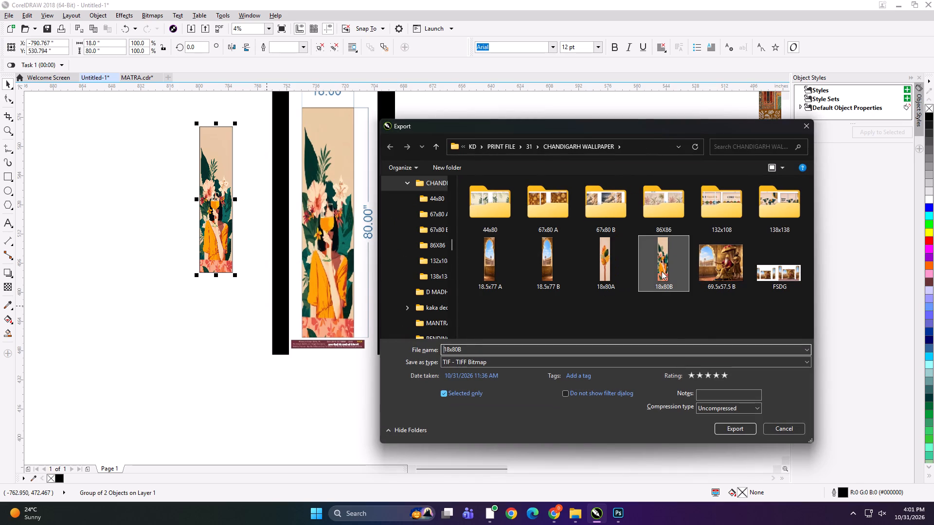
click(729, 431)
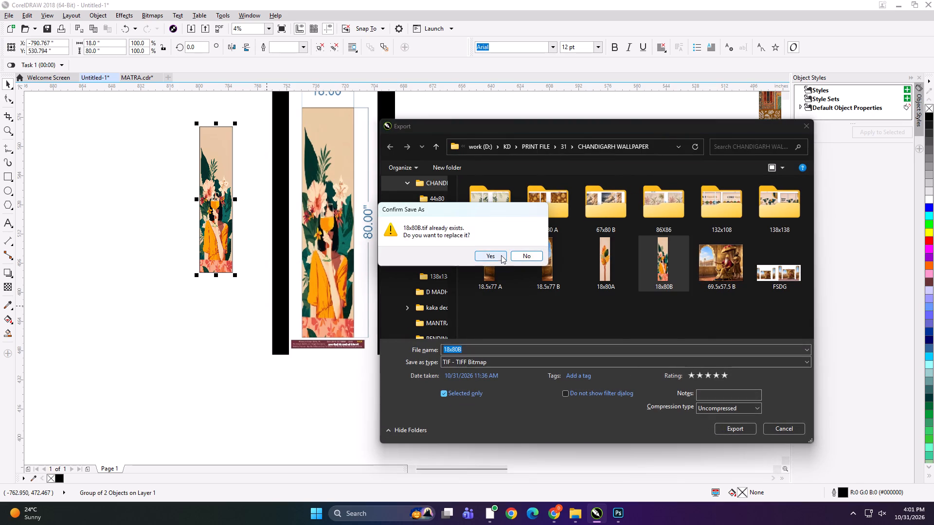
click(501, 255)
click(490, 369)
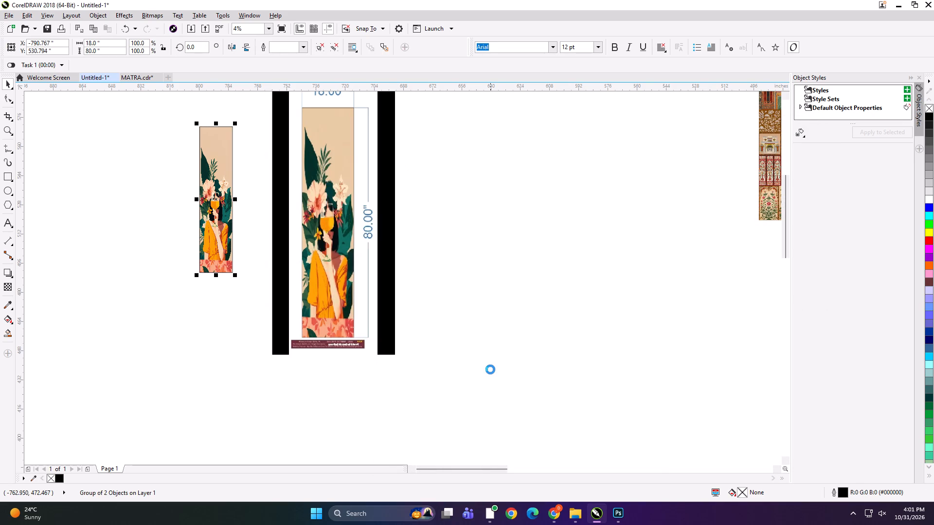
Enlarge the woman group to about 27.5 × 122.1 inches and move it beside its reference, at about X -671.3, Y 517.2 inches.
scroll(490, 369, down, 1)
shift+drag(132, 279, 144, 298)
shift+click(144, 298)
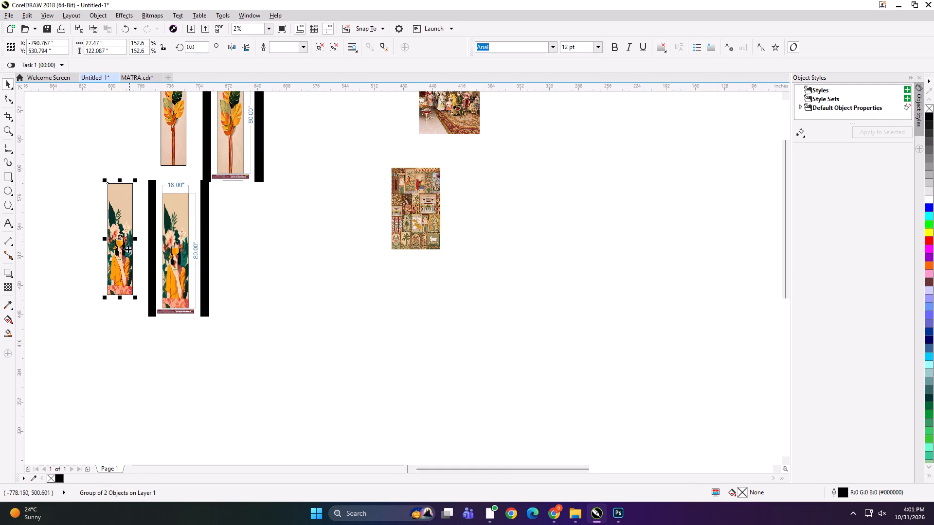
drag(128, 237, 241, 251)
click(241, 251)
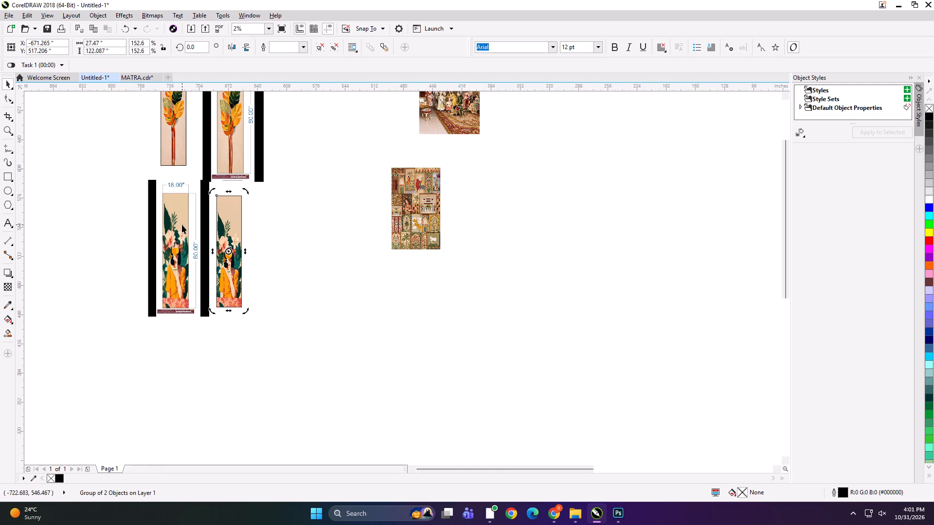
Move the woman reference image and its enlarged group together to the empty area below the leaf panels.
shift+click(180, 231)
click(176, 219)
drag(172, 219, 255, 295)
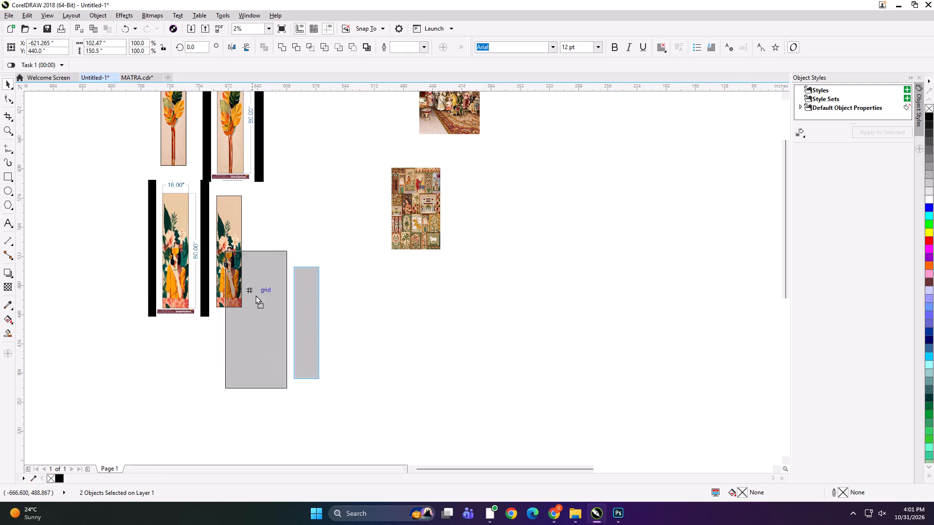
drag(255, 295, 272, 305)
Move the leaf group and its reference image into a row beside the woman pair, centred at about X -723.1, Y 429.8 inches.
click(183, 130)
shift+click(237, 138)
drag(237, 118, 211, 334)
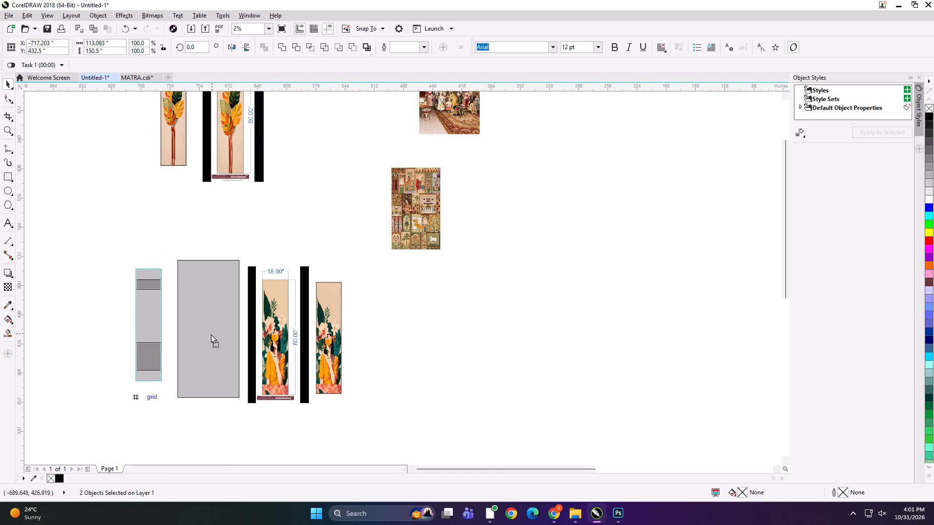
drag(211, 334, 206, 336)
drag(108, 232, 360, 438)
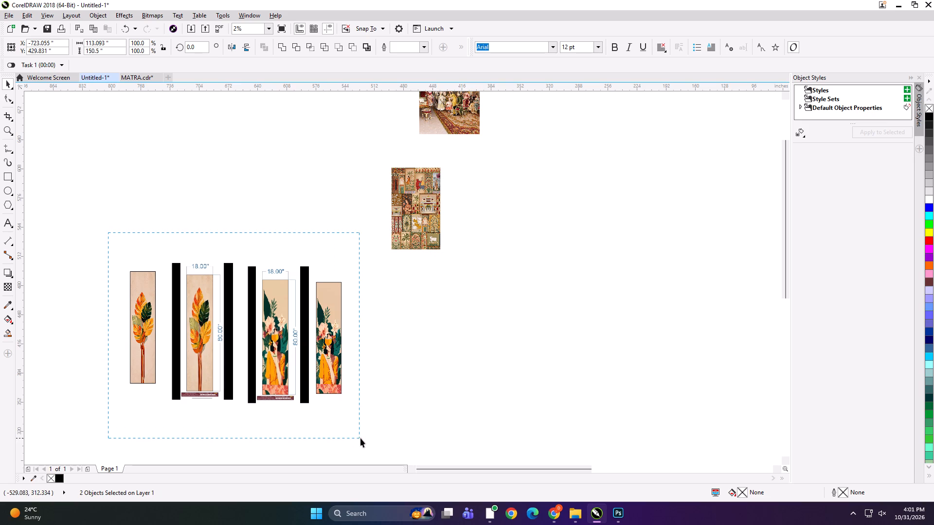
drag(360, 438, 201, 228)
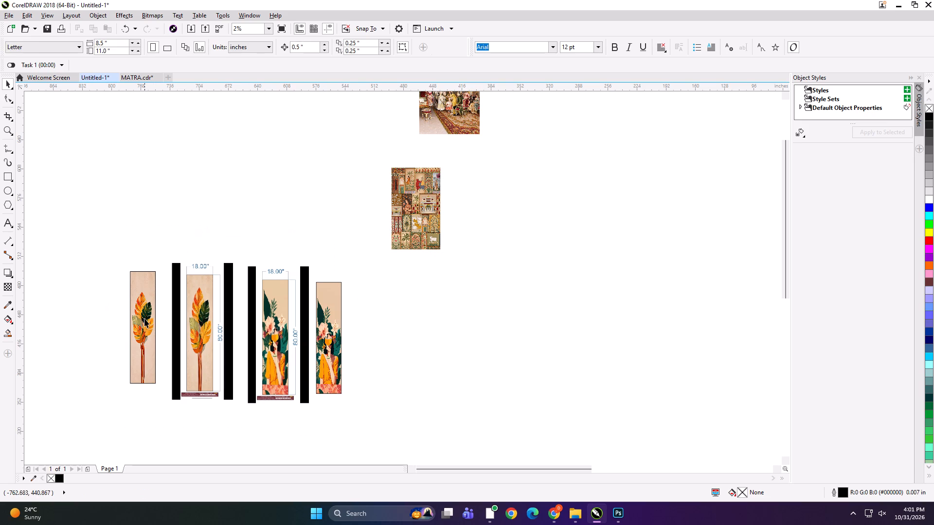
Crop the left black bar off the leaf reference image by moving its left edge inward 10 inches.
click(144, 318)
click(197, 293)
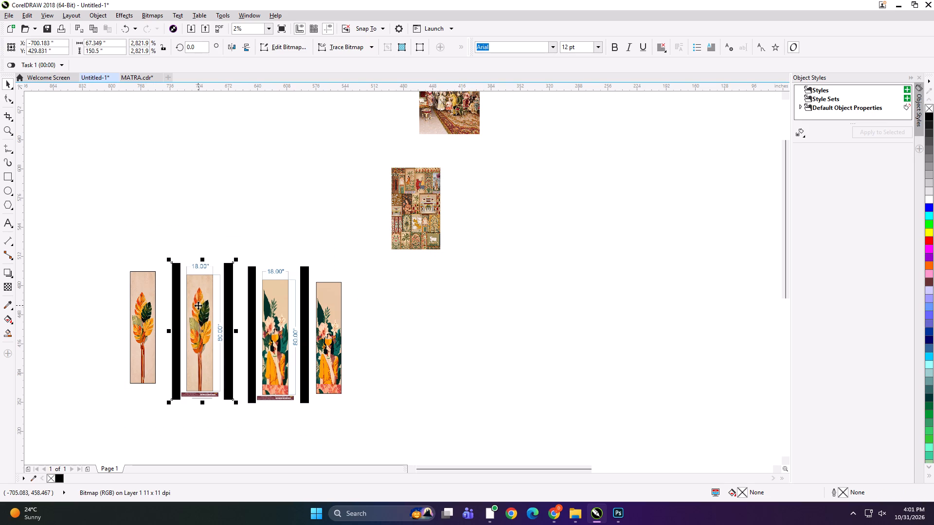
key(F10)
drag(158, 235, 187, 422)
key(Right)
key(Right)
key(Right)
key(Right)
key(Right)
key(Right)
key(Right)
key(Right)
key(Right)
key(Right)
key(Right)
key(Right)
key(Right)
key(Right)
key(Right)
key(Right)
key(Right)
key(Right)
key(Right)
key(Right)
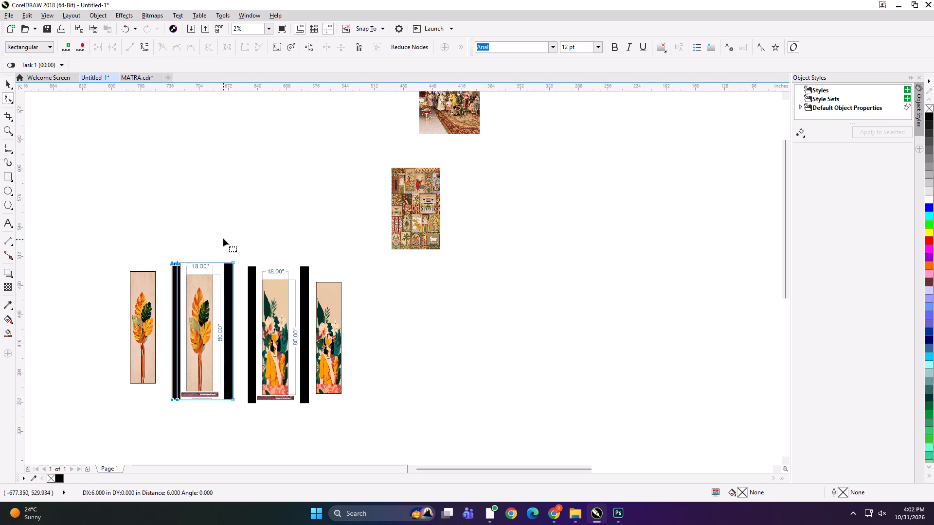
Crop the right black bar off the leaf reference image by moving its right edge inward 11 inches.
drag(221, 237, 249, 430)
key(Left)
key(Left)
key(Left)
key(Left)
key(Left)
key(Left)
key(Left)
key(Left)
key(Left)
key(Left)
key(Left)
key(Left)
key(Left)
key(Left)
key(Left)
key(Left)
key(Left)
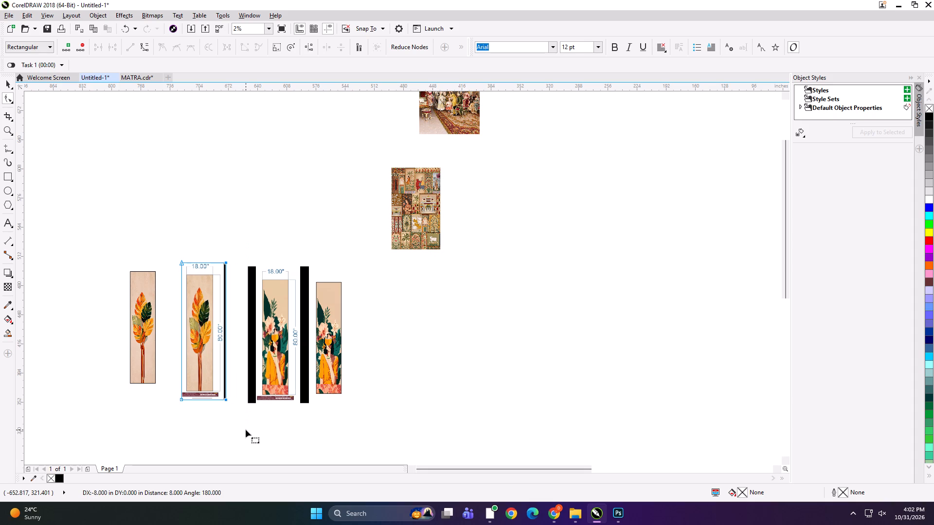
key(Left)
key(Left)
key(Left)
key(Left)
key(Left)
Crop the left black bar off the woman reference image by moving its left edge inward 8.5 inches.
click(258, 276)
drag(227, 223, 274, 423)
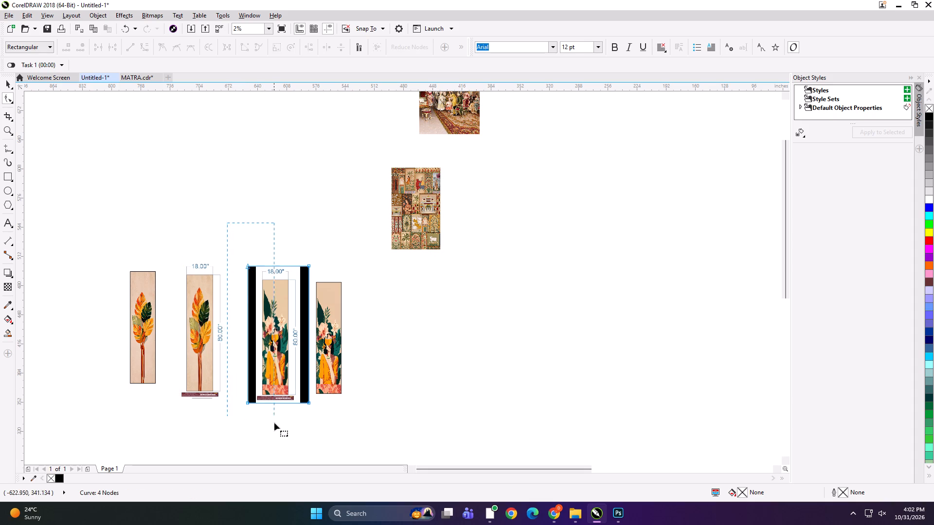
drag(274, 423, 274, 434)
key(Right)
key(Right)
key(Right)
key(Right)
key(Right)
key(Right)
key(Right)
key(Right)
key(Right)
key(Right)
key(Right)
key(Right)
key(Right)
key(Right)
key(Right)
key(Right)
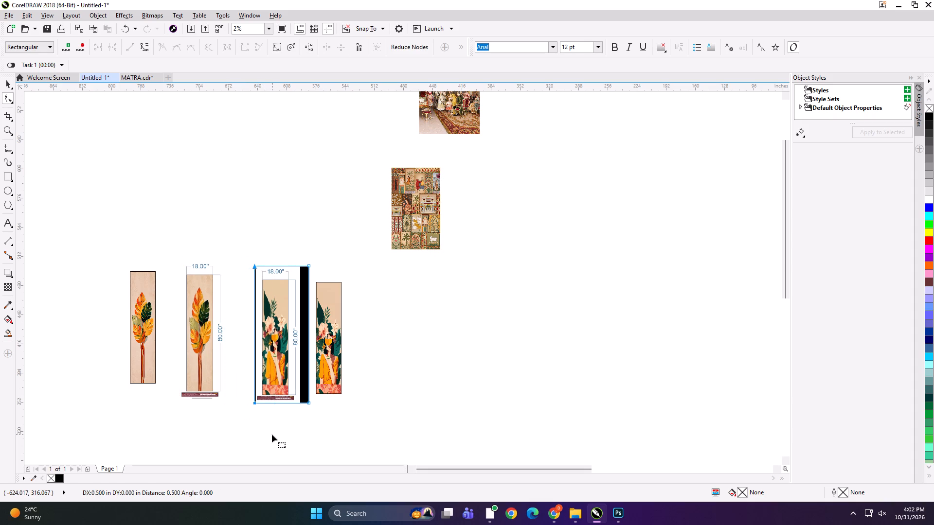
key(Right)
Crop the right black bar off the woman reference image by moving its right edge inward 10 inches.
drag(294, 212, 317, 428)
key(Left)
key(Left)
key(Left)
key(Left)
key(Left)
key(Left)
key(Left)
key(Left)
key(Left)
key(Left)
key(Left)
key(Left)
key(Left)
key(Left)
key(Left)
key(Left)
key(Left)
key(Left)
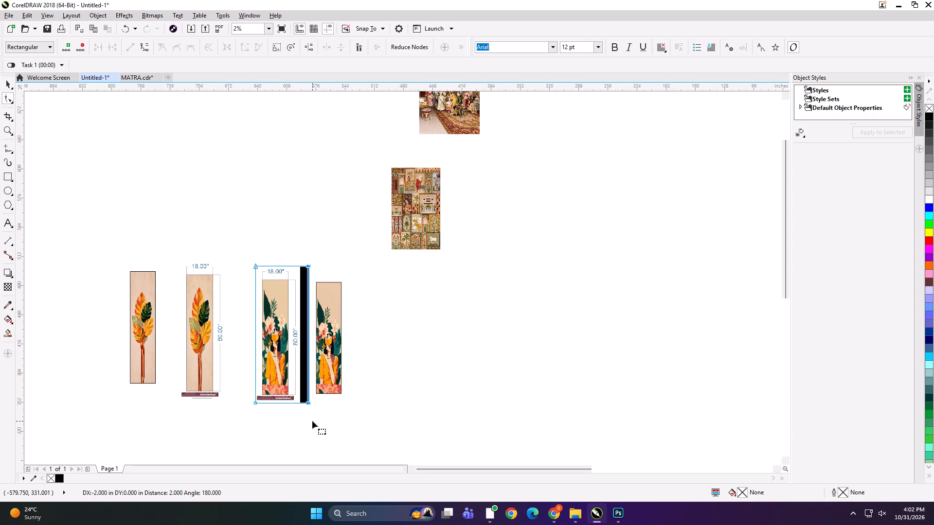
key(Left)
key(Left)
Tighten the four panels into a close row, with the leaf group at about X -752.4 and the woman group at about X -595.0 inches.
key(space)
drag(278, 336, 264, 333)
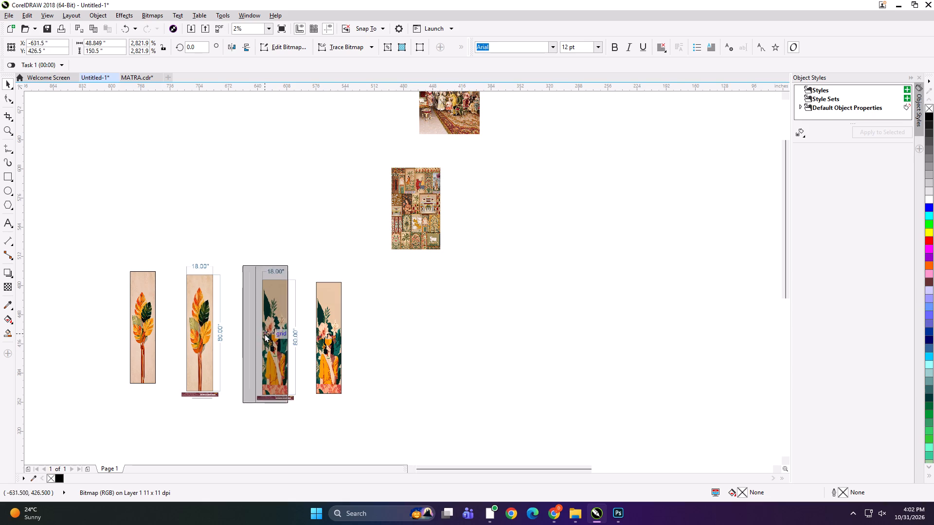
drag(264, 333, 253, 332)
drag(330, 322, 300, 323)
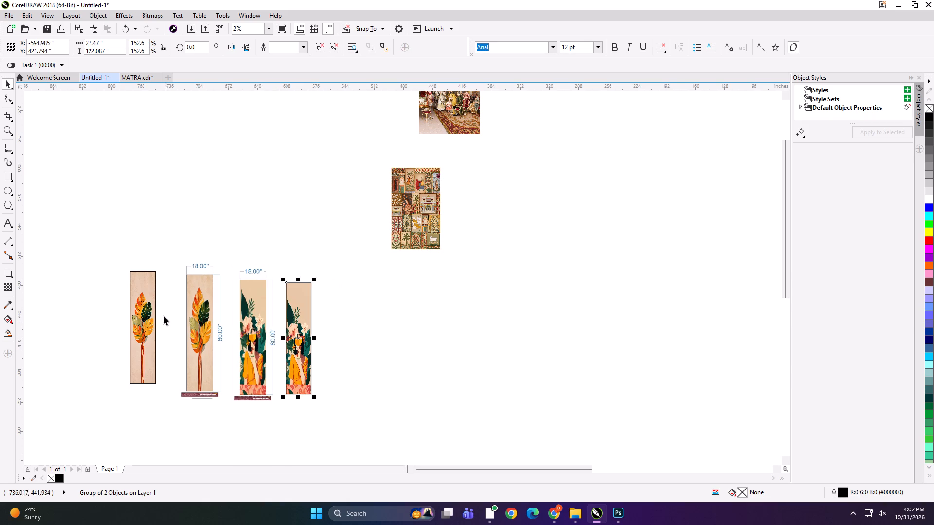
drag(146, 303, 159, 313)
Group the four leaf and woman panels and scale the group down around its centre to about 14.3 × 12.0 inches.
drag(80, 235, 82, 239)
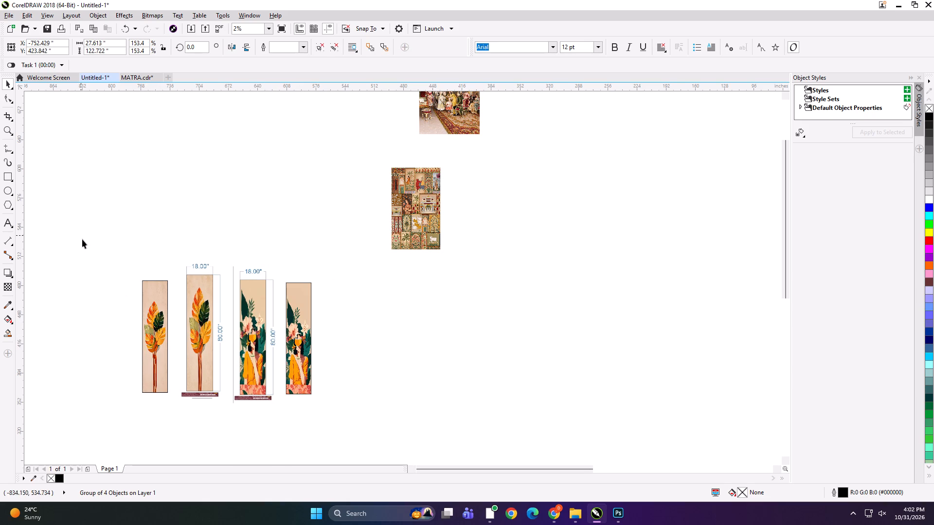
drag(82, 239, 338, 453)
key(ctrl+g)
shift+drag(314, 404, 312, 404)
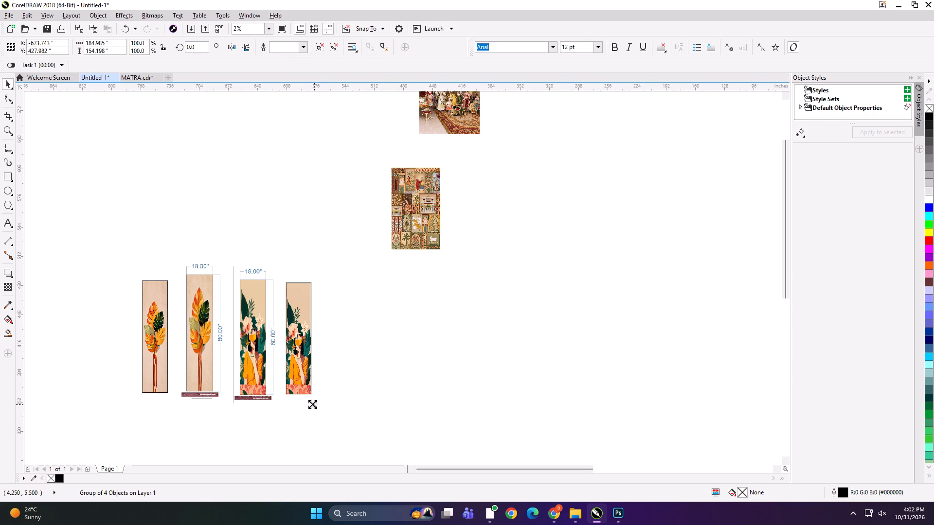
shift+drag(312, 404, 234, 346)
Move the panel group to about X -679.1, Y 429.5 inches and shrink it proportionally further, to under about 6 inches wide.
scroll(229, 331, up, 2)
scroll(724, 340, up, 2)
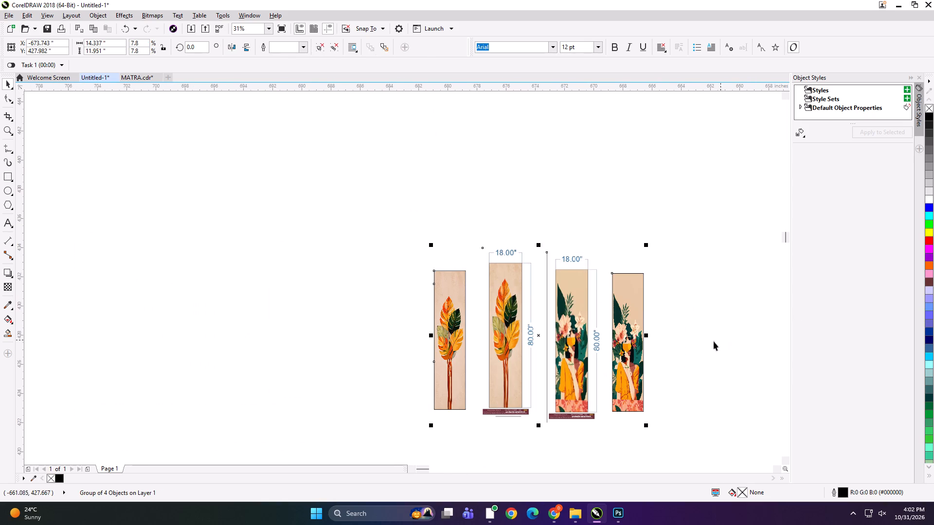
drag(577, 362, 499, 340)
shift+drag(568, 405, 497, 372)
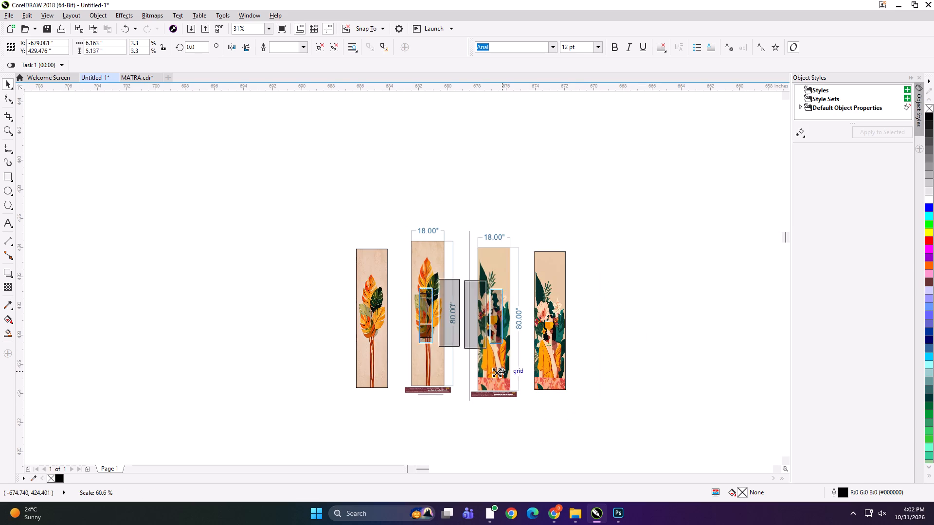
shift+drag(497, 372, 485, 363)
Export the shrunken panel group as SDGDG, accepting the export settings.
key(ctrl+e)
text(SDGDG)
key(Return)
key(Return)
key(Return)
Delete the exported panel group from the drawing and fit all remaining objects in view.
key(Delete)
key(F4)
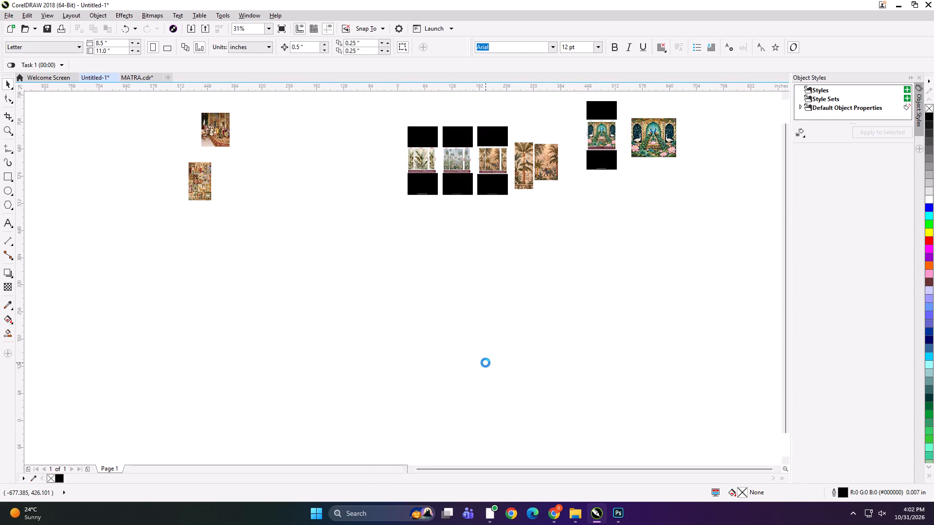
click(485, 363)
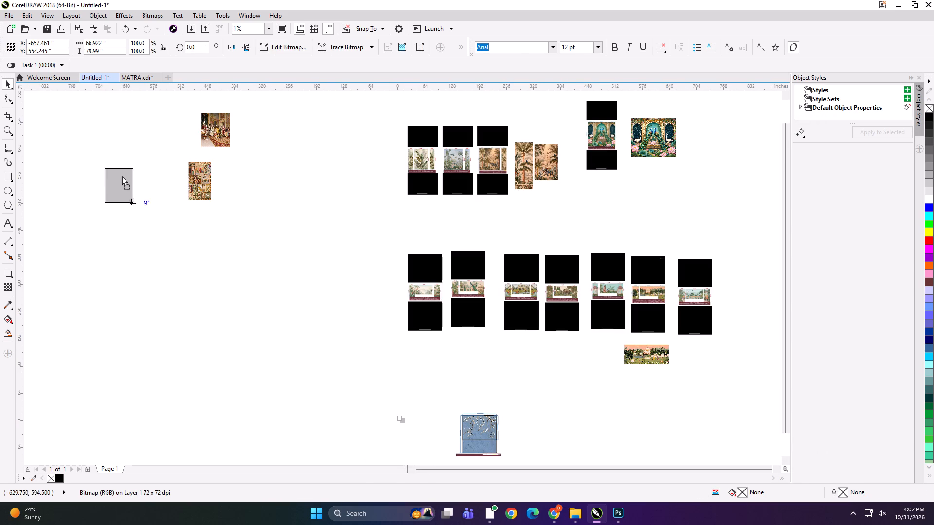
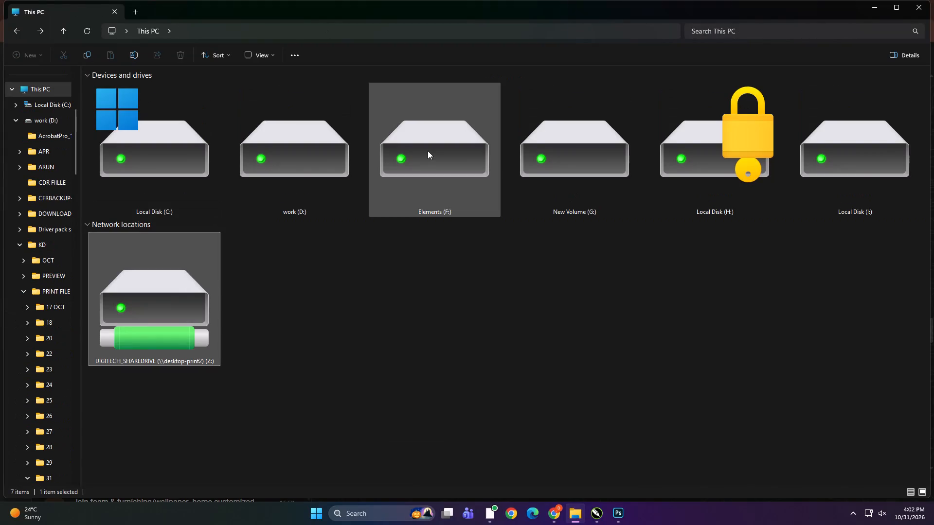
Copy the files 18x80A, 18x80B and SDGDG from the CHANDIGARH WALLPAPER folder under D:, KD, PRINT FILE, 31.
double_click(312, 160)
click(482, 87)
click(482, 87)
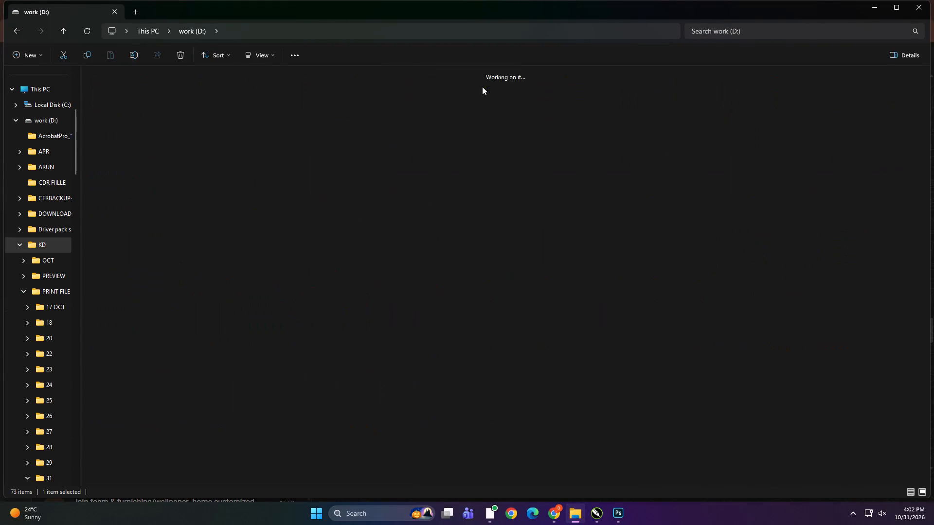
double_click(427, 151)
triple_click(440, 249)
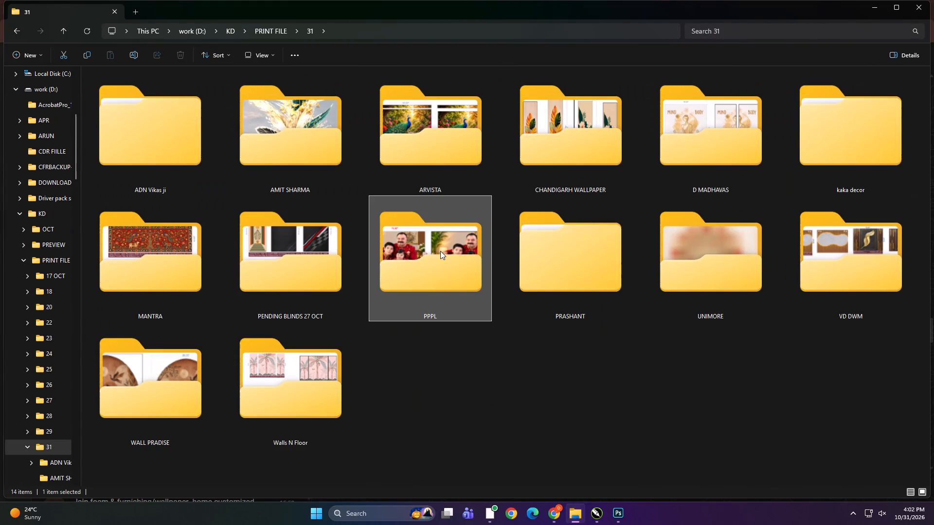
click(408, 365)
click(174, 395)
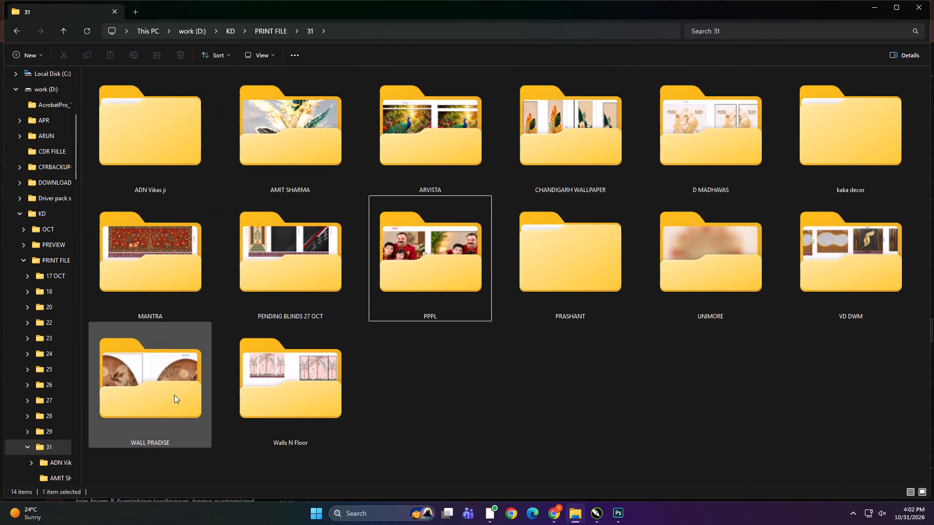
double_click(537, 167)
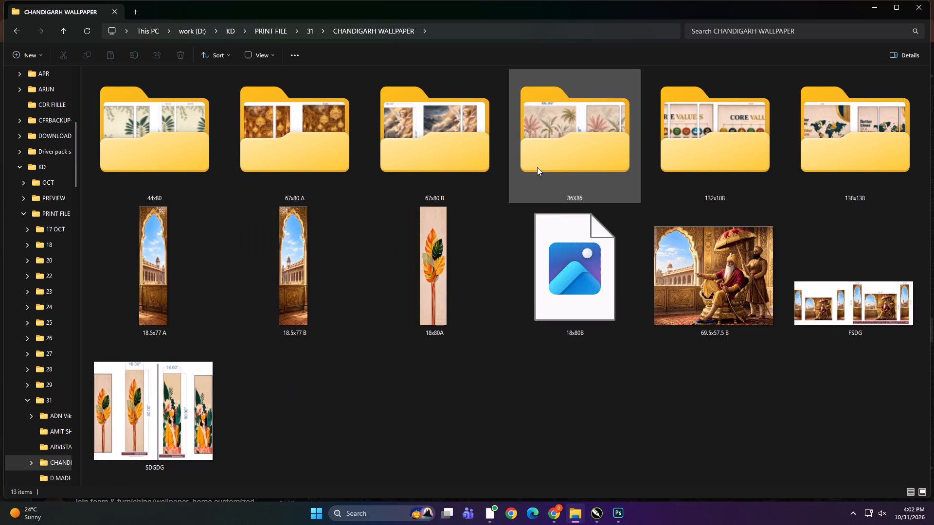
click(425, 293)
ctrl+click(545, 281)
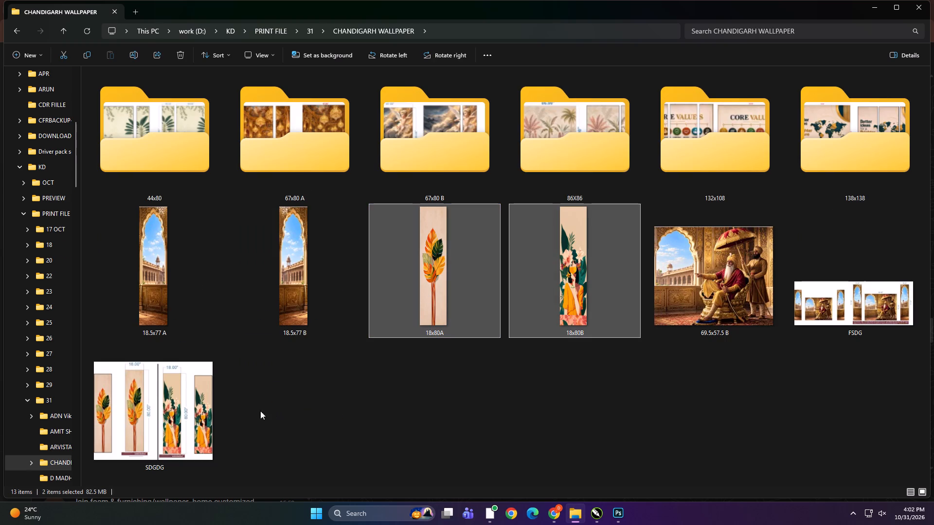
ctrl+click(185, 409)
key(ctrl+c)
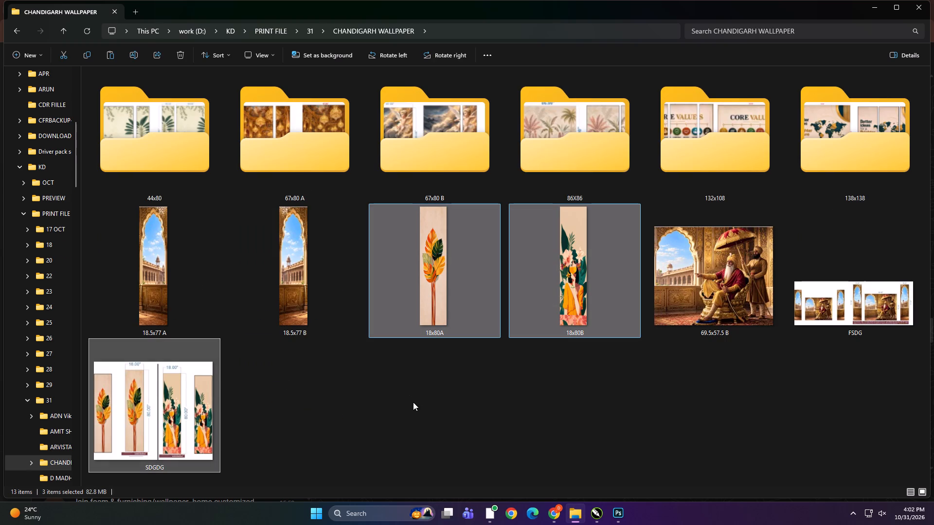
Paste the copied files into the CHANDIGARH WALLPAPER folder under Print, 31 on the DIGITECH_SHAREDRIVE (Z:) network drive.
scroll(71, 368, up, 4)
double_click(50, 318)
click(48, 312)
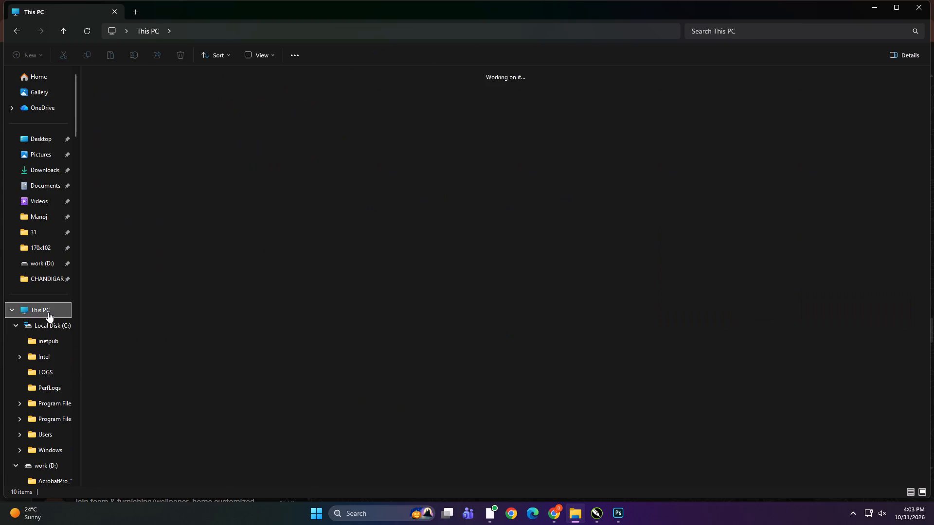
double_click(153, 313)
double_click(161, 264)
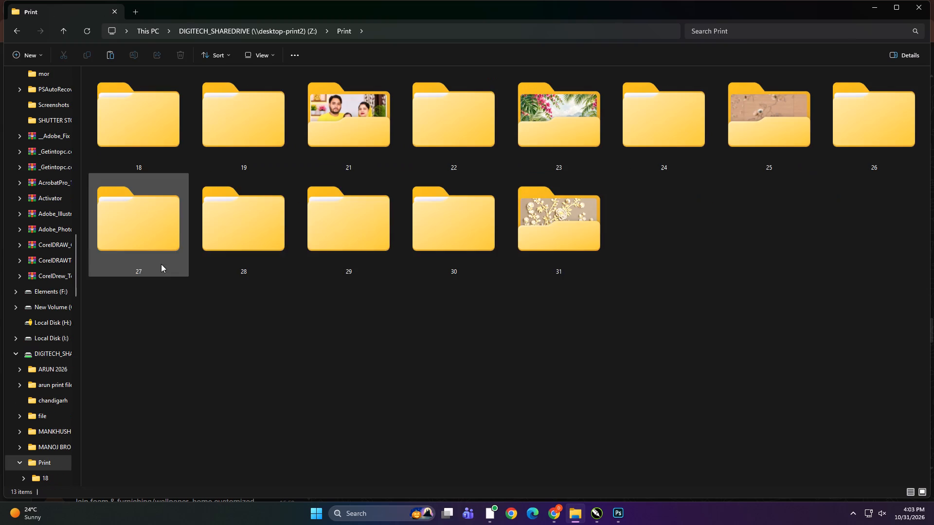
click(641, 226)
double_click(599, 228)
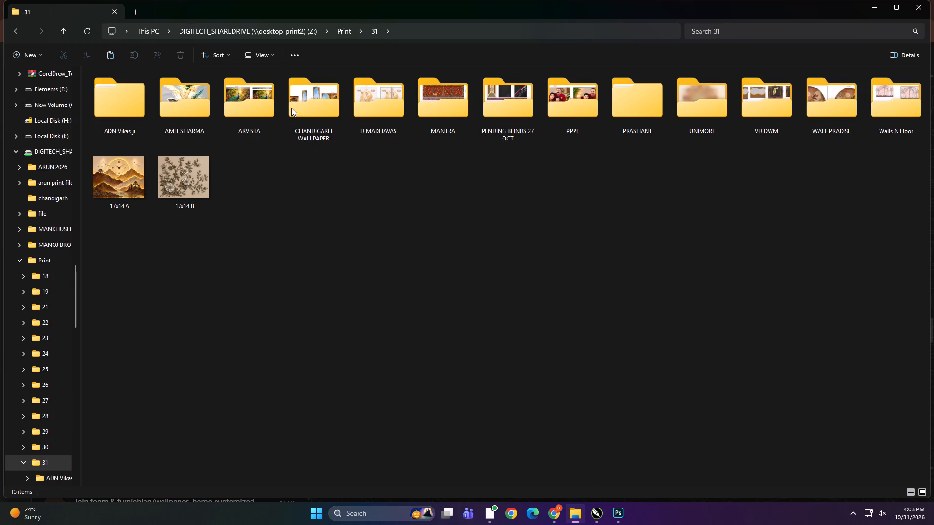
click(302, 107)
click(302, 107)
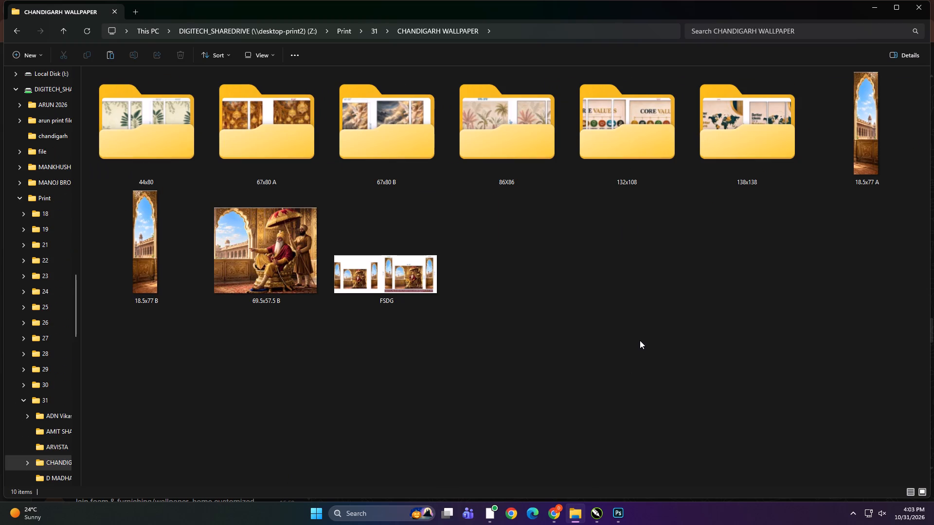
right_click(640, 340)
click(654, 351)
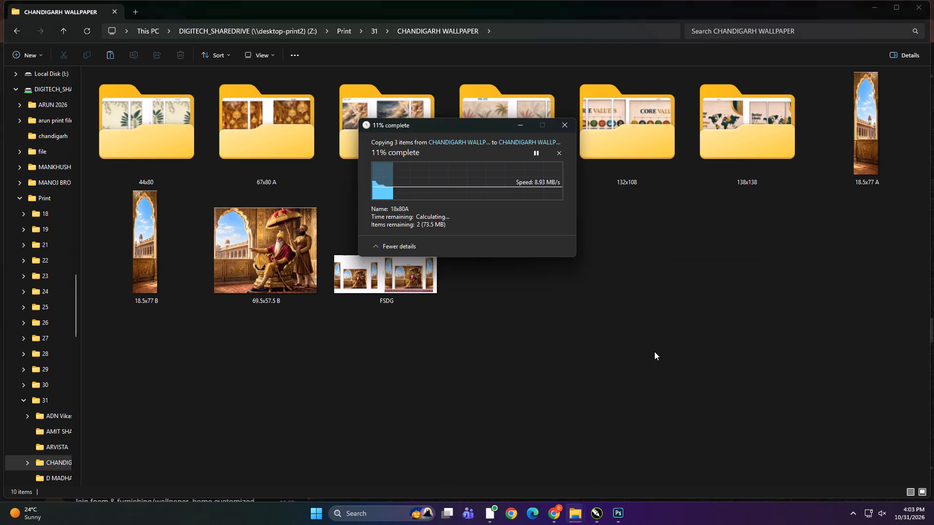
Check the contents of the shared 44x80 folder and return to its parent CHANDIGARH WALLPAPER folder.
double_click(157, 154)
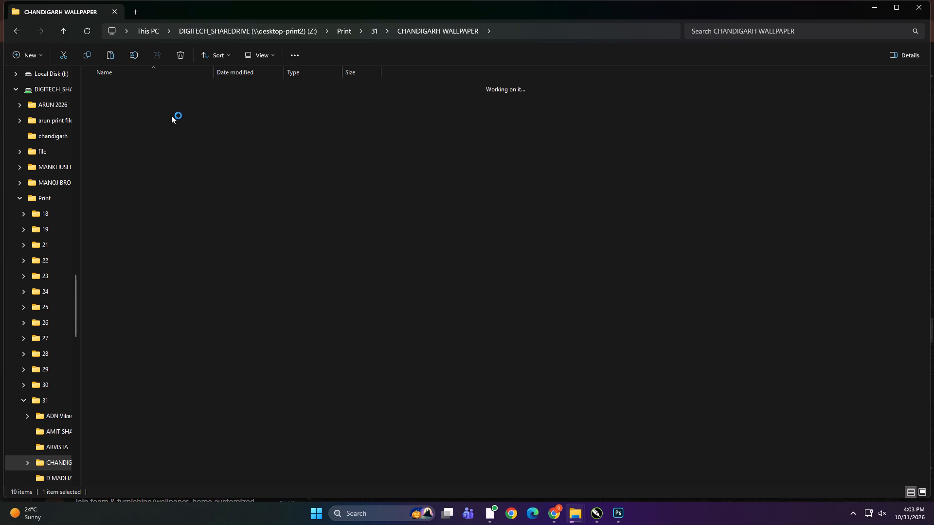
click(321, 328)
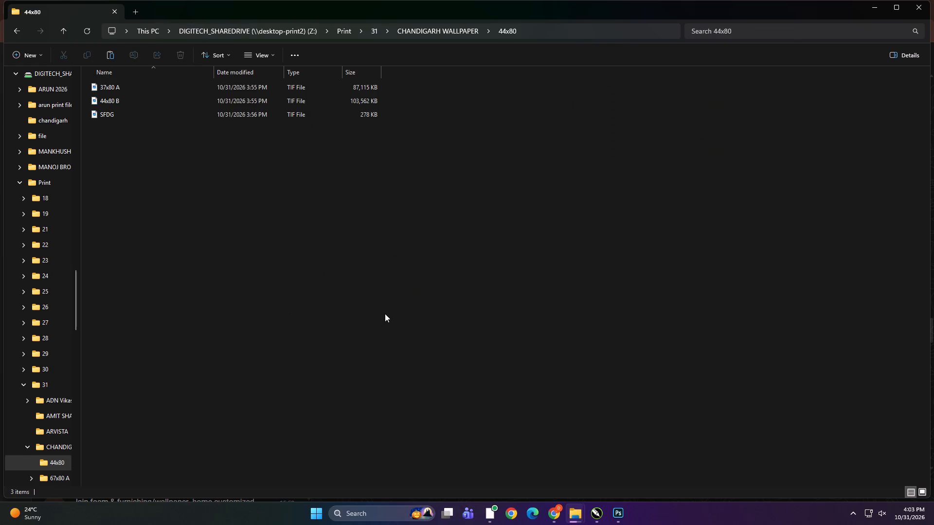
click(385, 314)
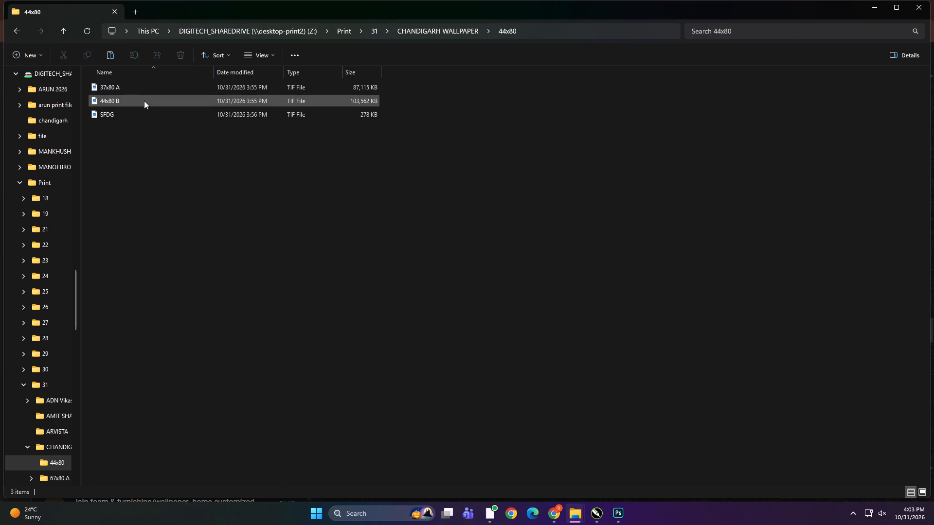
click(263, 301)
key(BackSpace)
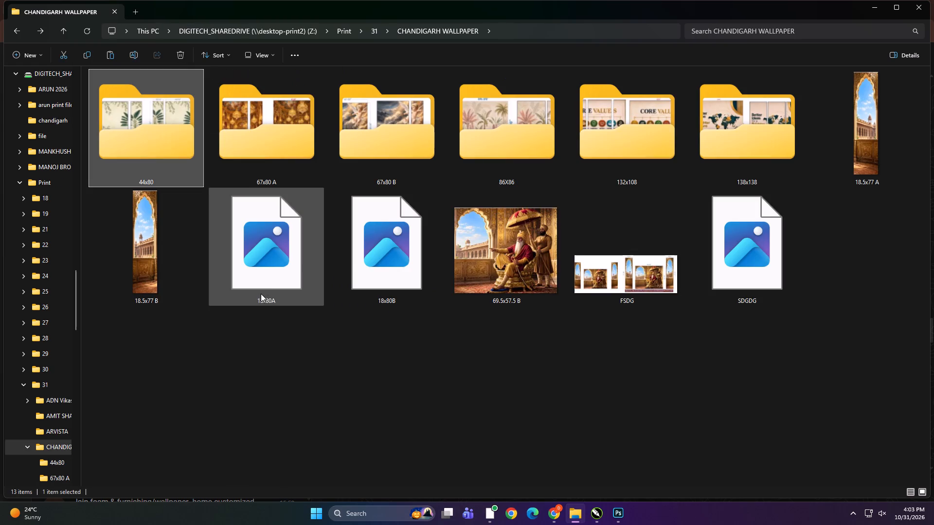
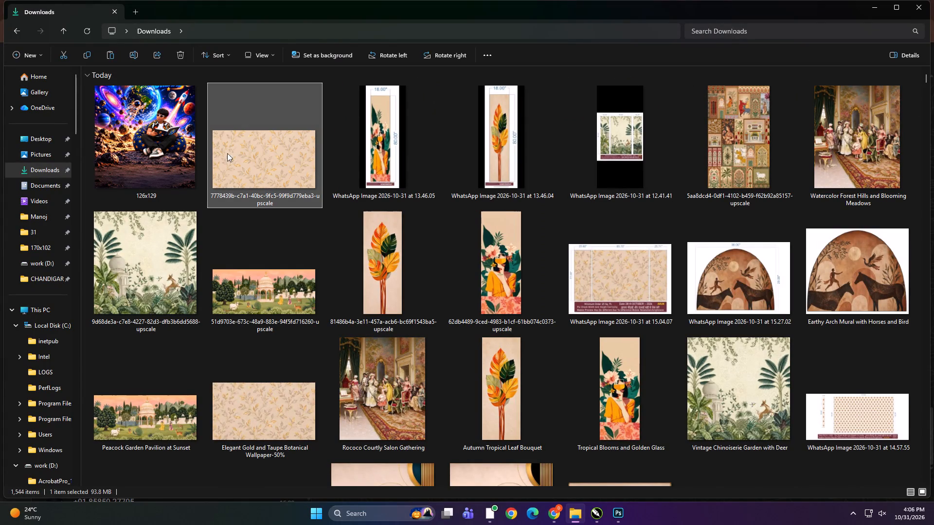
Add the 126x129 space image to the selection with the upscaled beige botanical pattern in Downloads, and start moving both files.
ctrl+click(160, 146)
drag(150, 128, 369, 250)
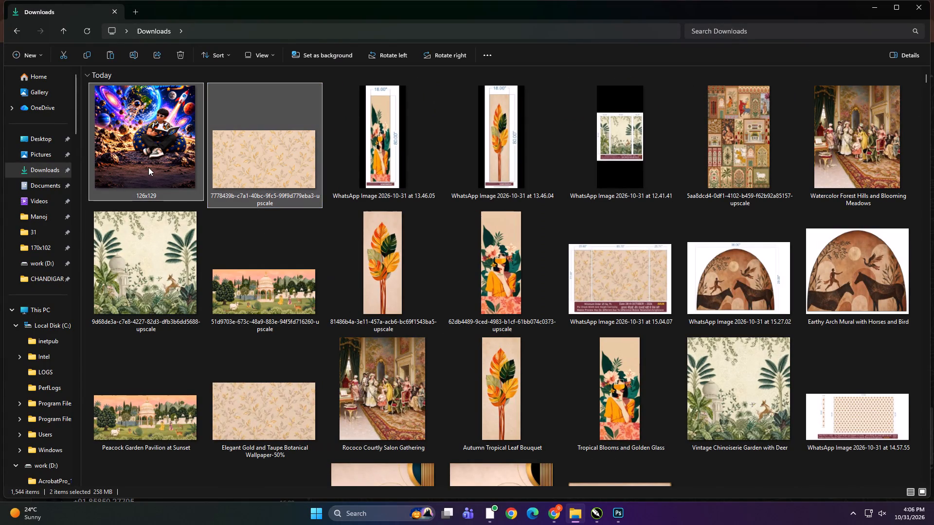
Place the 126x129 space image and the upscaled beige botanical pattern into CorelDRAW's Untitled-1 document, in the empty area below the salon painting.
drag(139, 124, 601, 514)
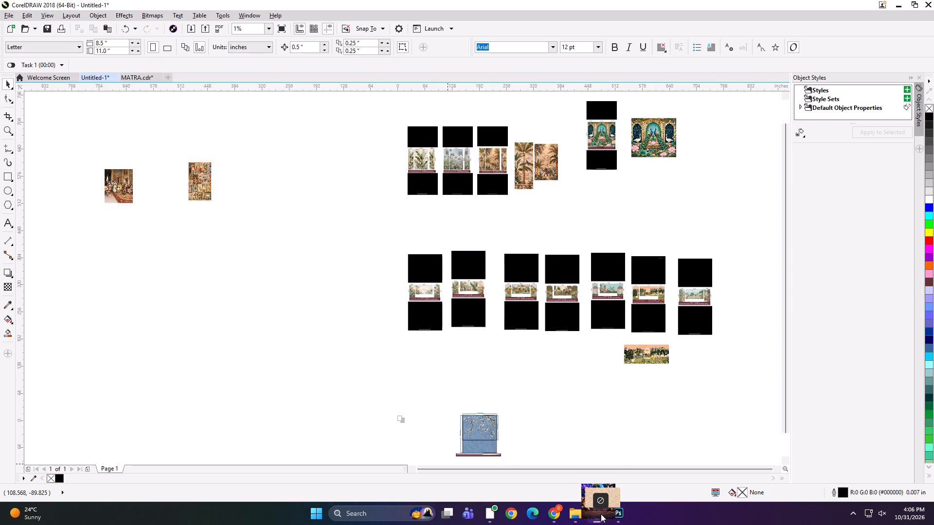
drag(601, 514, 153, 291)
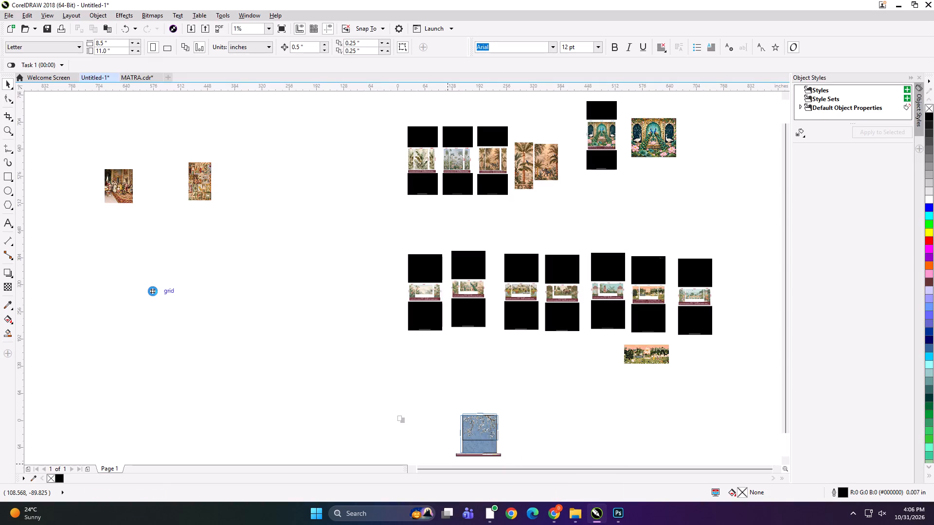
click(188, 228)
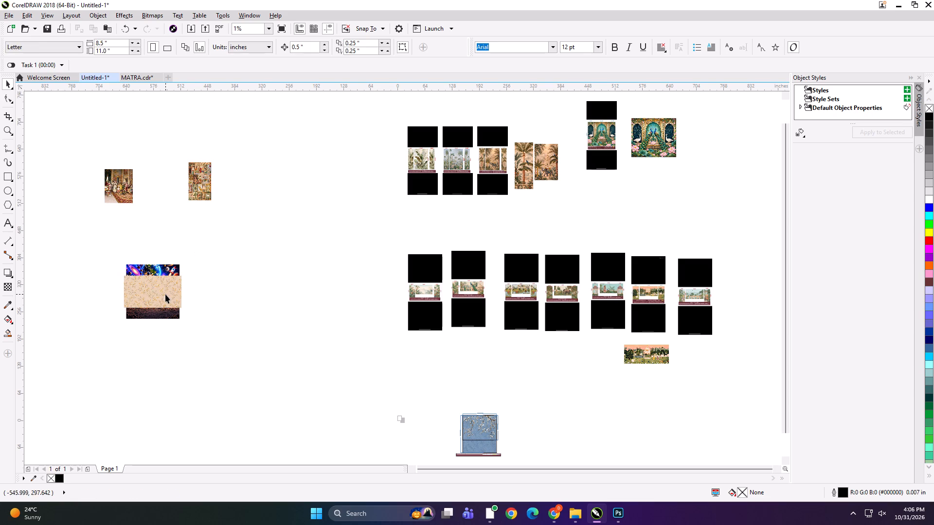
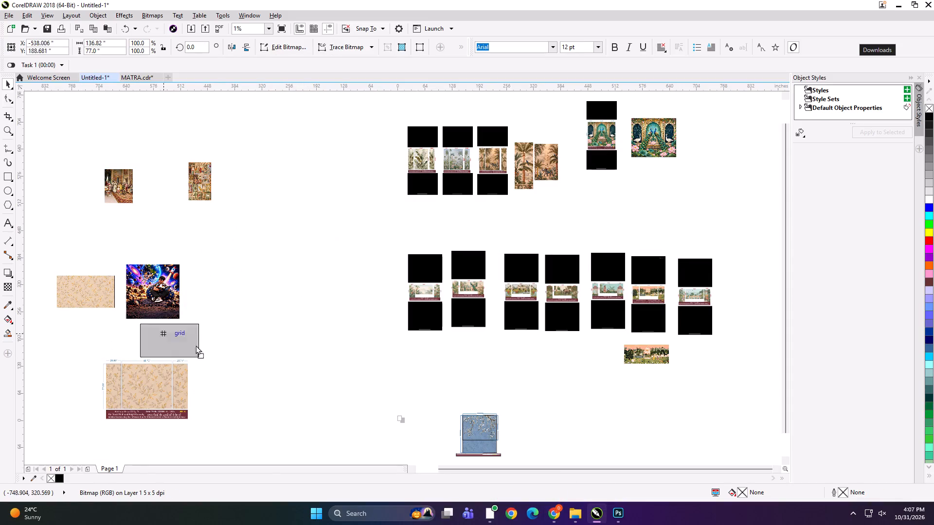
Place the plain beige botanical pattern beside the dimensioned three-panel preview of the same design.
drag(196, 345, 229, 380)
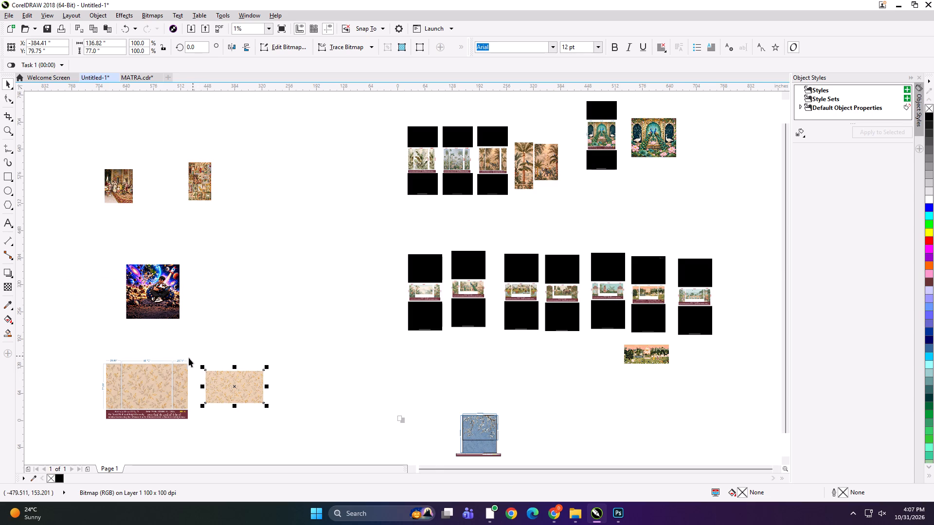
scroll(141, 414, up, 2)
scroll(300, 368, down, 1)
scroll(218, 369, up, 1)
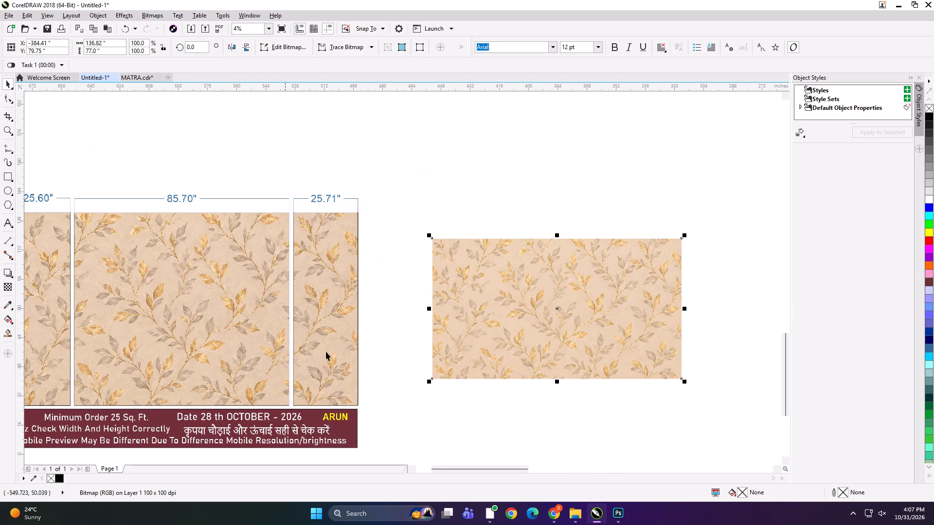
drag(486, 286, 491, 275)
Scale the three-panel preview down to about 130.4 × 88.7 inches and position it level with the plain botanical pattern.
drag(316, 314, 351, 283)
shift+drag(411, 152, 404, 204)
drag(284, 260, 304, 249)
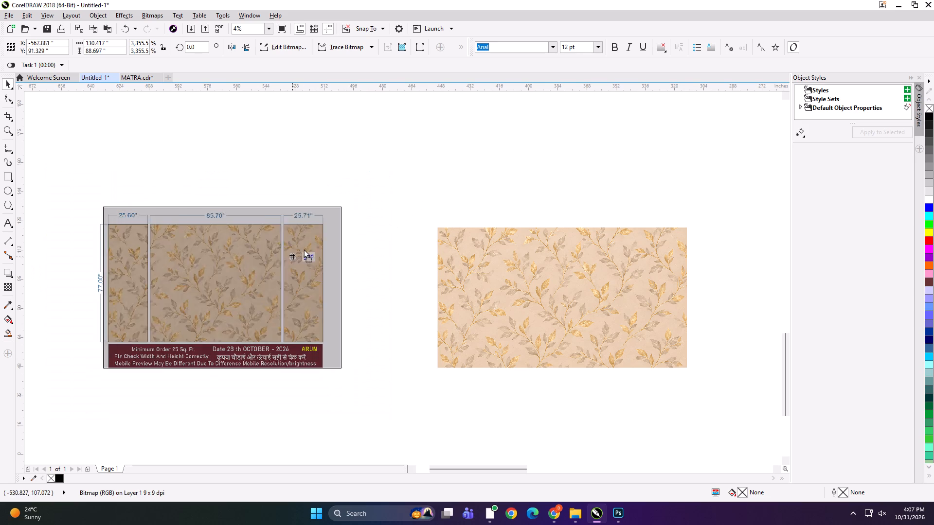
drag(304, 249, 305, 248)
Move the plain botanical pattern closer to the preview and set its width to the panels' sum, 85.7+25.6+25.71 inches (137.01 inches).
drag(467, 259, 445, 242)
click(114, 43)
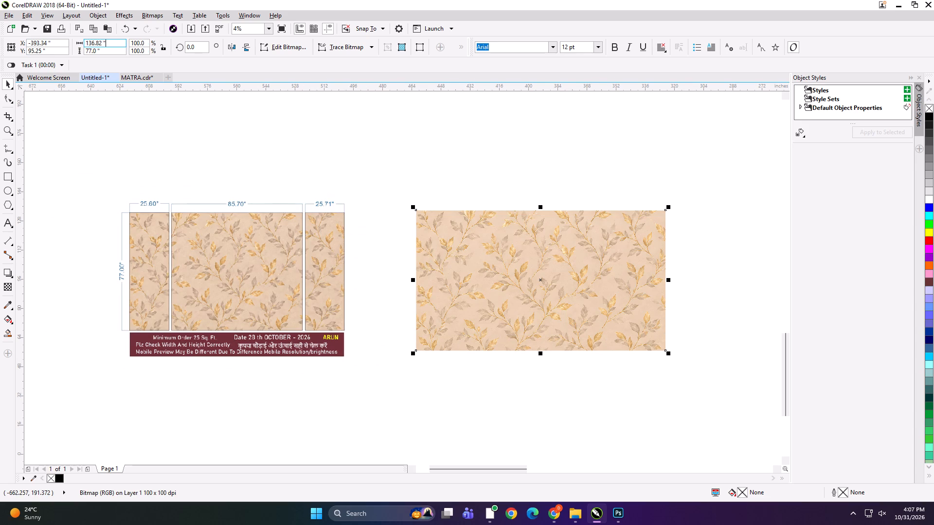
key(ctrl+a)
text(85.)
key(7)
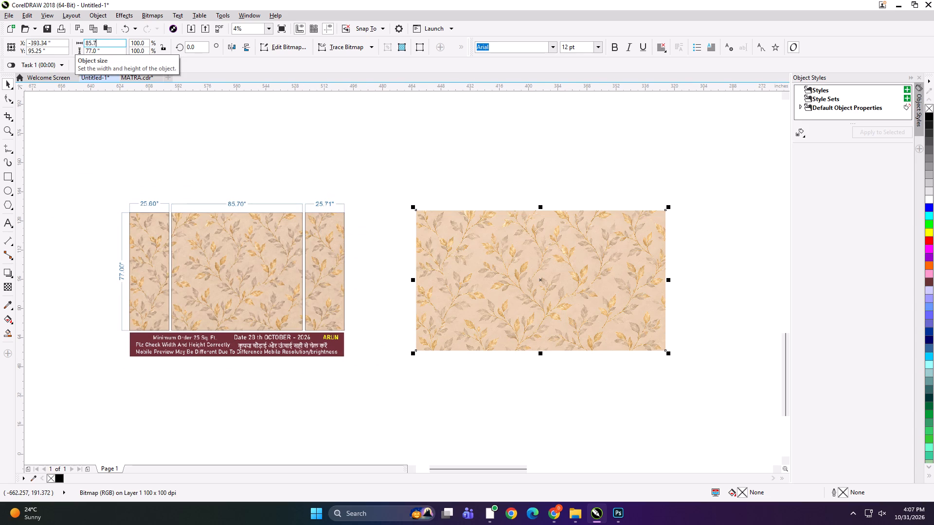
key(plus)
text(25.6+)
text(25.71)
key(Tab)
Finish resizing the beige leaf pattern image with a height of 77 inches.
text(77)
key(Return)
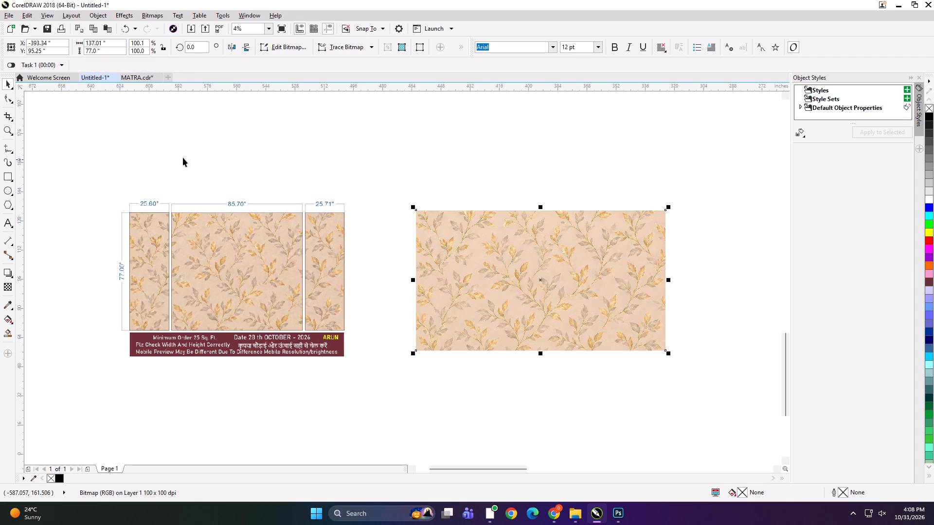
Add a rectangle matching the resized pattern image and set its width to 25.6 inches.
shift+double_click(9, 175)
key(shift+space)
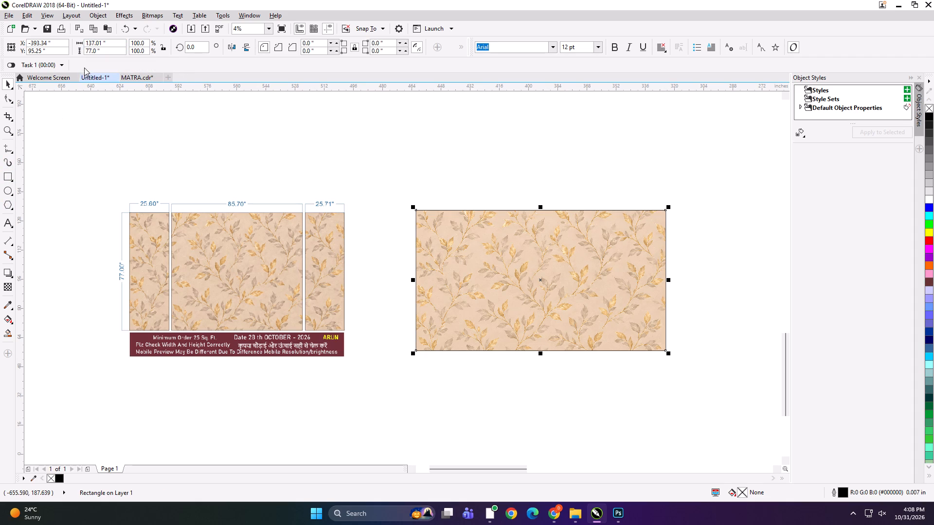
key(ctrl+a)
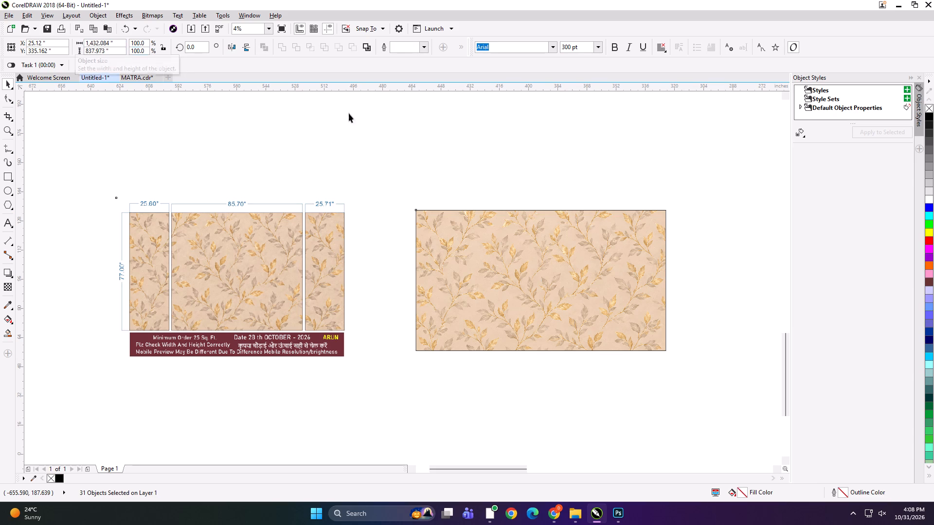
click(541, 166)
click(500, 243)
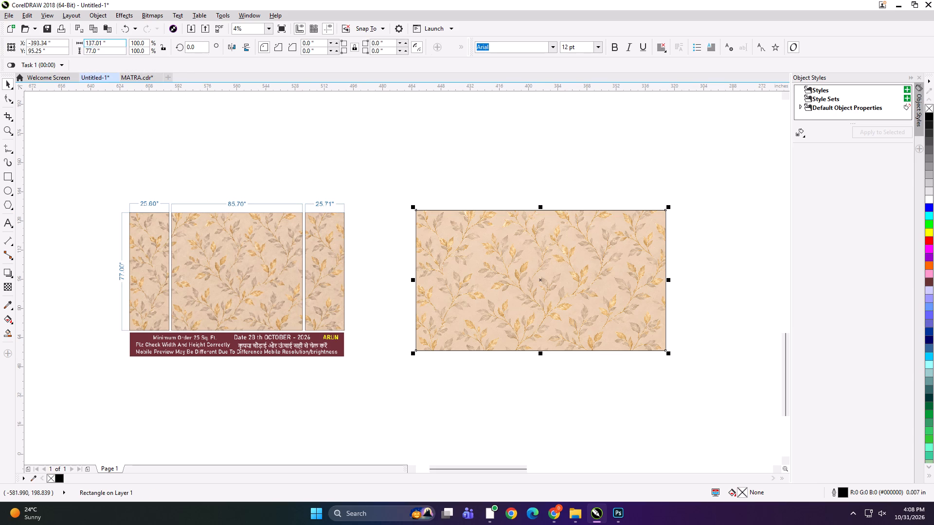
click(119, 41)
key(ctrl+a)
text(25.6)
key(Return)
Align the 25.6-inch rectangle to the left edge of the pattern image.
shift+click(163, 210)
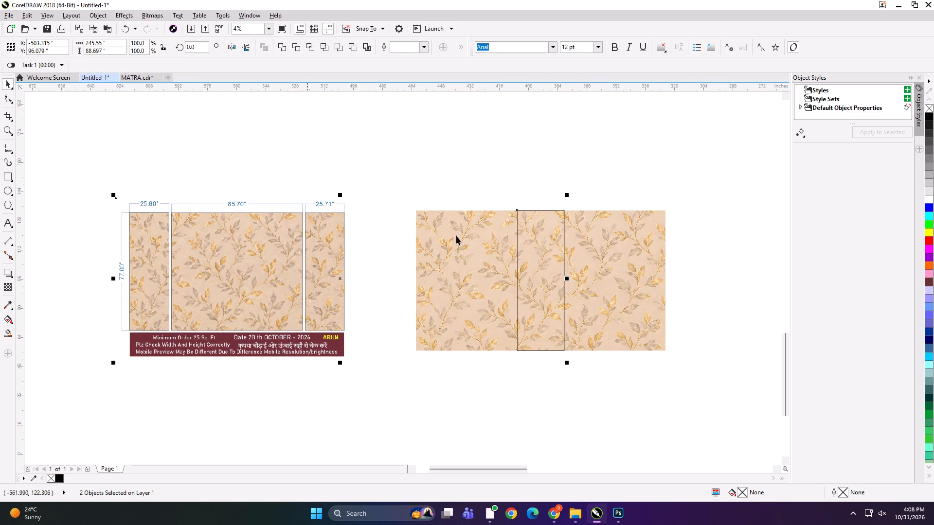
shift+click(605, 262)
key(shift+F2)
click(488, 111)
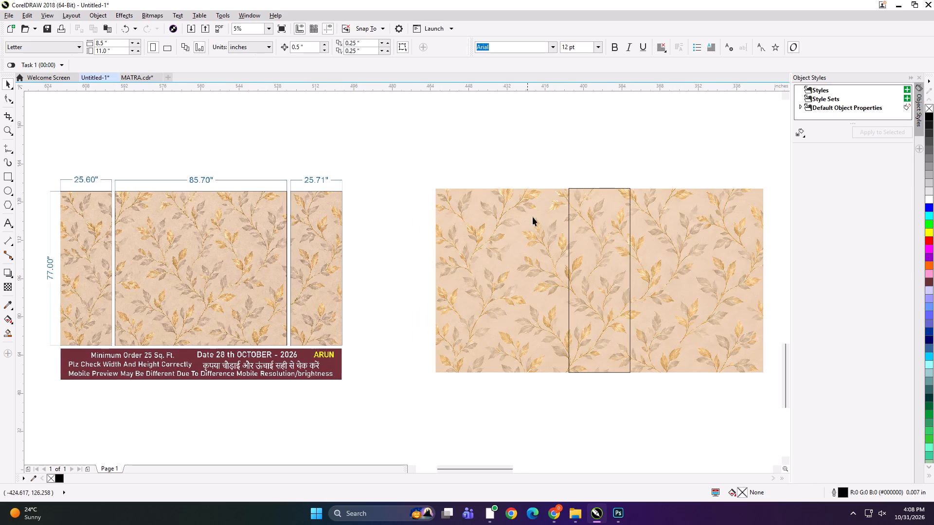
click(577, 237)
shift+click(527, 243)
key(l)
click(498, 149)
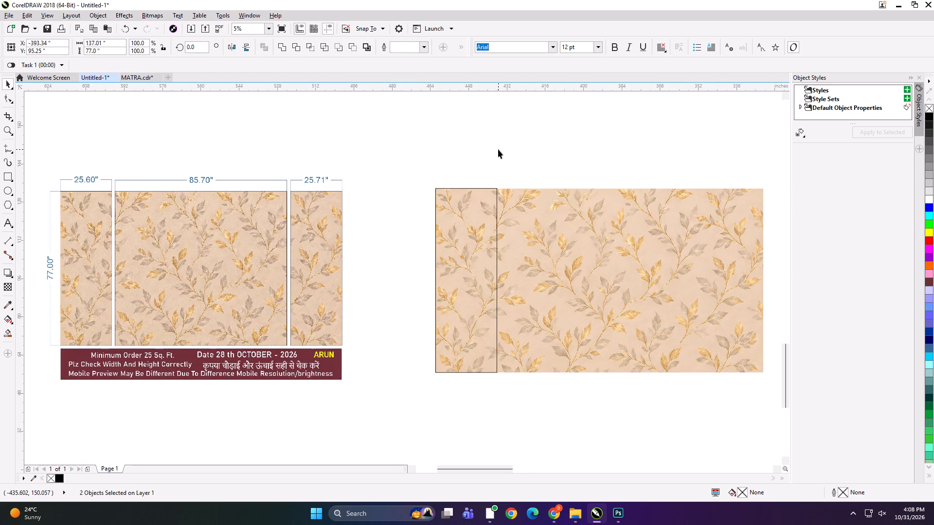
Duplicate the 25.6-inch rectangle in place and align the copy to the pattern image's right edge.
click(467, 238)
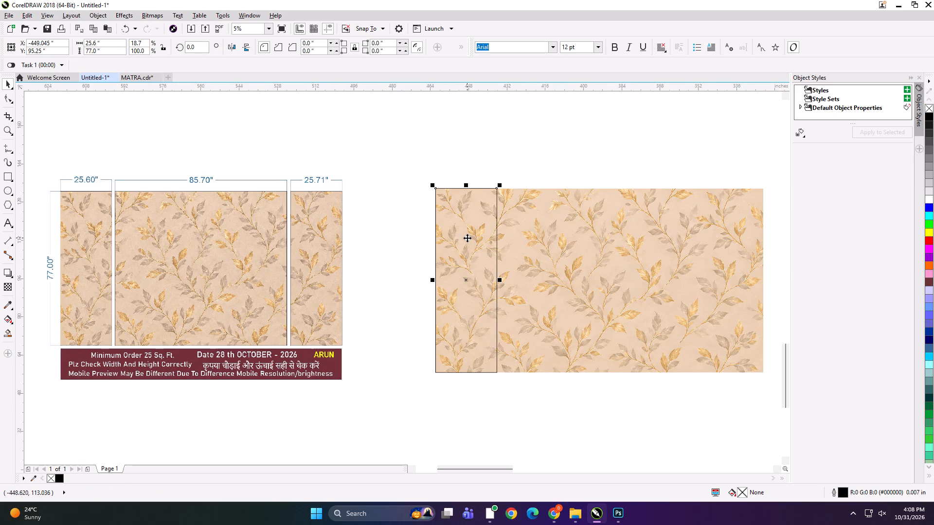
key(plus)
shift+click(557, 233)
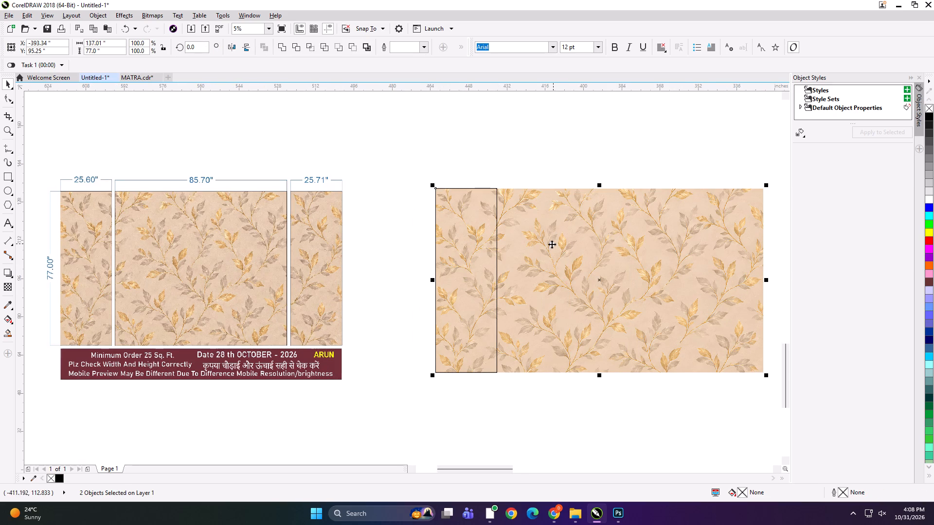
key(r)
click(717, 154)
Set the right-hand rectangle's width to 25.71 inches and realign it to the pattern image's right edge.
click(725, 214)
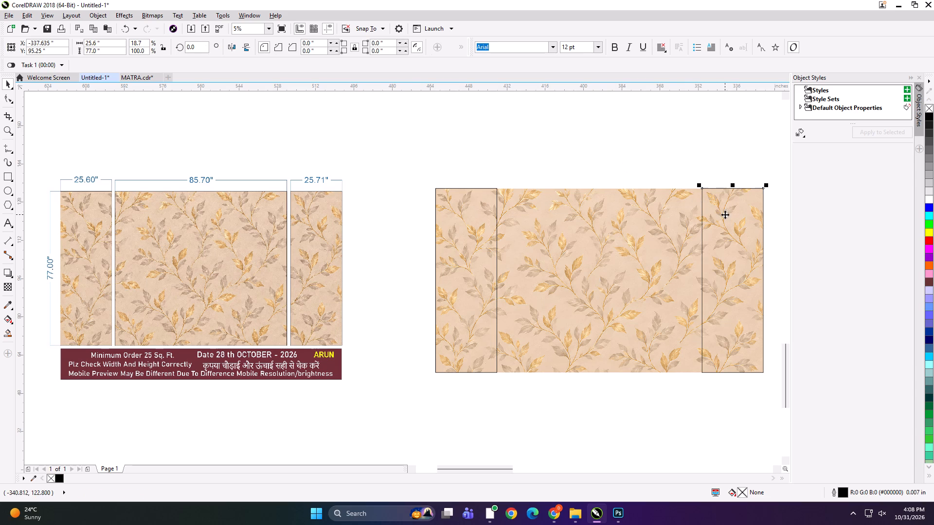
click(107, 42)
key(ctrl+a)
text(25.71)
key(Return)
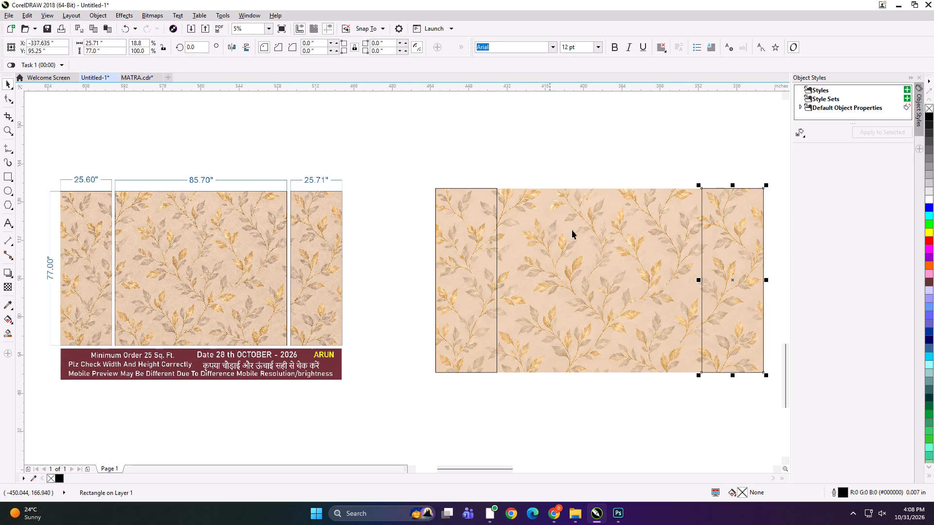
shift+click(588, 239)
key(r)
click(536, 150)
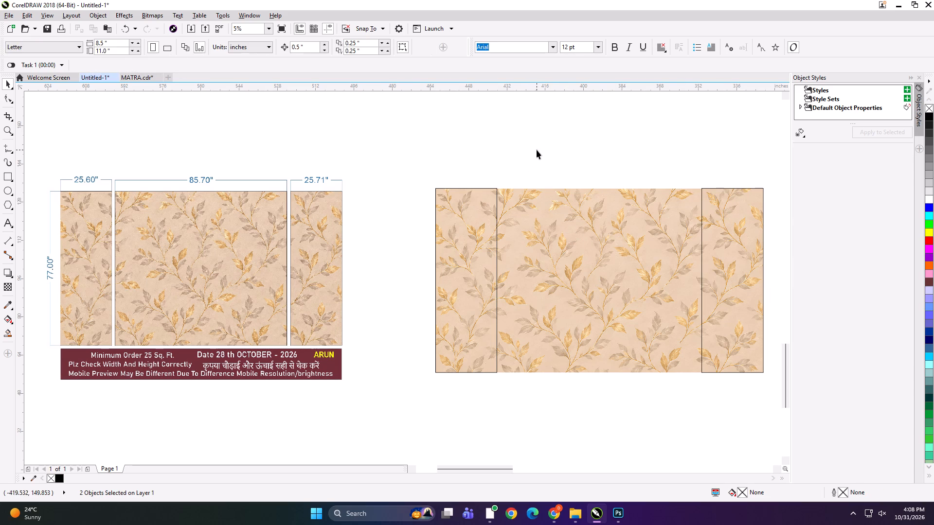
Mirror a copy of the left 25.6-inch rectangle inward and stretch it to fill the 85.7-inch gap between the side rectangles.
click(471, 218)
click(744, 224)
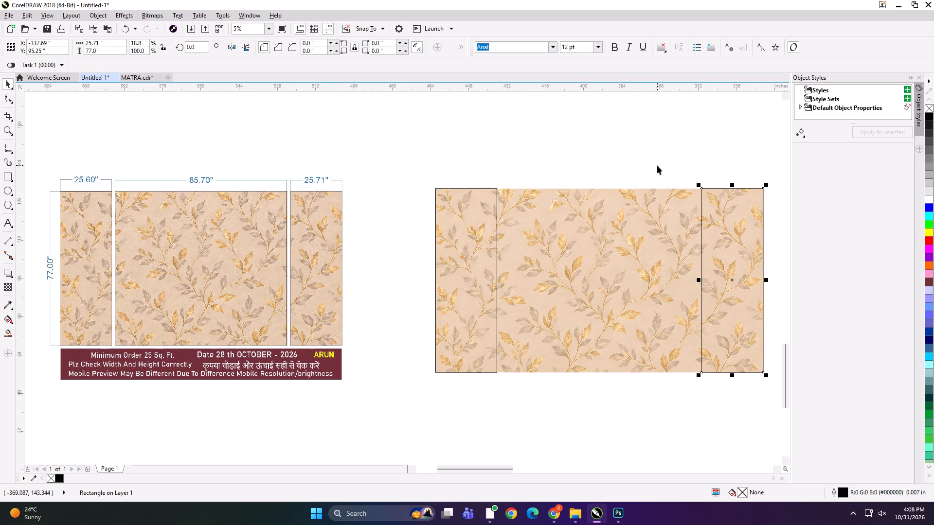
click(582, 161)
click(472, 249)
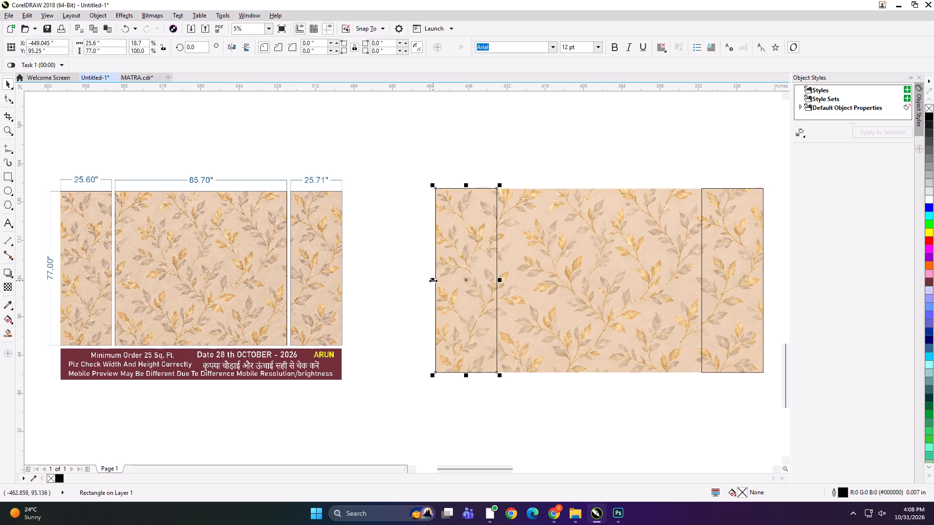
drag(433, 280, 548, 285)
ctrl+right_click(548, 285)
drag(564, 279, 585, 279)
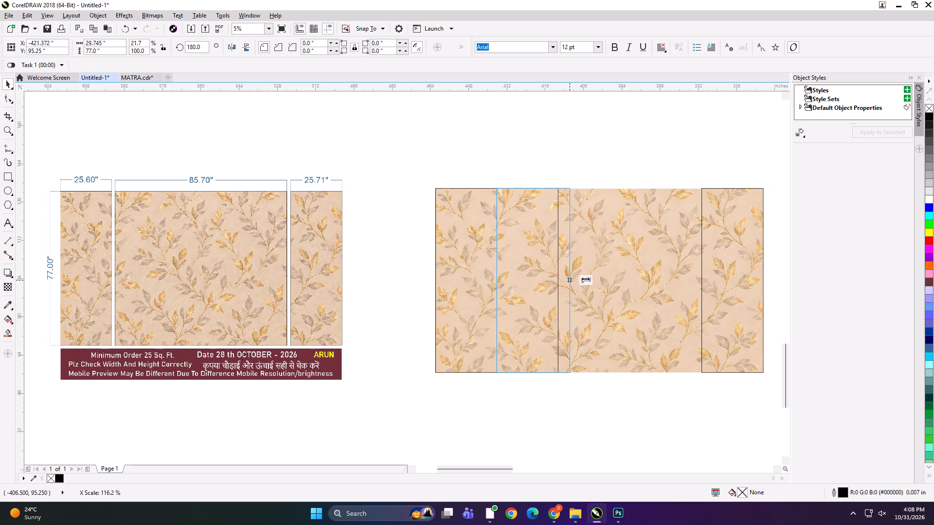
drag(585, 279, 670, 266)
drag(685, 264, 700, 264)
key(ctrl+z)
click(567, 207)
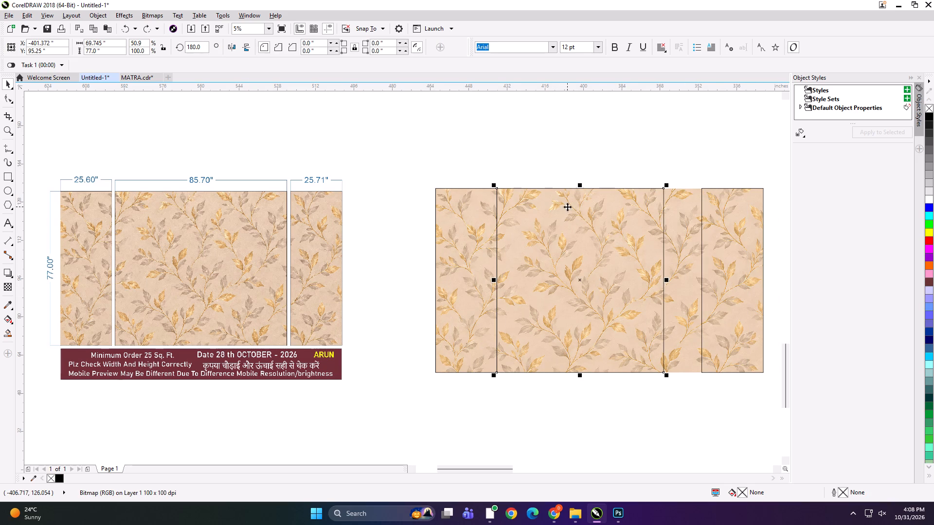
drag(669, 280, 702, 279)
click(542, 158)
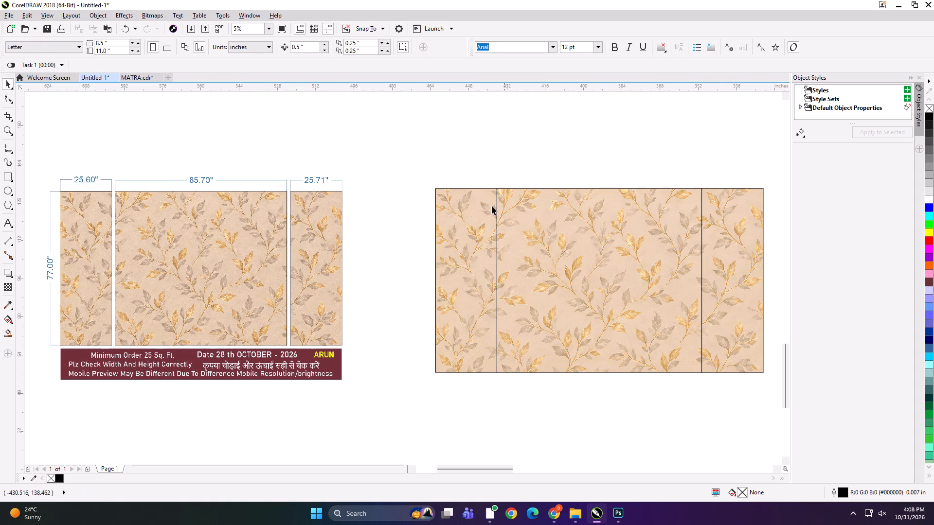
PowerClip the pattern image into the three grouped rectangles, and ungroup them into separate panels.
click(484, 234)
shift+click(542, 240)
shift+click(719, 247)
key(ctrl+g)
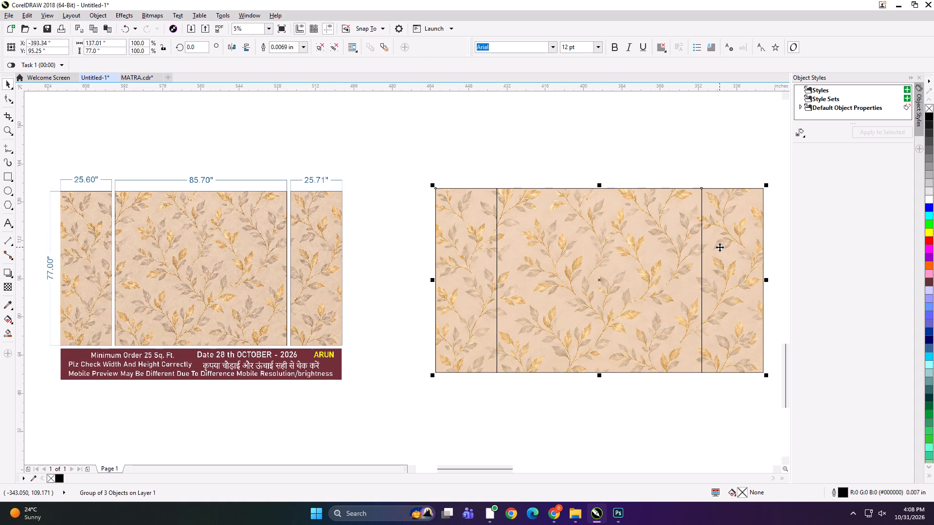
click(586, 161)
alt+click(588, 214)
key(shift+Return)
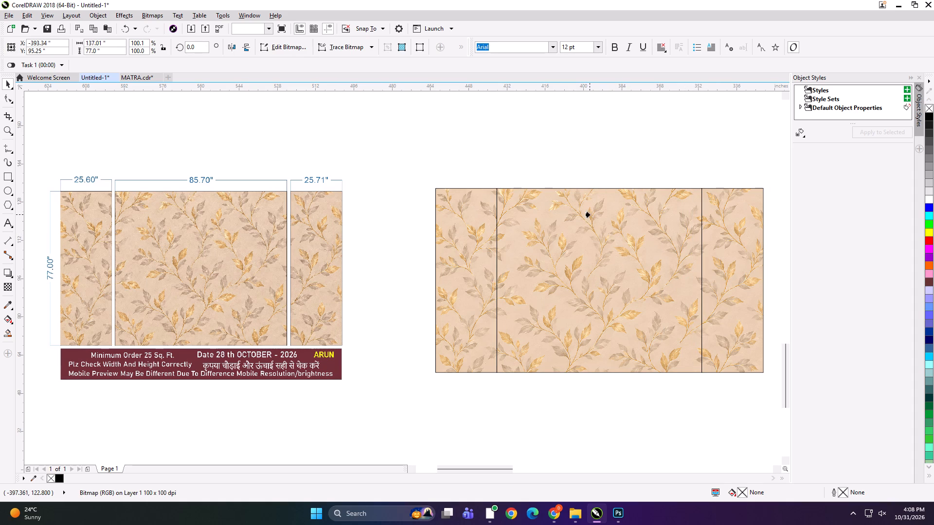
click(590, 214)
key(ctrl+u)
key(ctrl+u)
key(ctrl+u)
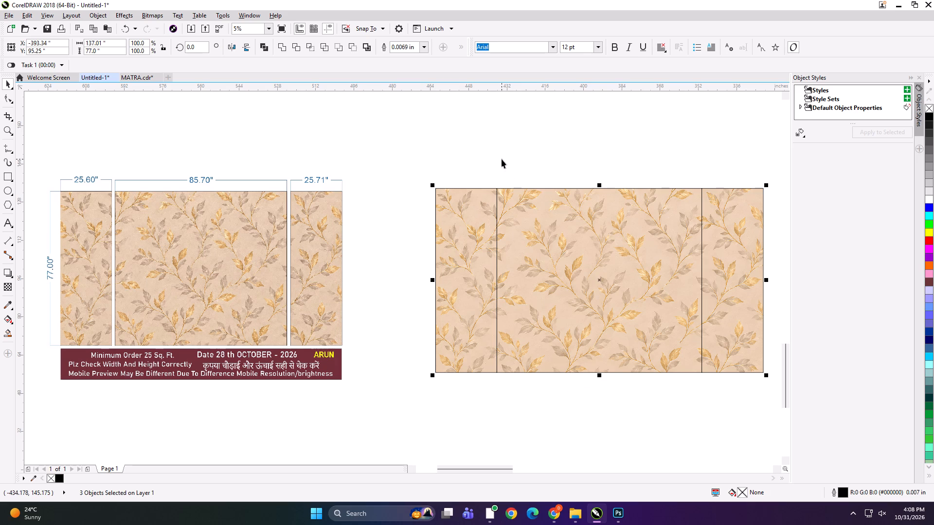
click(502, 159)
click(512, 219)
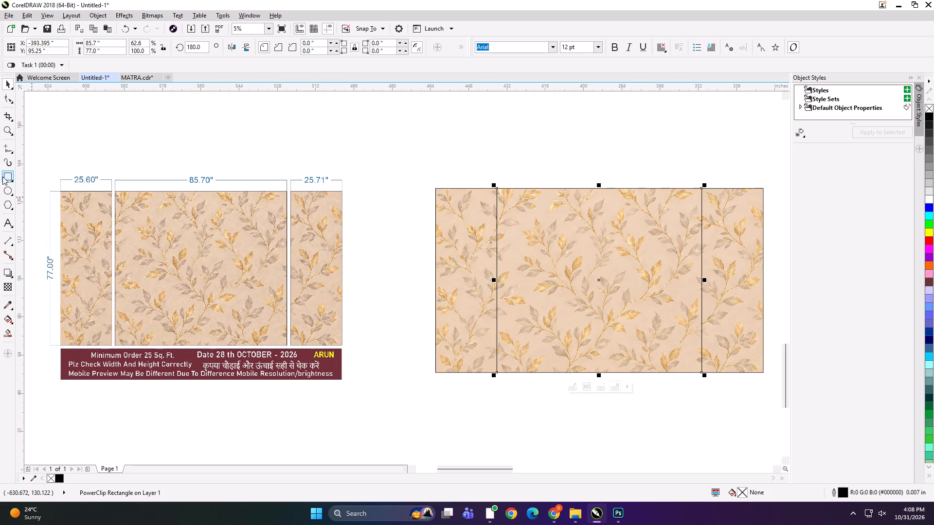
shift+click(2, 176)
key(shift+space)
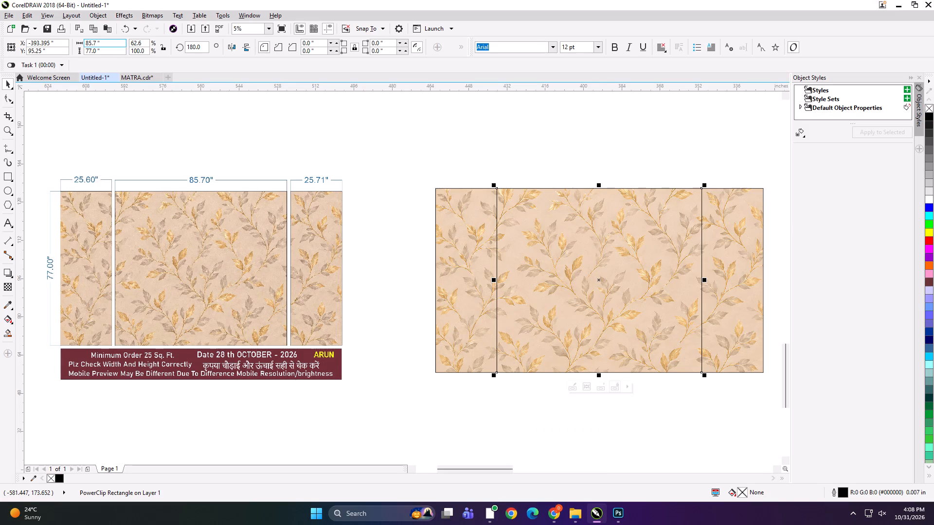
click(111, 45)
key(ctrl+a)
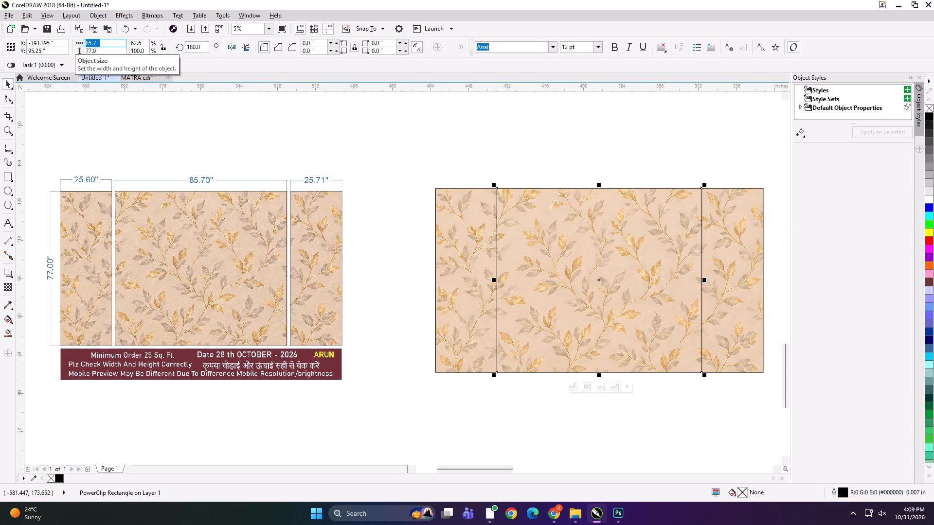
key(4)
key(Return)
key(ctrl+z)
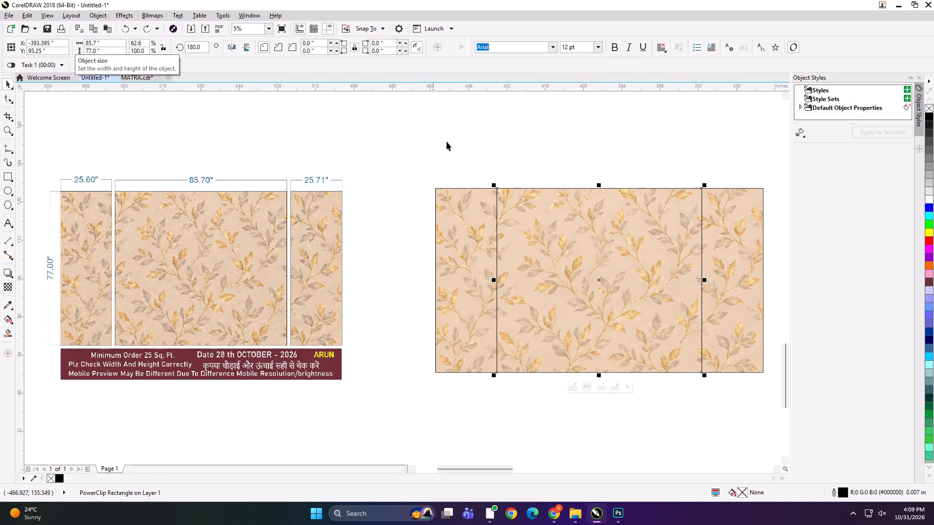
Add a new rectangle over the middle panel, matching its size.
click(507, 145)
click(554, 227)
drag(554, 264, 554, 289)
key(ctrl+z)
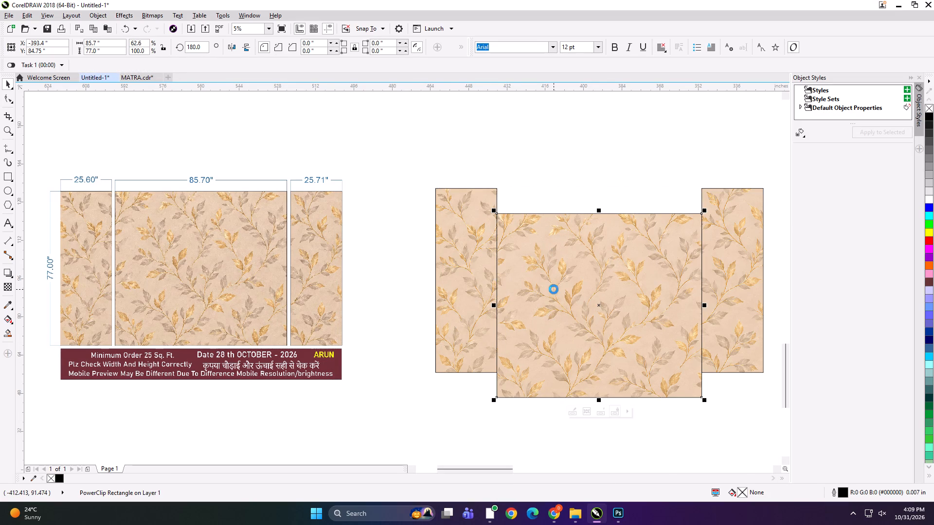
shift+double_click(7, 175)
key(shift+space)
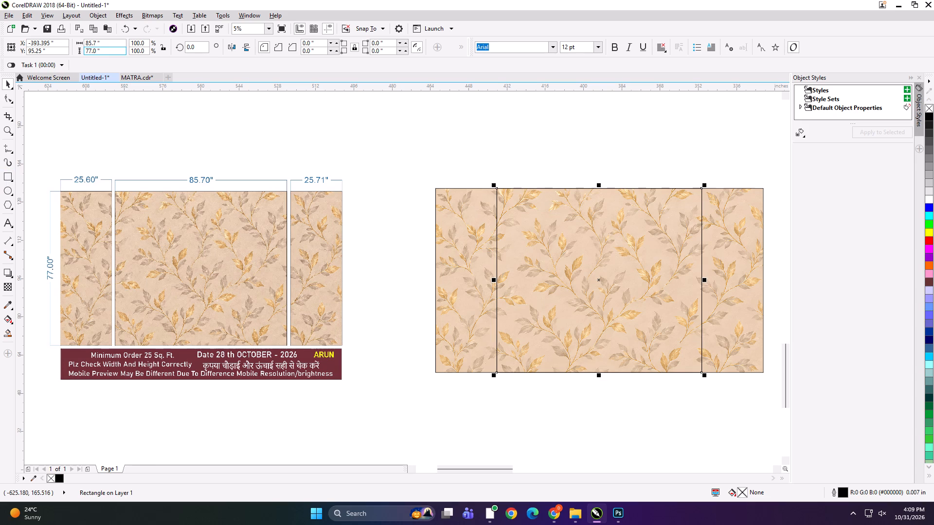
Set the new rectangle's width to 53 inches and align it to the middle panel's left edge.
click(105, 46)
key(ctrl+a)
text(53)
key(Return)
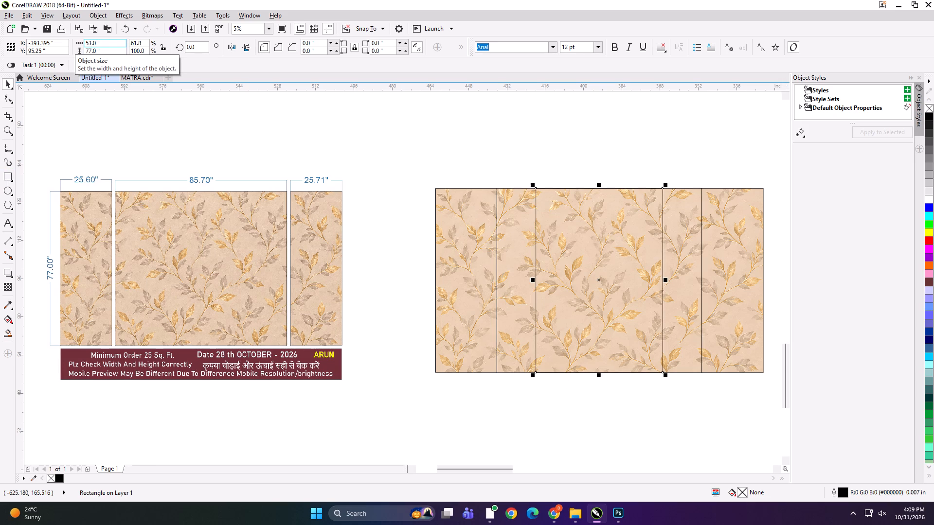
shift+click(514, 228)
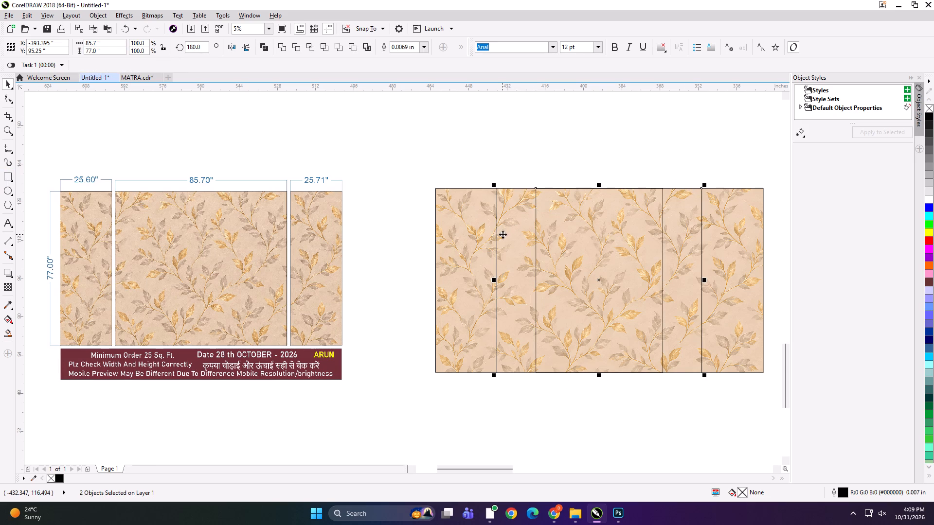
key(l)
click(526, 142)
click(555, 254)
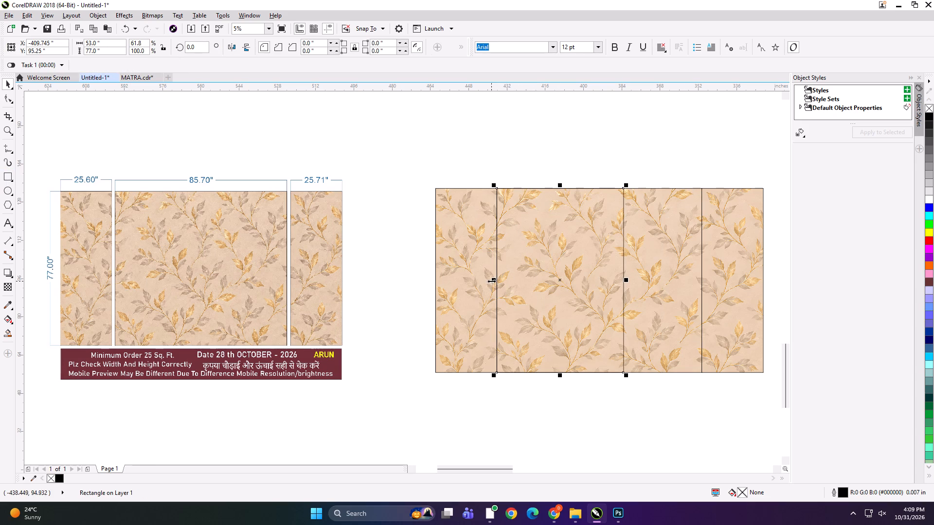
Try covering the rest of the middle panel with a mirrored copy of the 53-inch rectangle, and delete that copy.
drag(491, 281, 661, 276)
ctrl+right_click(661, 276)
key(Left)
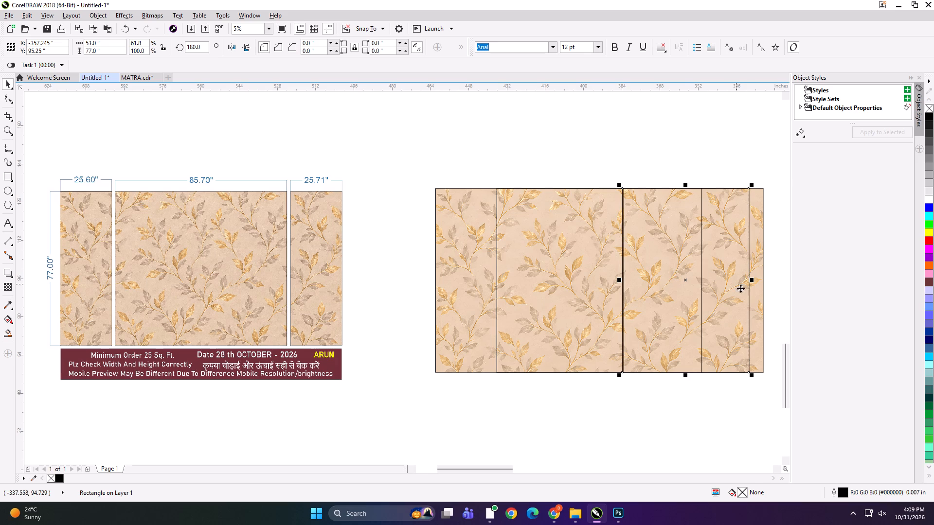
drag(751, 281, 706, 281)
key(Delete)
Set the strip rectangle's width to 49 inches and realign it to the middle panel's left edge.
click(605, 275)
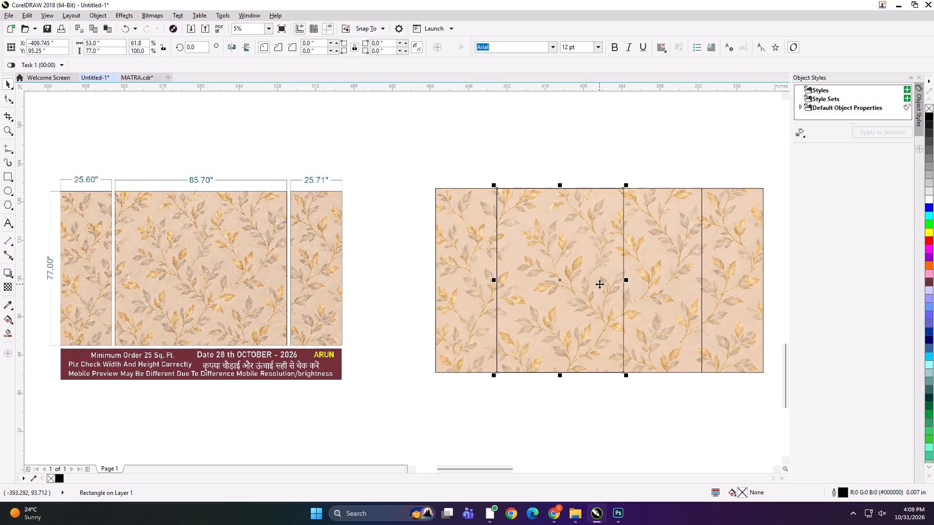
click(118, 42)
key(ctrl+a)
text(49)
key(Return)
shift+click(669, 232)
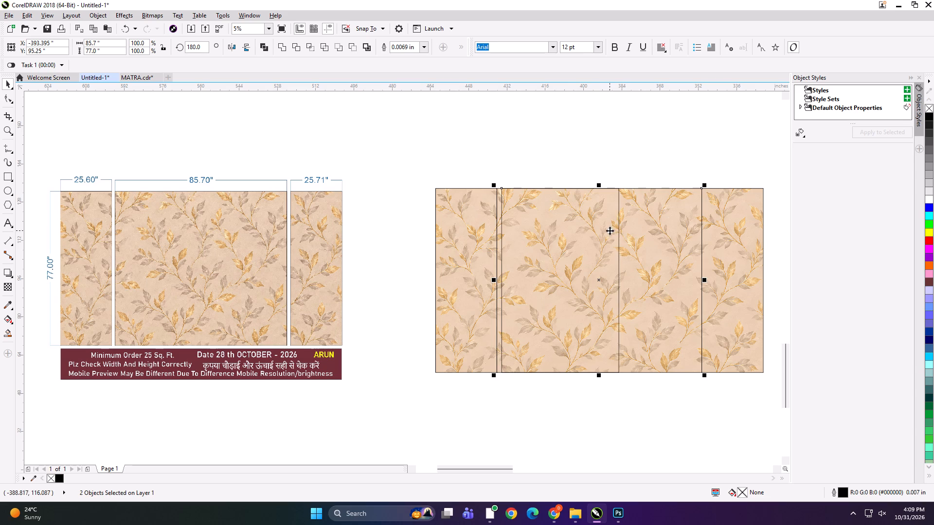
key(l)
click(551, 157)
Mirror a copy of the 49-inch strip to its right, overlap it by 0.5 inch, and narrow it to the middle panel's right edge.
click(547, 246)
drag(490, 282, 498, 282)
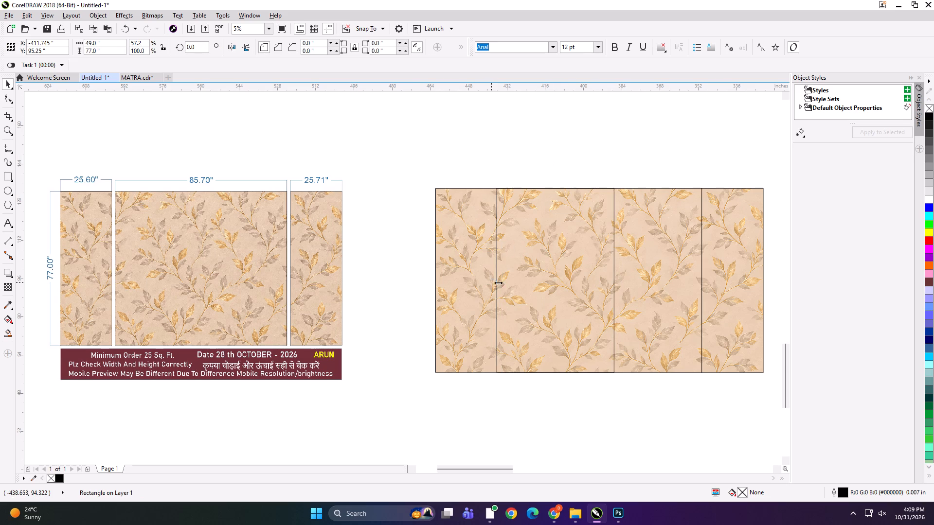
drag(498, 282, 637, 280)
ctrl+right_click(637, 280)
key(Left)
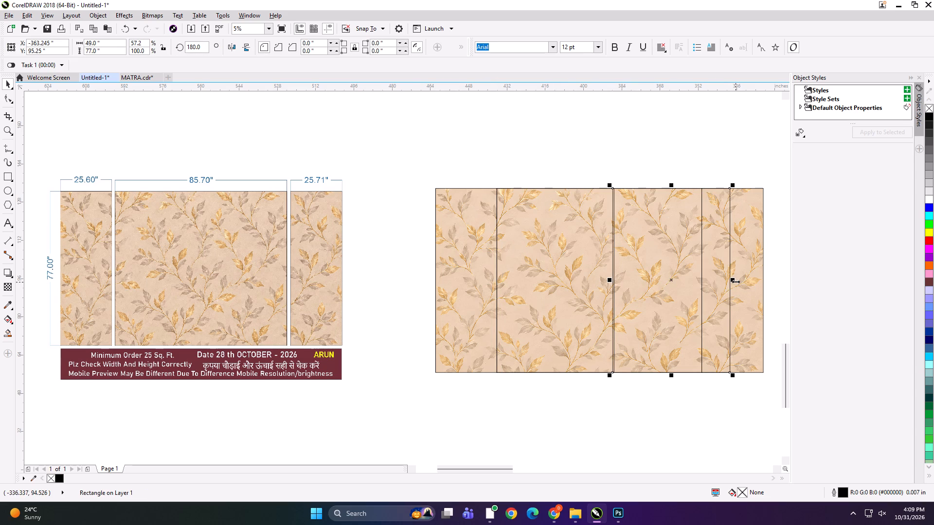
drag(736, 281, 710, 283)
Group the two overlapping strip rectangles, clip the middle panel's pattern into them, and ungroup the strips.
shift+click(577, 263)
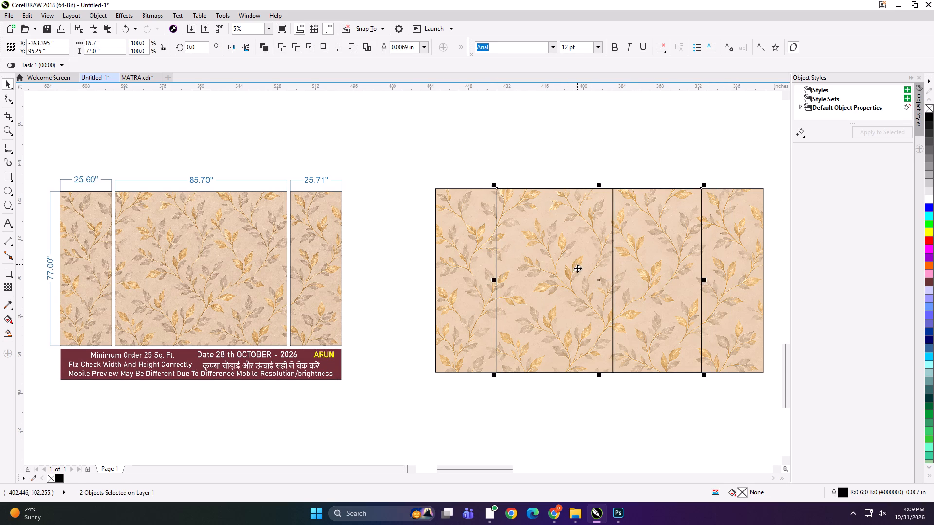
key(ctrl+g)
click(546, 160)
alt+click(578, 263)
key(shift+Return)
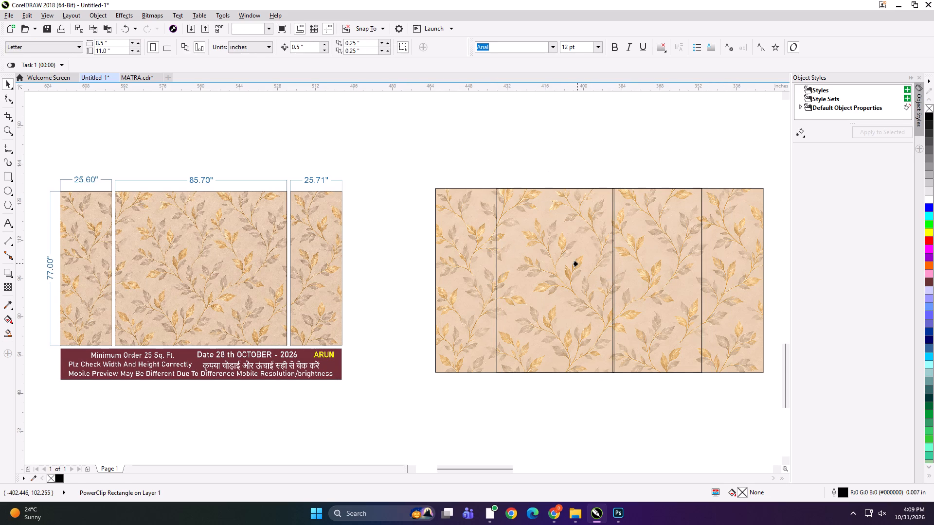
click(577, 263)
key(ctrl+u)
click(539, 160)
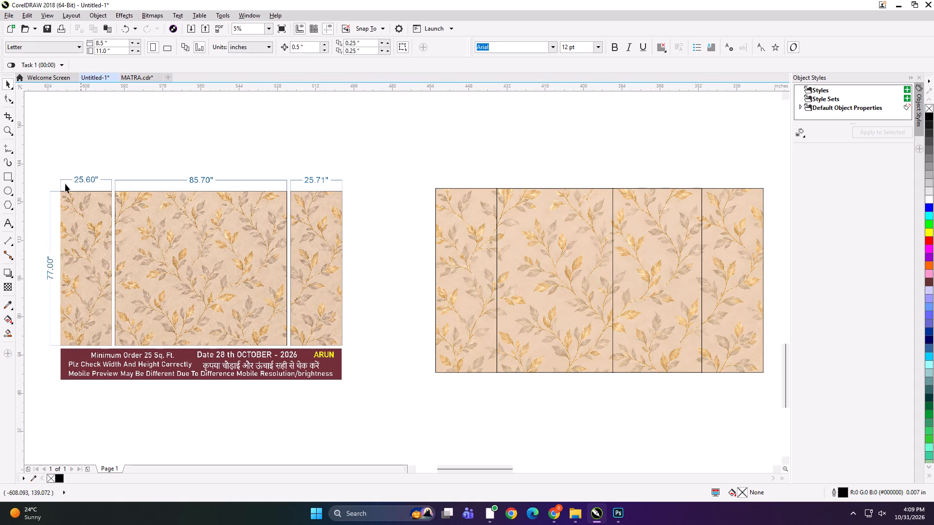
Add the size labels 25.6*77 on the first side panel's top edge and 25.71*77 on the last side panel's.
click(4, 225)
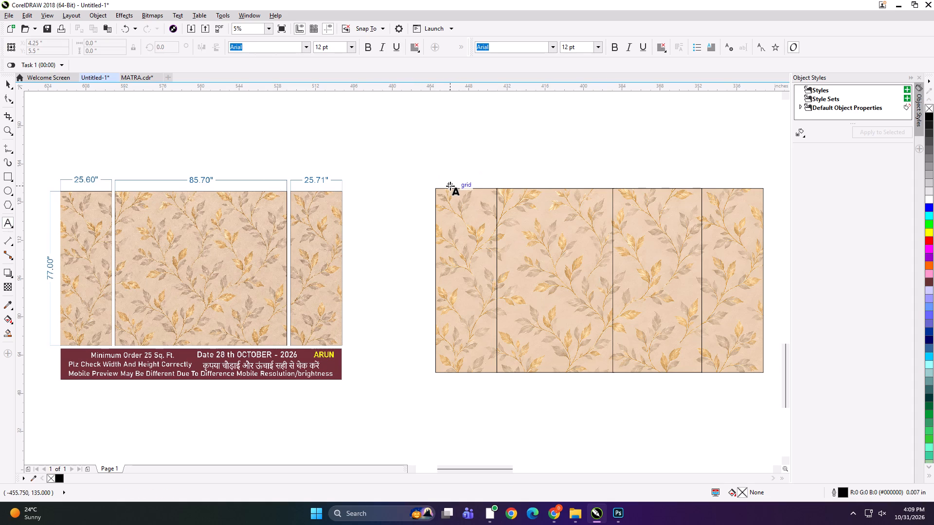
click(451, 186)
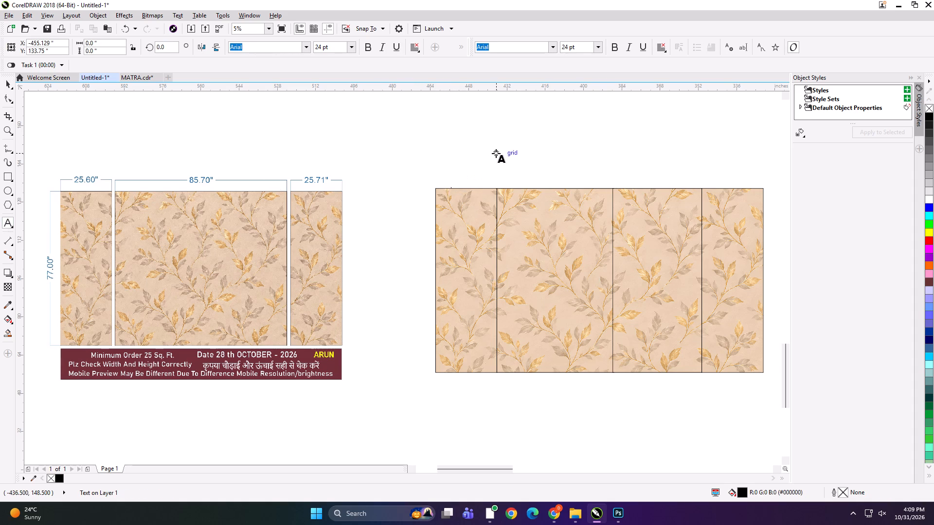
text(25.6*77)
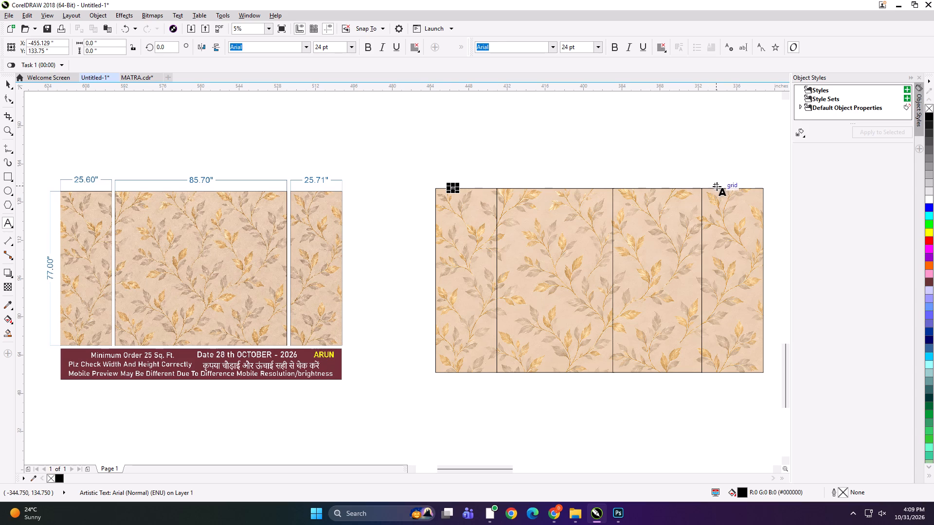
click(717, 187)
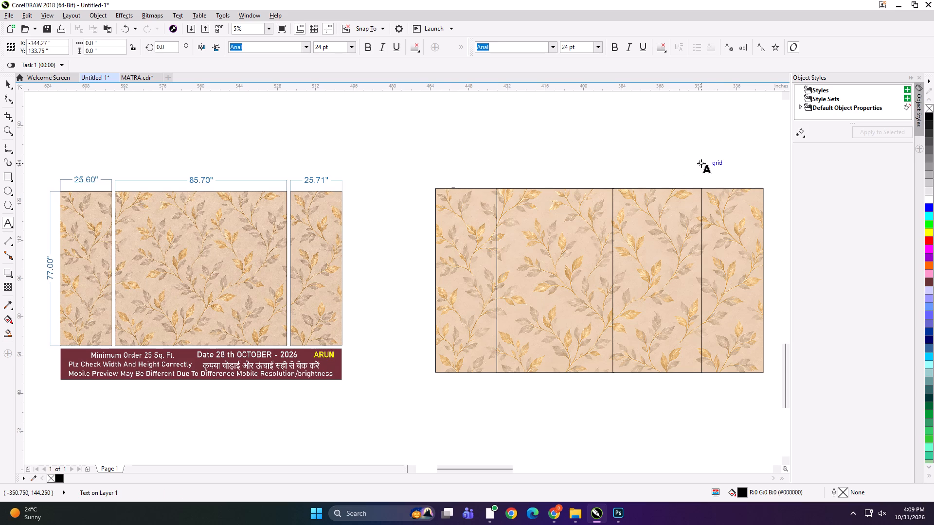
text(25.71*)
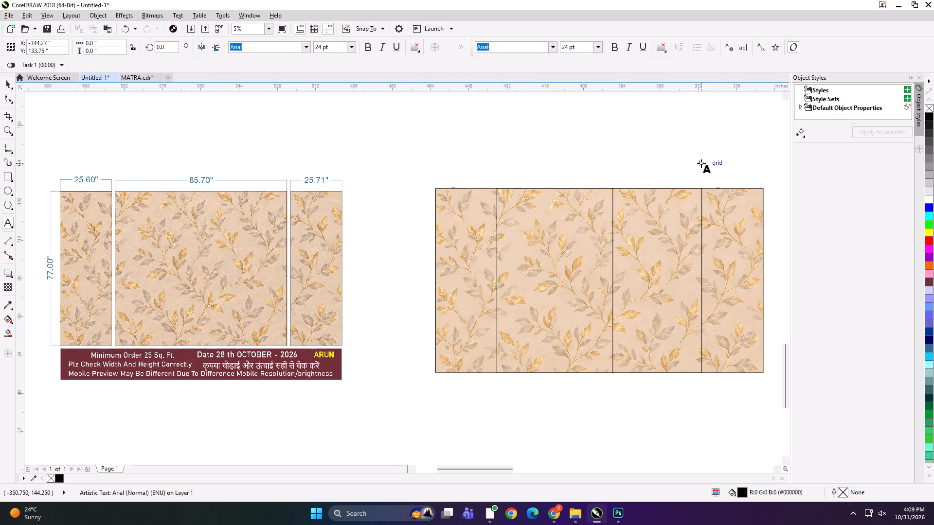
text(77)
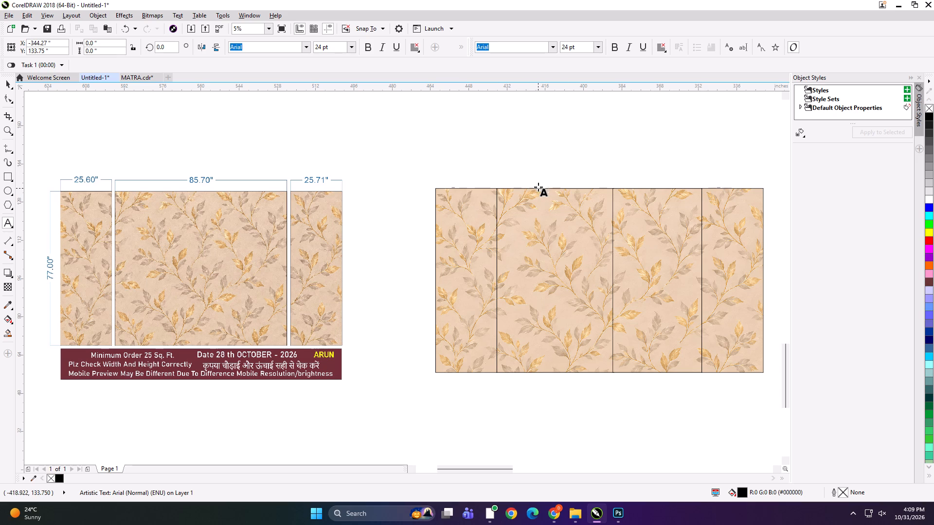
Label the middle panel's two strips PANEL 1 and PANEL 2 along their top edges, reusing a copy of the first label.
click(538, 187)
text(PANEL 1)
key(ctrl+a)
key(ctrl+c)
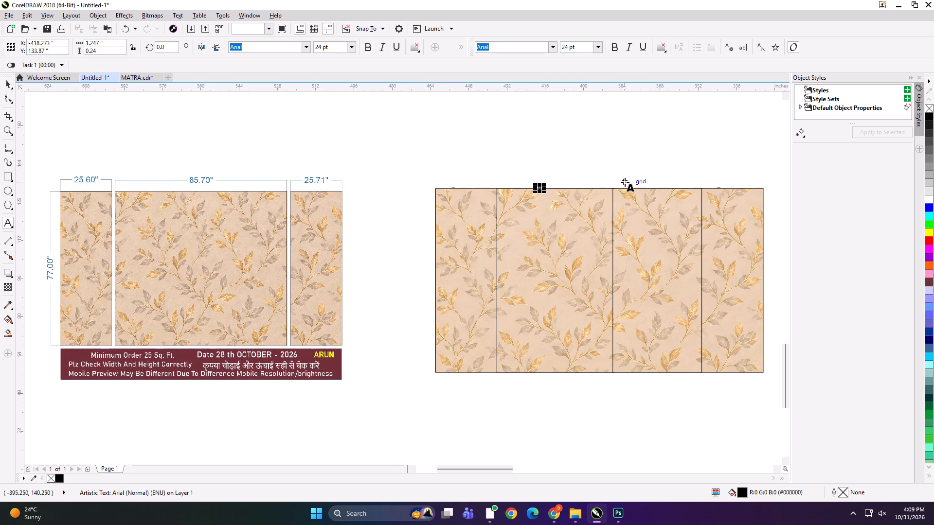
click(640, 186)
key(ctrl+v)
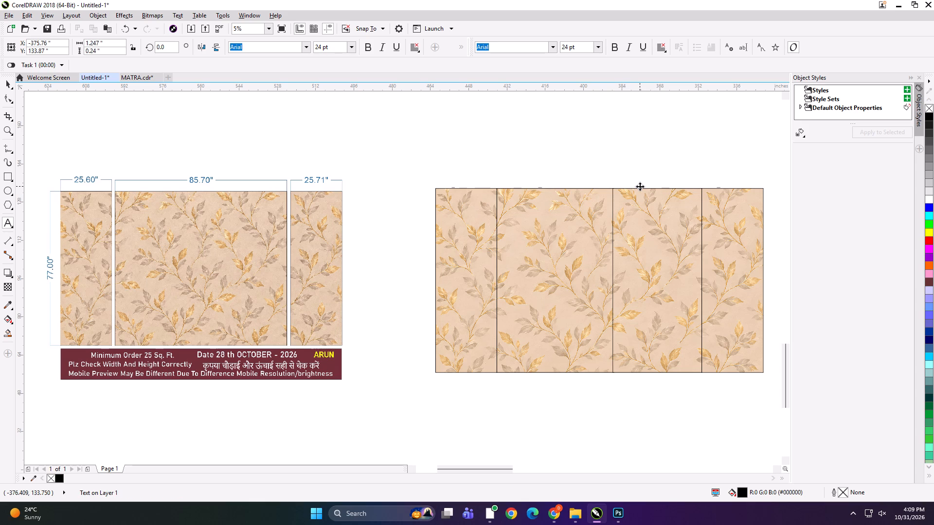
key(2)
key(BackSpace)
key(2)
scroll(640, 186, up, 5)
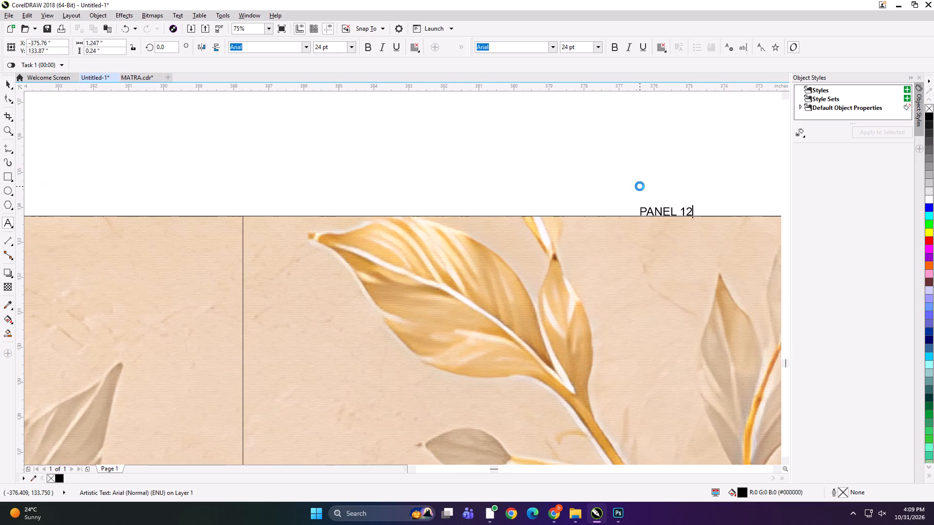
key(BackSpace)
key(BackSpace)
key(2)
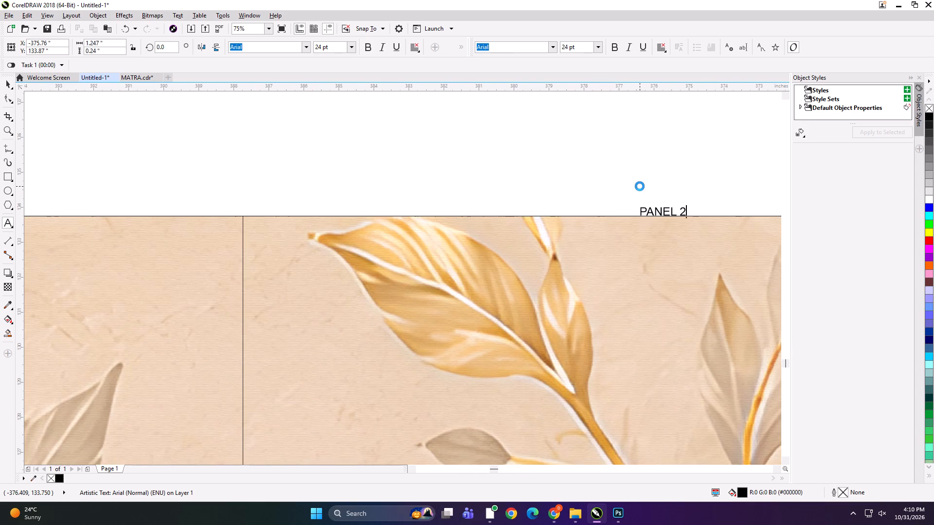
Add the size label 85.70*77 at the top edge of the PANEL 1 strip and copy its text.
scroll(640, 186, down, 2)
scroll(428, 173, down, 2)
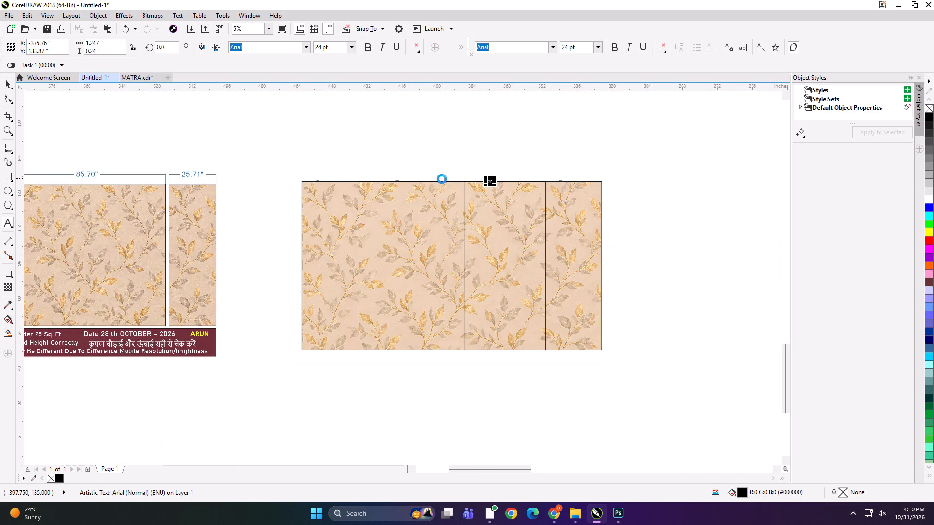
scroll(427, 177, down, 1)
scroll(386, 185, up, 1)
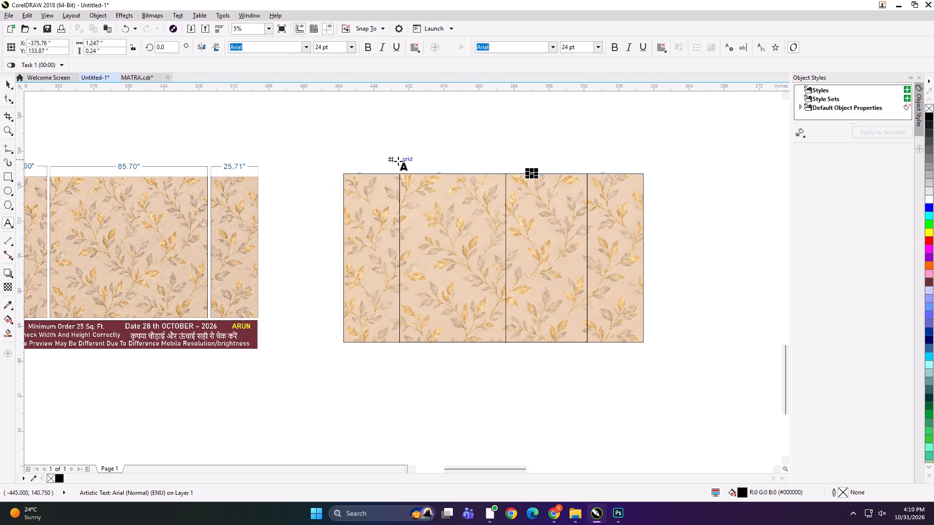
click(461, 172)
text(85)
text(.70*77)
key(ctrl+a)
key(ctrl+c)
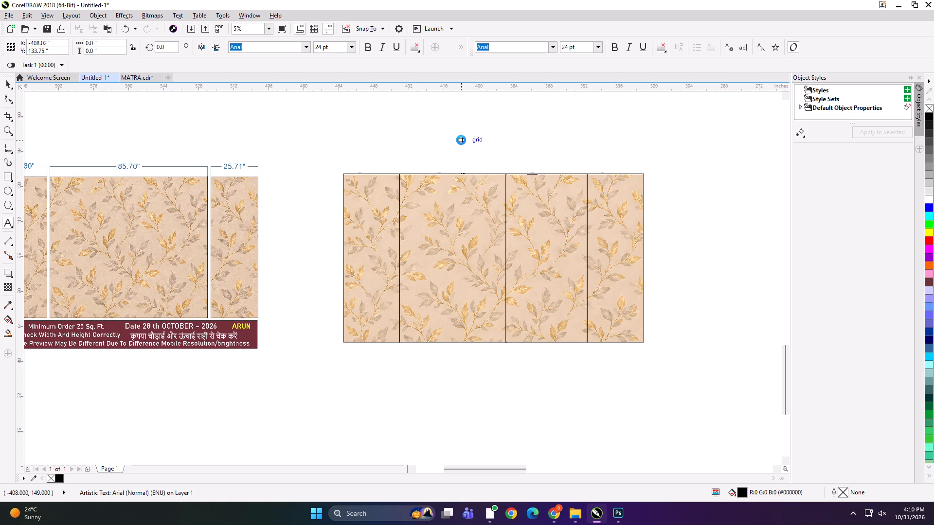
Paste the copied size label 85.70*77 at the top edge of the PANEL 2 strip.
click(546, 172)
key(ctrl+v)
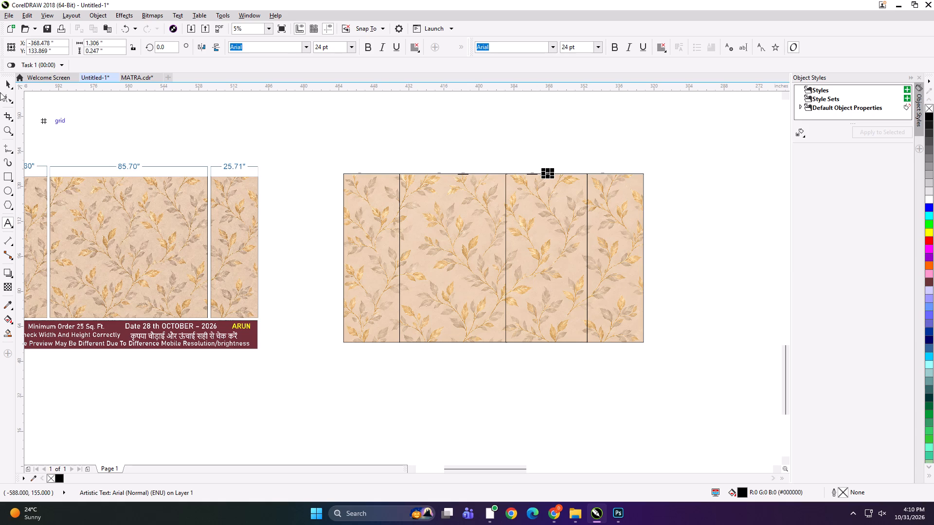
Group each of the four pattern panels with its own top-edge labels, making a separate group per panel.
click(8, 85)
drag(496, 147, 555, 223)
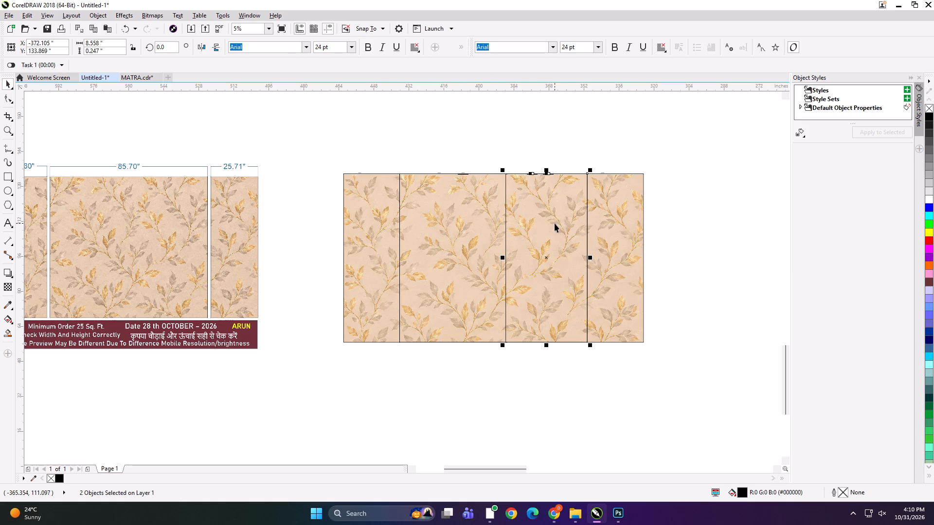
shift+click(555, 223)
key(ctrl+g)
drag(506, 128, 417, 214)
shift+click(421, 214)
key(ctrl+g)
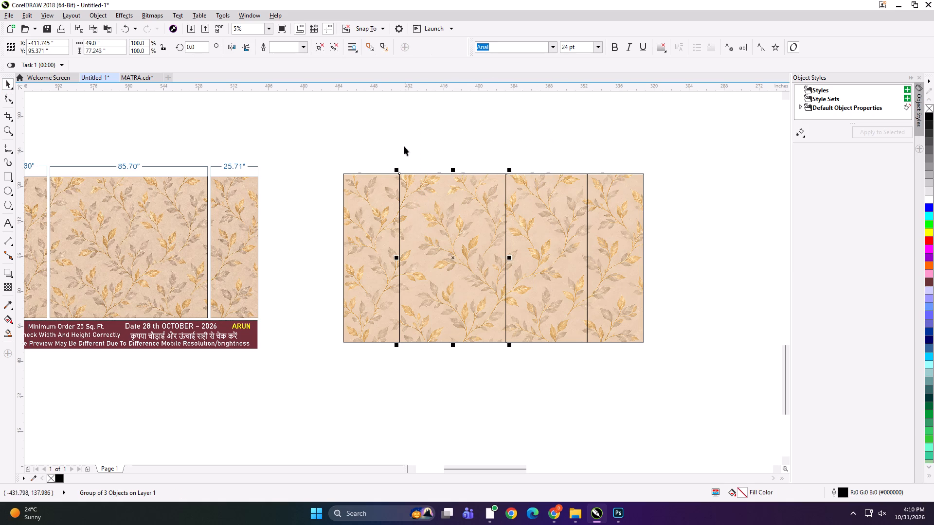
drag(400, 140, 301, 372)
key(ctrl+g)
drag(571, 129, 682, 340)
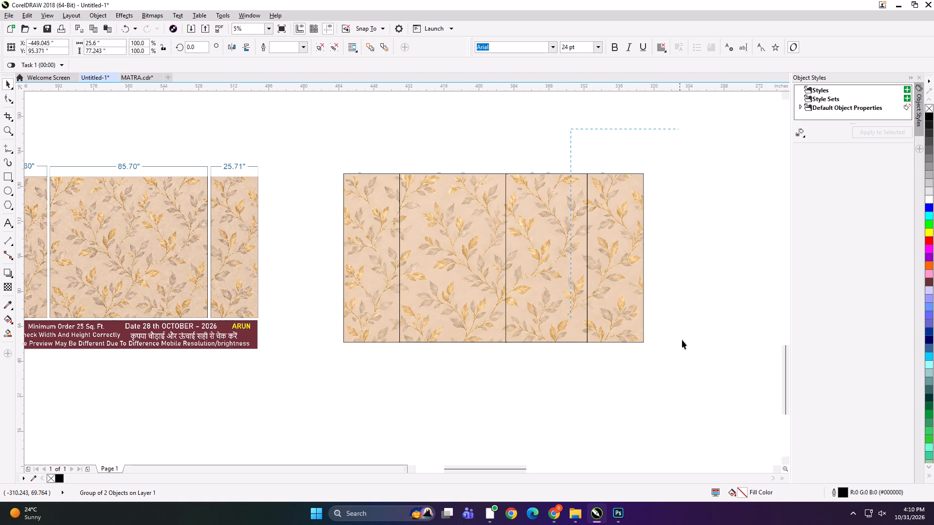
drag(682, 340, 683, 367)
key(ctrl+g)
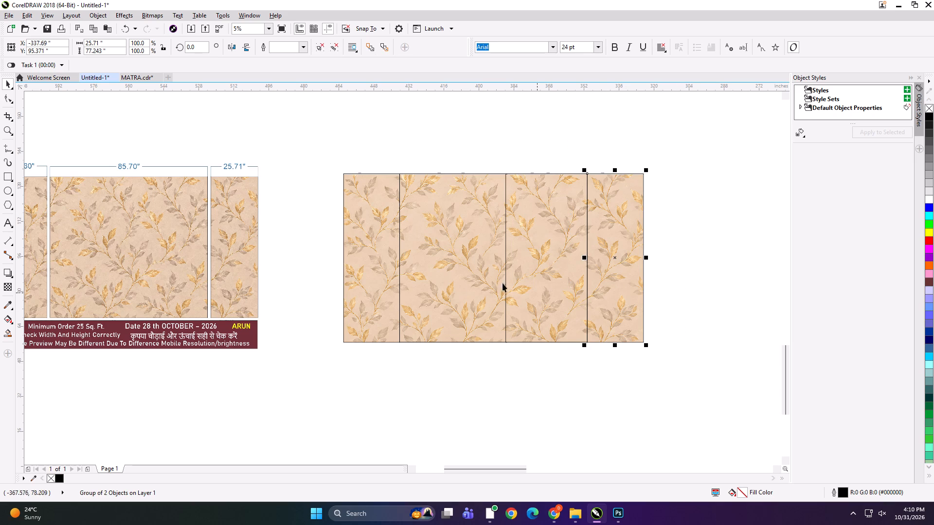
Start exporting the grouped first side panel, check its order in the WhatsApp chat, and return to the CorelDRAW export.
click(371, 265)
key(ctrl+e)
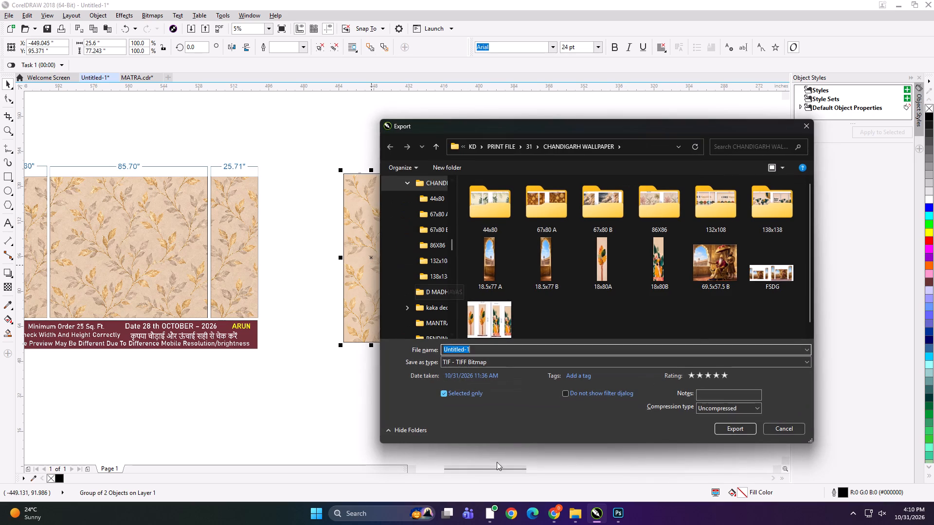
double_click(549, 513)
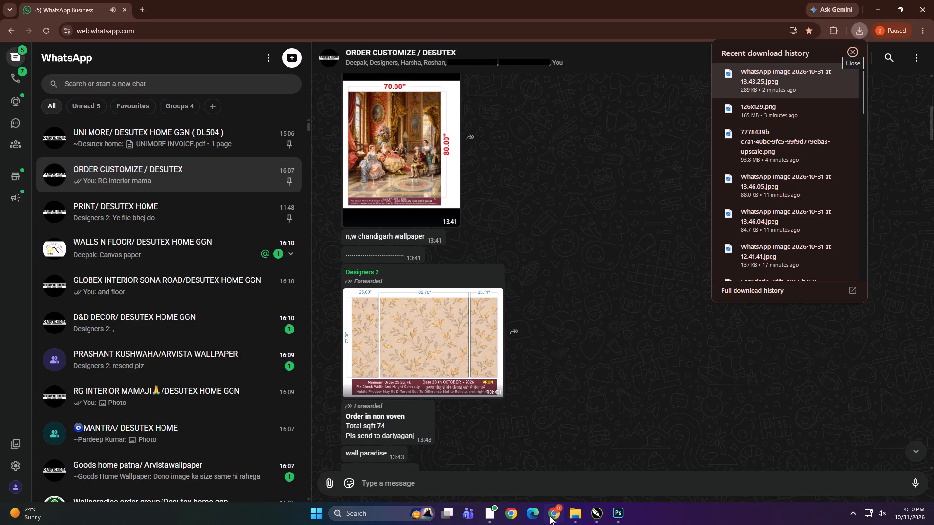
click(615, 511)
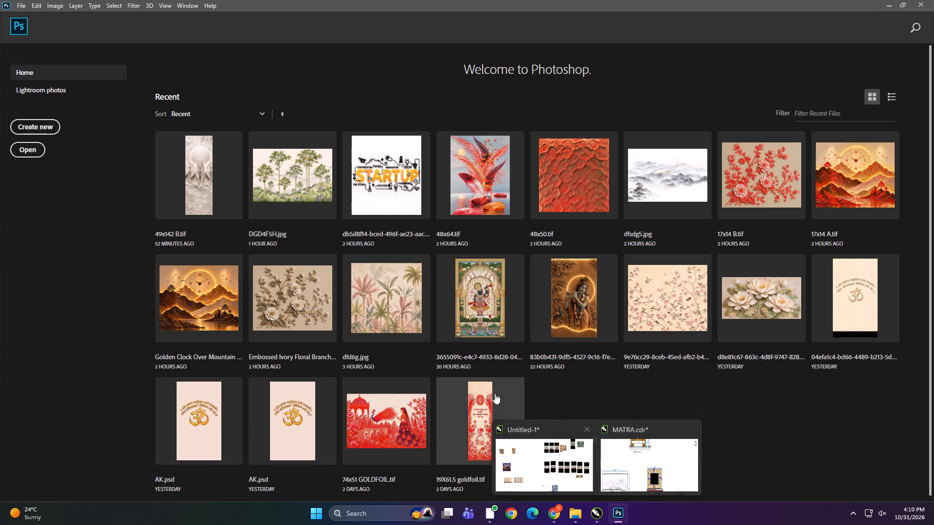
click(542, 463)
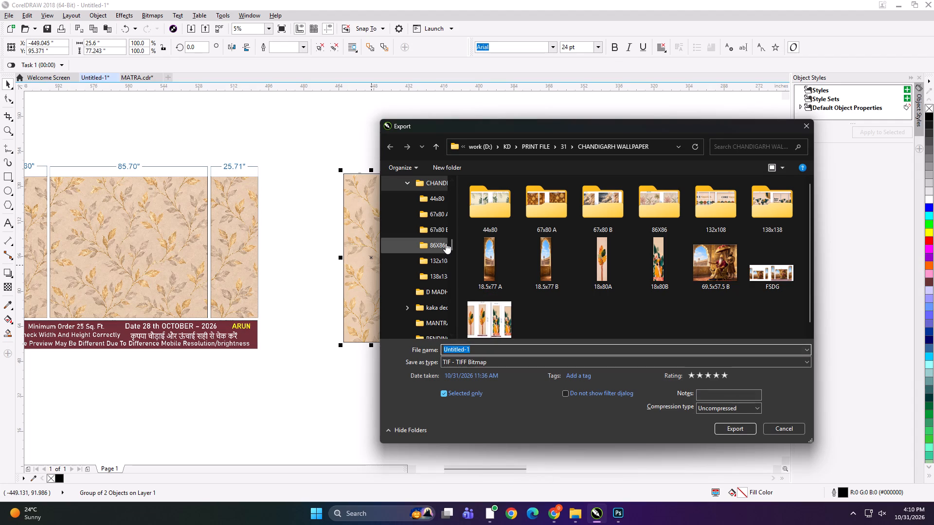
For the export of the 25.6-inch panel, create and open a folder named 85x77 inside WALL PRADISE in folder 31.
click(437, 146)
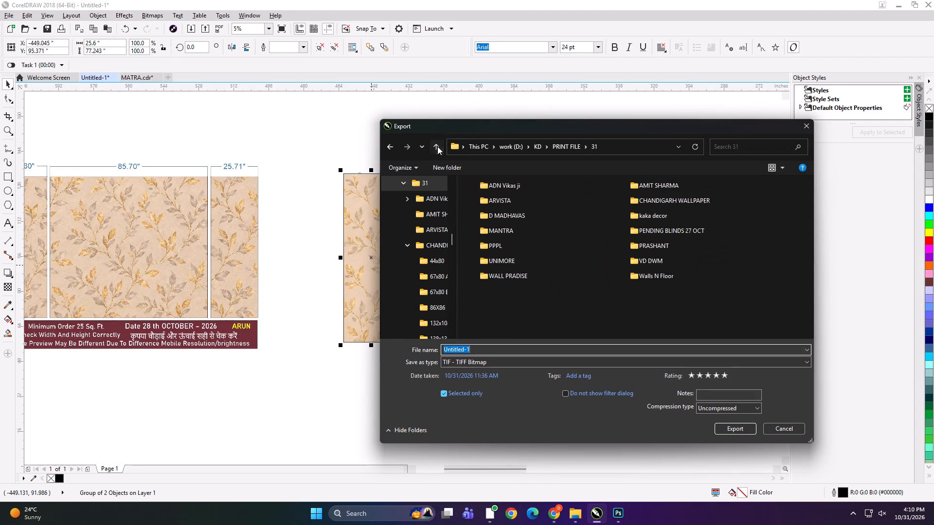
double_click(519, 280)
click(583, 293)
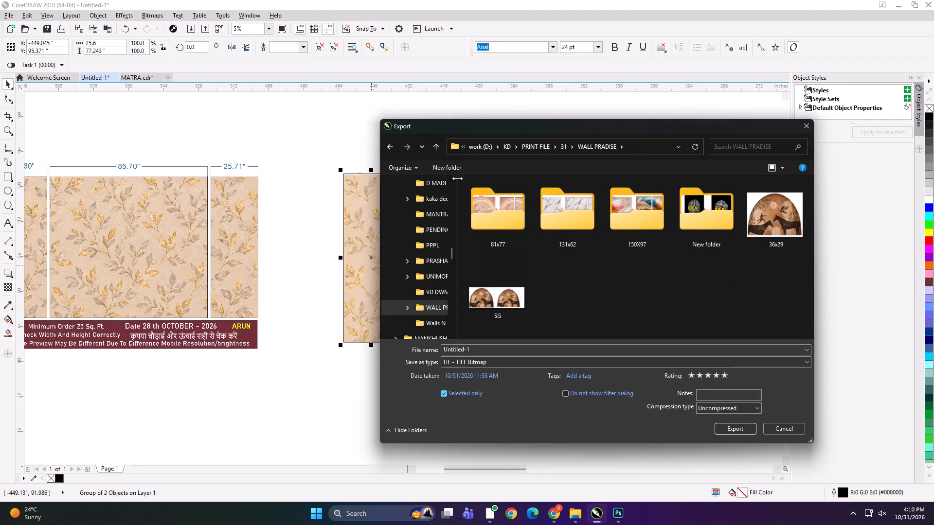
click(447, 165)
text(857)
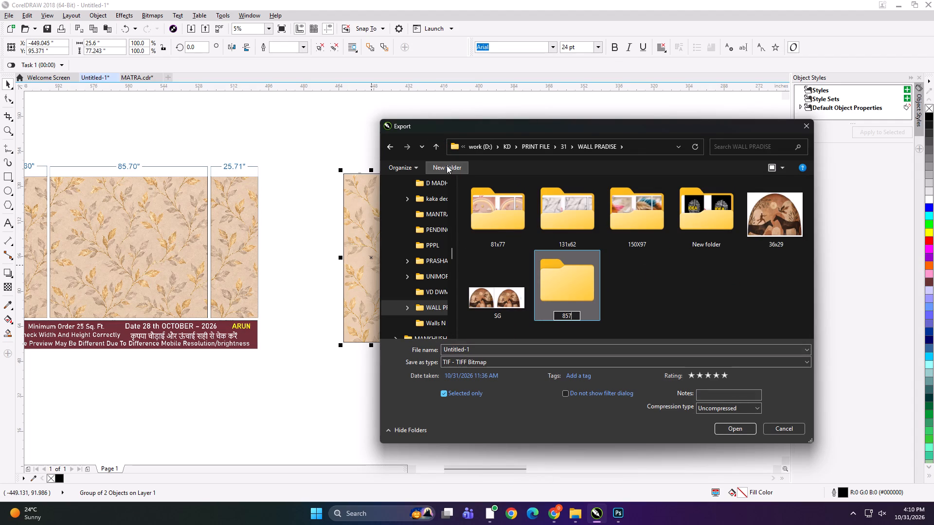
key(BackSpace)
text(x77)
key(Return)
double_click(563, 219)
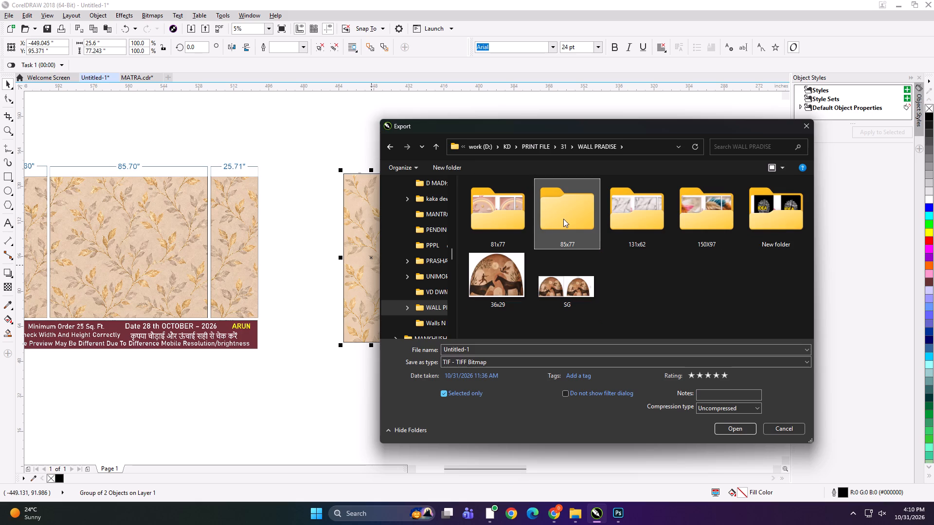
Name the first side panel's file 25.6x77 A and export it as an uncompressed TIFF.
click(501, 355)
click(499, 350)
key(ctrl+a)
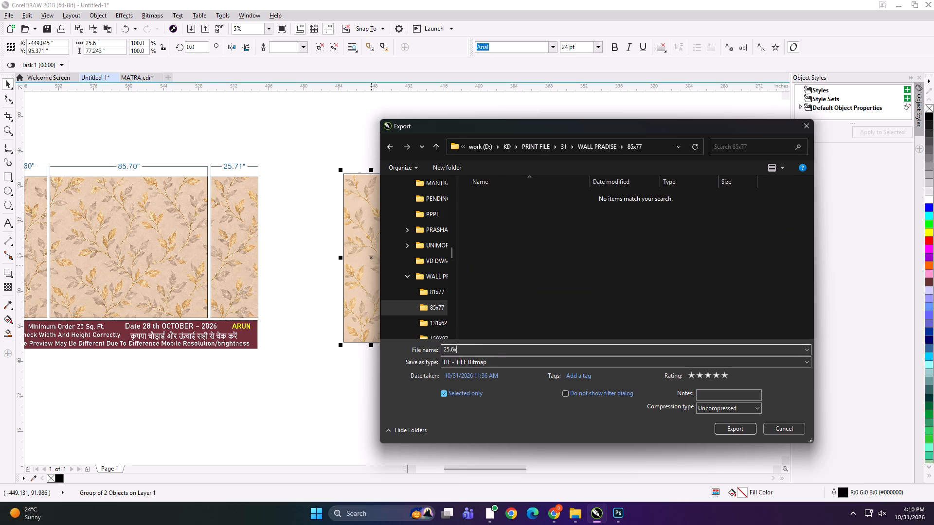
key(Return)
key(Return)
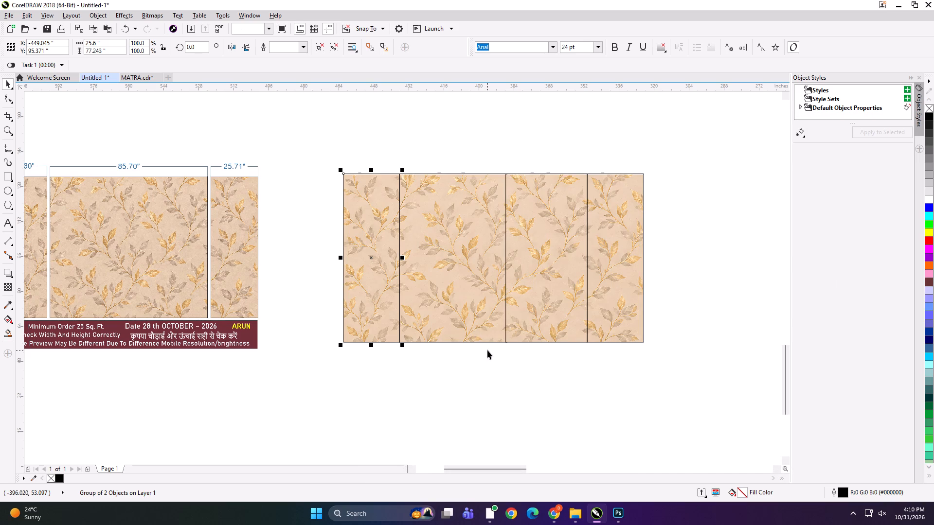
Export the 49-inch middle strip as a TIFF named 49x77 A in the 85x77 folder.
click(473, 312)
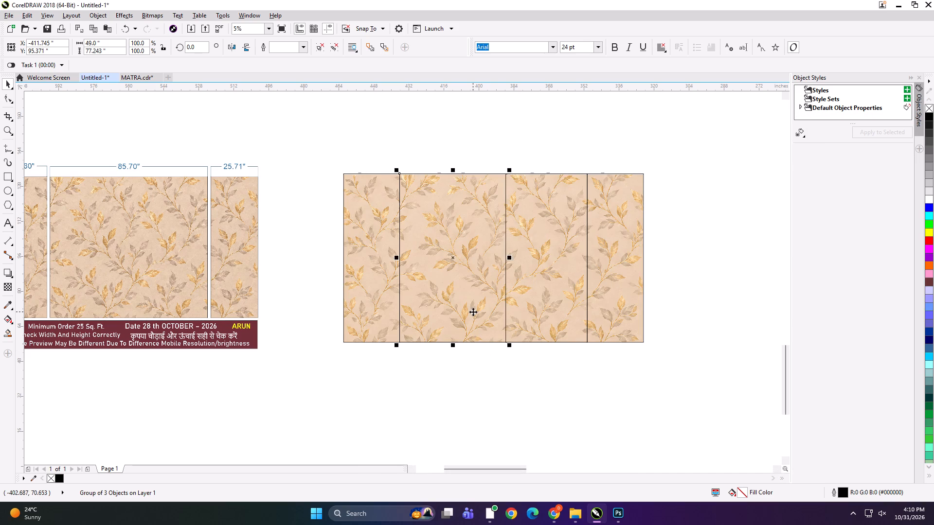
key(ctrl+e)
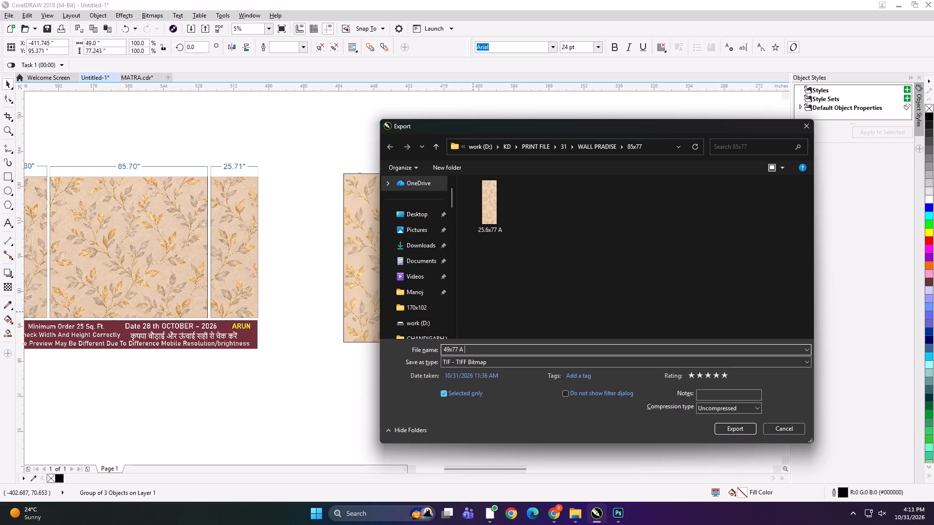
key(Return)
key(Return)
Export the second middle strip as a TIFF named 37.2x77 b in the 85x77 folder.
click(535, 303)
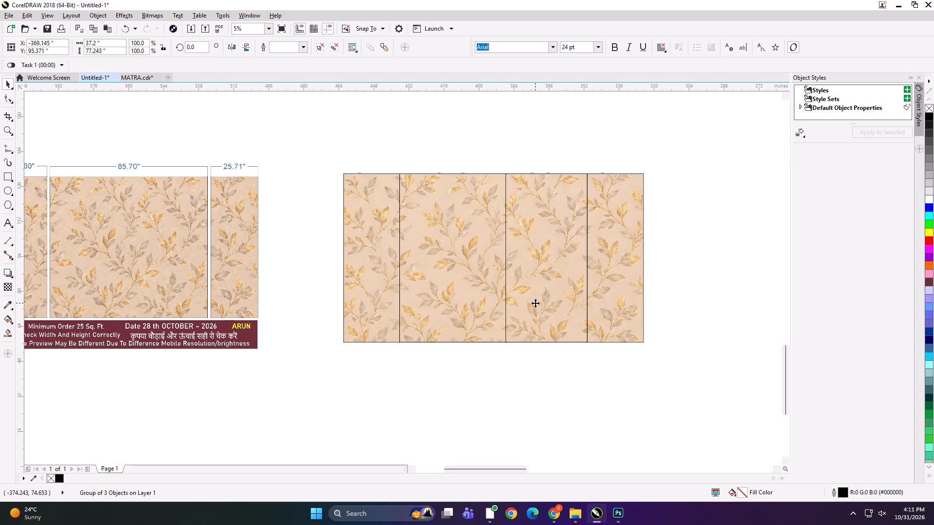
key(ctrl+e)
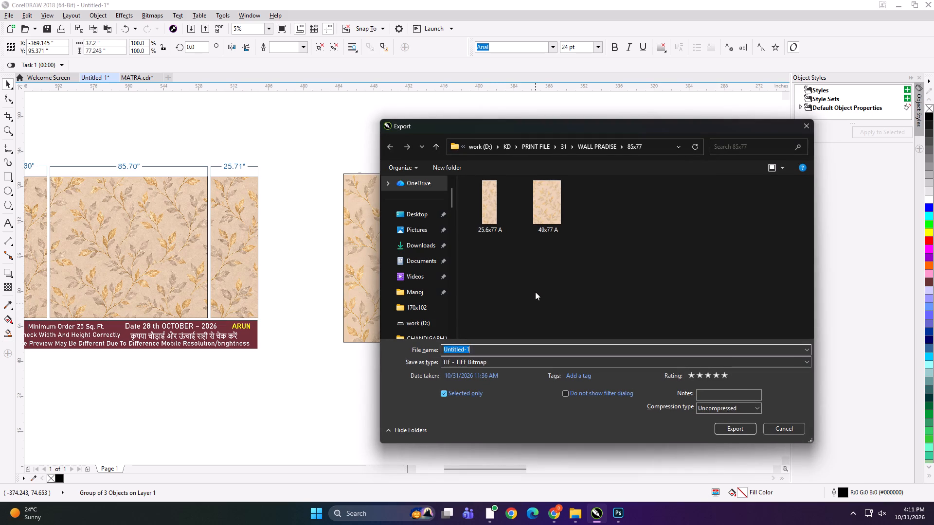
text(37.2x77)
key(space)
key(b)
key(Return)
key(Return)
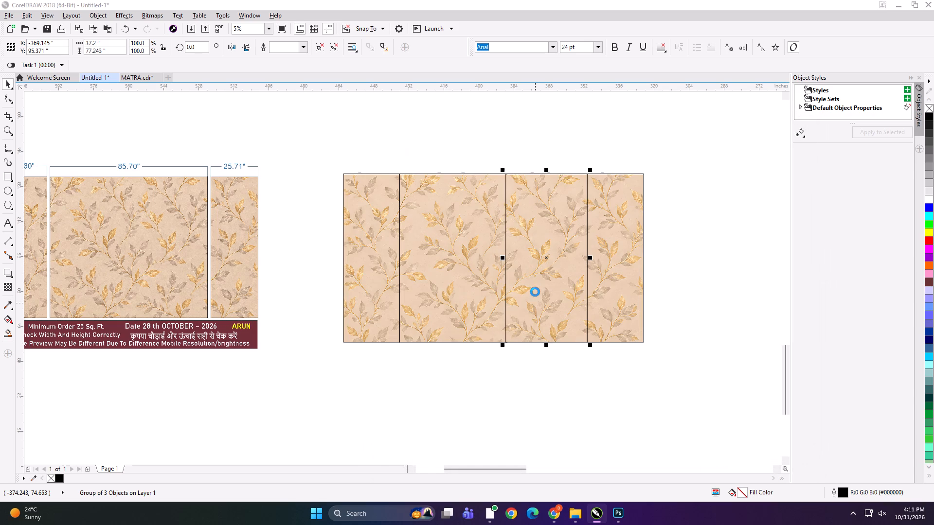
Export the last side panel as a TIFF named 25.71x77 b in the 85x77 folder.
click(596, 243)
key(ctrl+e)
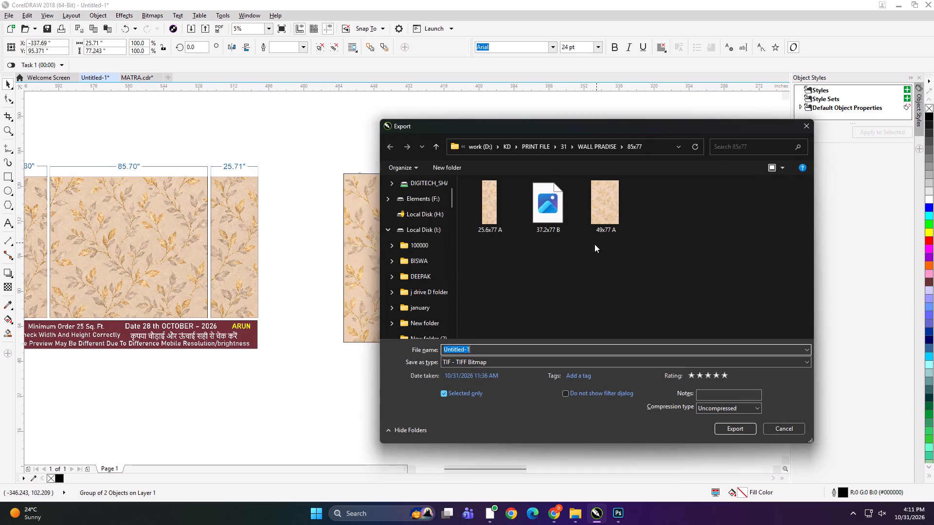
text(25.71x77)
key(space)
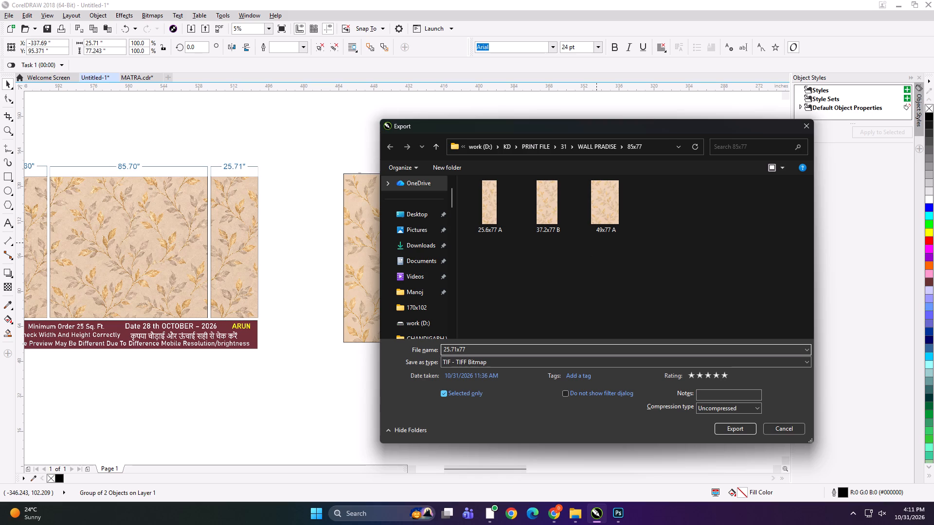
key(b)
key(Return)
key(Return)
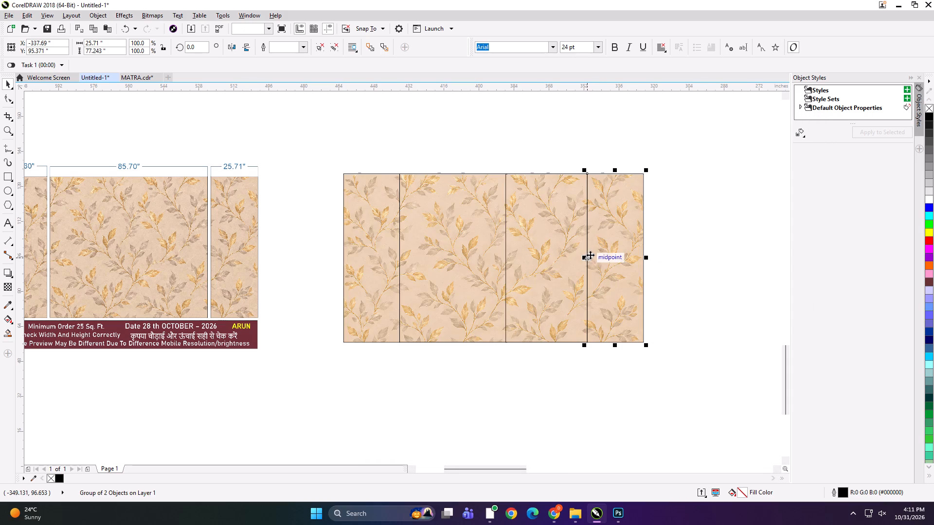
Nudge the second, third and fourth panels apart to leave gaps between all four printable panels.
scroll(485, 226, down, 1)
drag(430, 174, 601, 356)
key(Right)
key(Right)
key(Right)
key(Right)
key(Right)
key(Right)
key(Right)
key(Right)
key(Right)
key(Right)
key(Right)
key(Right)
key(Right)
key(Right)
key(Right)
key(Right)
key(Right)
key(Right)
key(Right)
key(Right)
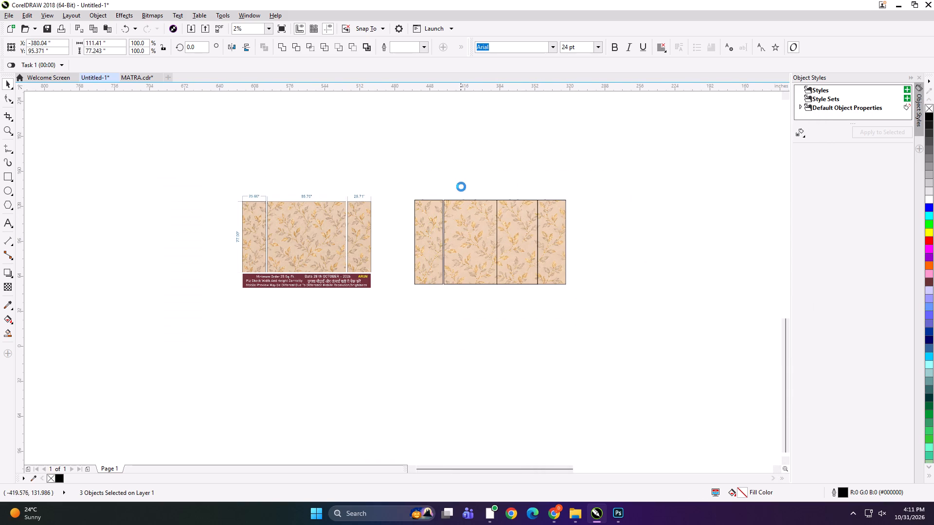
drag(462, 185, 578, 324)
key(Right)
drag(527, 169, 638, 330)
key(Right)
key(Right)
key(Right)
key(Right)
key(Right)
key(Right)
key(Right)
key(Right)
key(Right)
key(Right)
key(Right)
key(Right)
key(Right)
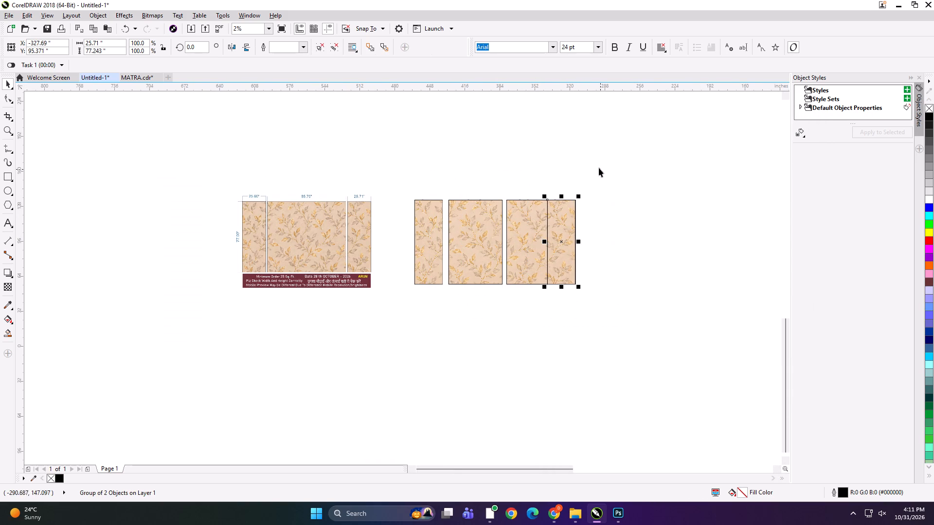
Move all four spaced panels together so they sit close beside the customer's dimensioned preview.
drag(599, 170, 408, 302)
drag(429, 247, 396, 248)
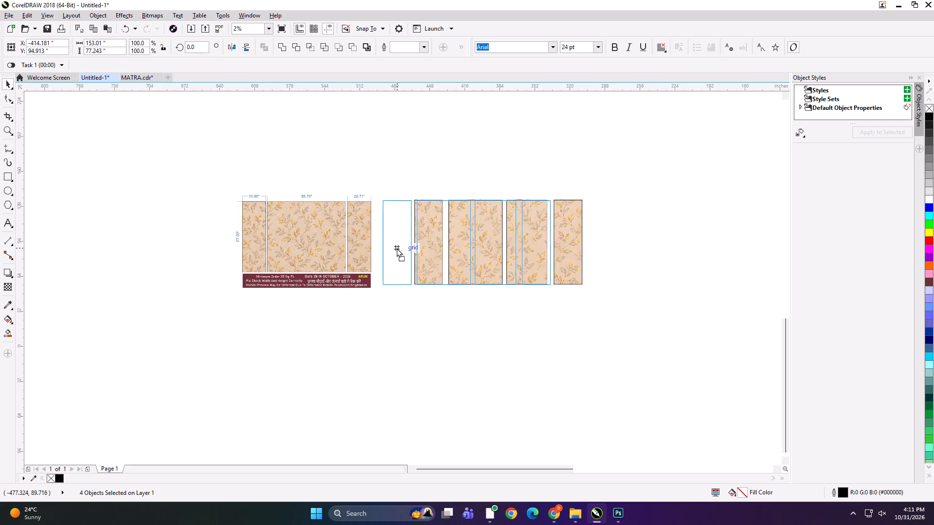
drag(396, 248, 395, 248)
Group the customer's dimensioned preview with the four panels and scale the group down to about 8.09 x 2.5 inches.
shift+click(361, 237)
key(ctrl+g)
shift+drag(553, 295, 536, 295)
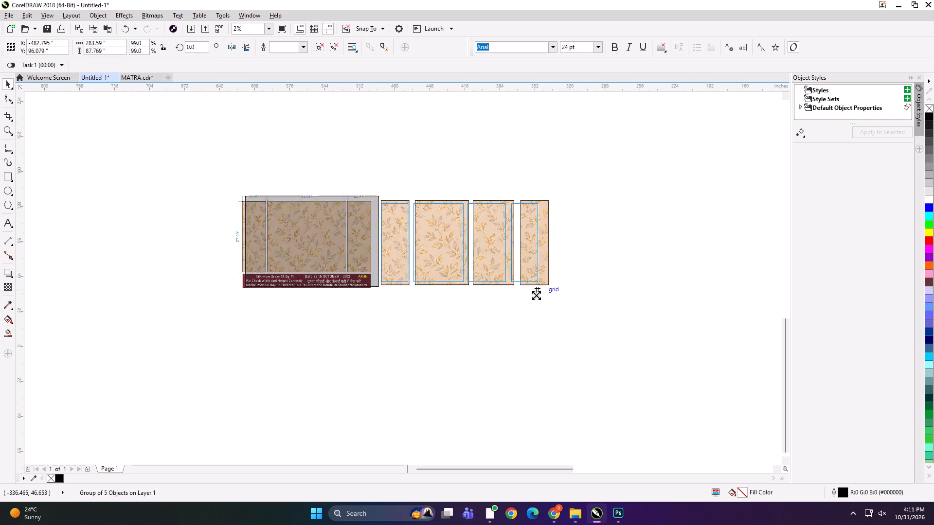
shift+drag(536, 295, 408, 262)
shift+click(408, 262)
scroll(392, 245, up, 3)
scroll(381, 196, up, 1)
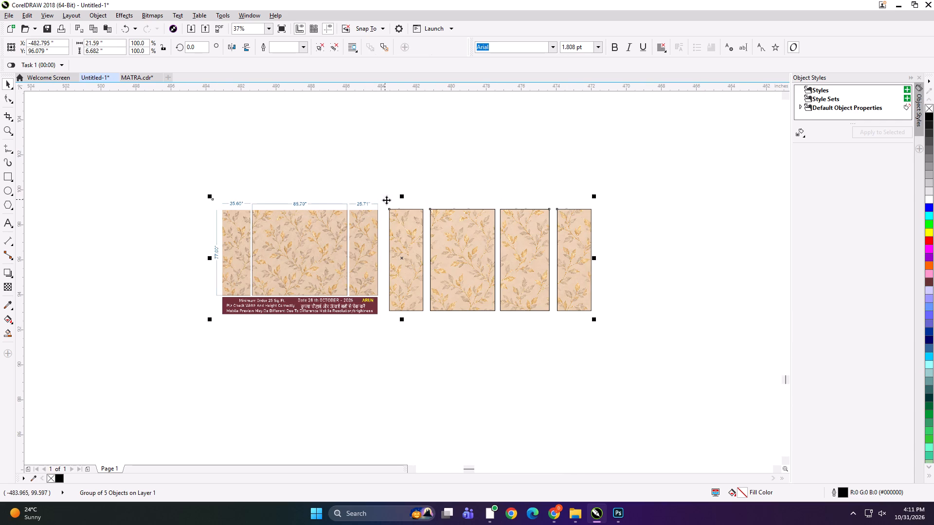
shift+drag(596, 321, 477, 298)
Export the reduced comparison group under the name FSGDH in the 85x77 folder.
key(ctrl+e)
text(FSGDH)
key(Return)
key(Return)
key(Return)
key(Return)
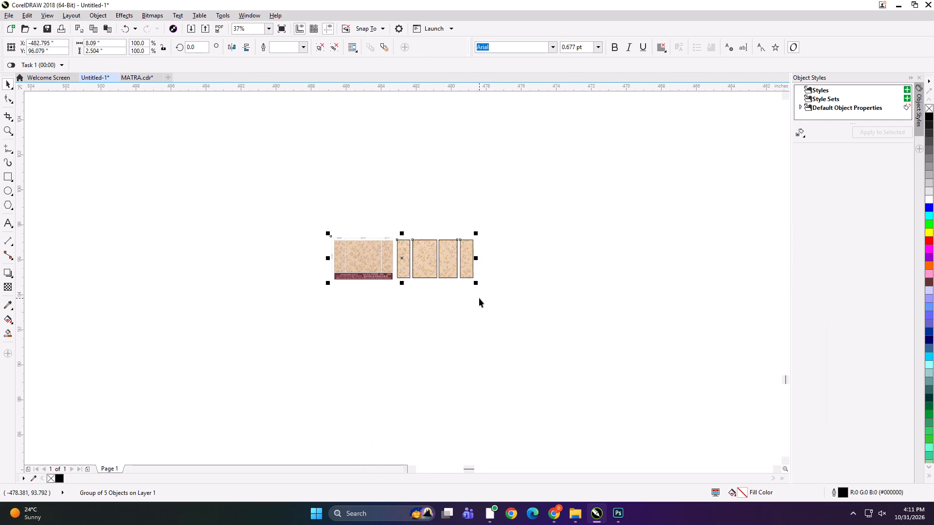
Delete the exported comparison group from the canvas.
key(Delete)
key(F4)
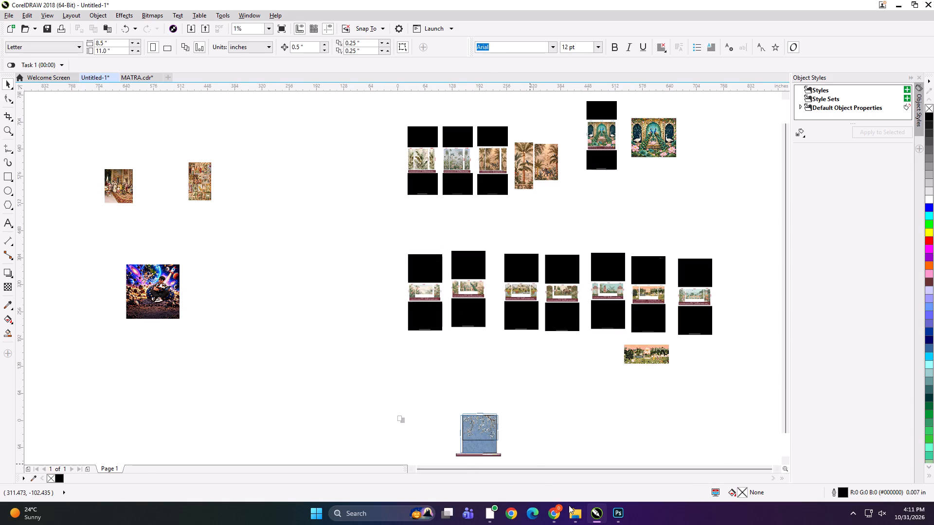
In File Explorer, copy the 85x77 folder from KD > PRINT FILE > 31 > WALL PRADISE on the work (D:) drive.
click(573, 517)
click(52, 288)
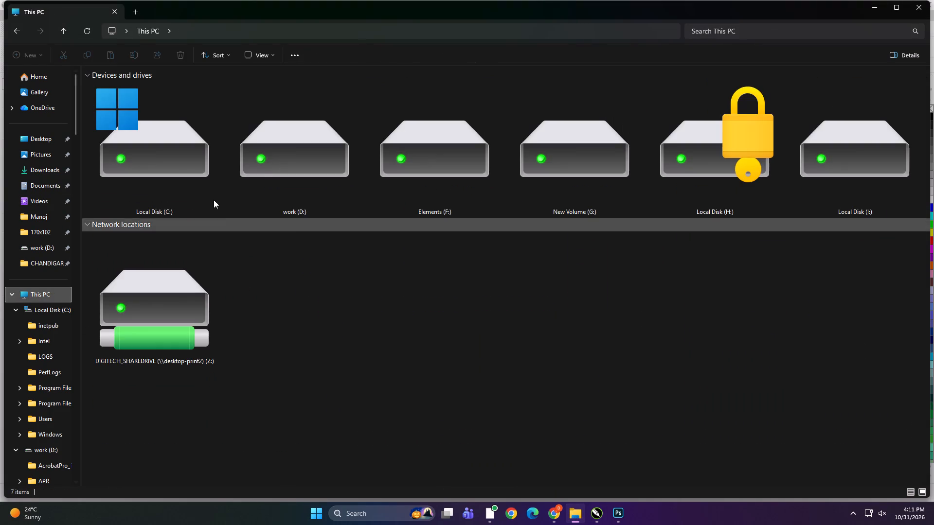
double_click(293, 150)
double_click(464, 105)
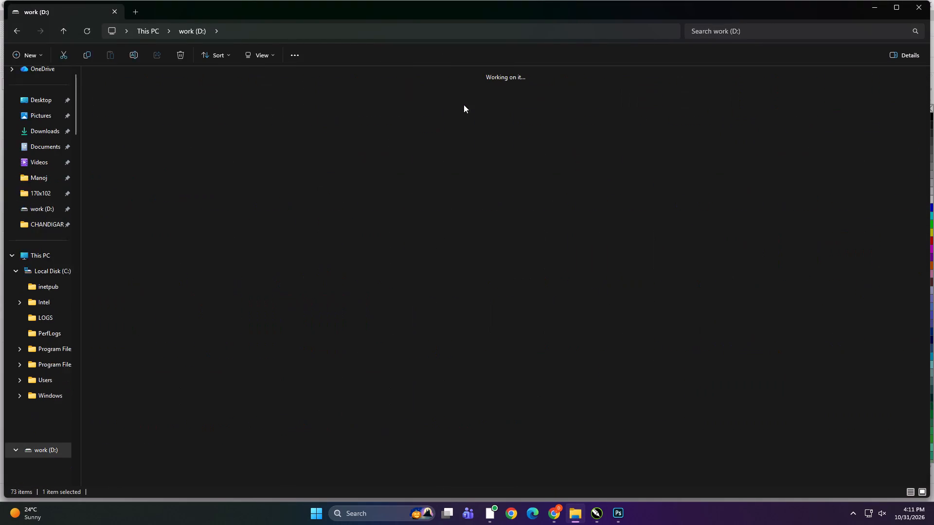
double_click(446, 132)
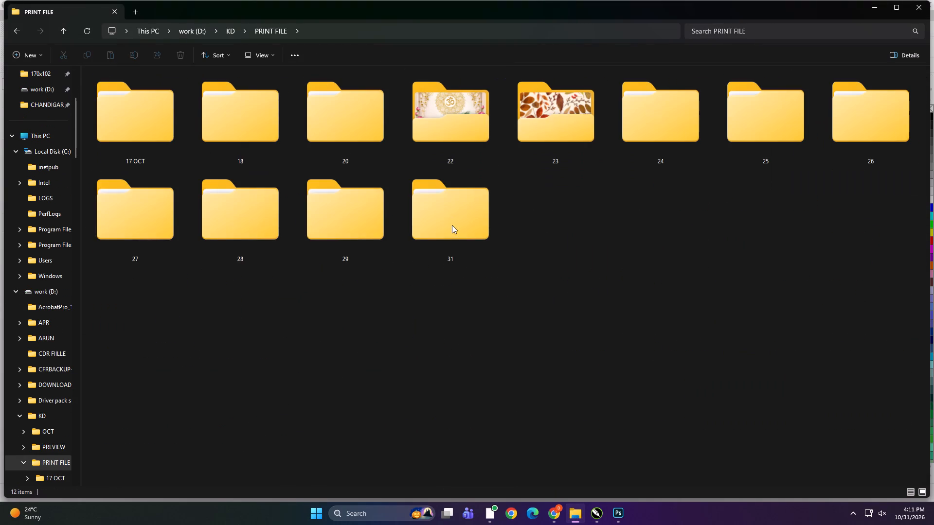
double_click(452, 225)
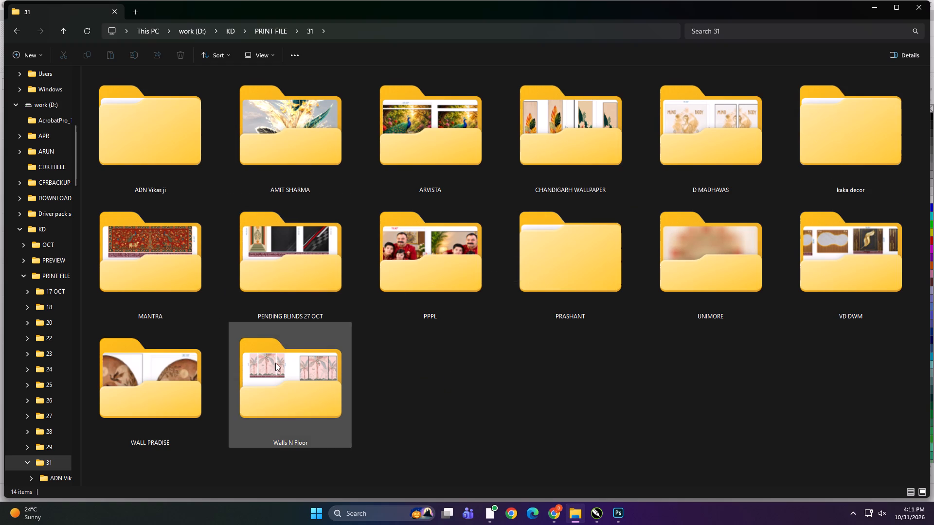
double_click(149, 396)
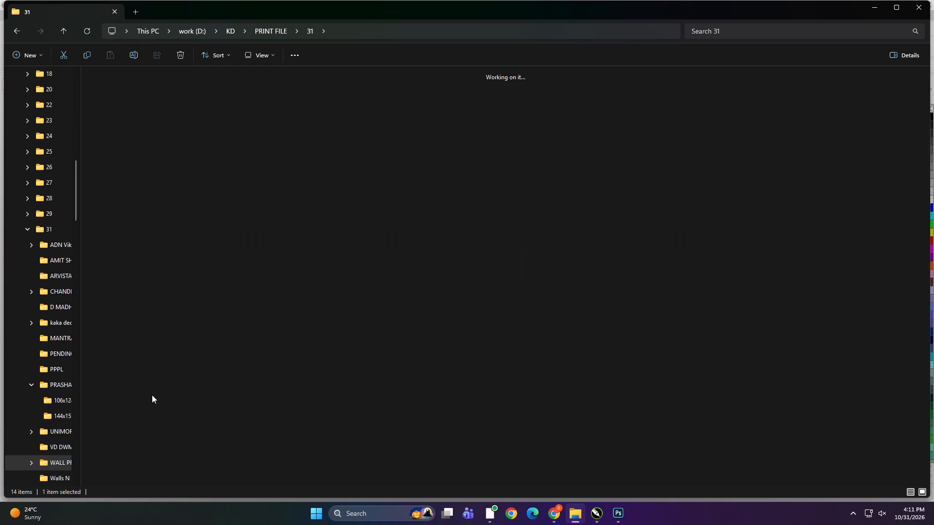
click(328, 136)
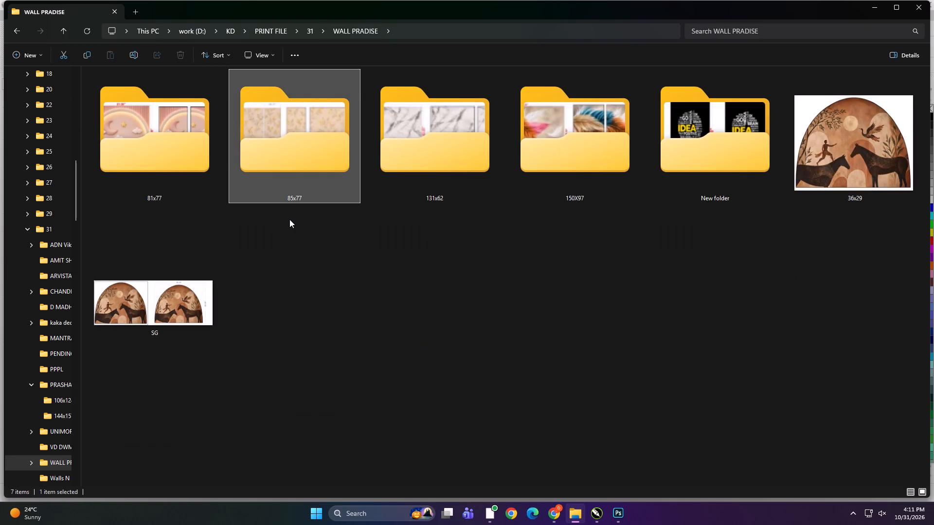
key(ctrl+c)
Paste the copied 85x77 folder into Print > 31 > WALL PRADISE on the DIGITECH_SHAREDRIVE (Z:) drive.
scroll(41, 367, up, 6)
click(44, 288)
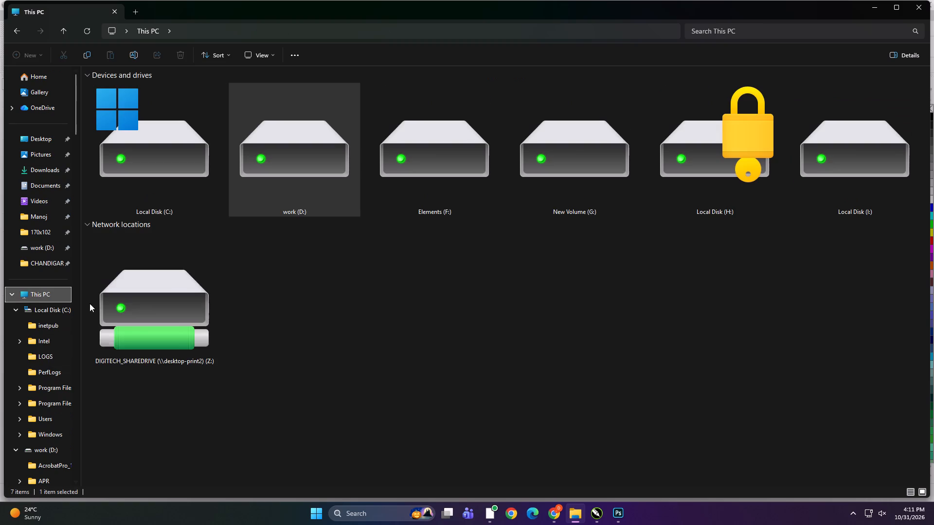
double_click(183, 290)
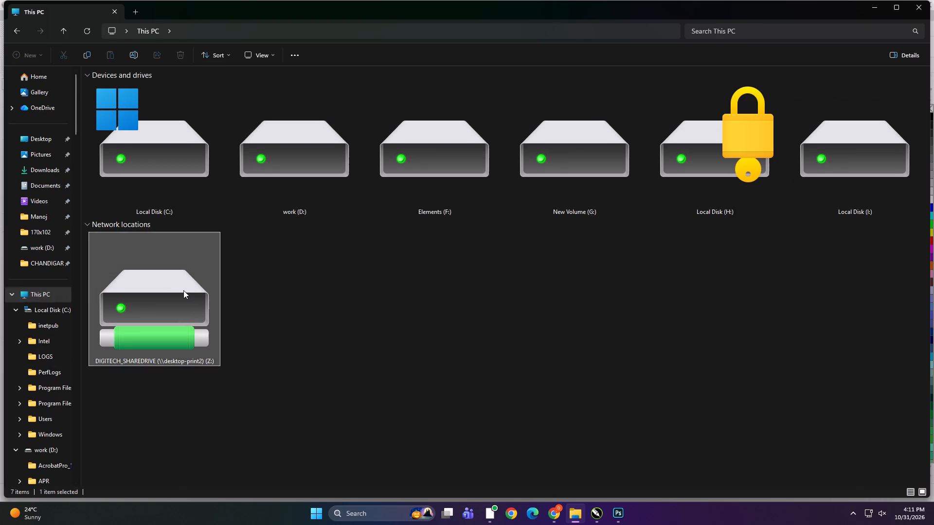
click(69, 286)
double_click(155, 271)
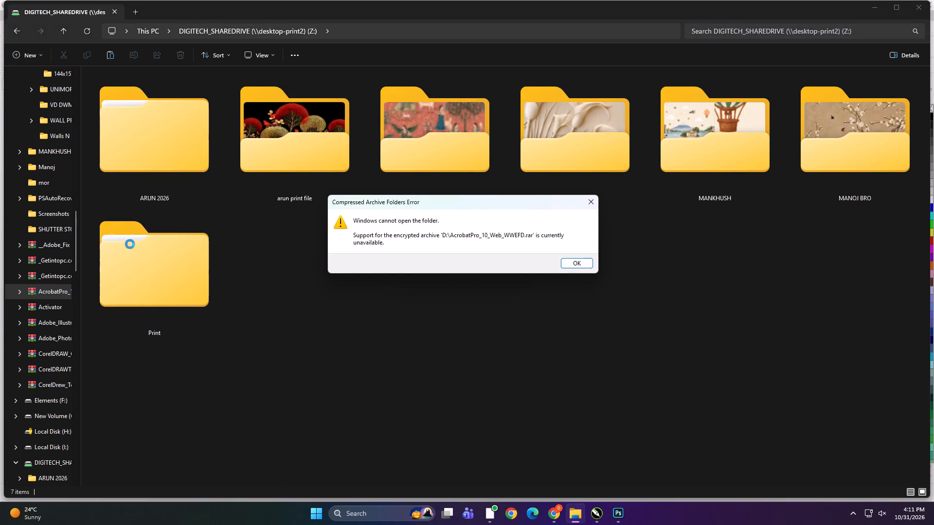
click(583, 259)
double_click(166, 257)
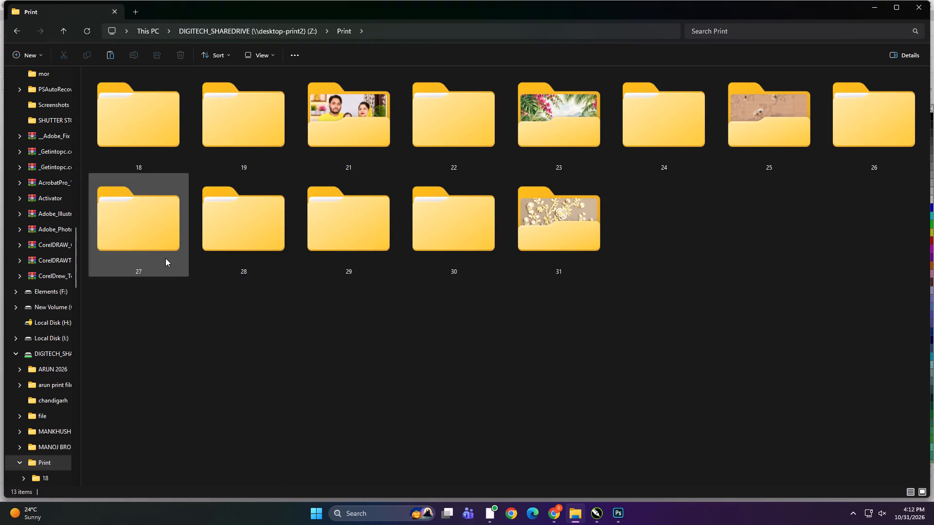
double_click(553, 227)
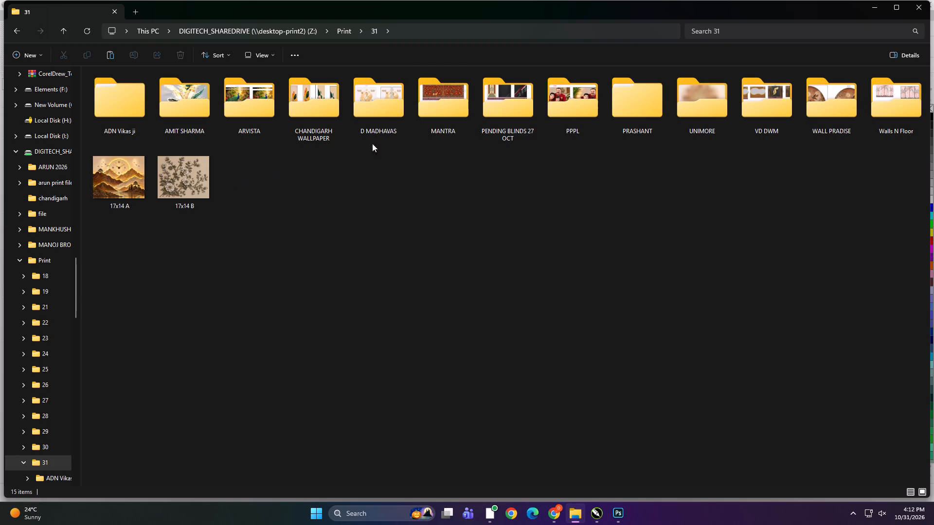
double_click(818, 91)
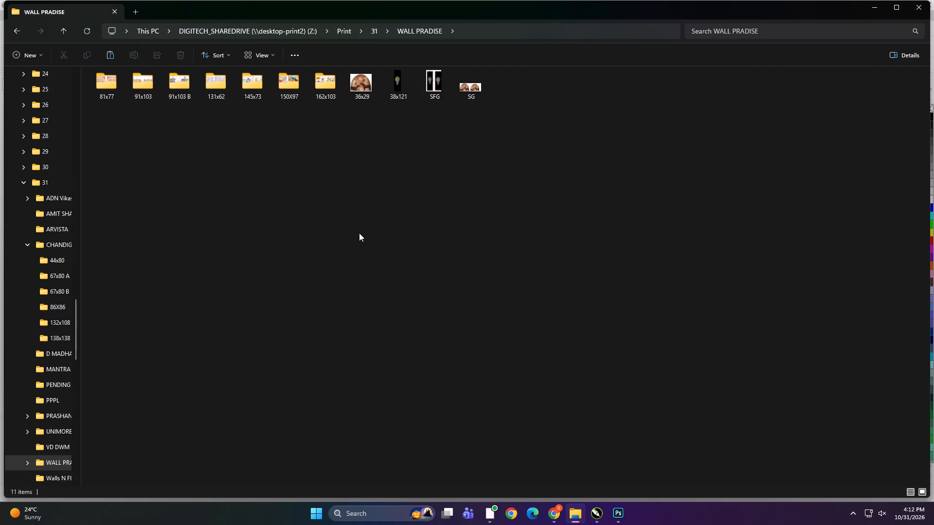
ctrl+scroll(359, 233, up, 20)
ctrl+scroll(359, 233, up, 7)
ctrl+scroll(359, 233, down, 4)
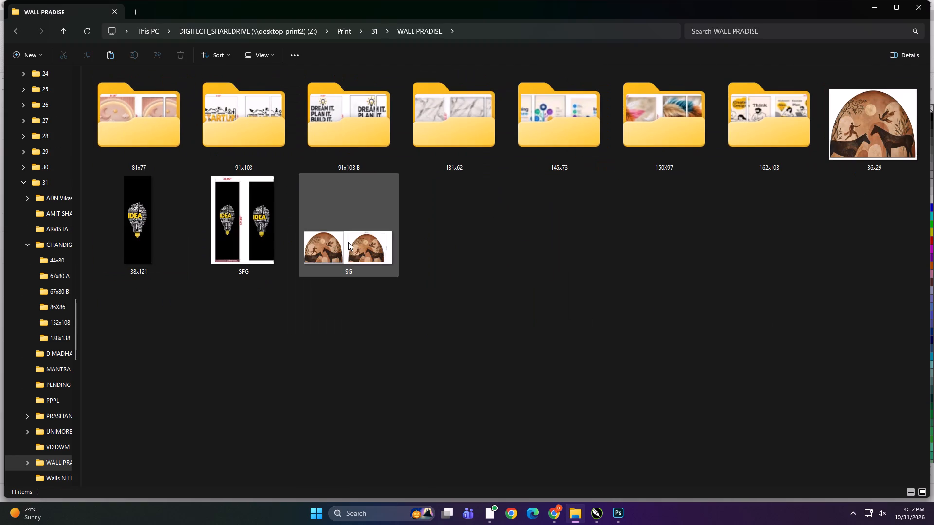
right_click(465, 306)
click(482, 313)
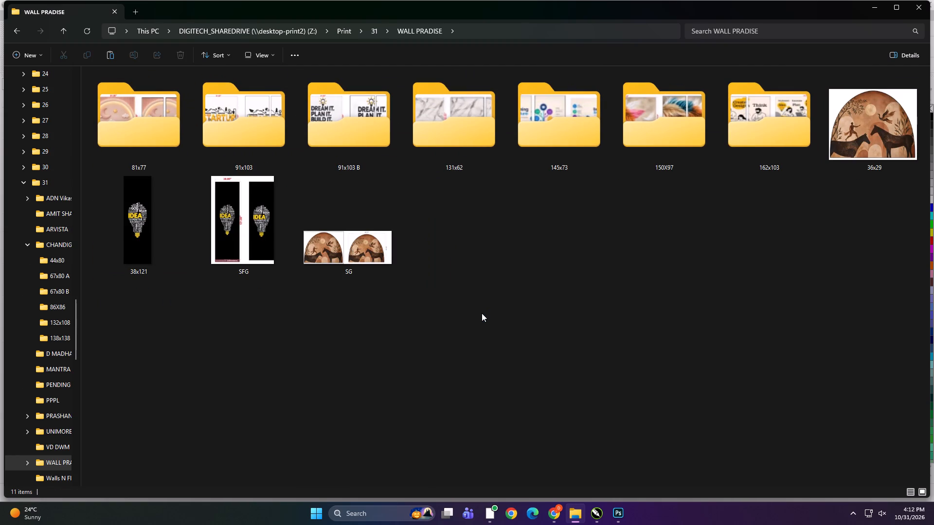
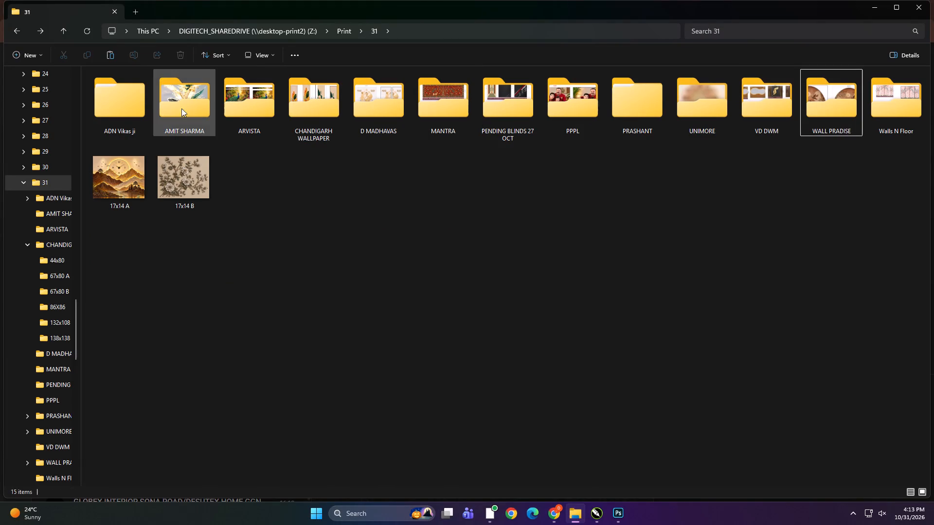
In KD > PRINT FILE > 31 on the work (D:) drive, check kaka decor's 88x119 subfolder and copy the kaka decor folder.
click(501, 271)
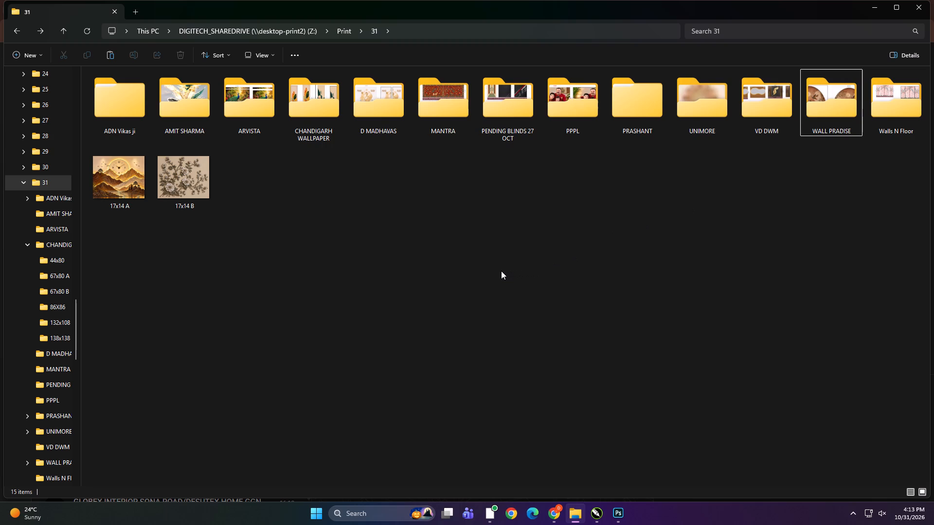
key(BackSpace)
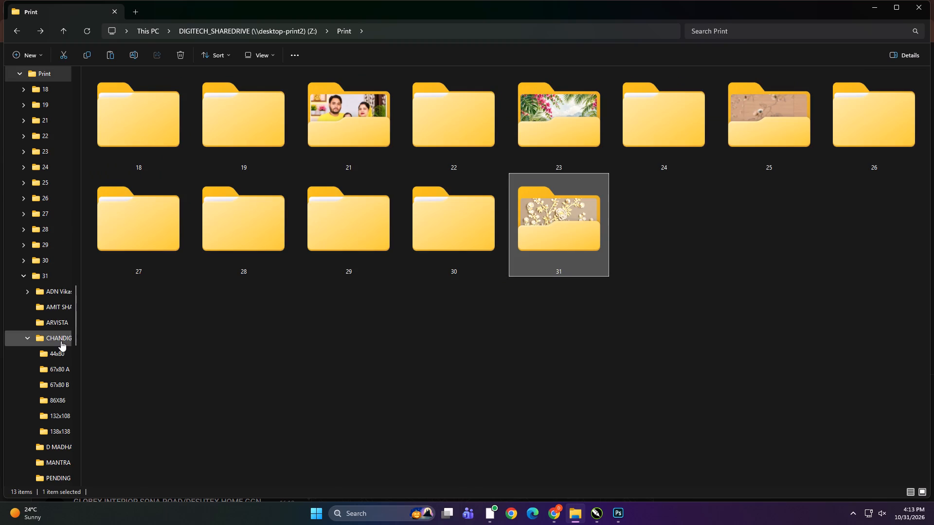
scroll(62, 332, up, 8)
click(39, 300)
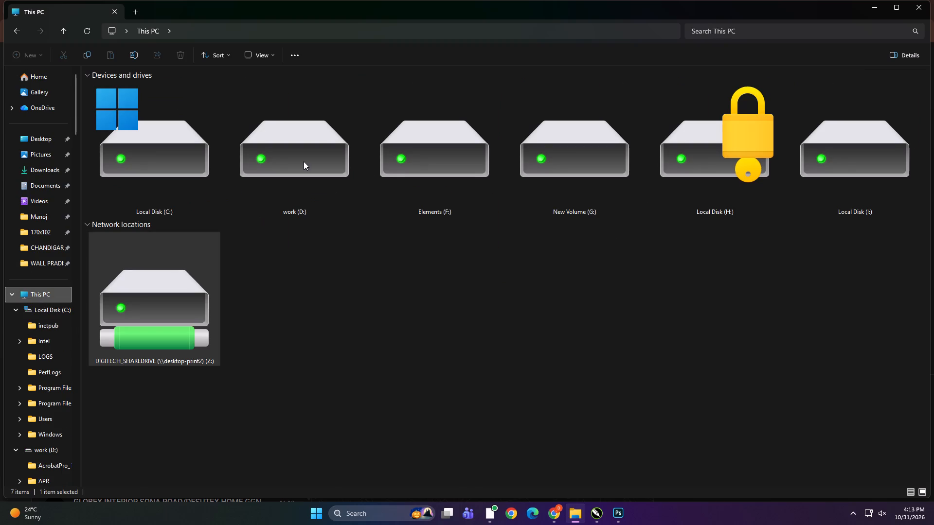
double_click(304, 161)
double_click(469, 94)
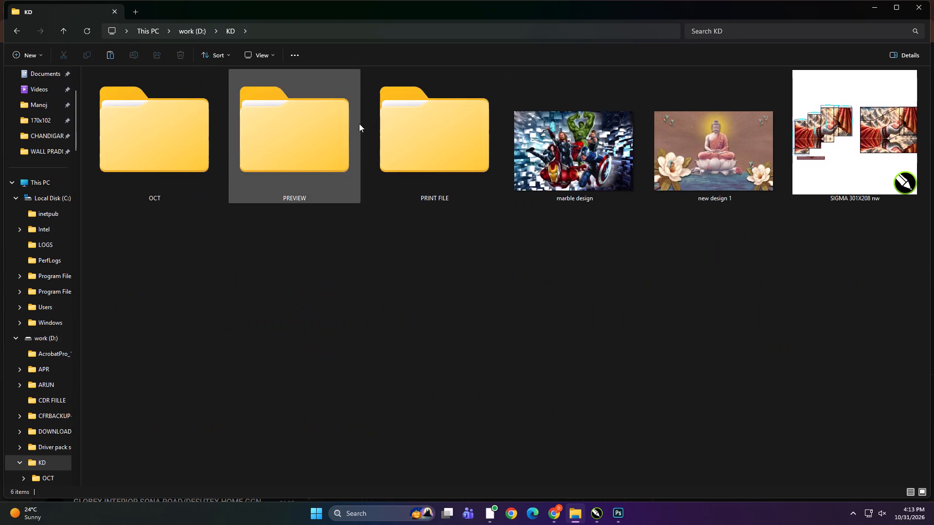
double_click(410, 140)
double_click(431, 216)
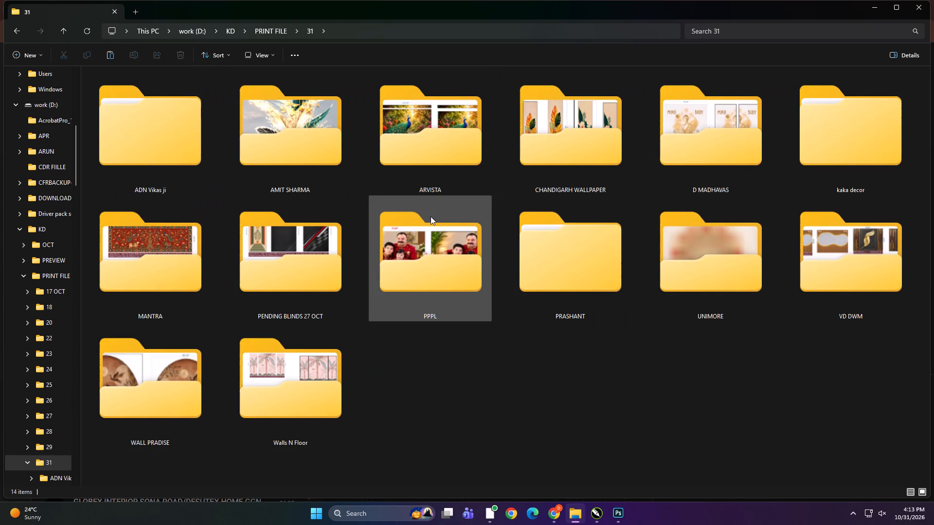
double_click(836, 155)
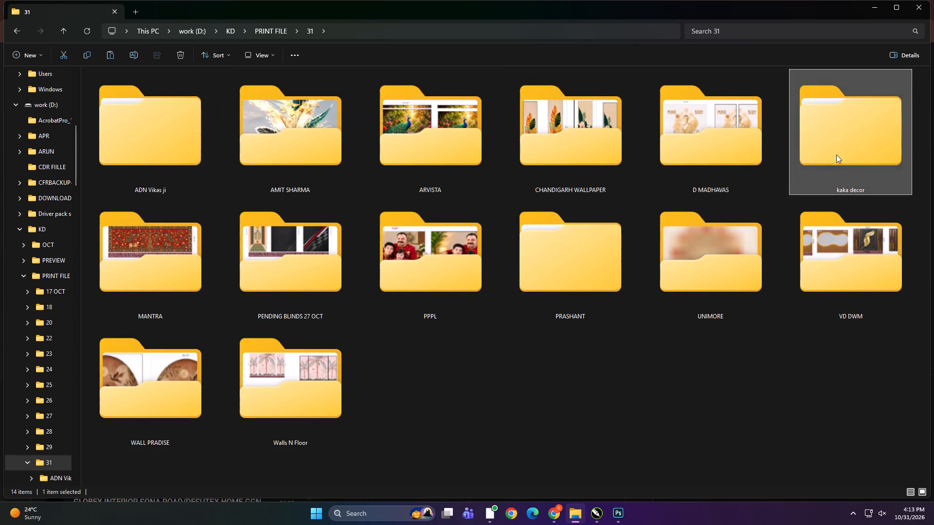
double_click(188, 87)
click(388, 325)
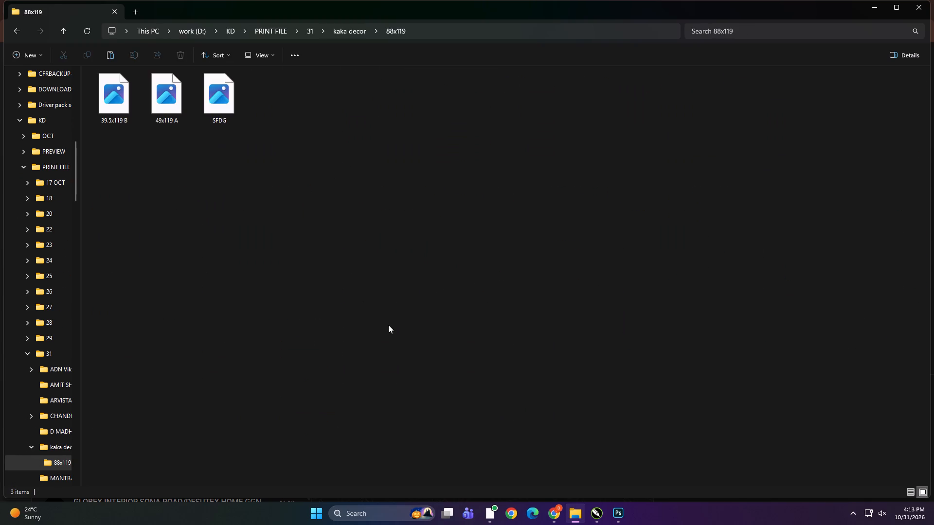
key(BackSpace)
key(BackSpace)
click(800, 160)
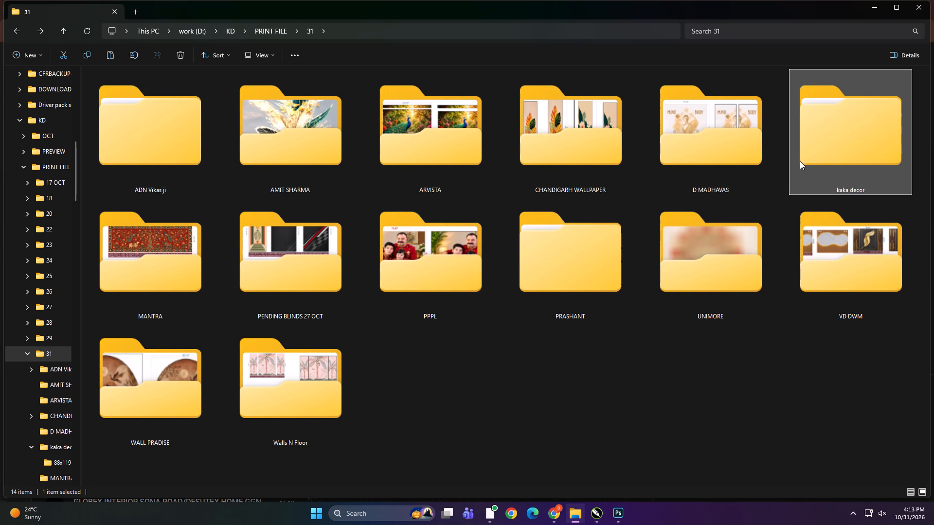
key(ctrl+c)
Paste the copied kaka decor folder into Print > 31 on the DIGITECH_SHAREDRIVE (Z:) drive.
scroll(25, 295, up, 5)
click(27, 299)
double_click(138, 289)
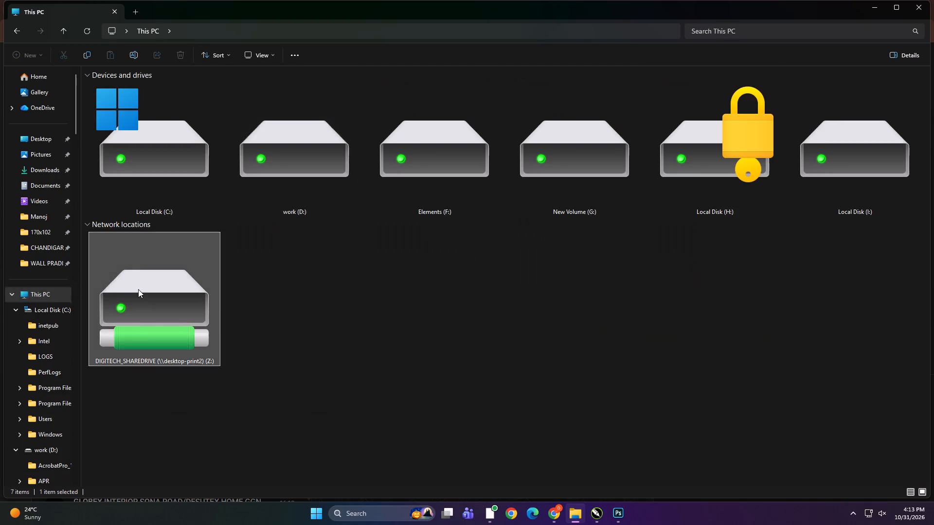
triple_click(159, 251)
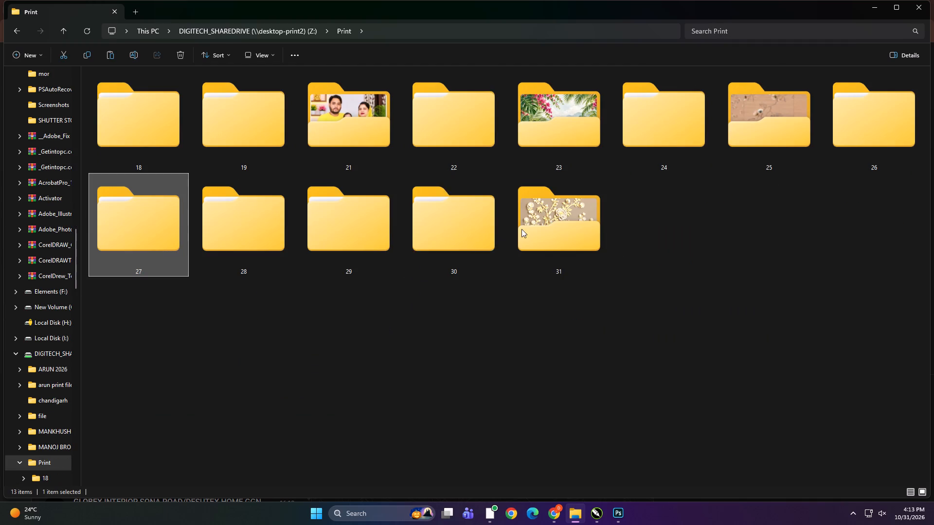
triple_click(530, 228)
right_click(392, 262)
click(403, 271)
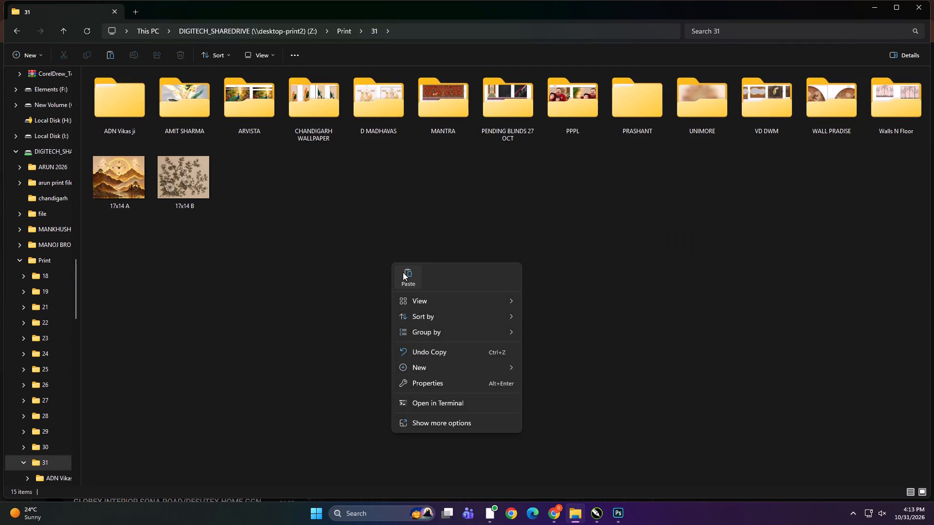
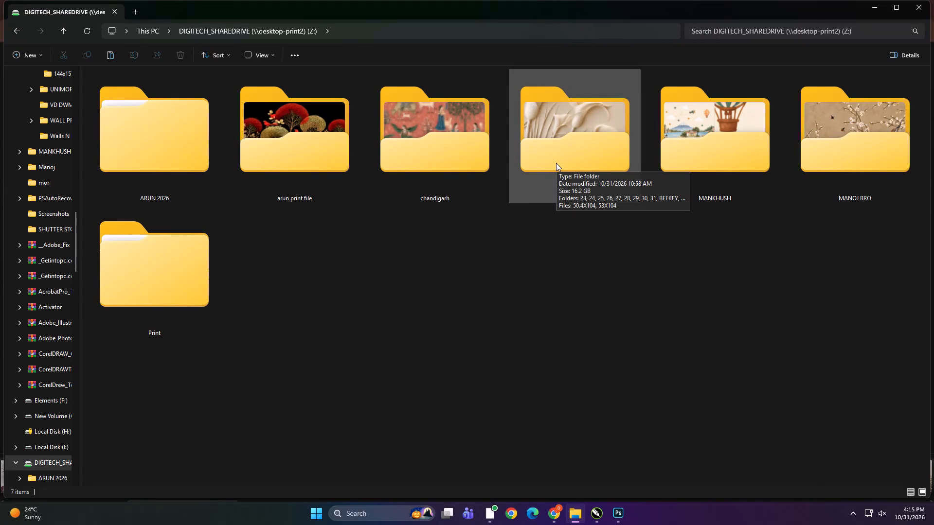
Open the KD > PRINT FILE > 26 > OK PRINT folder on the work (D:) drive to examine its client folders.
click(455, 280)
click(108, 276)
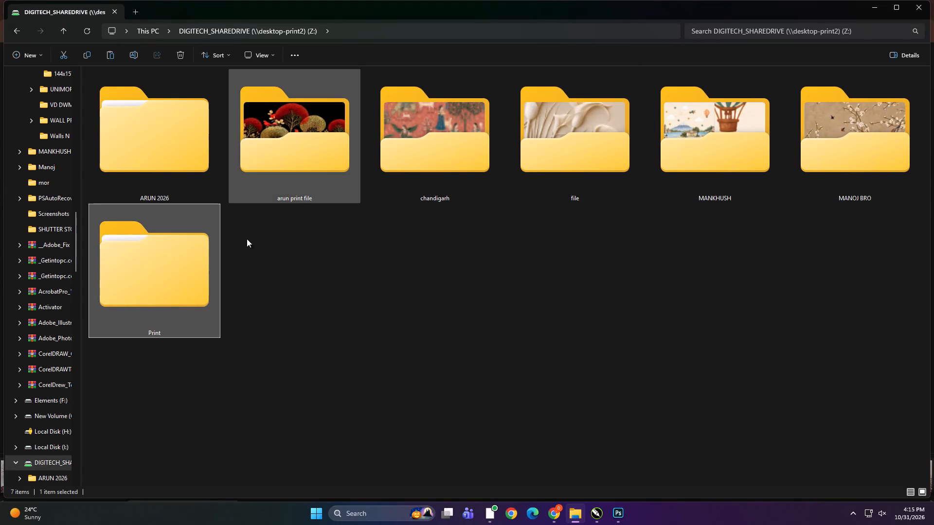
scroll(73, 265, up, 7)
click(36, 291)
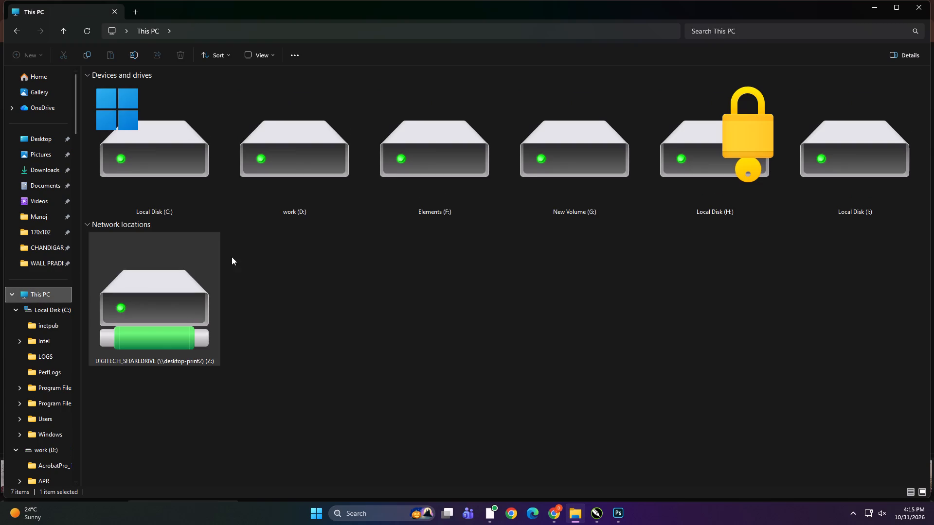
double_click(292, 158)
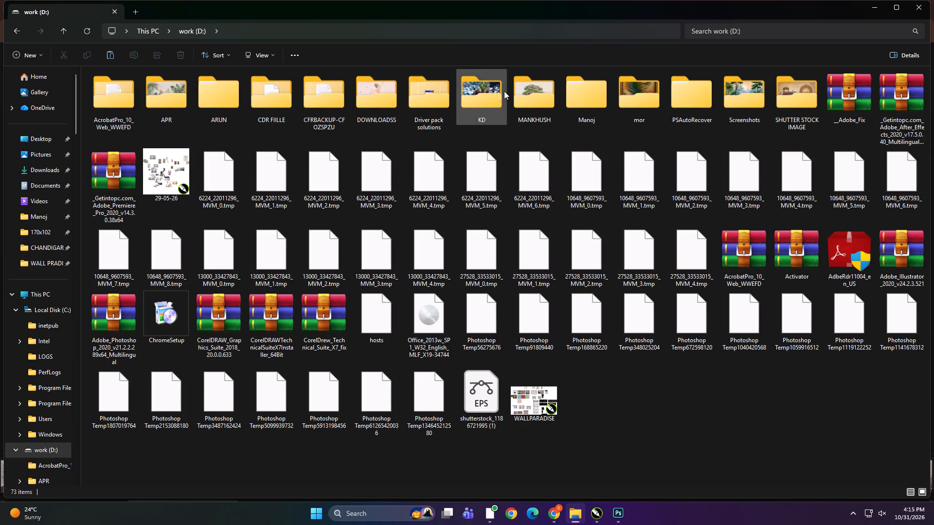
double_click(470, 95)
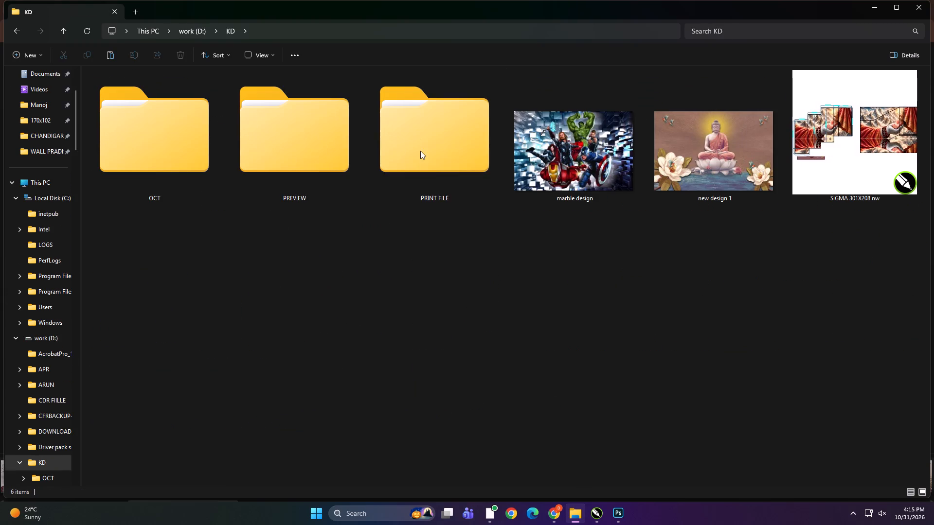
triple_click(420, 151)
click(838, 134)
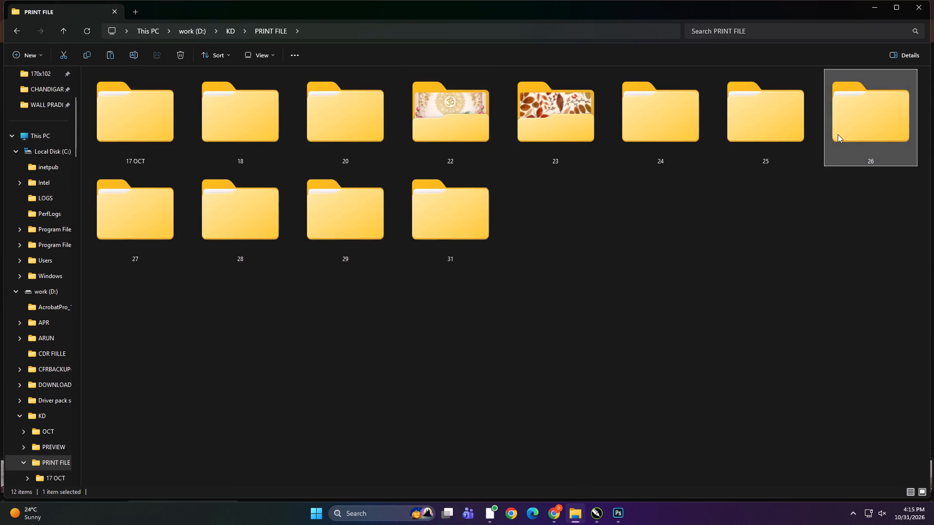
click(838, 134)
double_click(172, 139)
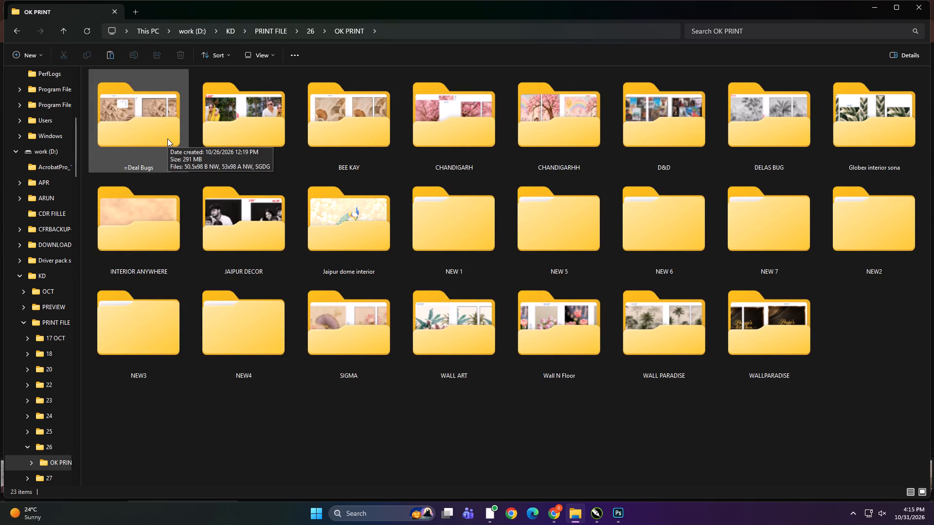
click(429, 424)
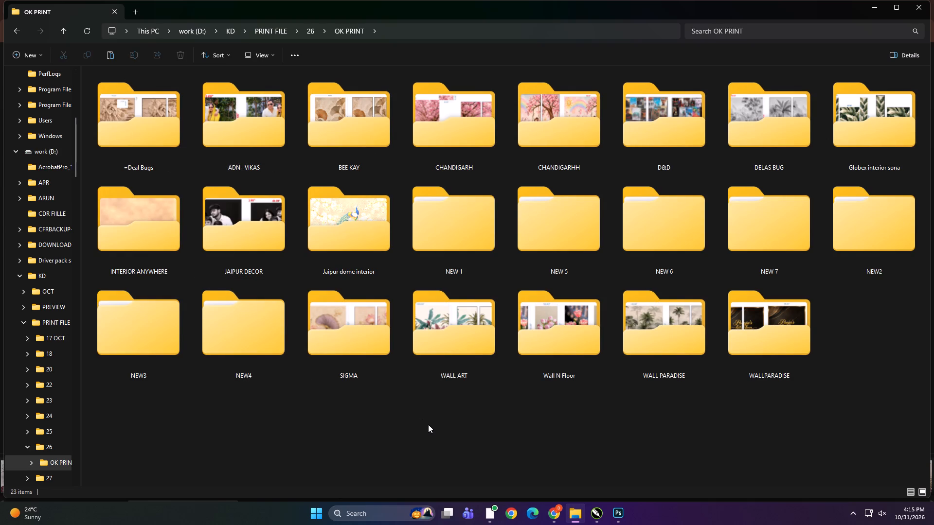
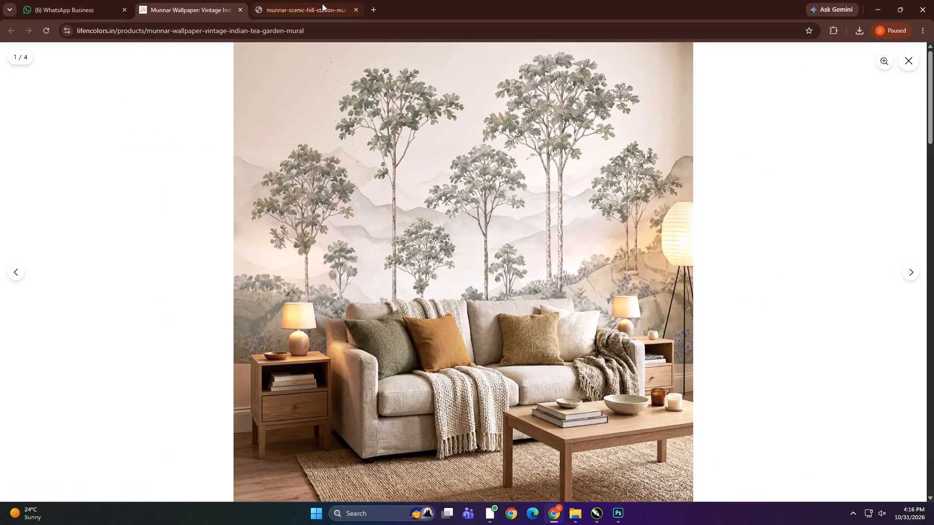
Bring up the full-size Munnar scenic hill station mural image in the browser.
click(322, 2)
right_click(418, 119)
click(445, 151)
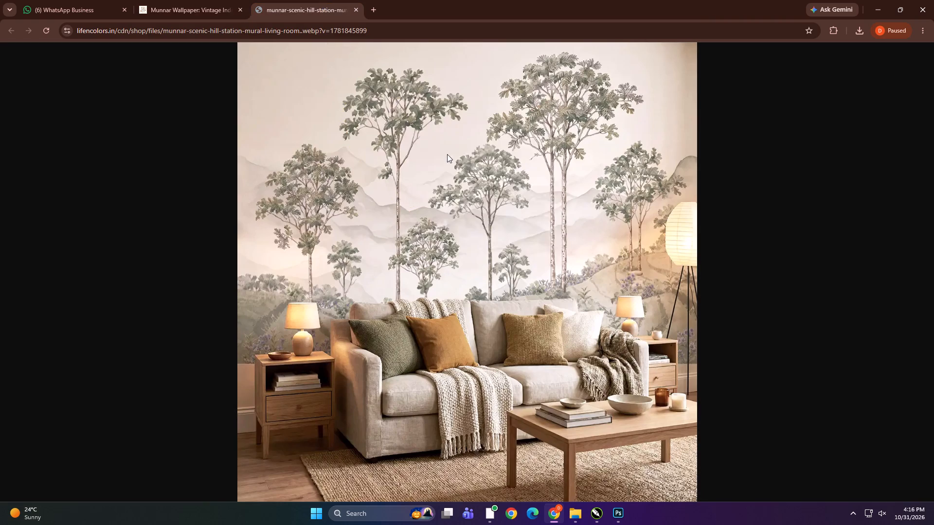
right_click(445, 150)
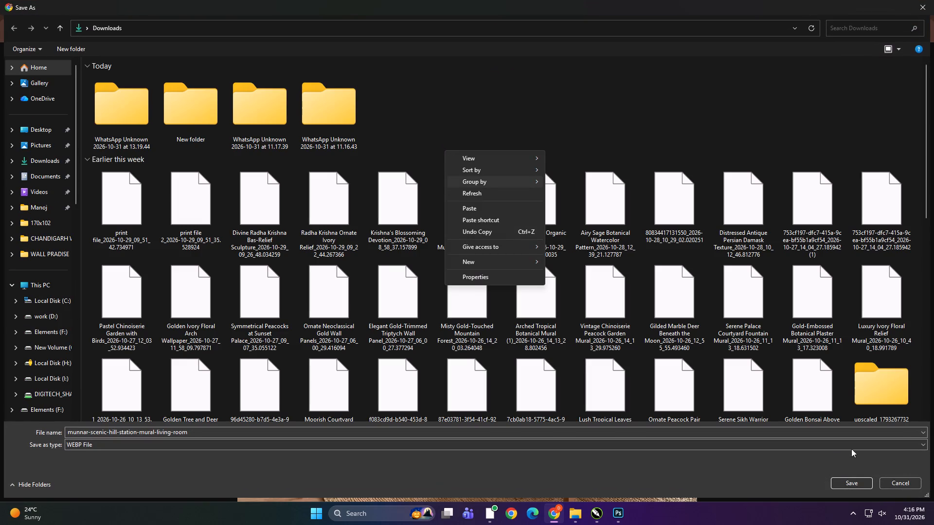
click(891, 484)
Copy the Munnar mural image from the browser and paste it into a new 1200 x 1200 px Photoshop document.
right_click(421, 267)
right_click(430, 163)
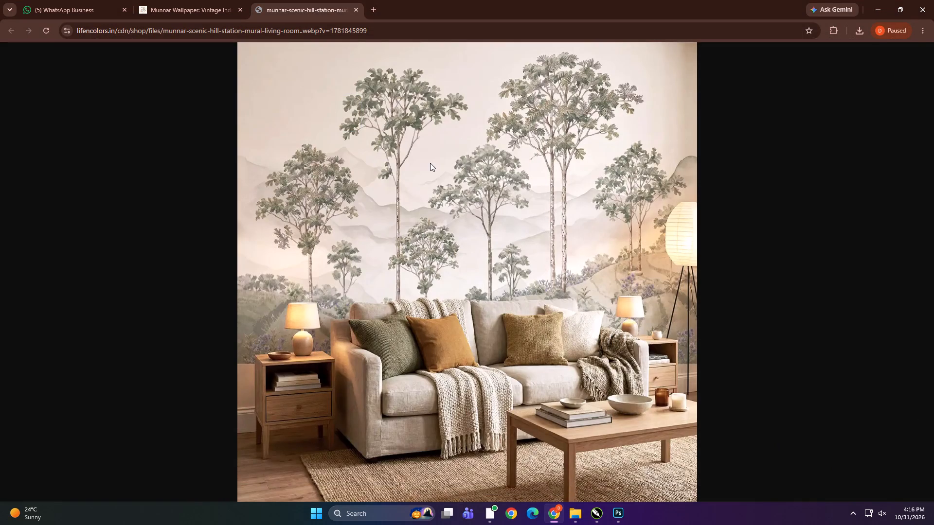
right_click(436, 182)
right_click(436, 182)
right_click(436, 182)
right_click(436, 182)
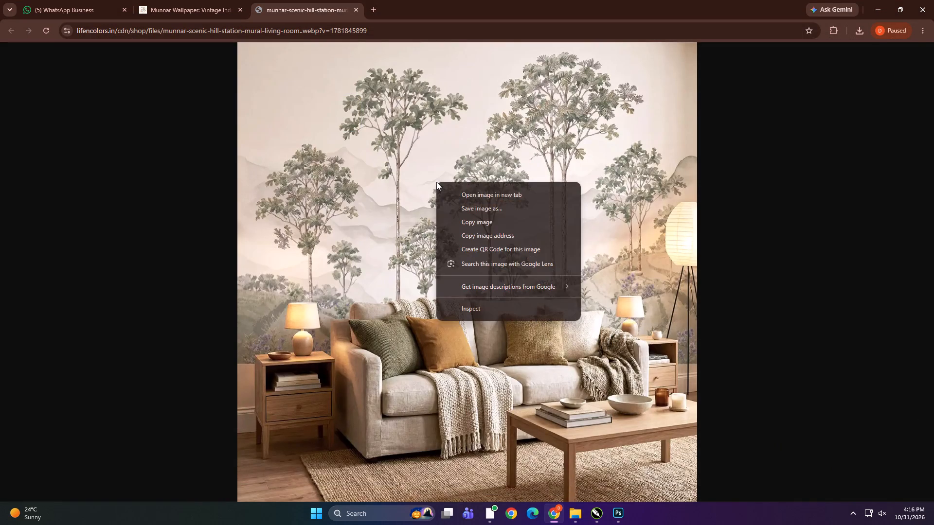
click(467, 219)
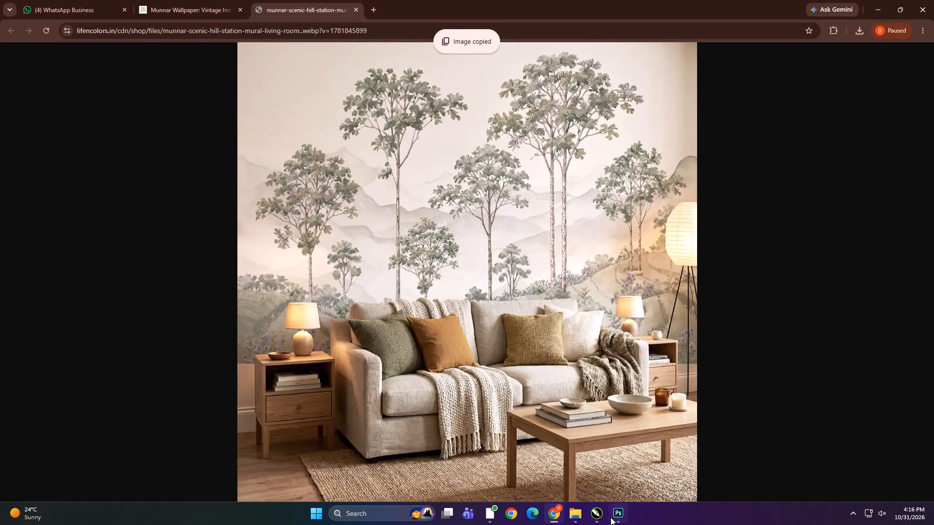
click(611, 518)
key(ctrl+n)
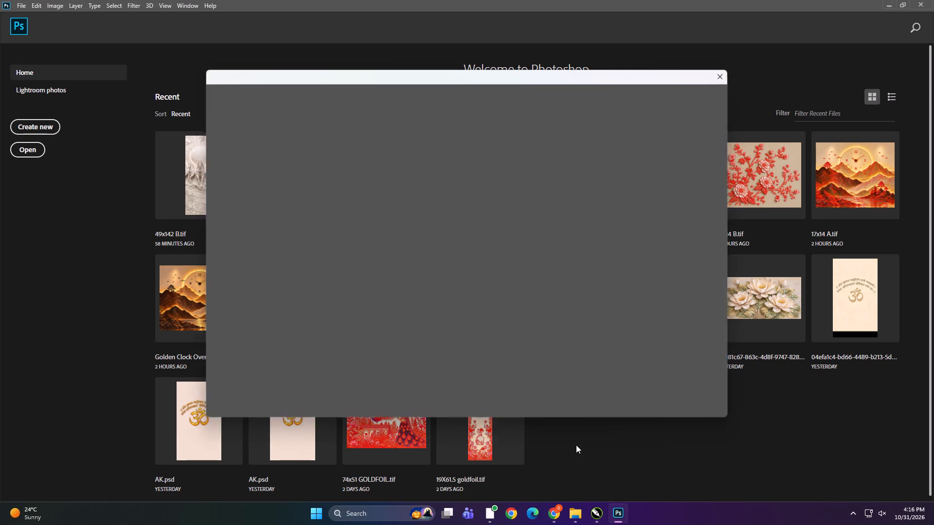
key(Return)
key(ctrl+v)
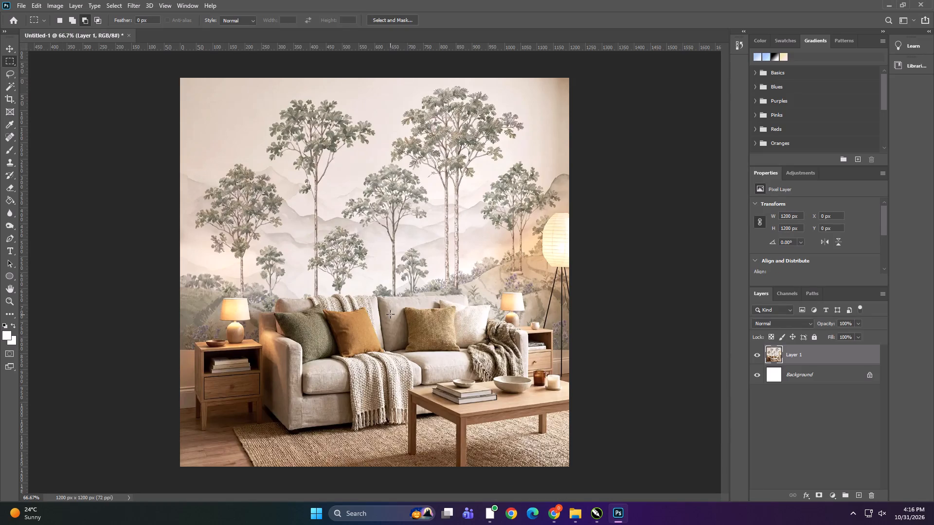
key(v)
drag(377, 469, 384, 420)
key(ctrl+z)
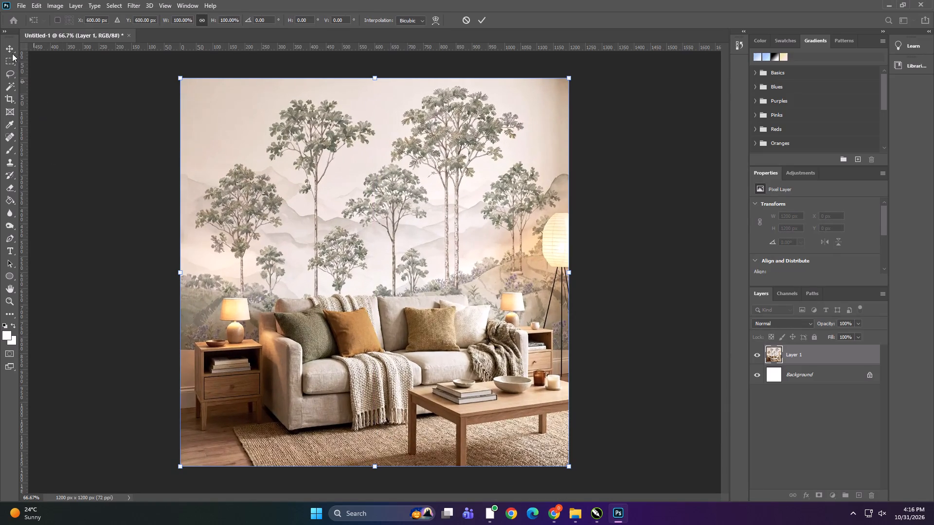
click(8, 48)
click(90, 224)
Crop the furniture off the bottom of the mural photo, leaving a canvas of 1200 x 672 px.
key(c)
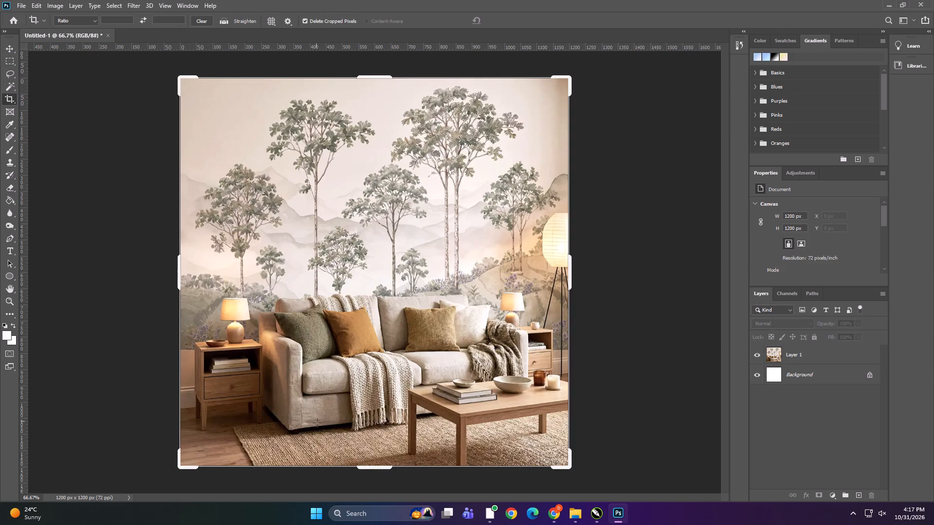
drag(367, 468, 378, 384)
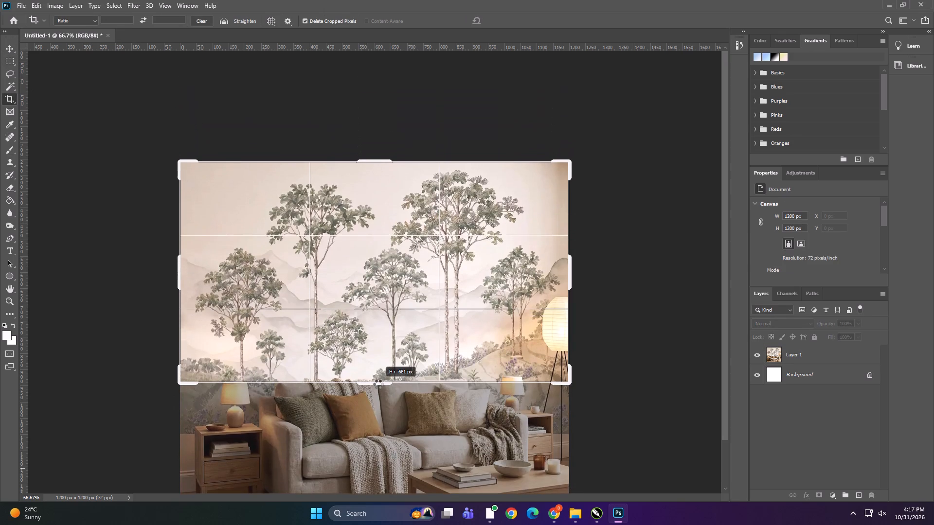
drag(378, 384, 380, 383)
click(9, 48)
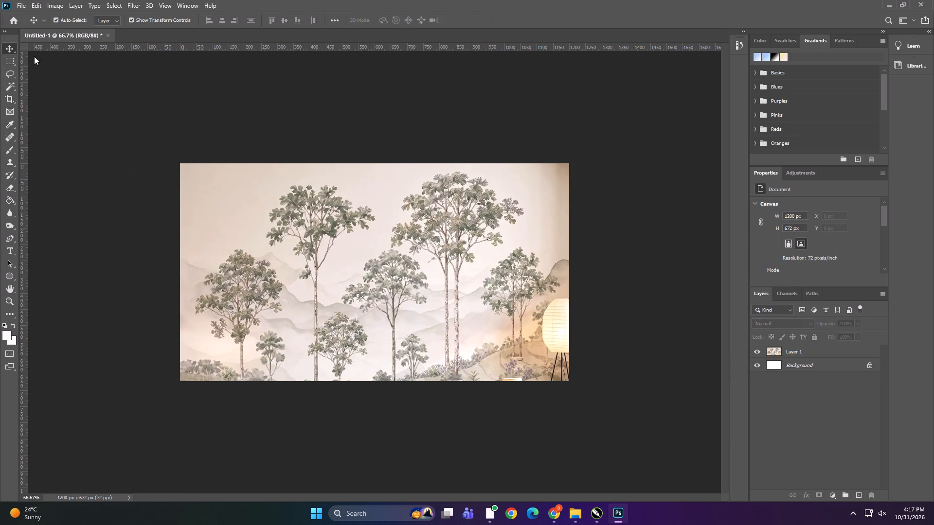
Merge Layer 1 with the Background layer.
click(813, 355)
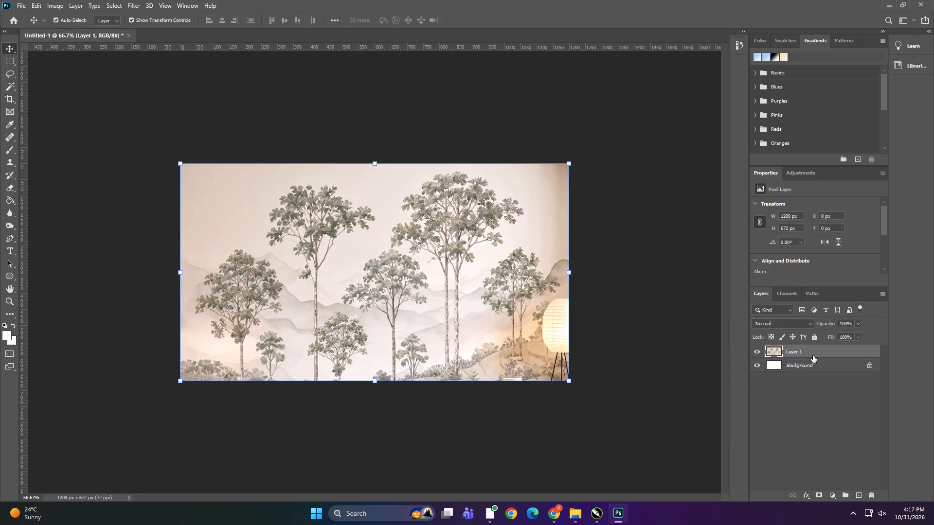
ctrl+click(812, 359)
click(813, 354)
ctrl+click(815, 364)
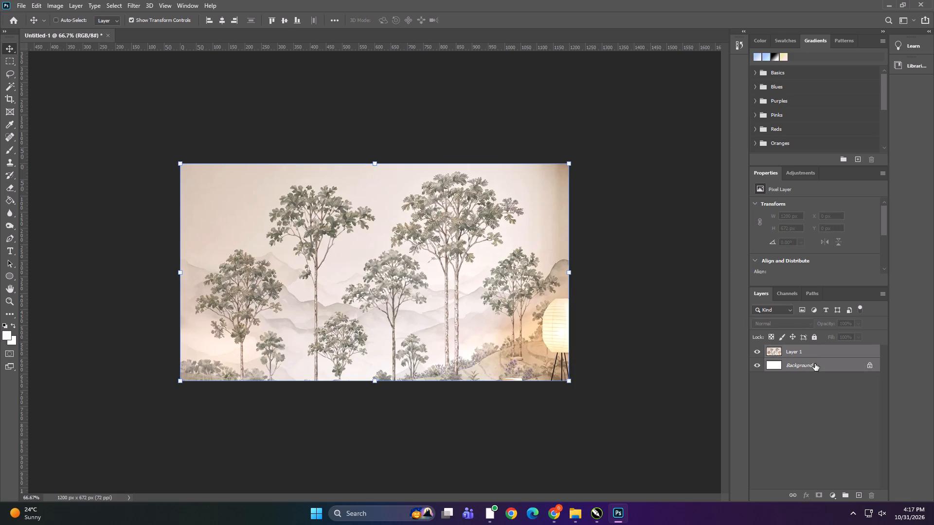
key(ctrl+e)
Open the DGD4F5H tree mural image from the Downloads folder as its own document in Photoshop.
click(575, 512)
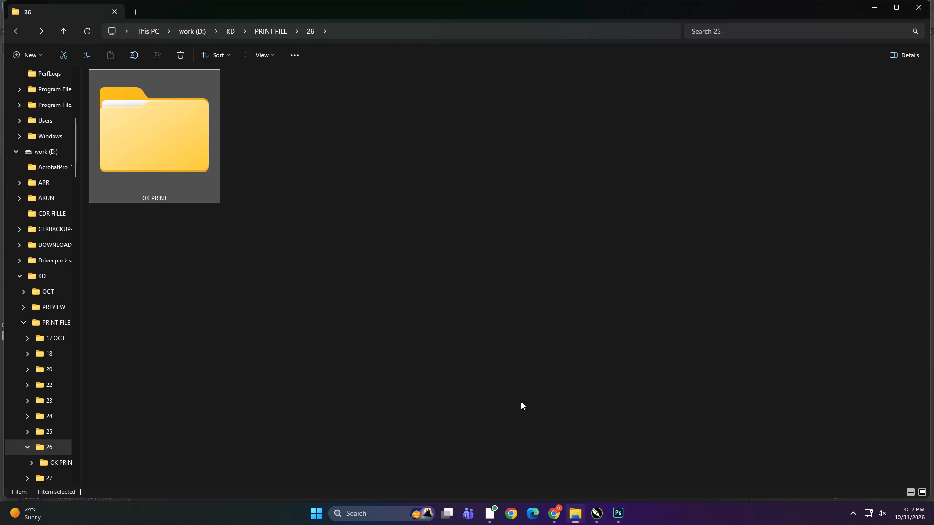
scroll(30, 183, up, 9)
click(34, 170)
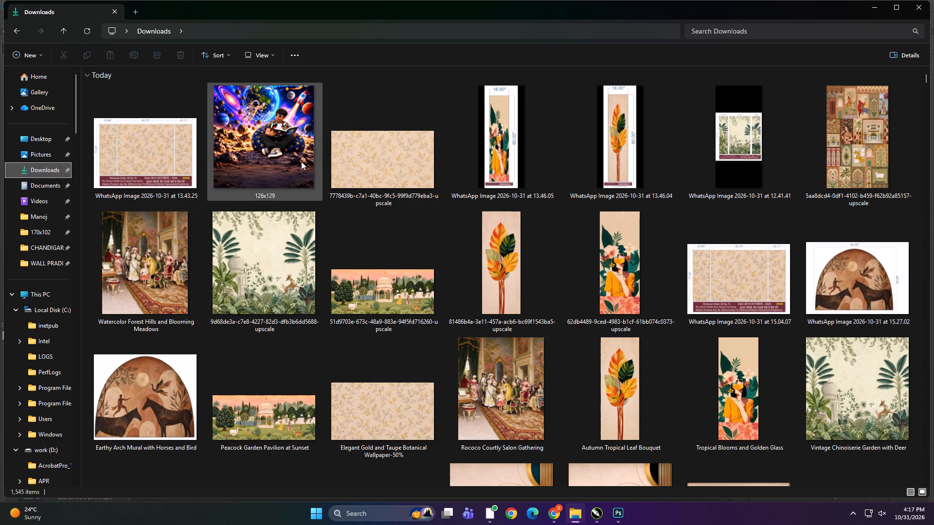
scroll(427, 259, down, 1)
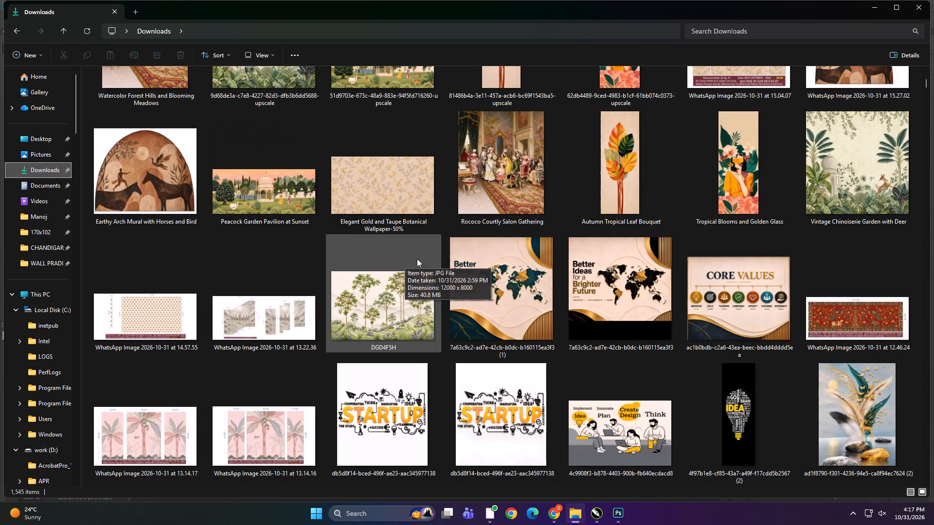
click(388, 305)
drag(381, 294, 604, 513)
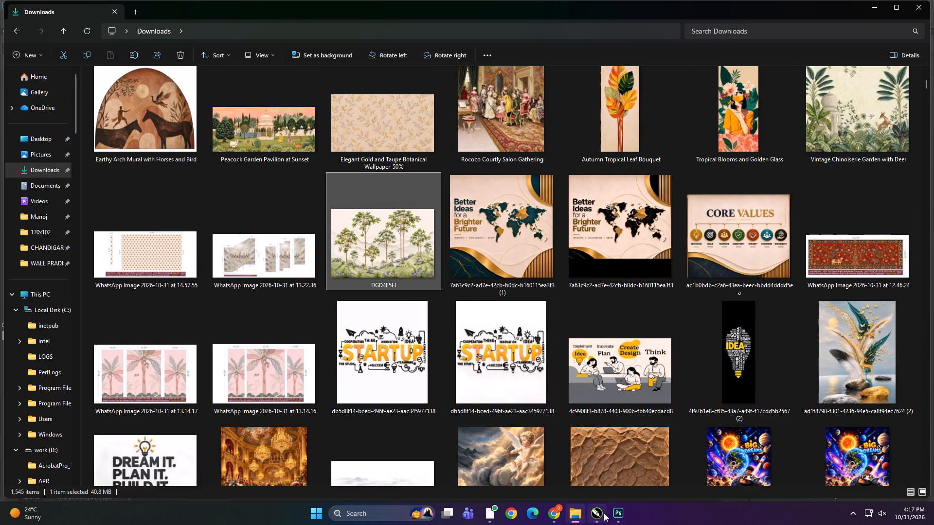
drag(604, 513, 619, 512)
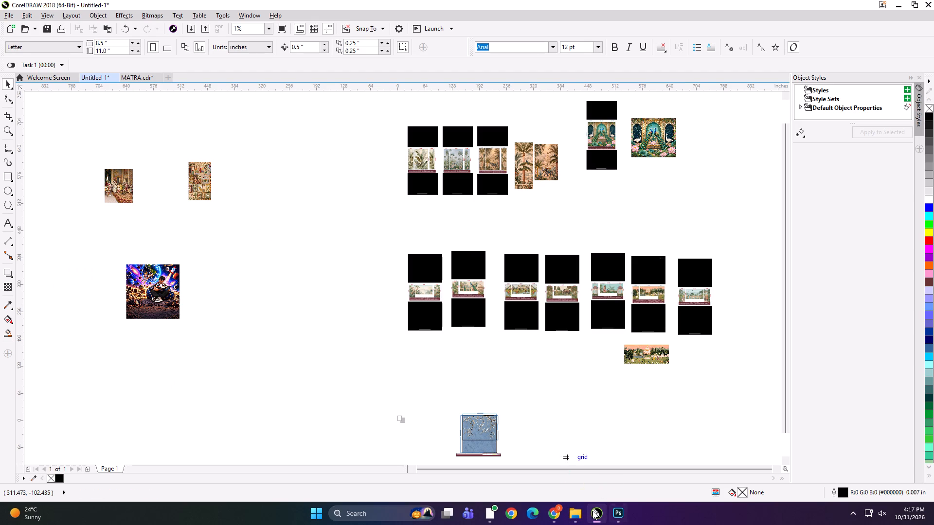
click(577, 515)
drag(394, 237, 615, 510)
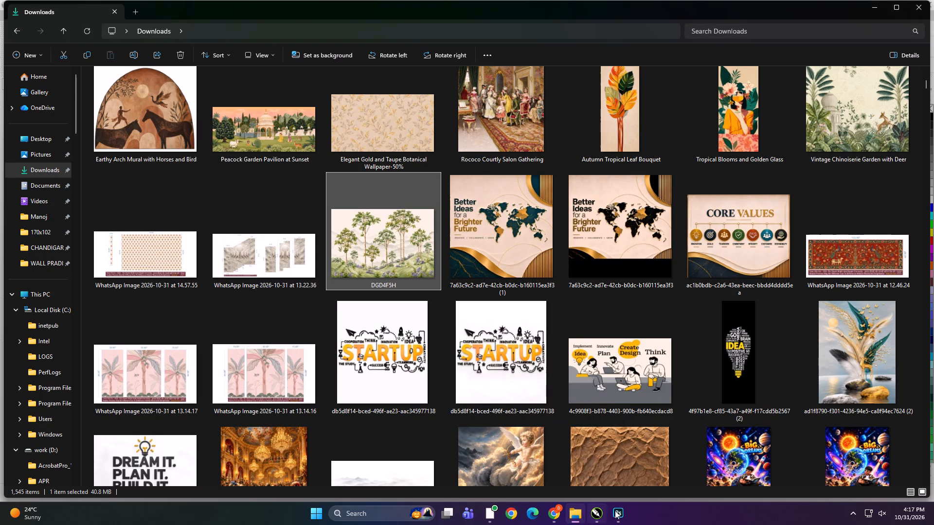
drag(615, 510, 377, 36)
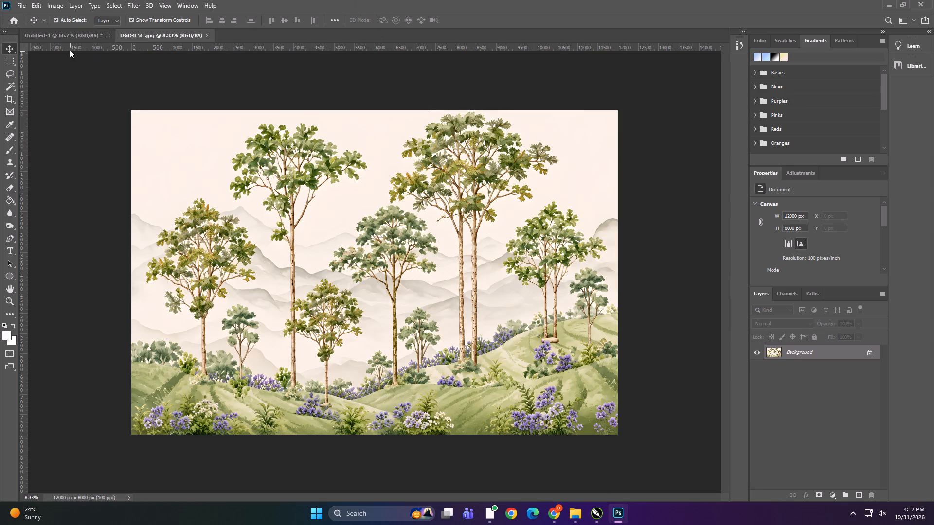
Match the color of DGD4F5H.jpg to the cropped reference photo, using Untitled-1 as the Match Color source.
click(67, 35)
click(188, 35)
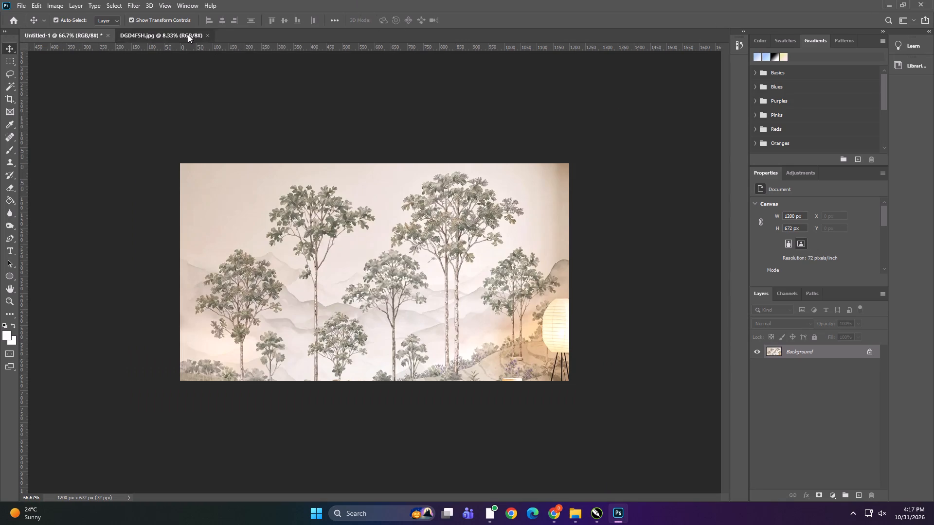
click(57, 2)
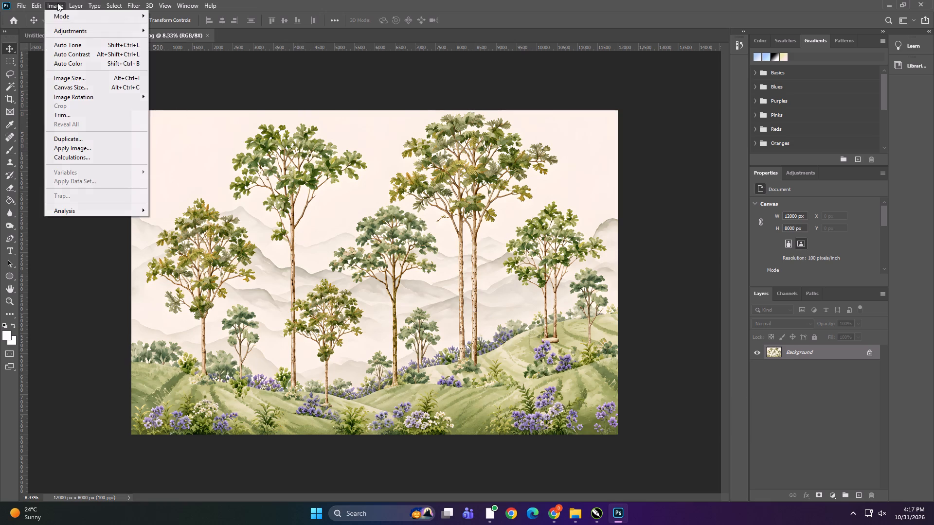
click(64, 34)
click(192, 225)
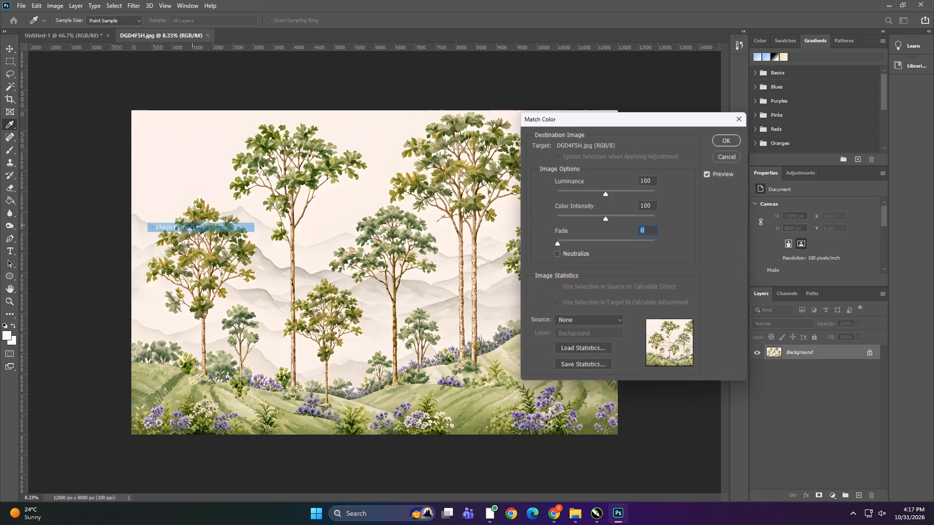
click(570, 319)
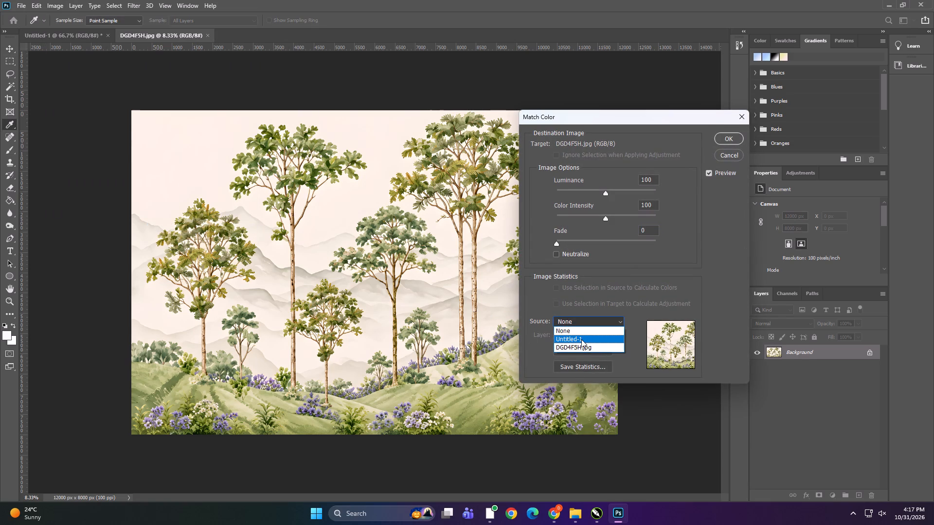
click(582, 339)
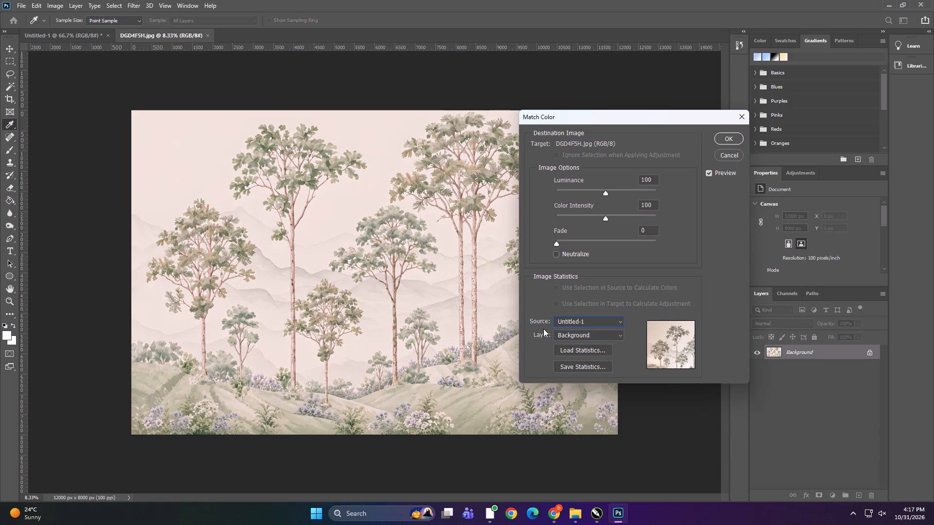
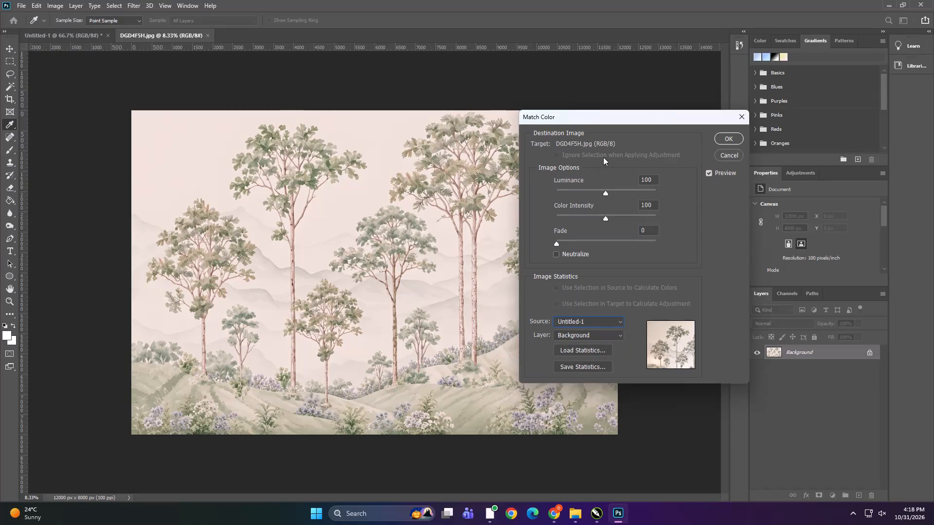
Apply Match Color to DGD4F5H.jpg with the Background layer of Untitled-1 as the source.
click(721, 140)
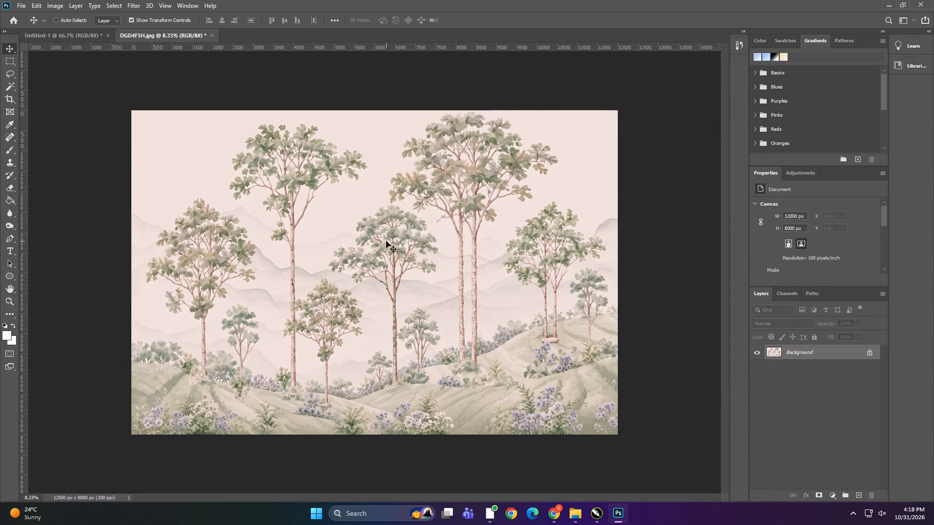
Save the recoloured image in Downloads as the JPEG DGD4F5H GRAY, quality 12, Baseline ("Standard").
key(ctrl+shift+s)
click(538, 302)
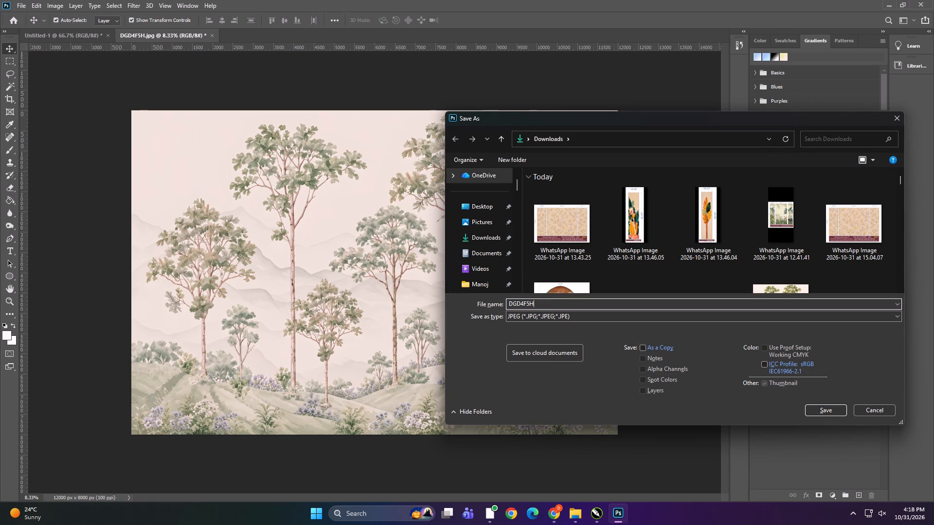
key(space)
text(GRAY)
click(485, 241)
click(815, 407)
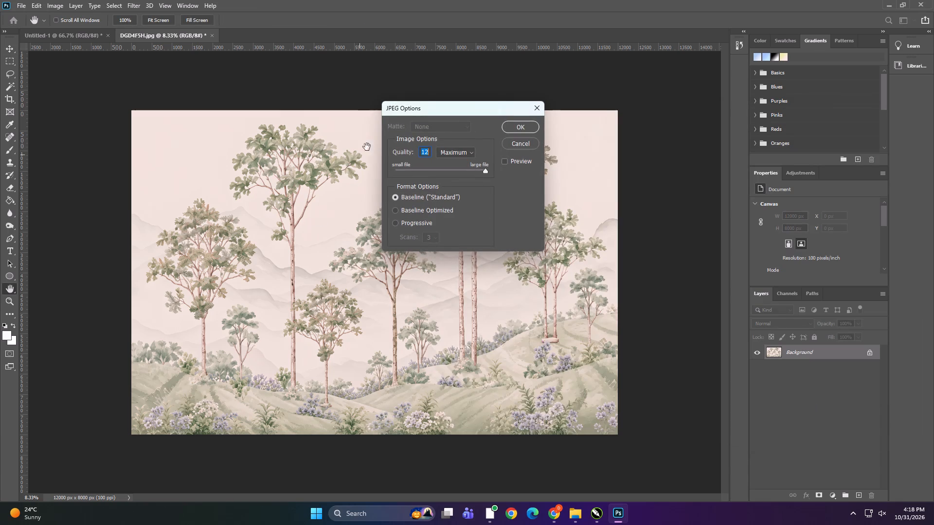
click(532, 124)
Fit the image in full-screen mode, capture a snip of the whole artwork, and return to the standard screen mode.
text(FFF)
key(ctrl+0)
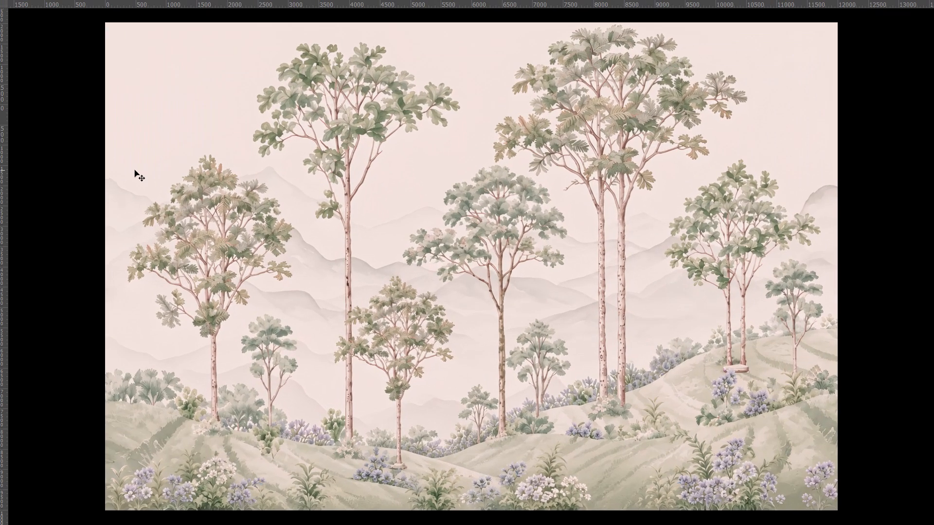
key(Print)
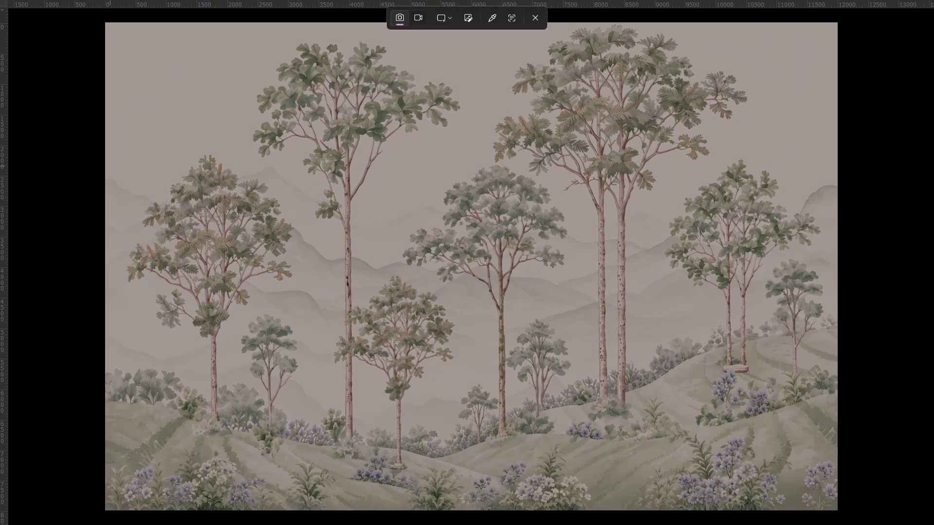
drag(92, 13, 843, 515)
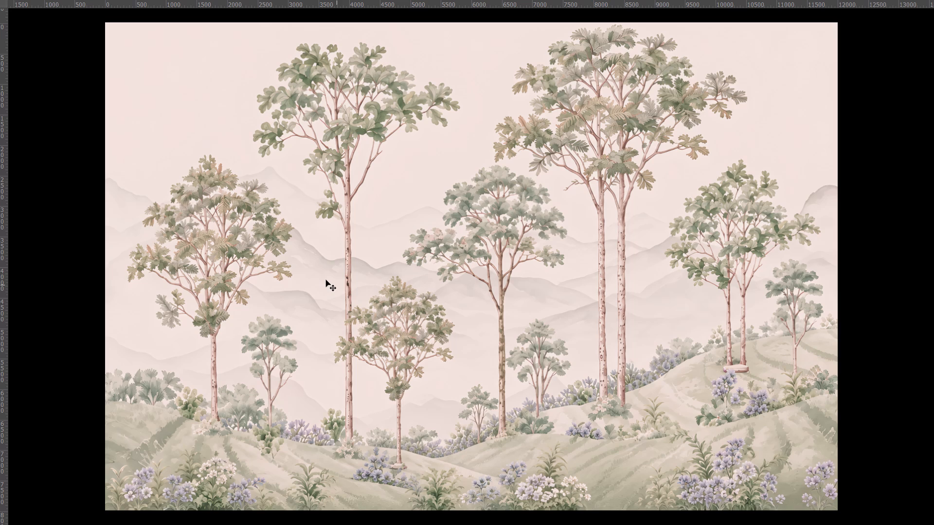
key(f)
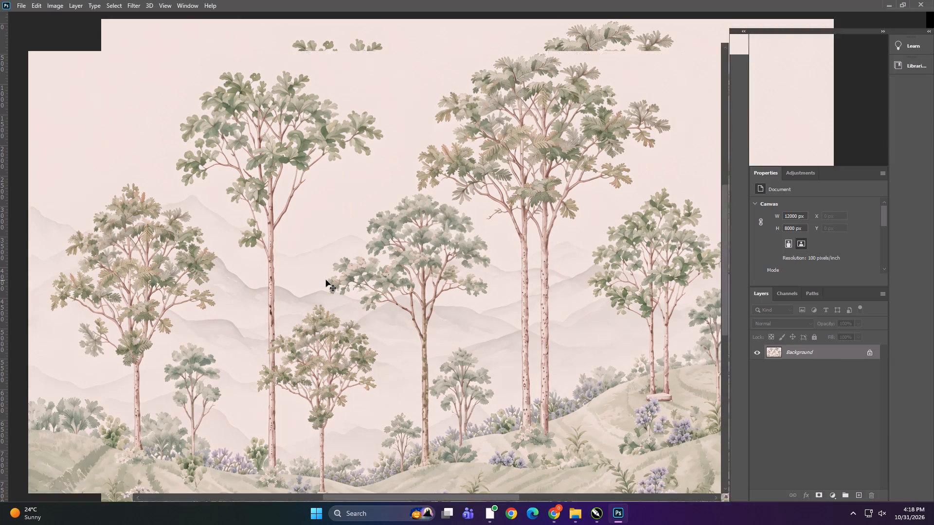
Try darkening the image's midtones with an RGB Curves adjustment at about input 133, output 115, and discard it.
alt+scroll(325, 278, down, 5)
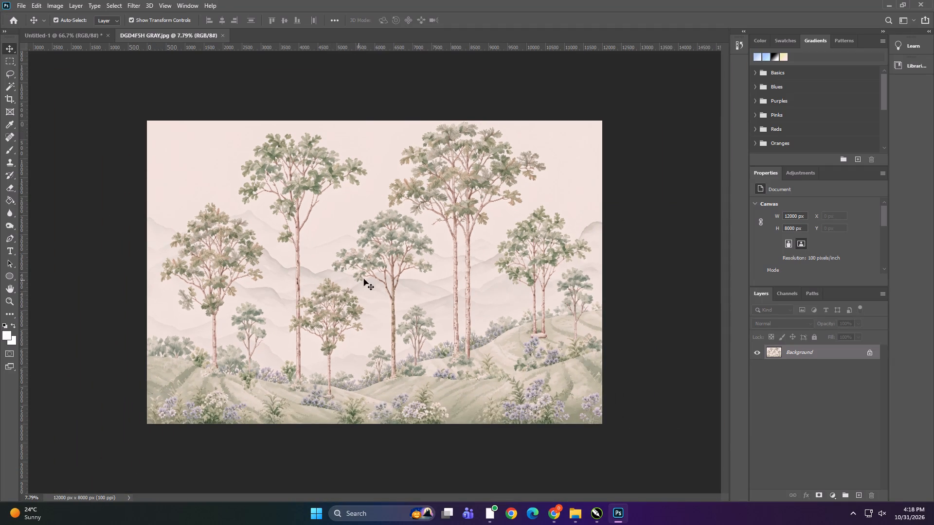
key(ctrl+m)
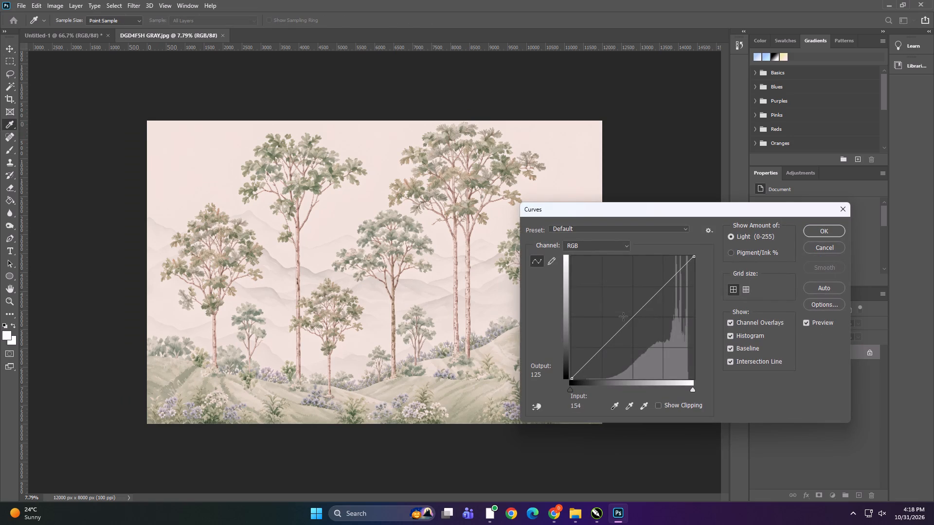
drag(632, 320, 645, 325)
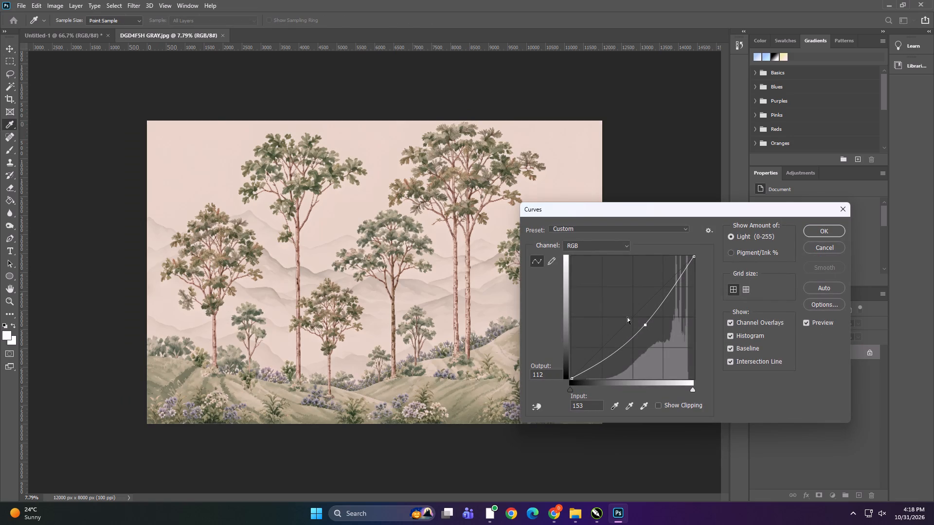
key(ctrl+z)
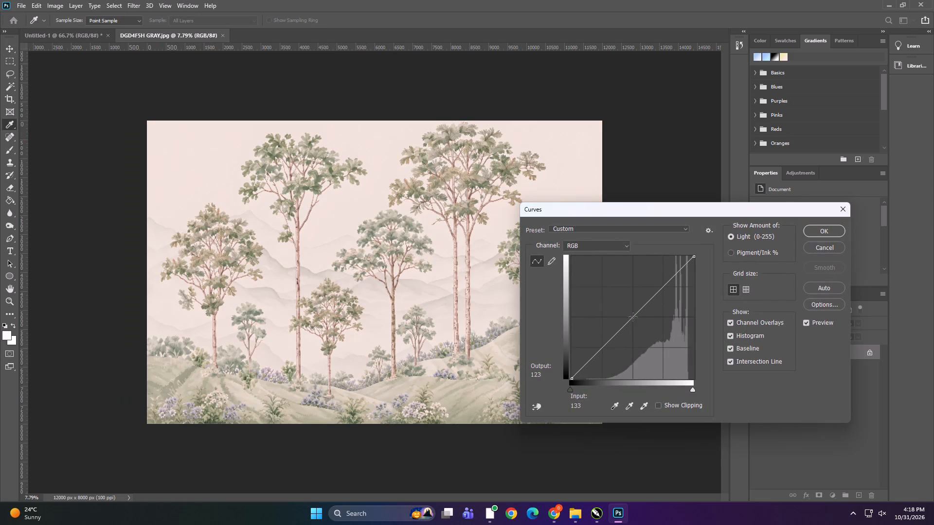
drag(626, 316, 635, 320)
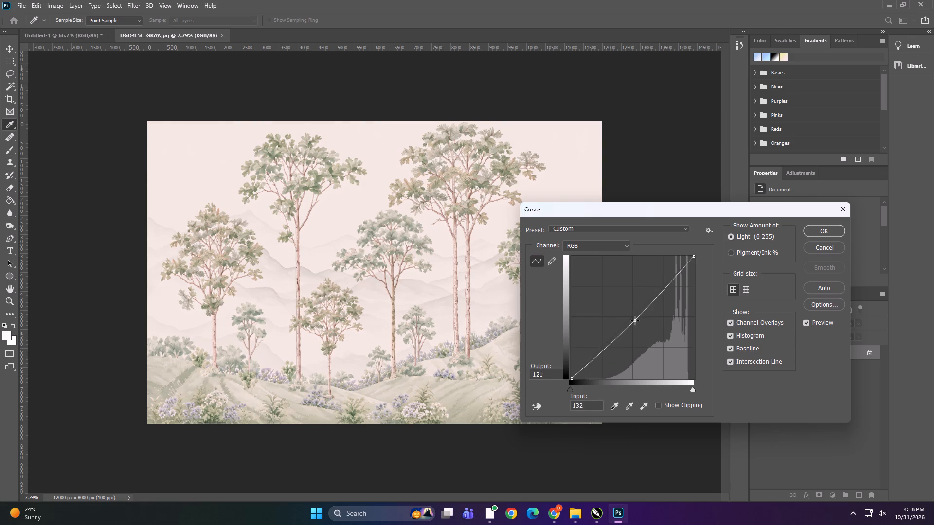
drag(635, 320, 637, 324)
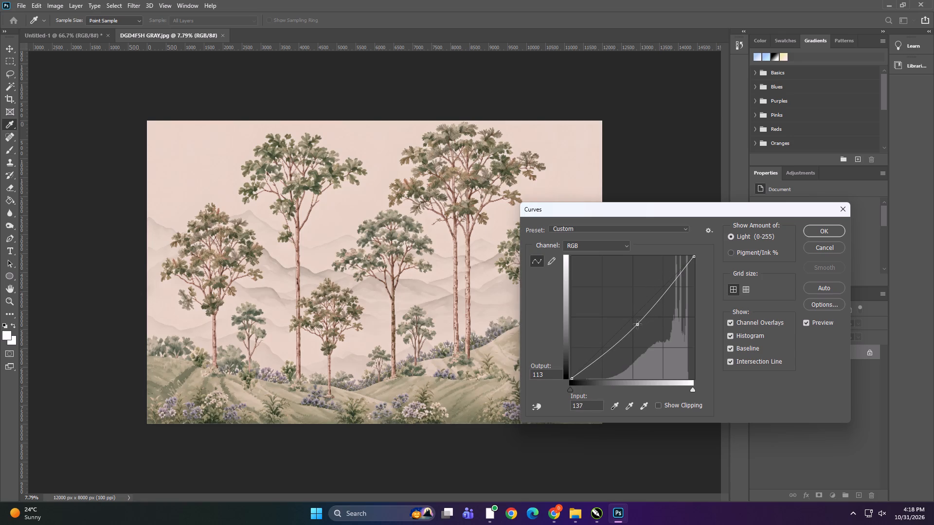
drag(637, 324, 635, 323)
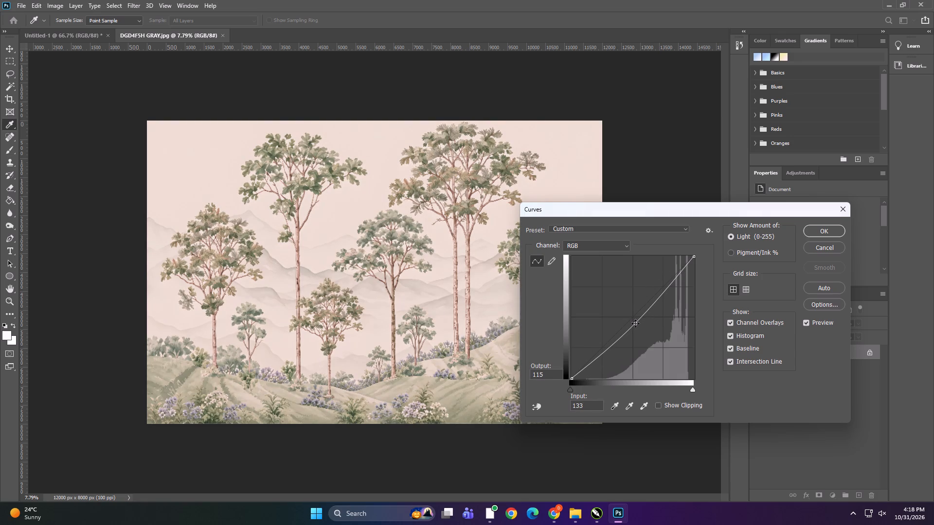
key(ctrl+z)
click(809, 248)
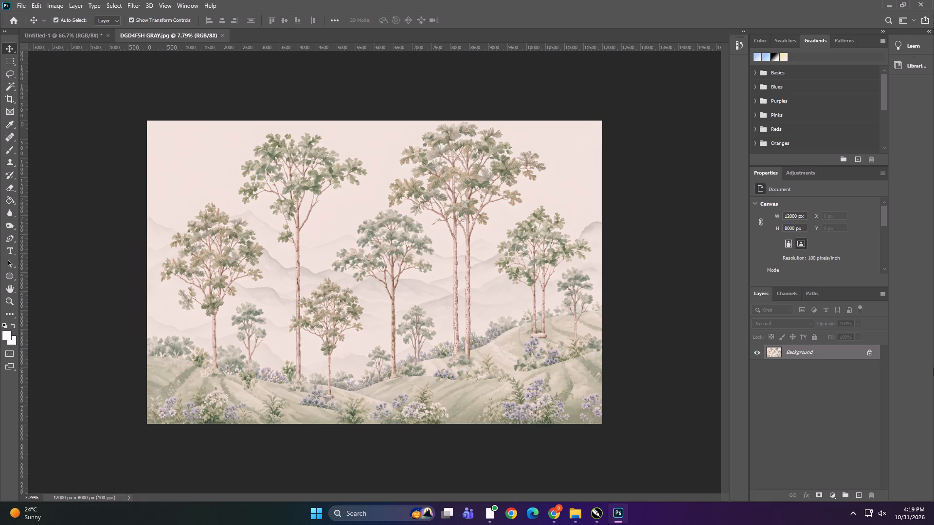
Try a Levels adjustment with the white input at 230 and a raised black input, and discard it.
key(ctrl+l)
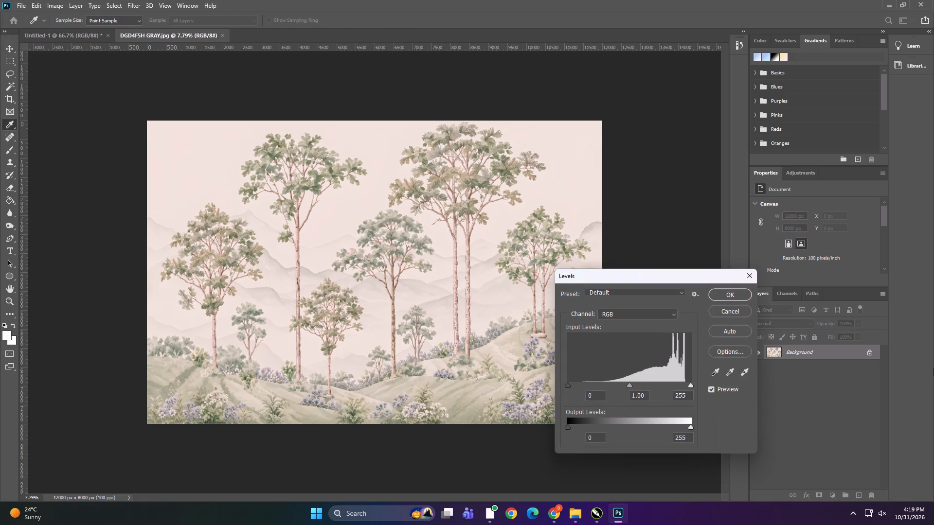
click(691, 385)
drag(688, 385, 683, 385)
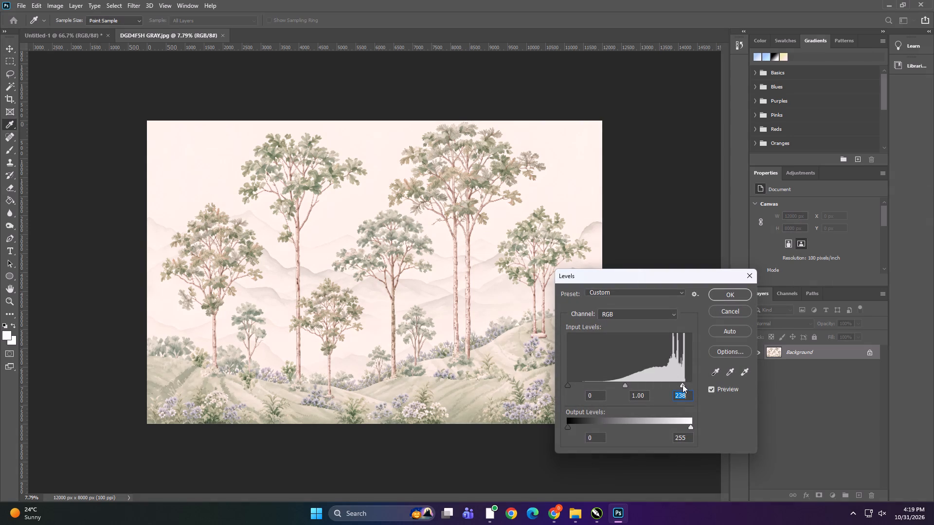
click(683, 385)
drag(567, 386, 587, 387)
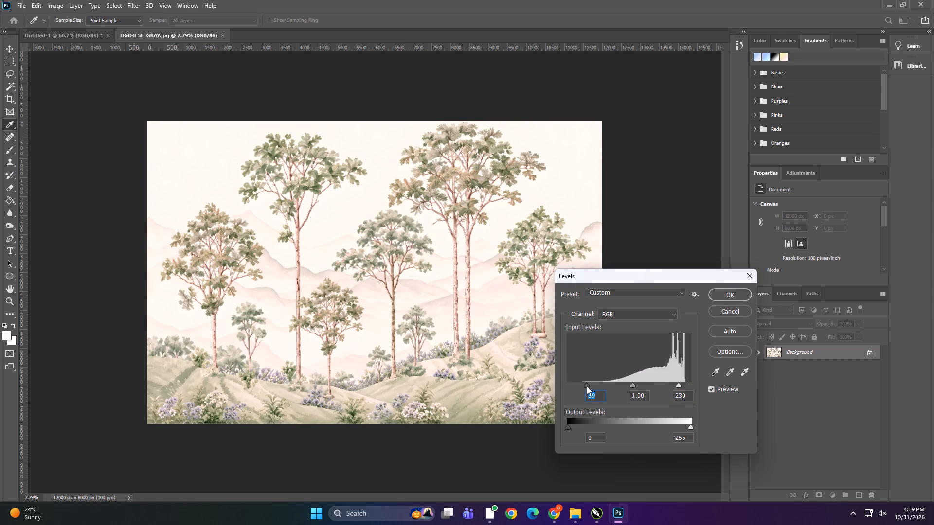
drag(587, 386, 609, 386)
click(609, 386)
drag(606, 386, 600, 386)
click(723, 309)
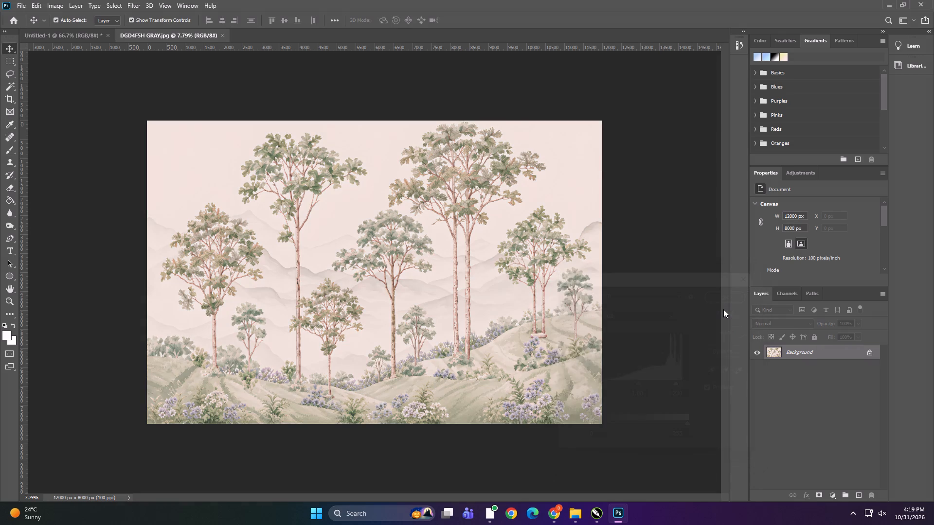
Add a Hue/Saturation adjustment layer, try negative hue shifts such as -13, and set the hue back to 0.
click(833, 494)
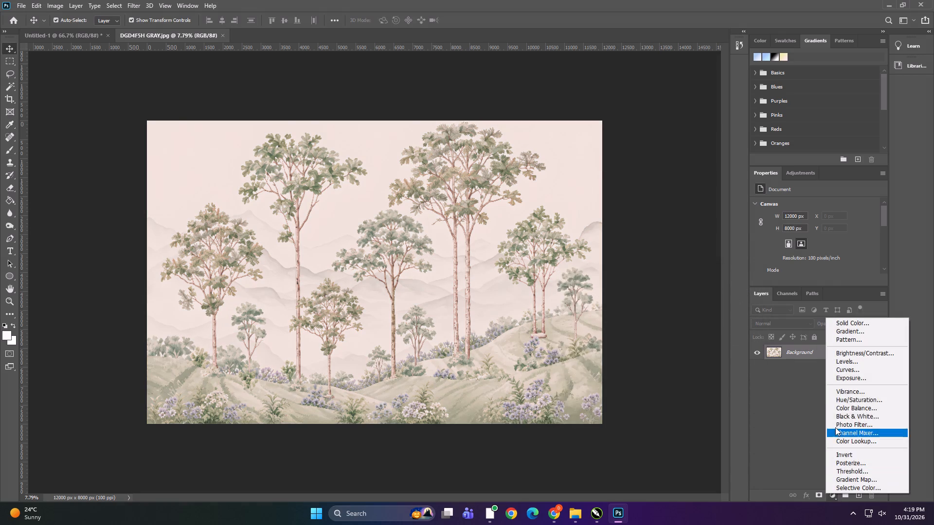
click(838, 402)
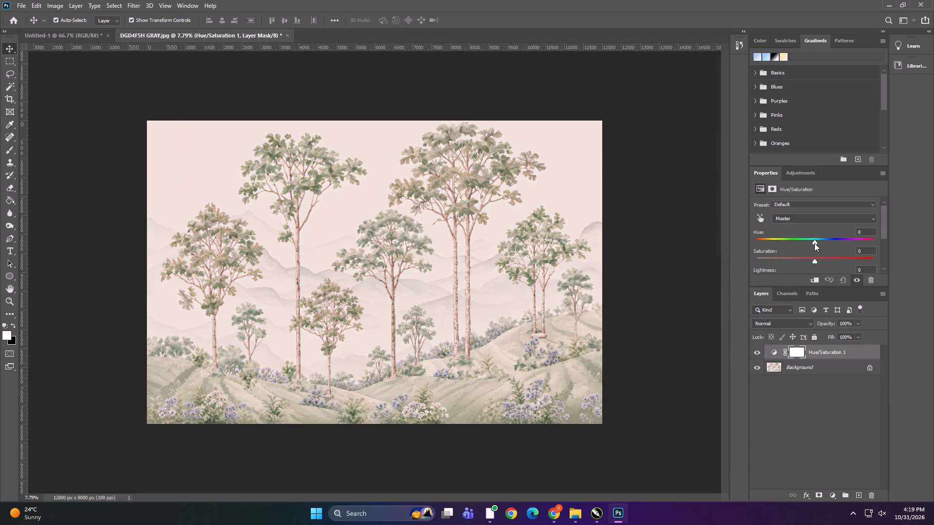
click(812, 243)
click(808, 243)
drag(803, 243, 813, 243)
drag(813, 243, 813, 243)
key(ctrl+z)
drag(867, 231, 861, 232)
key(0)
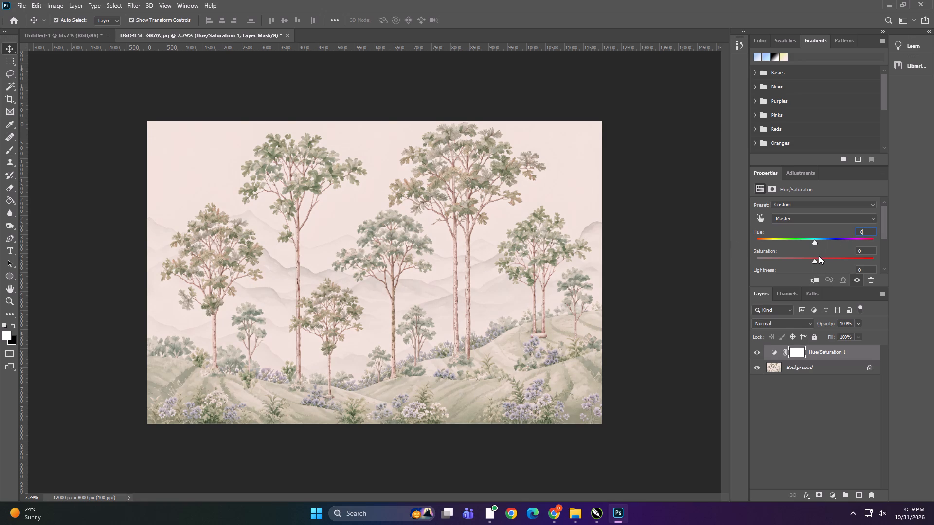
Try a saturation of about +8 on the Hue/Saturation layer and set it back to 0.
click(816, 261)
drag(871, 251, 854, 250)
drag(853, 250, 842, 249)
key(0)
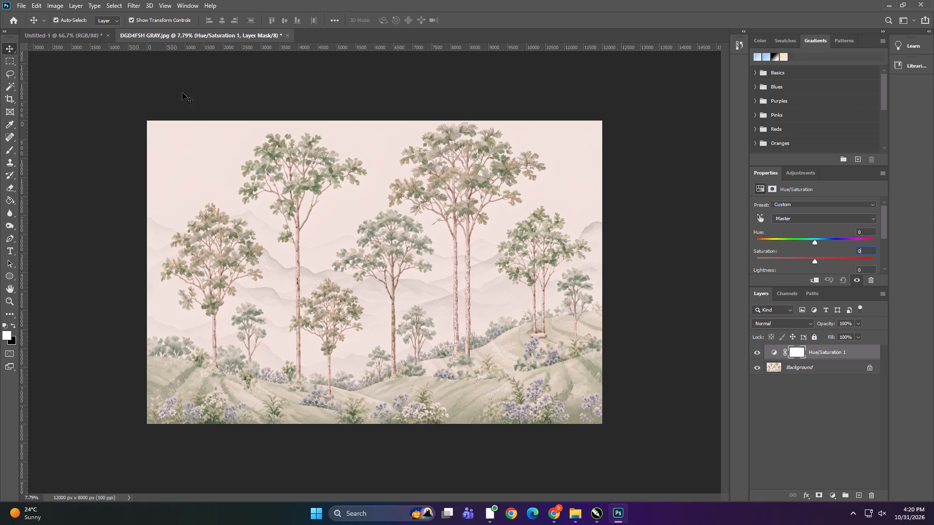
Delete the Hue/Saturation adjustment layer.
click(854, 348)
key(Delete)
Fit the image in full-screen mode, capture a snip of the whole artwork again, and return to the standard screen mode.
text(FFF)
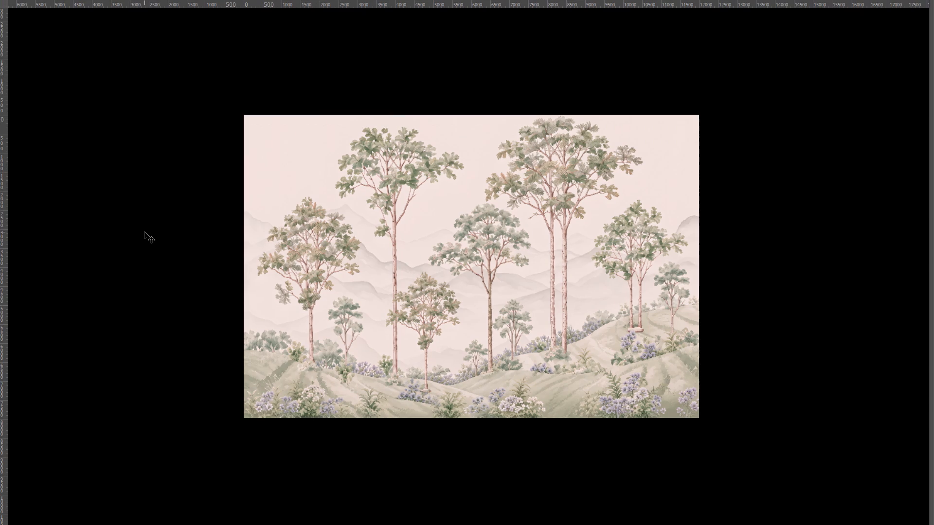
key(ctrl+0)
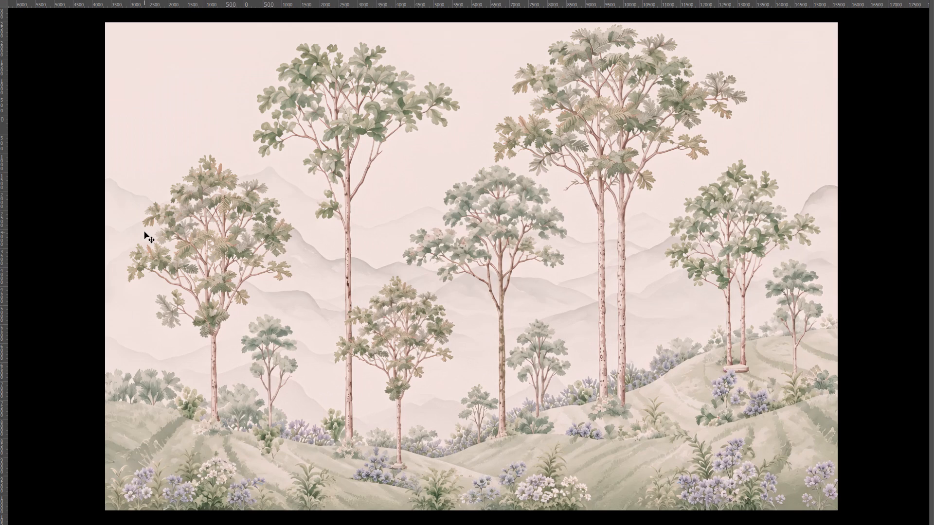
key(Print)
drag(94, 15, 767, 524)
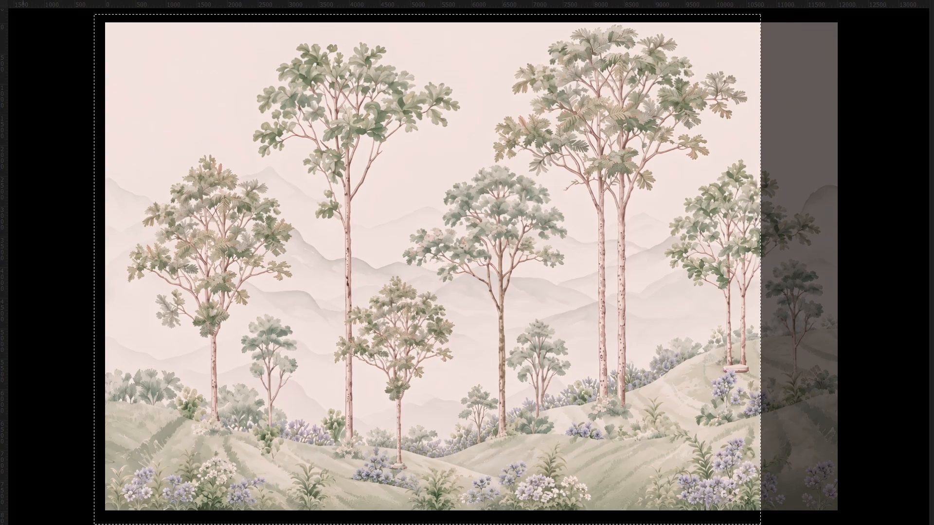
drag(767, 524, 844, 515)
key(d)
key(f)
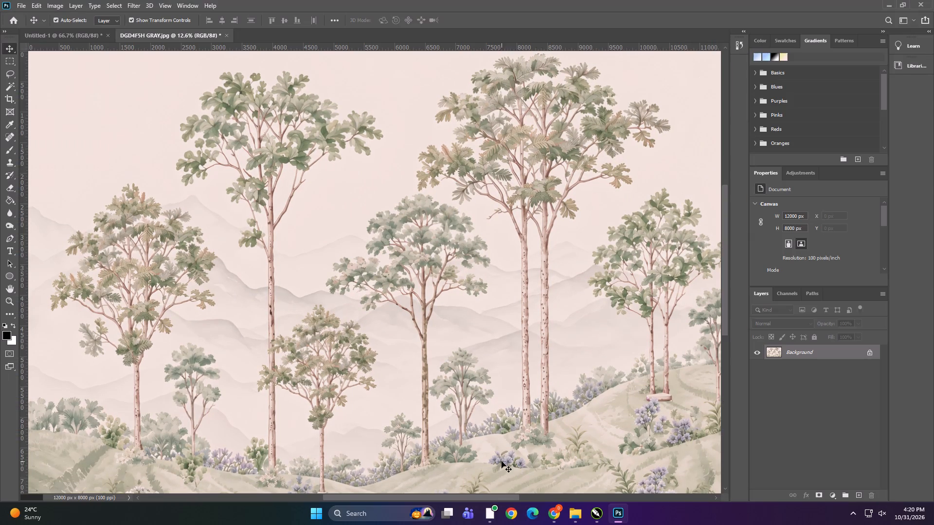
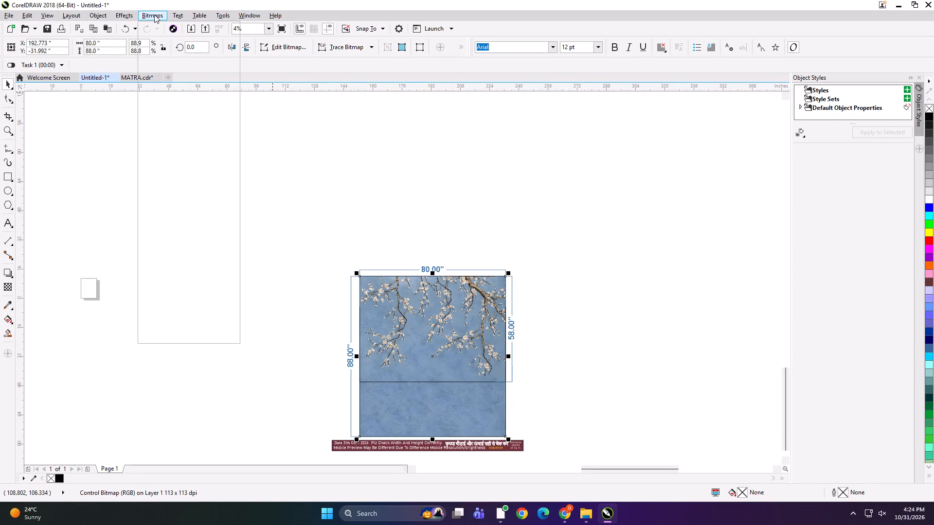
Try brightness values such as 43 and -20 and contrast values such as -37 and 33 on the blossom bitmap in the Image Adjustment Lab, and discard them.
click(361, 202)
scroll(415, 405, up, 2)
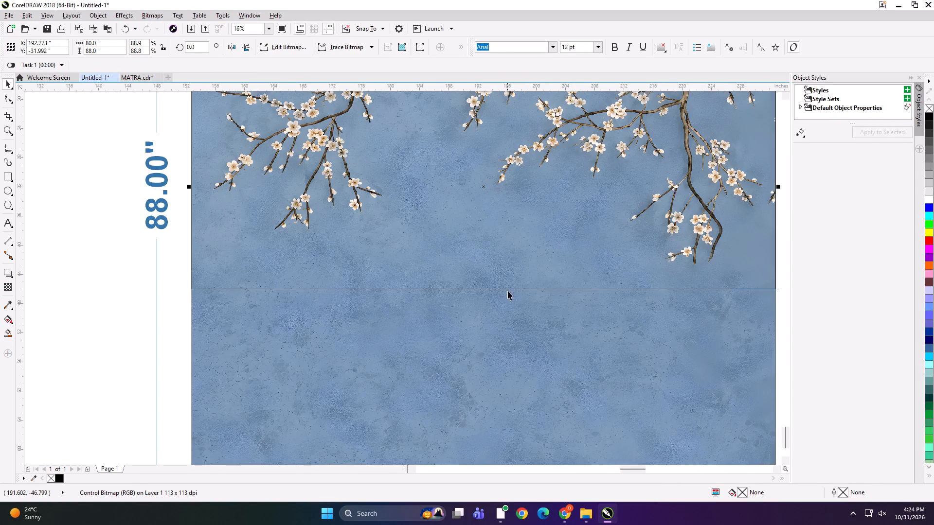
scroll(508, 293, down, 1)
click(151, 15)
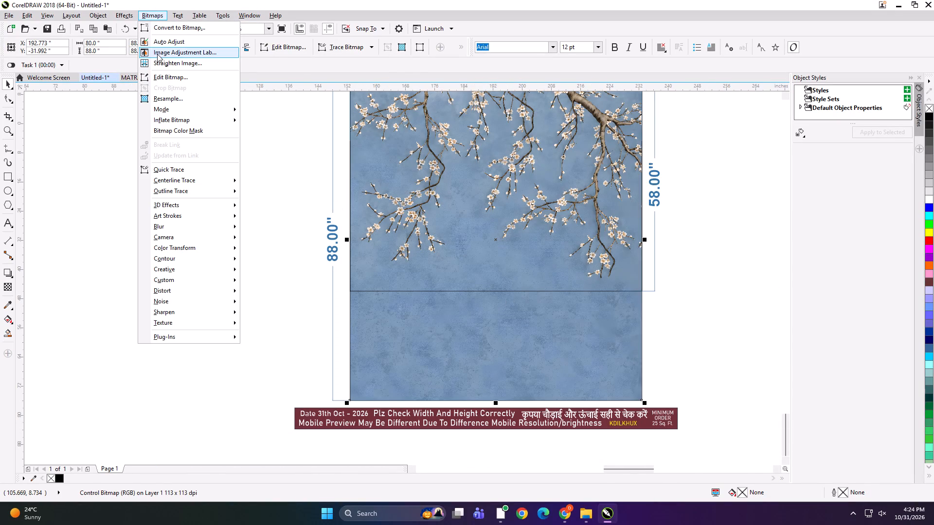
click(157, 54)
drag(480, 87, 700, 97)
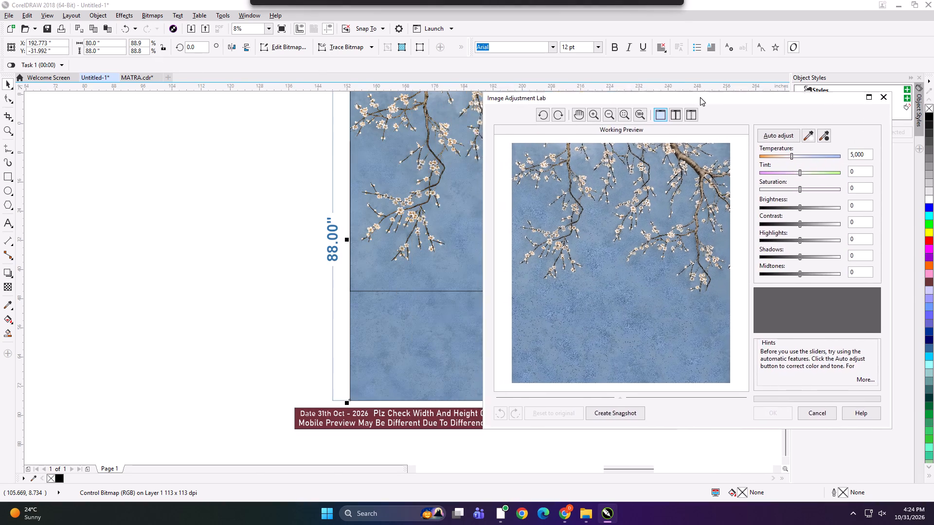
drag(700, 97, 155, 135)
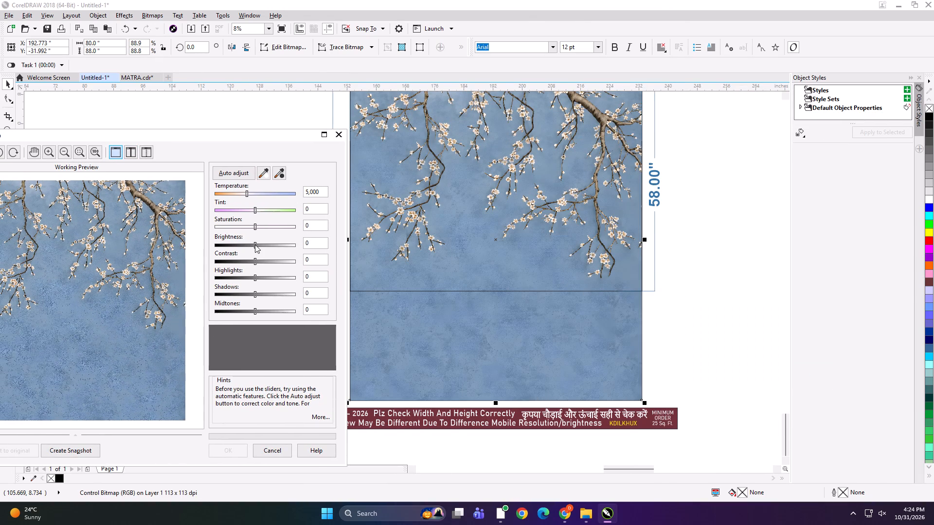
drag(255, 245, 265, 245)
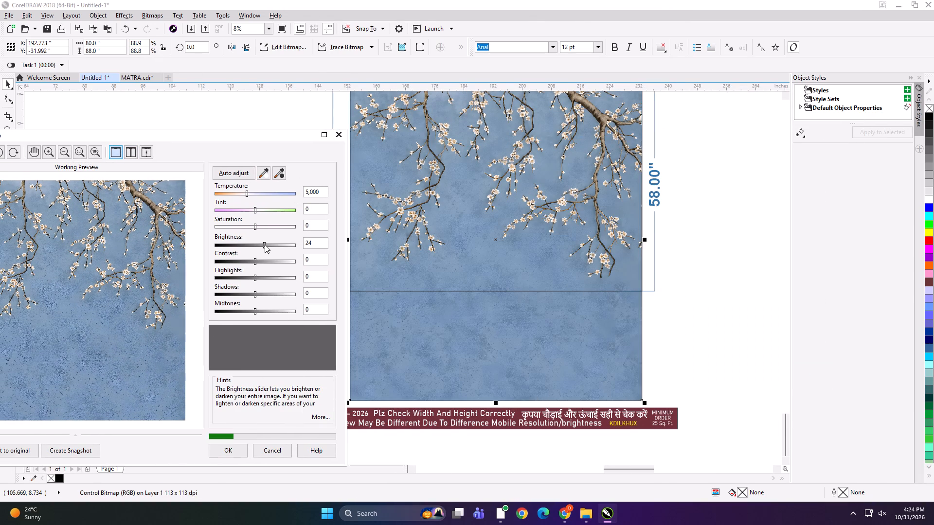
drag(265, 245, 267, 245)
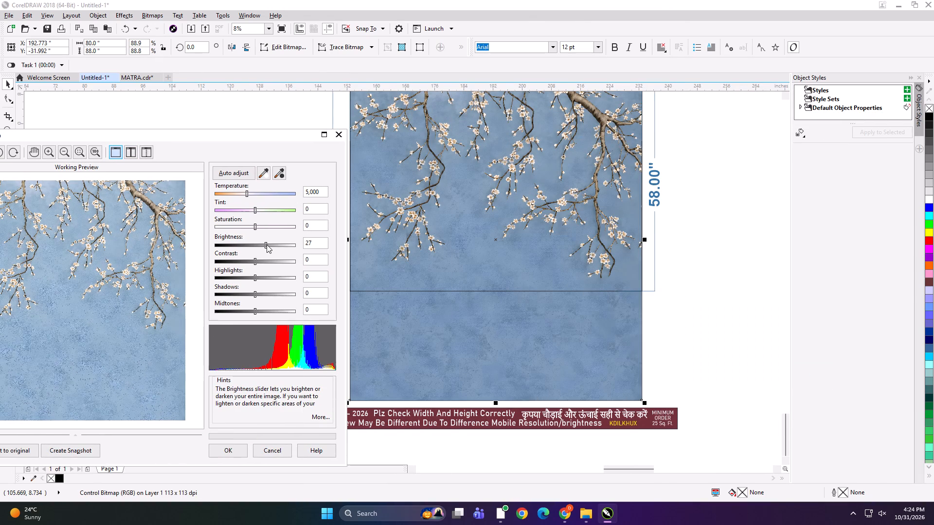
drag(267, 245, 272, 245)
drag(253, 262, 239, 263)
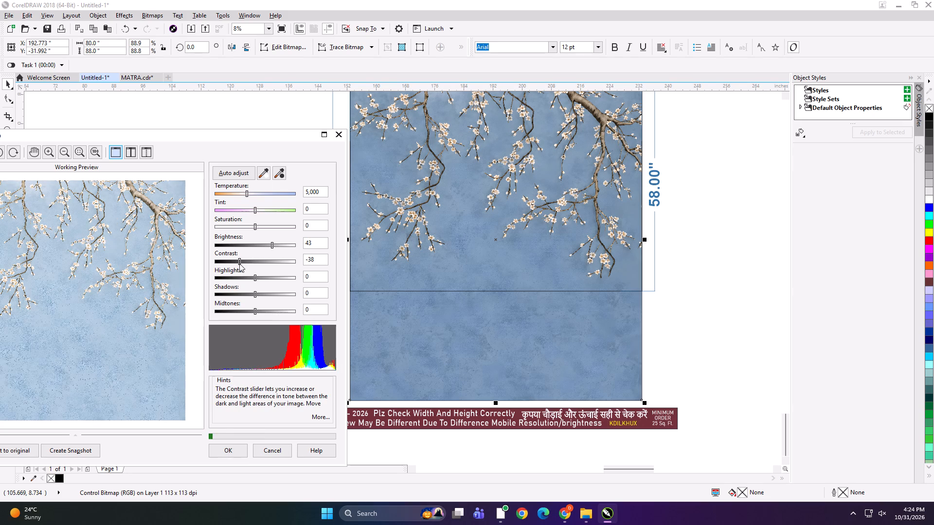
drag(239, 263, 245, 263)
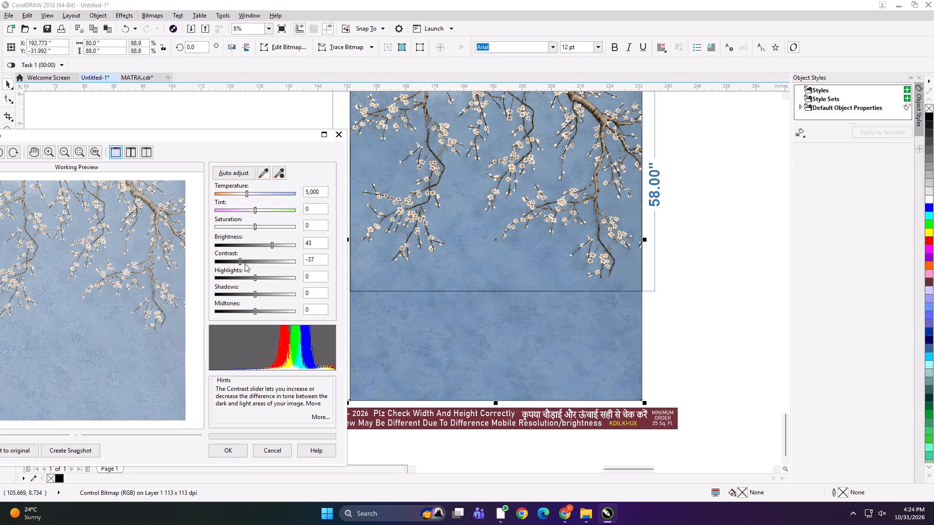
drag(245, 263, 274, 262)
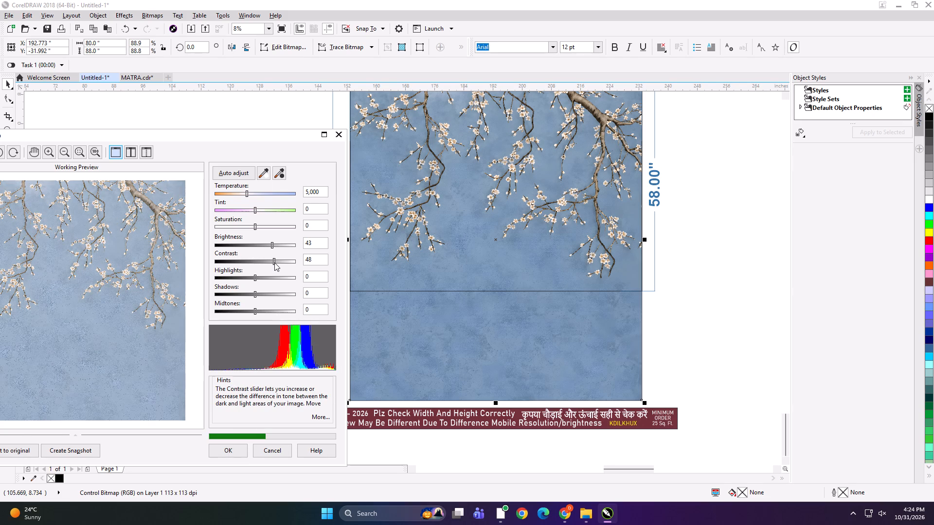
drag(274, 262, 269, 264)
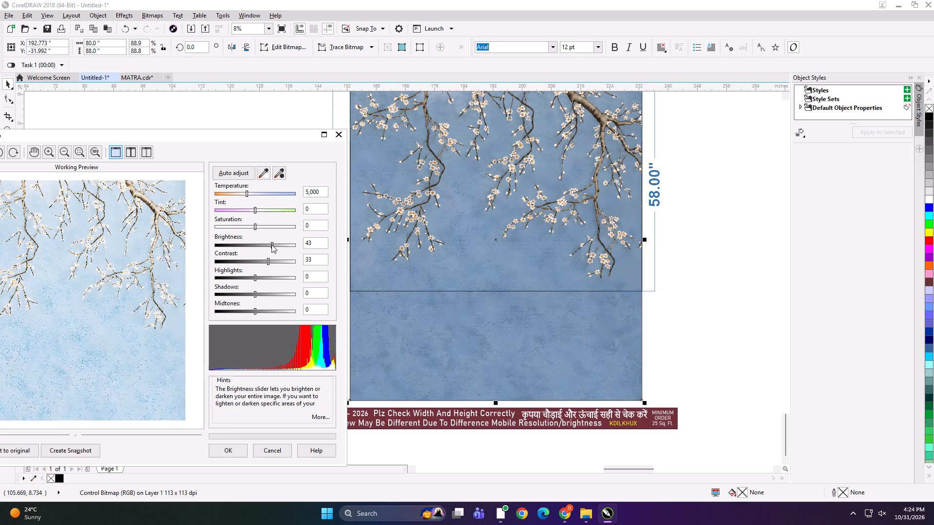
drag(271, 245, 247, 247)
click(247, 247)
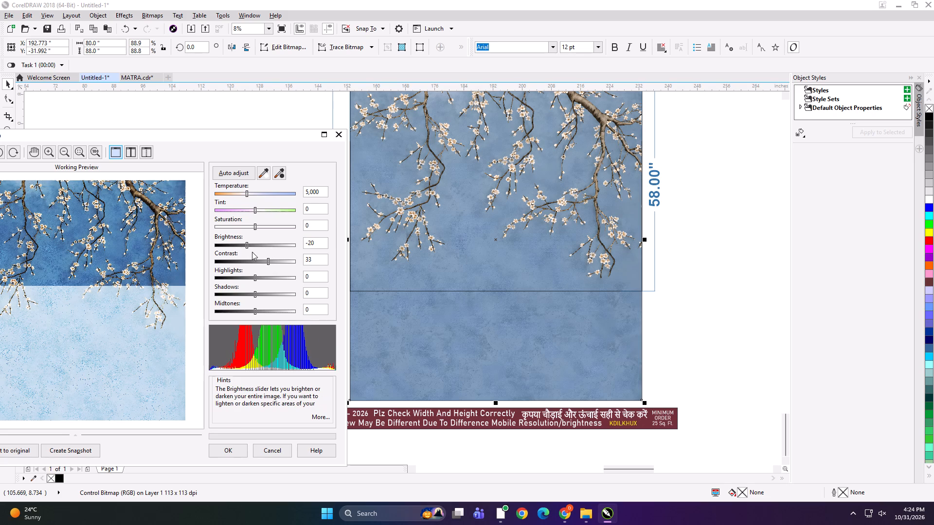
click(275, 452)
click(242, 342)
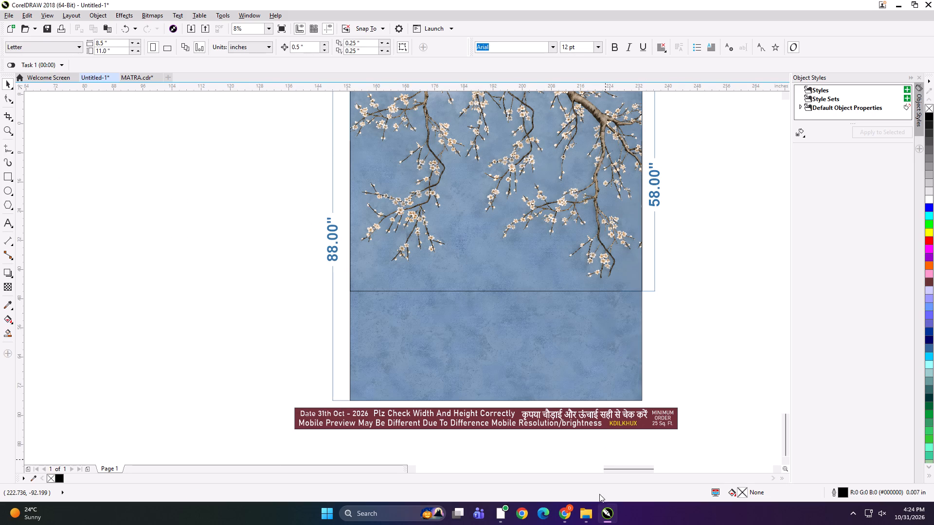
Search for Adobe Photoshop 2020 and launch it.
click(369, 512)
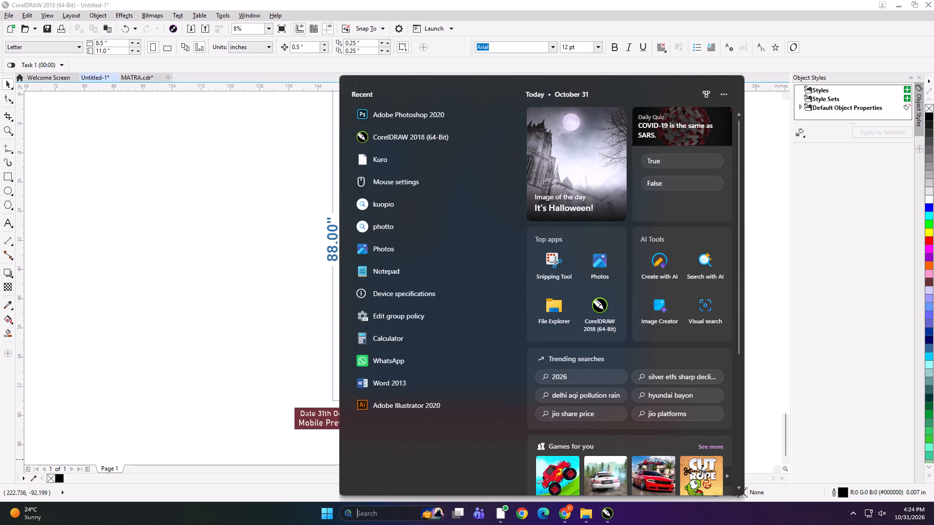
text(PHOTO)
key(Return)
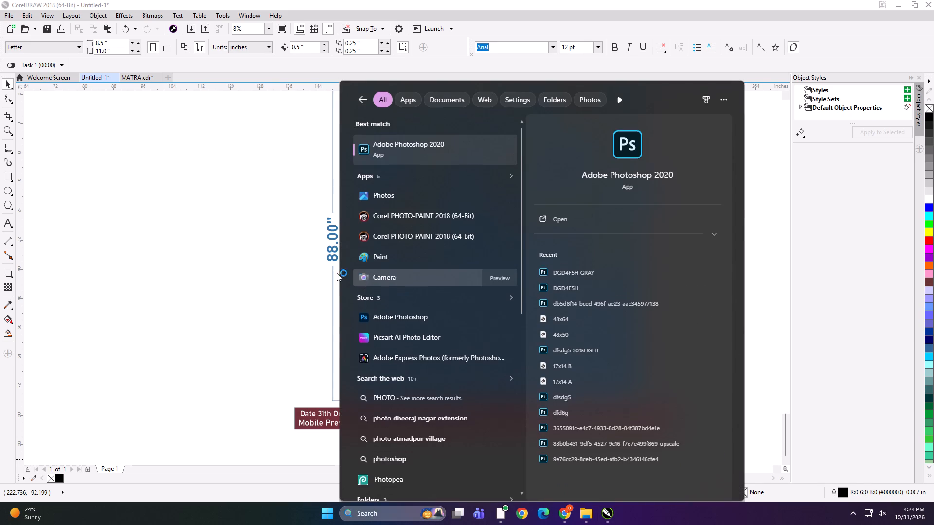
click(260, 243)
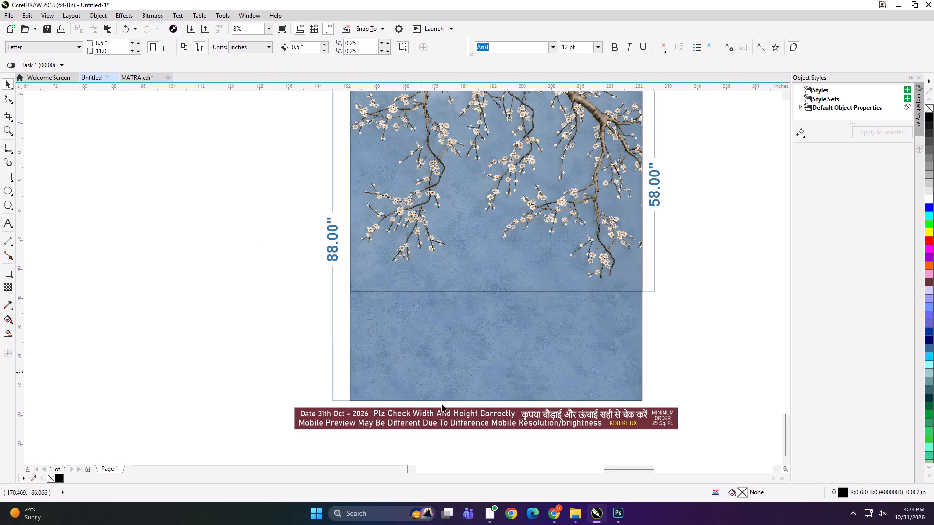
Find the Dusty Blue Blossom Branch Wallpaper image in the Downloads folder and open it in Photoshop.
click(569, 515)
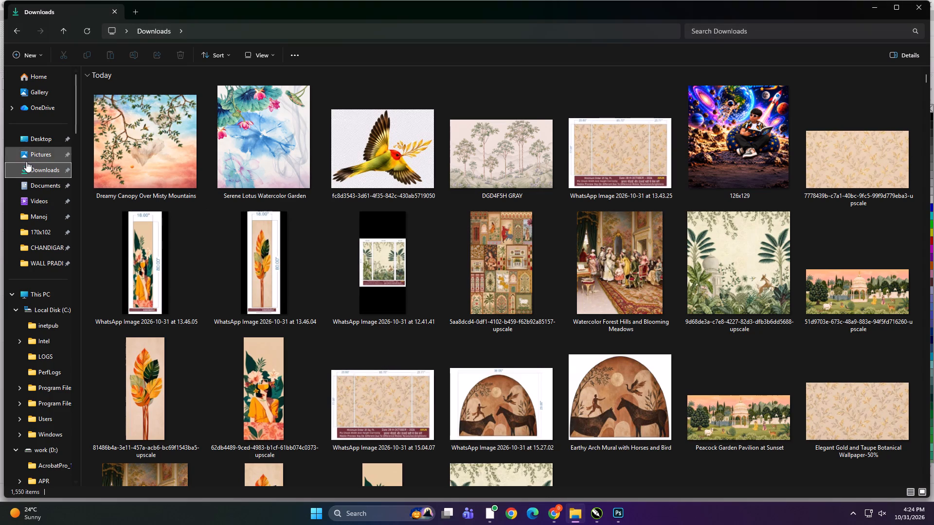
click(27, 174)
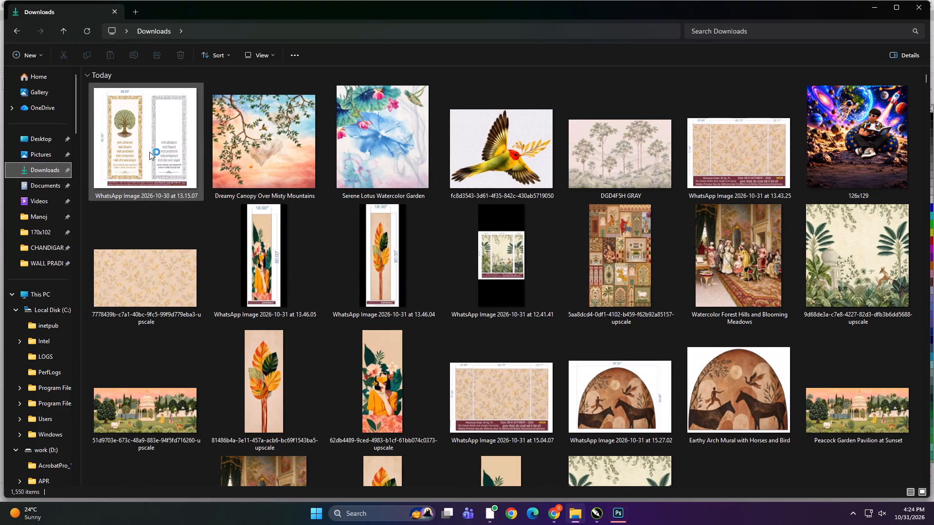
scroll(335, 197, up, 1)
scroll(446, 232, down, 2)
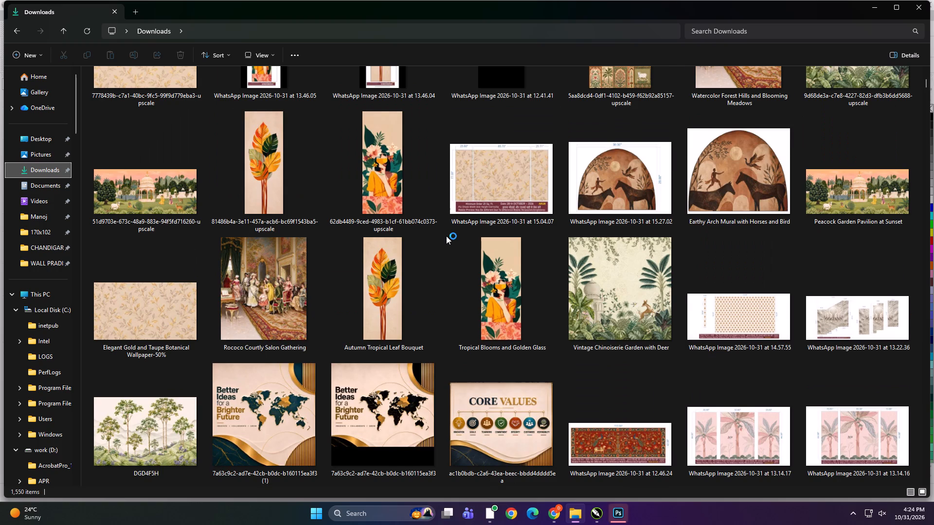
scroll(446, 232, down, 3)
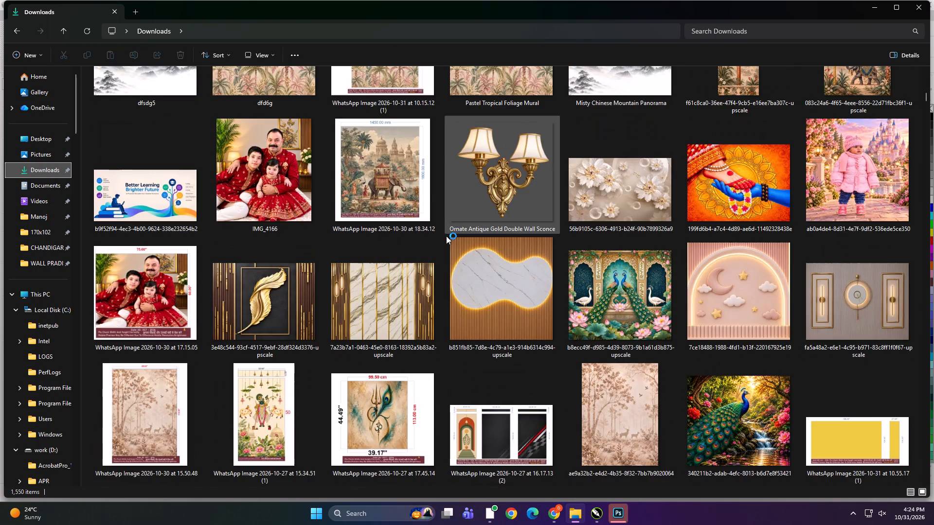
scroll(446, 232, down, 4)
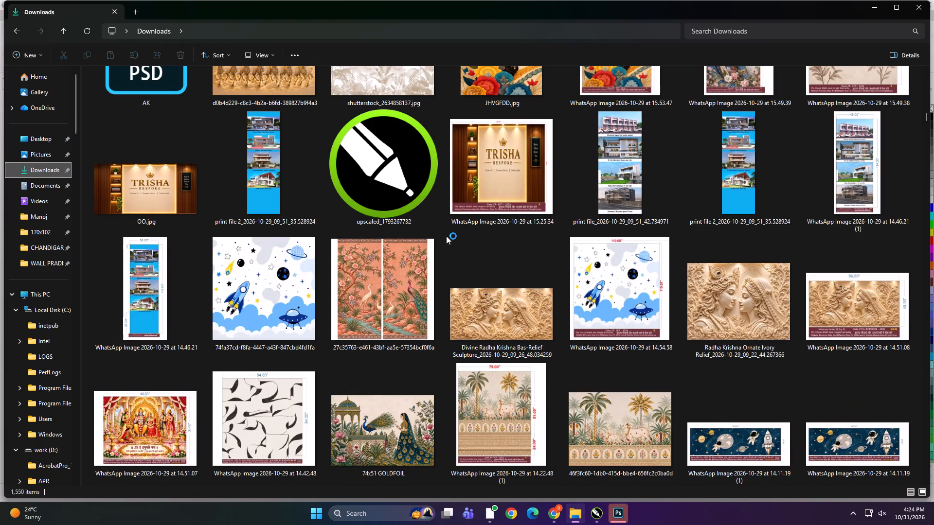
scroll(446, 232, down, 1)
click(294, 386)
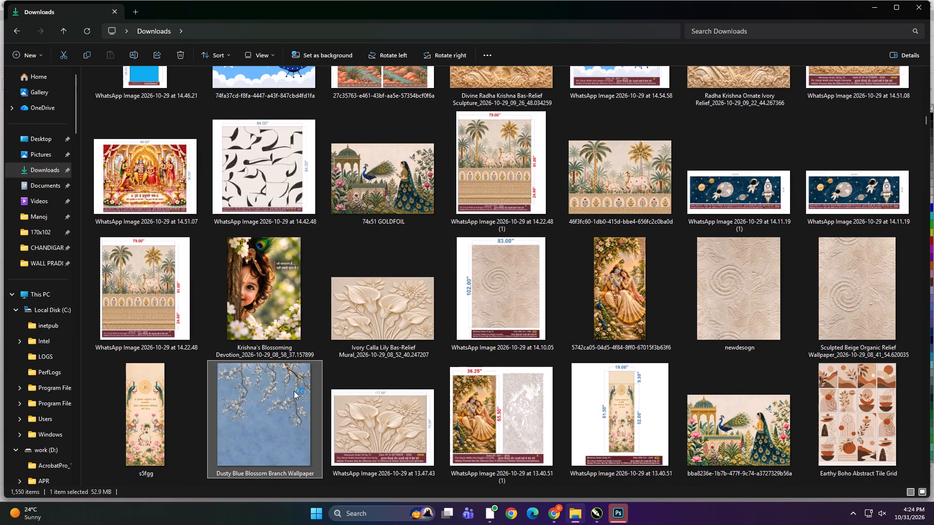
drag(246, 397, 620, 517)
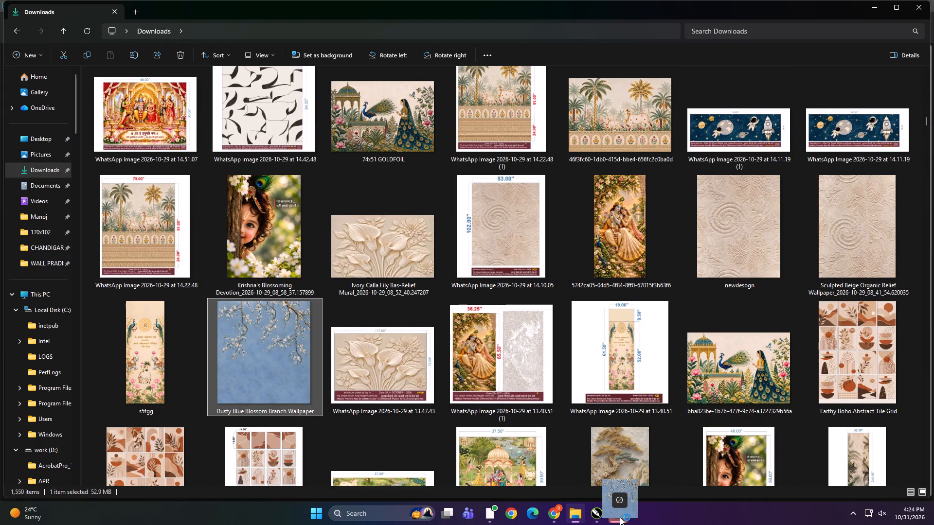
drag(620, 517, 620, 522)
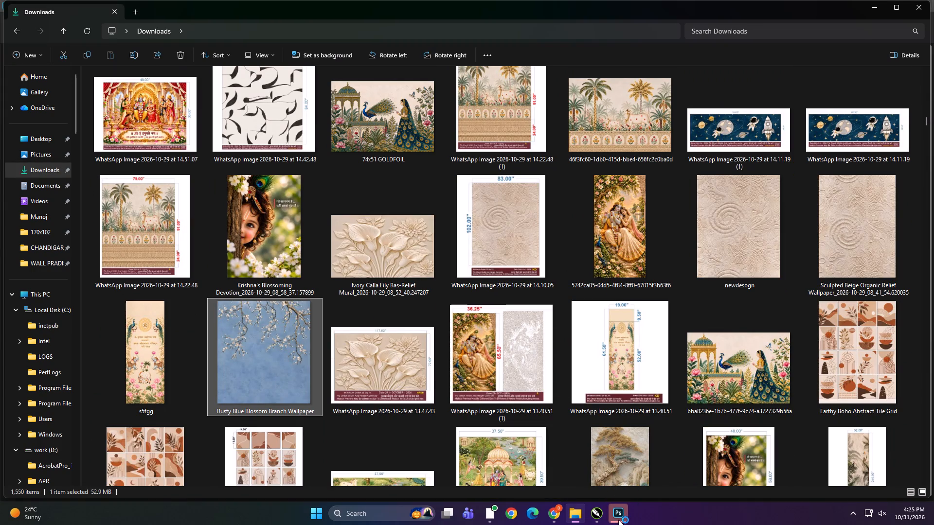
click(618, 514)
click(577, 510)
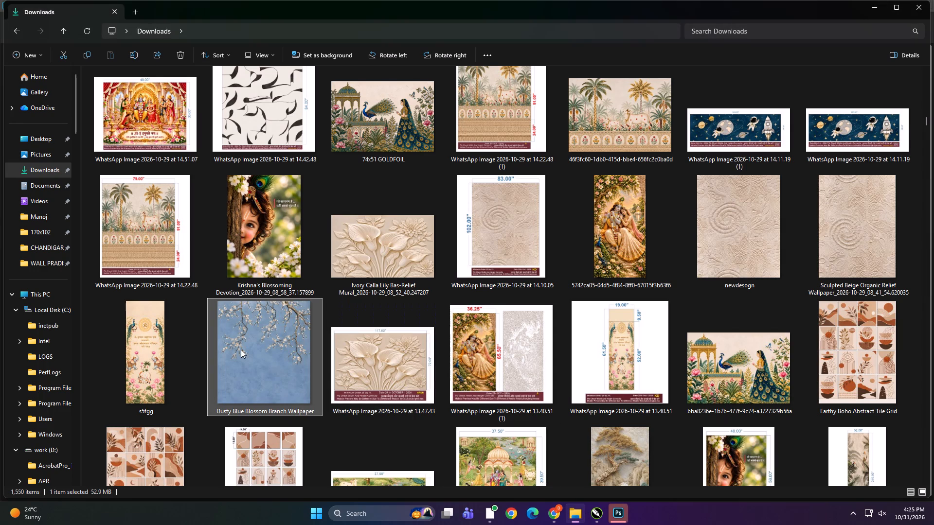
drag(250, 354, 593, 439)
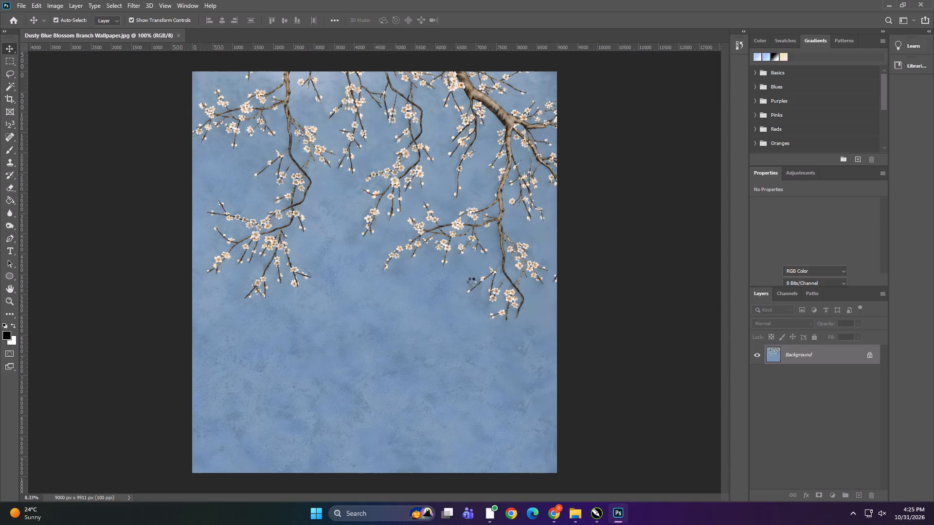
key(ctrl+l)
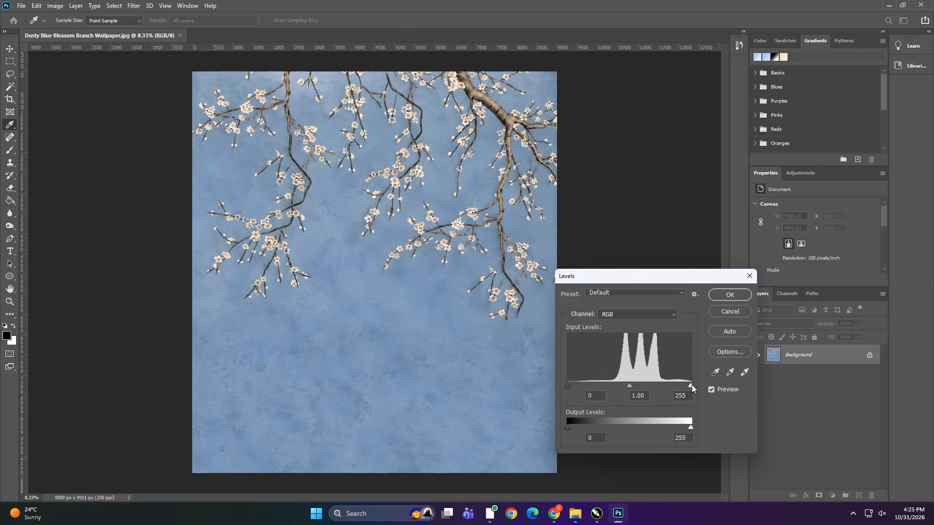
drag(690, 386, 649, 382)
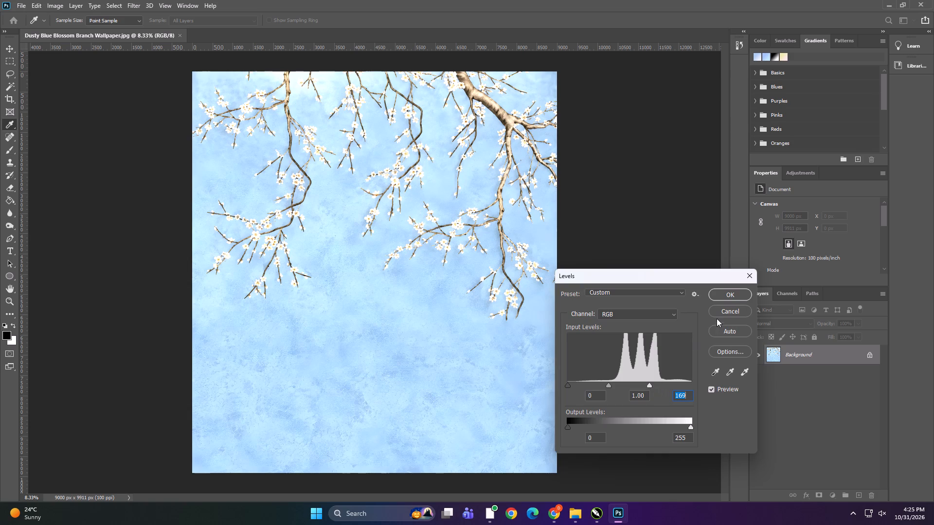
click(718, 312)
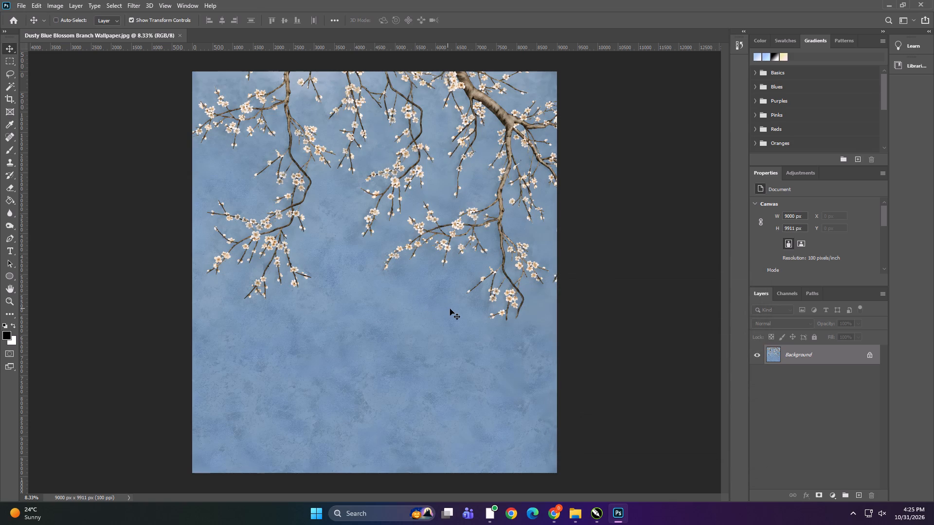
Lighten the blossom wallpaper with a Curves adjustment on the RGB channel, placing a curve point at input 91, output 119.
key(ctrl+m)
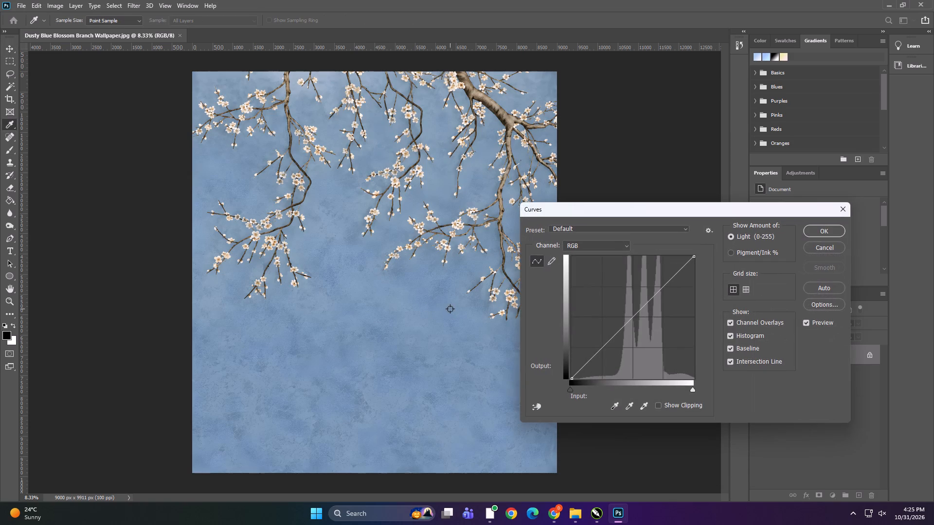
drag(636, 314, 620, 314)
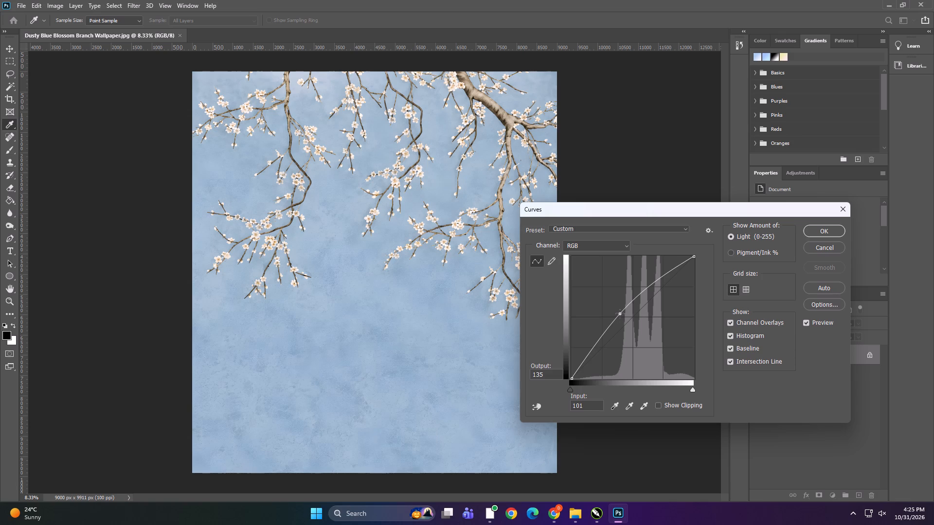
drag(620, 314, 616, 314)
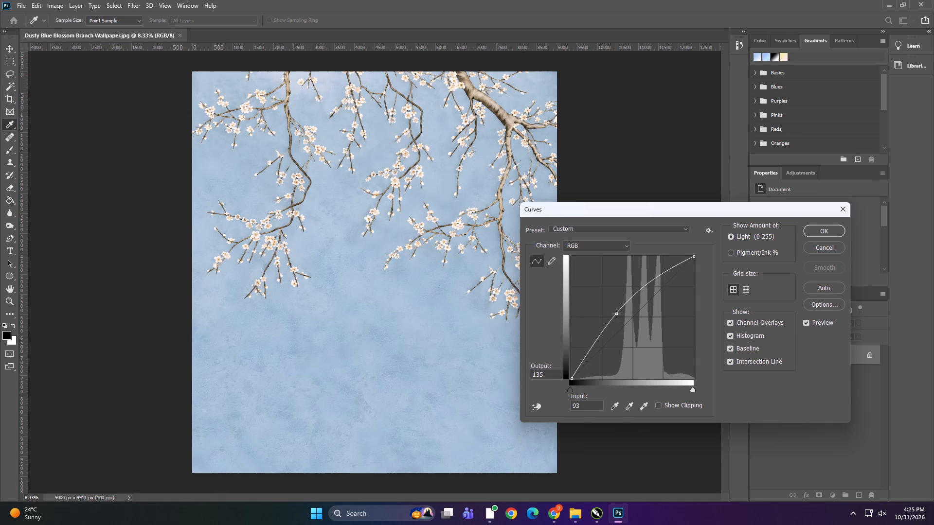
drag(616, 314, 623, 314)
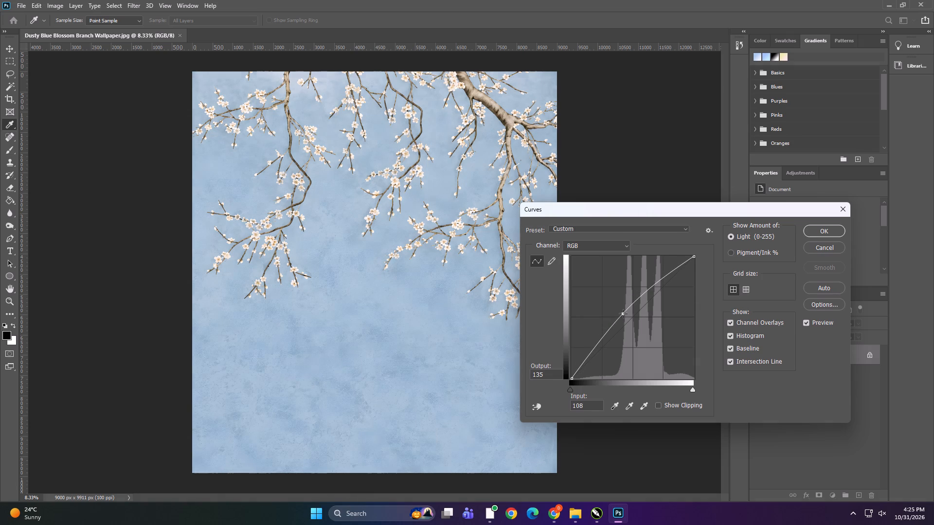
drag(623, 314, 619, 314)
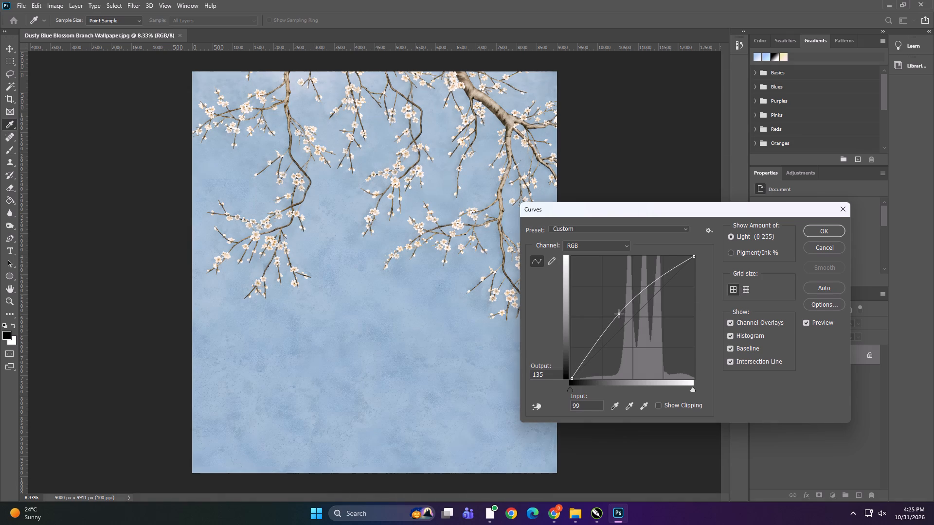
drag(619, 314, 615, 313)
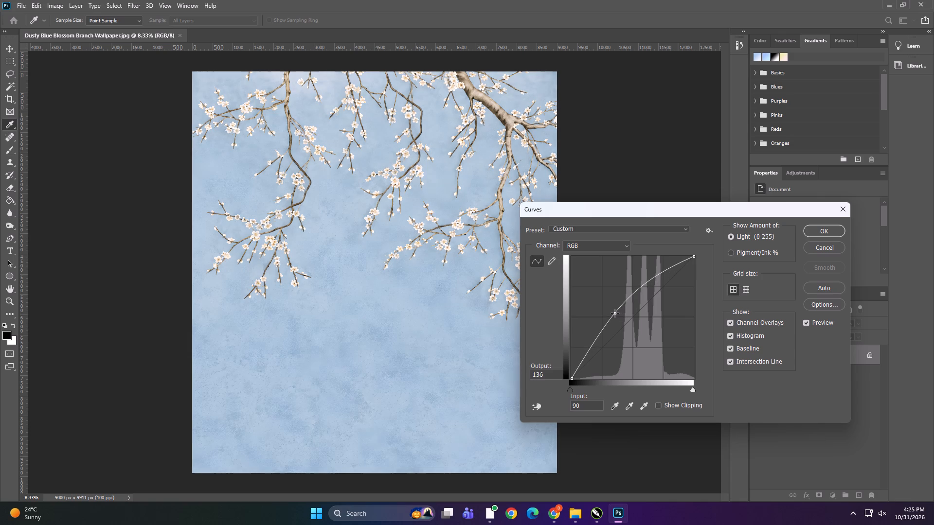
drag(615, 313, 618, 314)
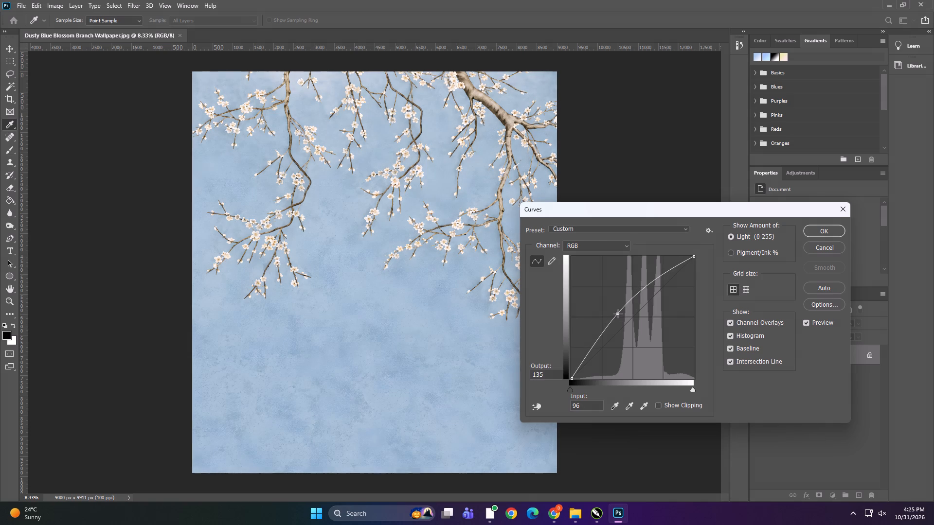
drag(618, 314, 615, 321)
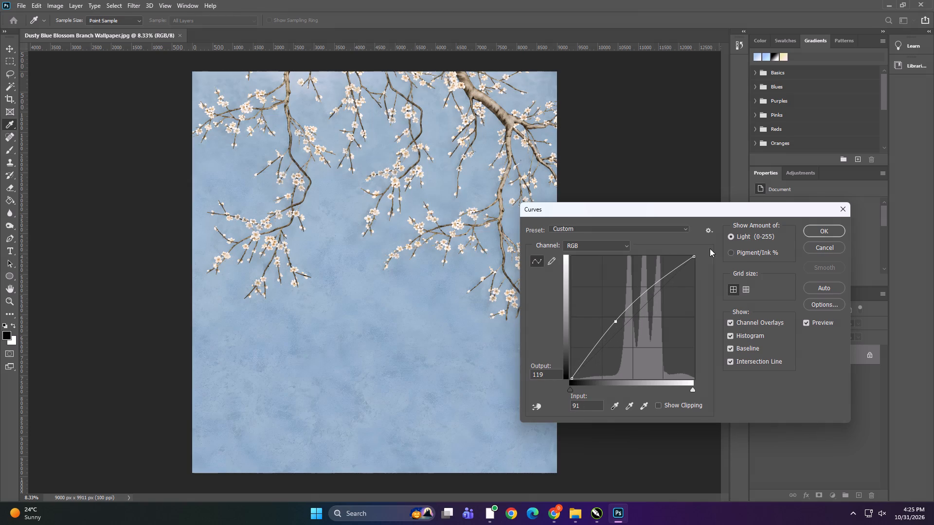
click(821, 229)
Save the lightened image in the Downloads folder as a quality 12 JPEG named Dusty Blue Blossom Branch WallpaperGG.
key(ctrl+shift+s)
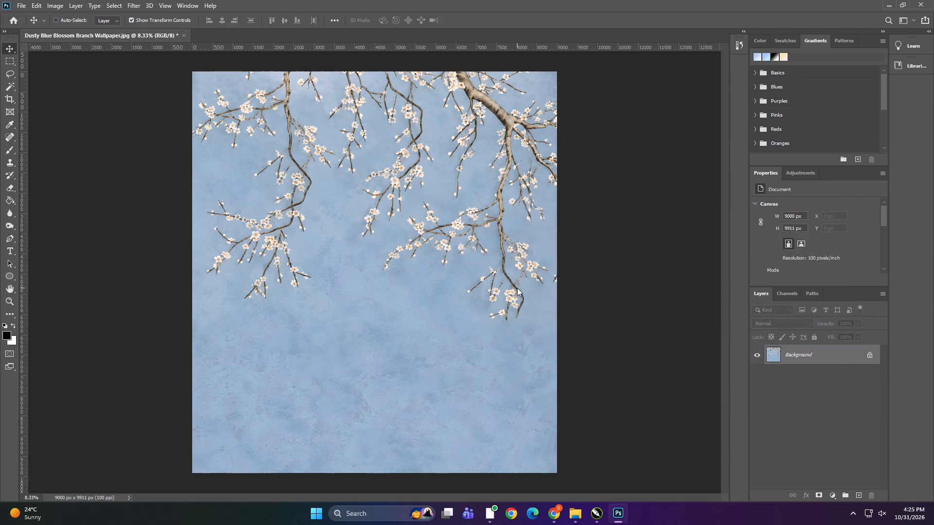
click(609, 301)
text(GG)
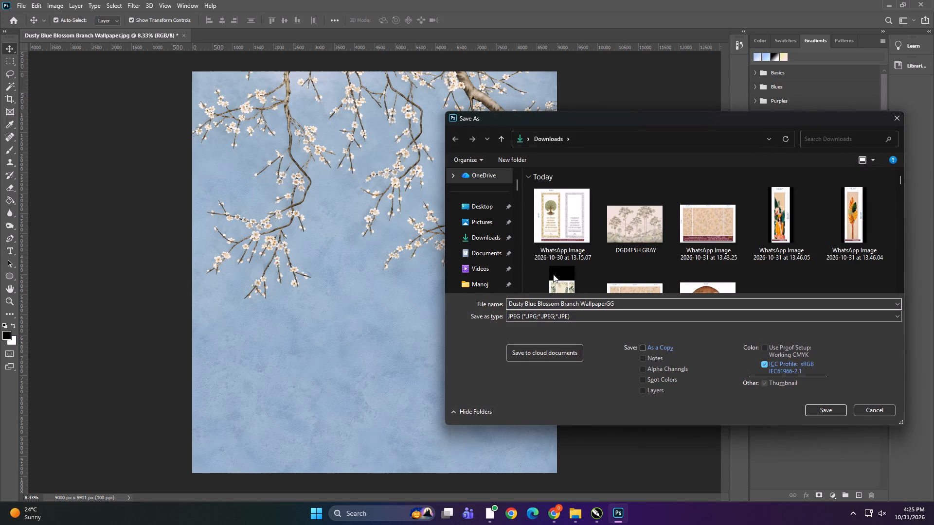
click(488, 240)
click(816, 405)
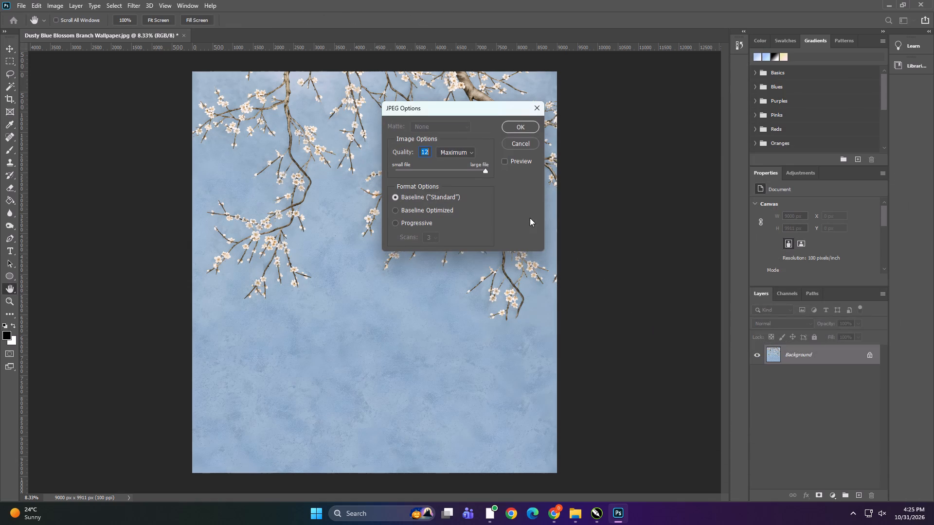
click(513, 124)
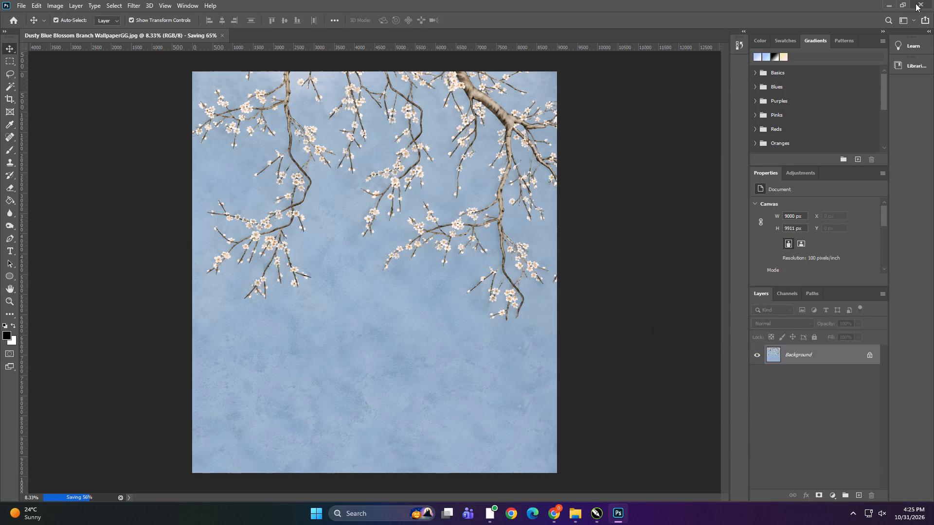
Bring Dusty Blue Blossom Branch WallpaperGG from the Downloads folder into the CorelDRAW layout, beside the existing darker artwork.
click(575, 513)
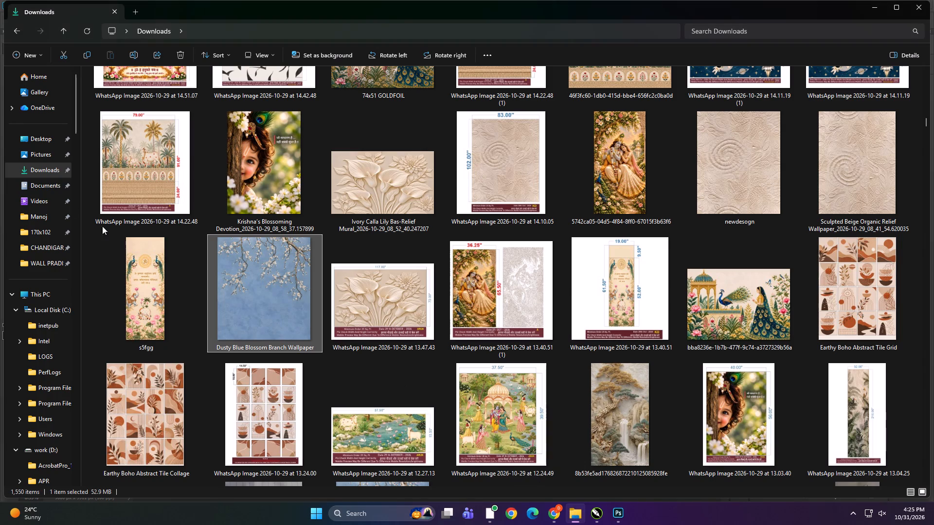
click(33, 174)
scroll(141, 158, up, 3)
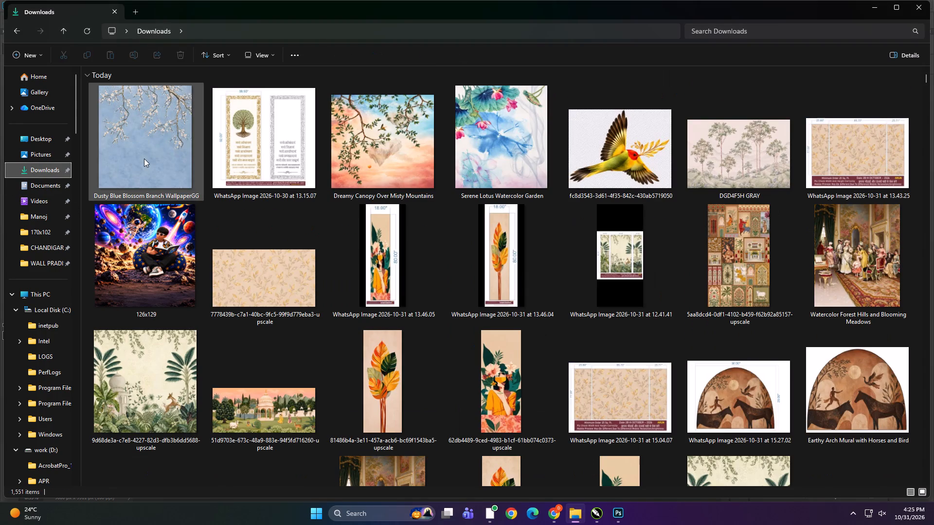
click(144, 158)
drag(144, 114, 597, 508)
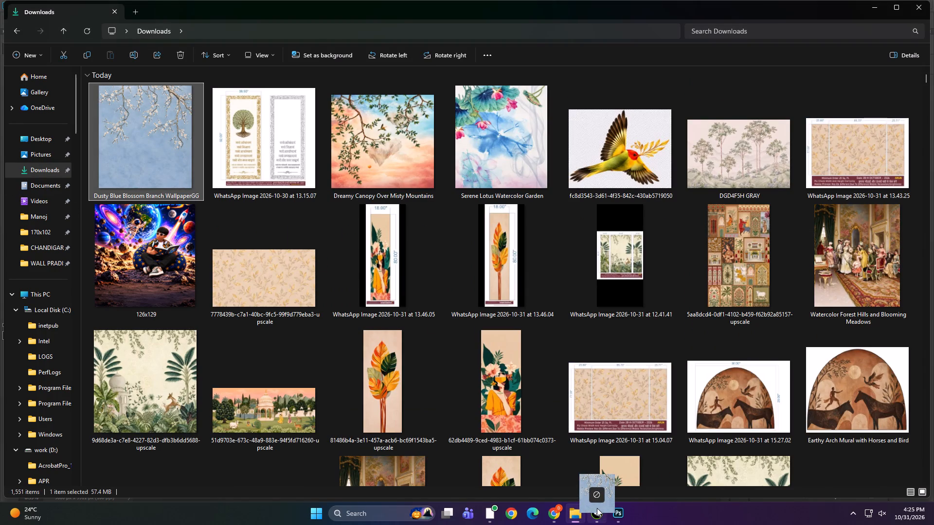
drag(597, 508, 196, 287)
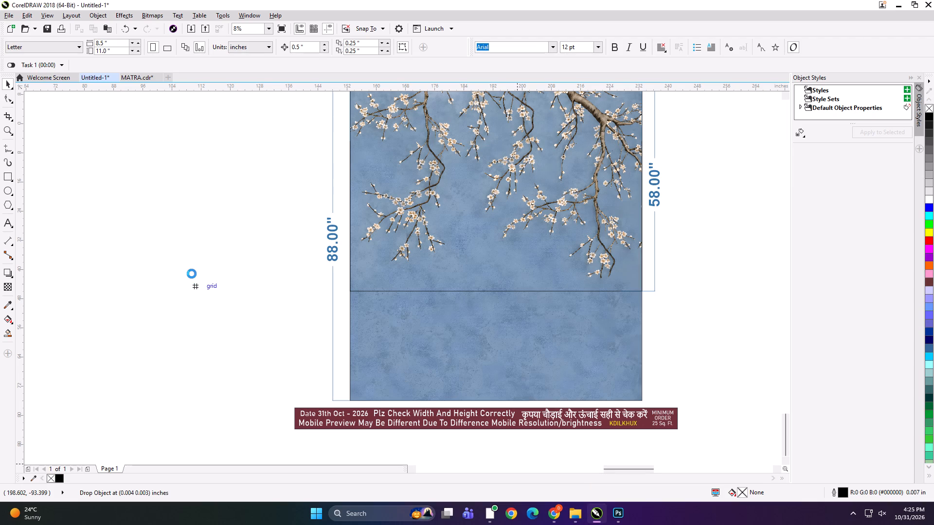
scroll(307, 257, down, 2)
drag(265, 267, 241, 259)
scroll(247, 260, up, 1)
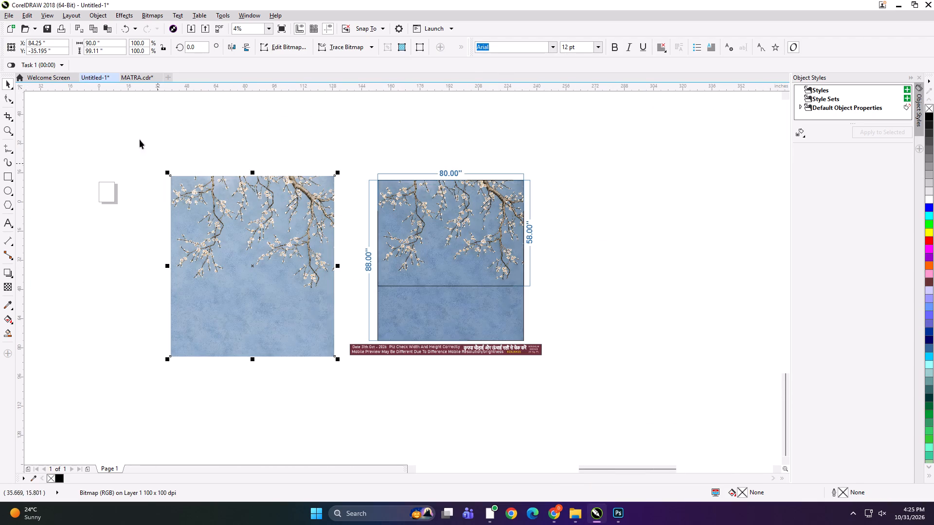
Resize the imported lighter blossom bitmap to 80 inches wide and 88 inches high.
click(109, 46)
key(ctrl+a)
text(80)
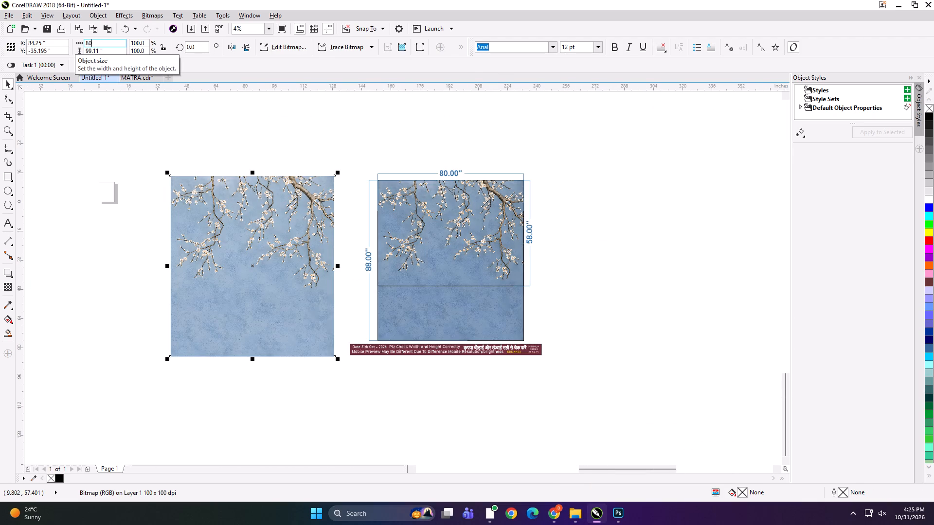
key(Tab)
text(88)
key(Return)
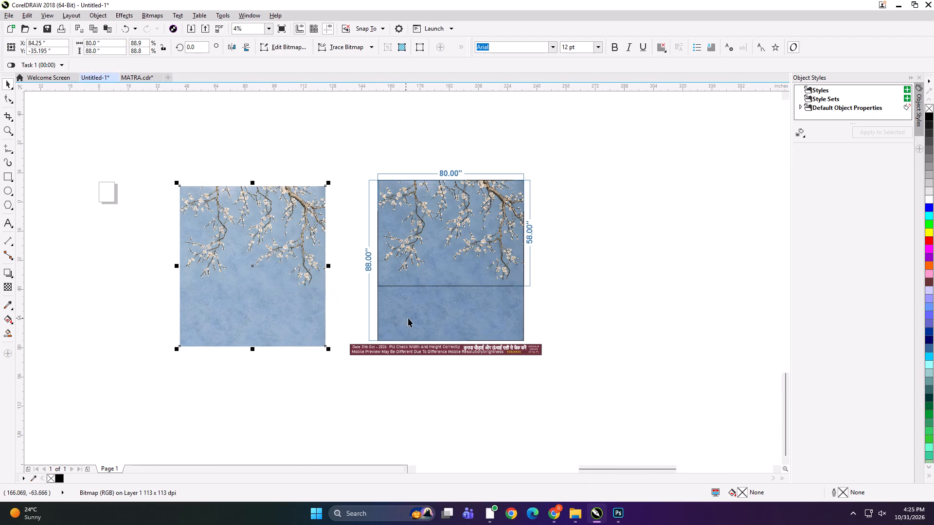
Align the lighter bitmap to the top and right edges of the darker artwork so that it covers it.
shift+click(409, 317)
text(TR)
click(259, 188)
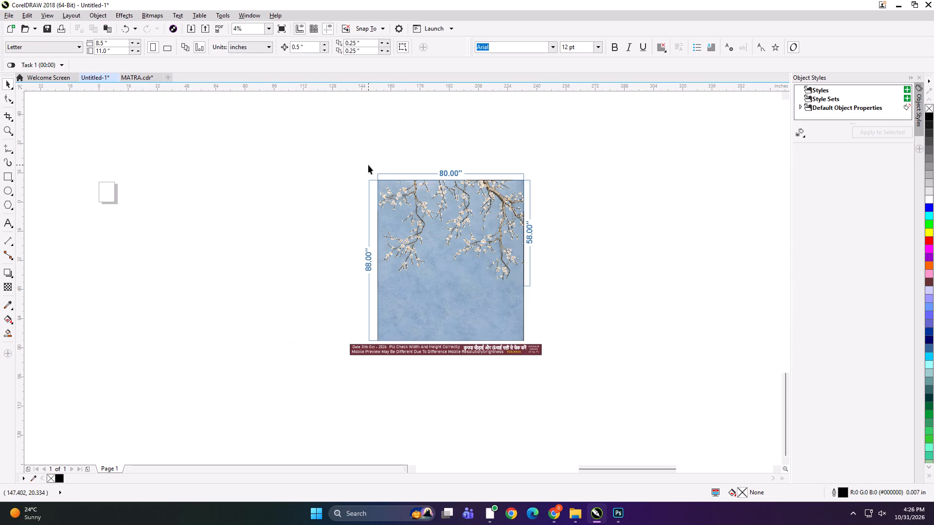
Bring the dimension lines and the 58-inch frame to the front, above the lighter bitmap.
drag(368, 165, 555, 294)
key(shift+Page_Up)
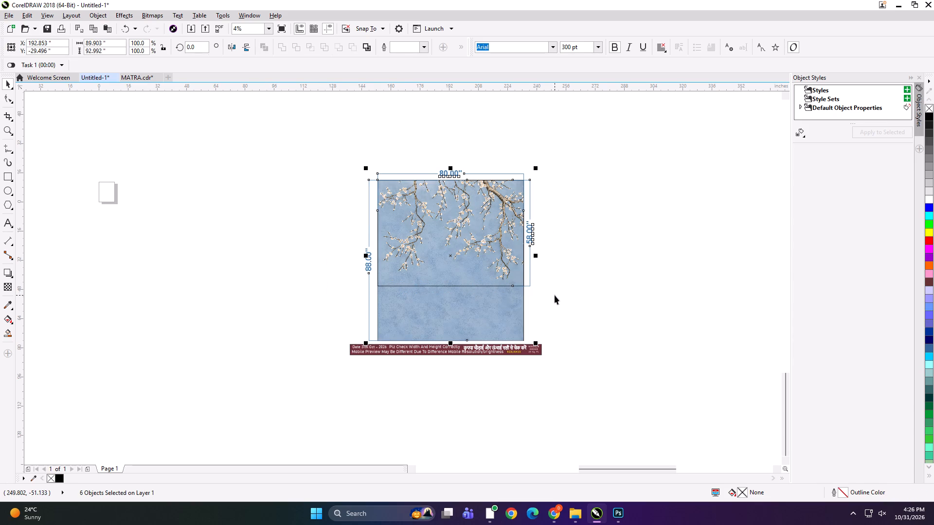
click(591, 179)
Fit the whole layout, including the date and note banner, in full-screen preview and start a screen snip of it.
drag(591, 153, 270, 418)
key(shift+F2)
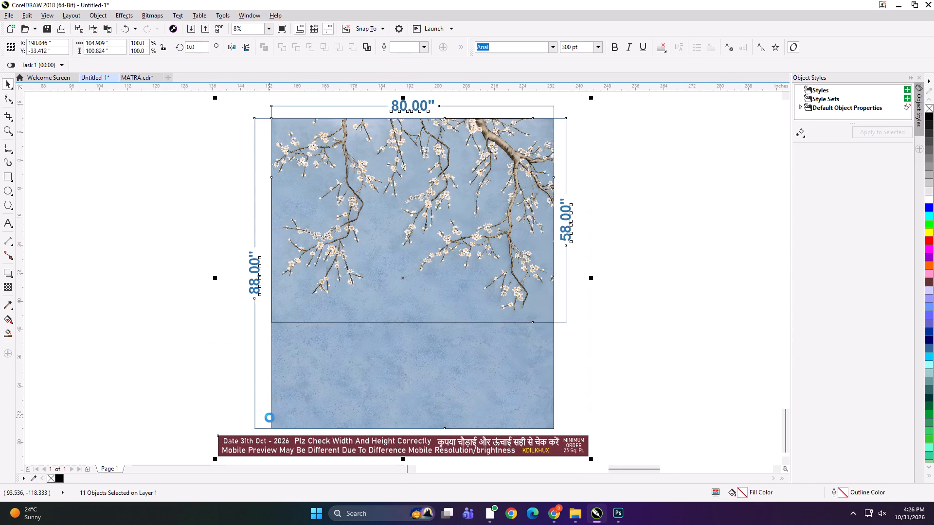
key(F9)
key(Print)
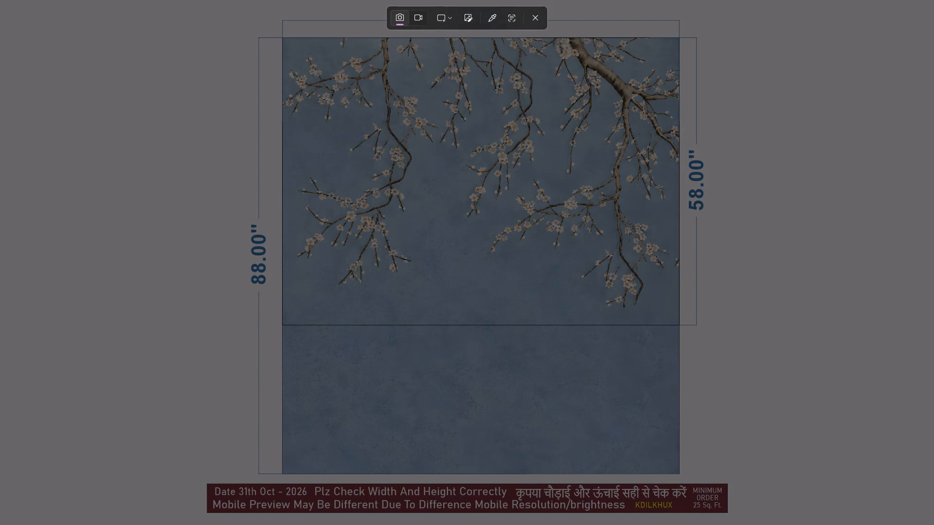
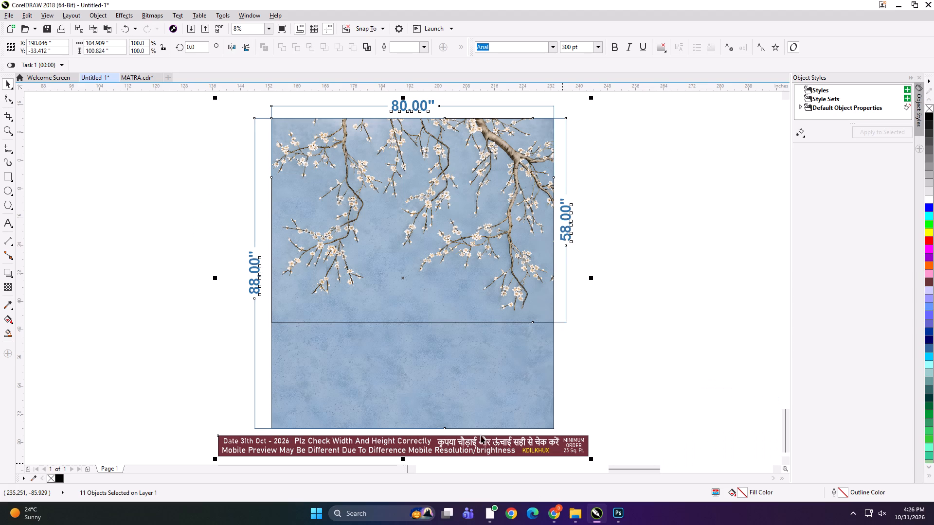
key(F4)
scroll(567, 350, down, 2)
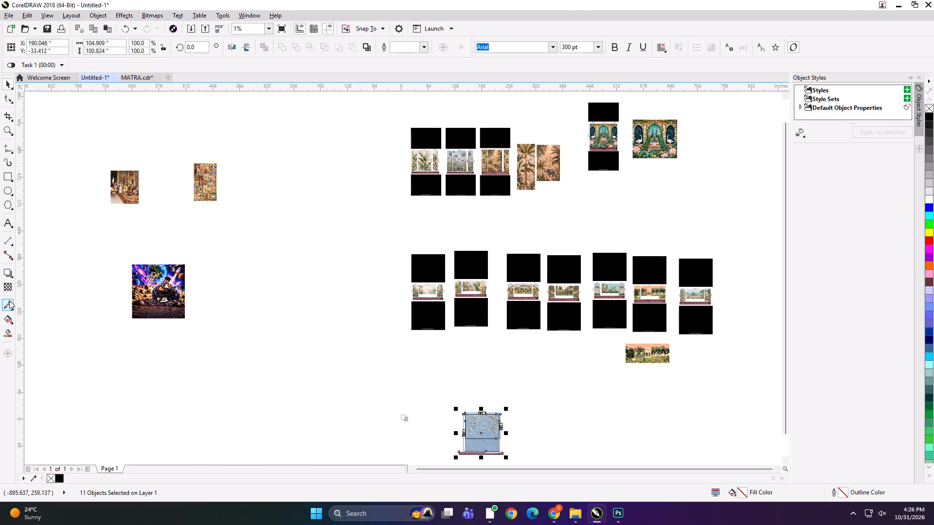
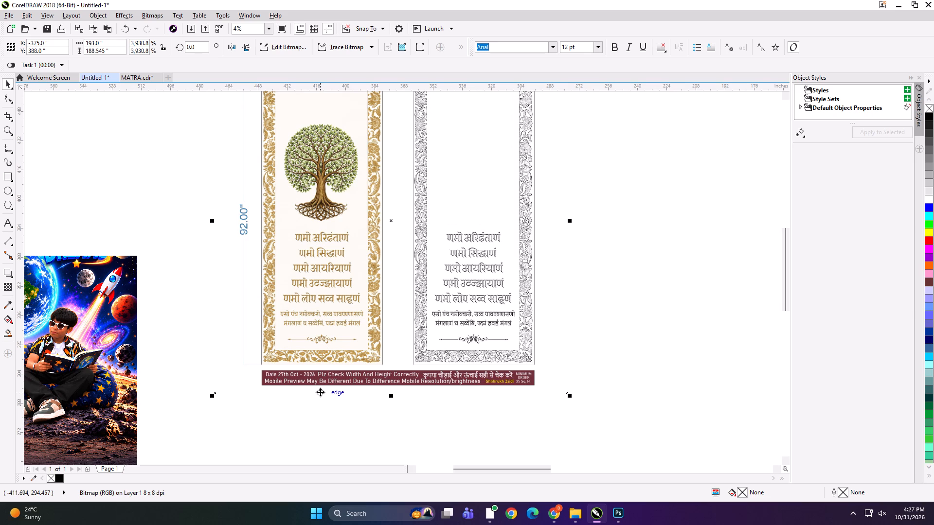
Move the tree and mantra panel preview bitmap down into the empty area below the space-themed artwork.
key(F4)
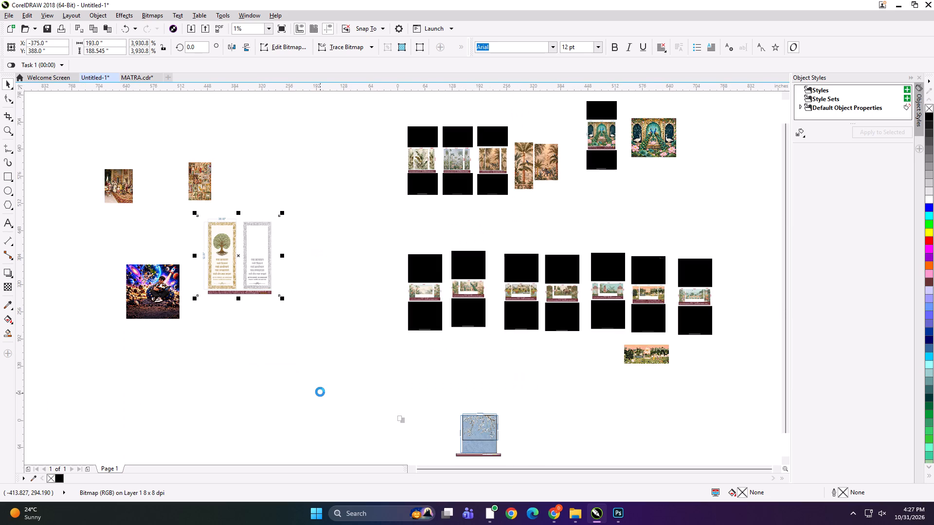
drag(242, 257, 249, 374)
drag(249, 371, 216, 378)
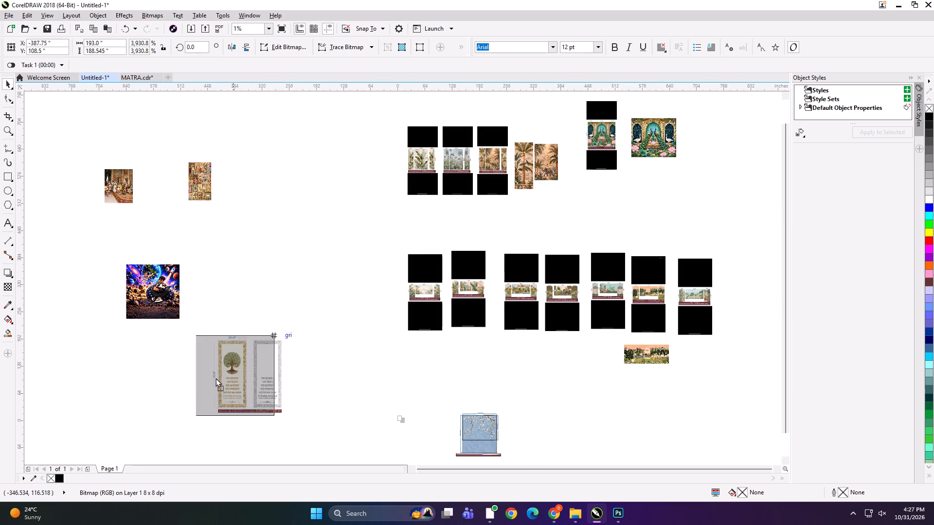
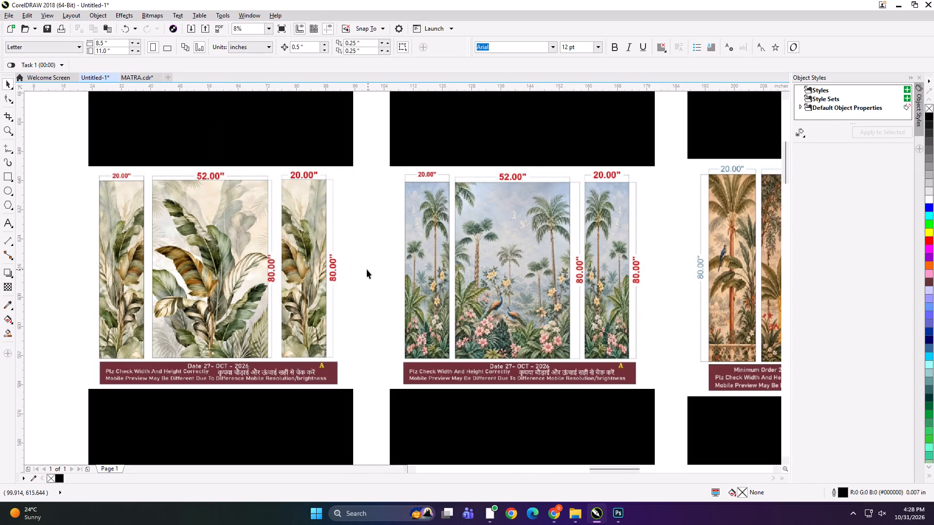
Move the framed tree panel layout, together with its banner, up beside the space-themed artwork.
scroll(241, 248, down, 1)
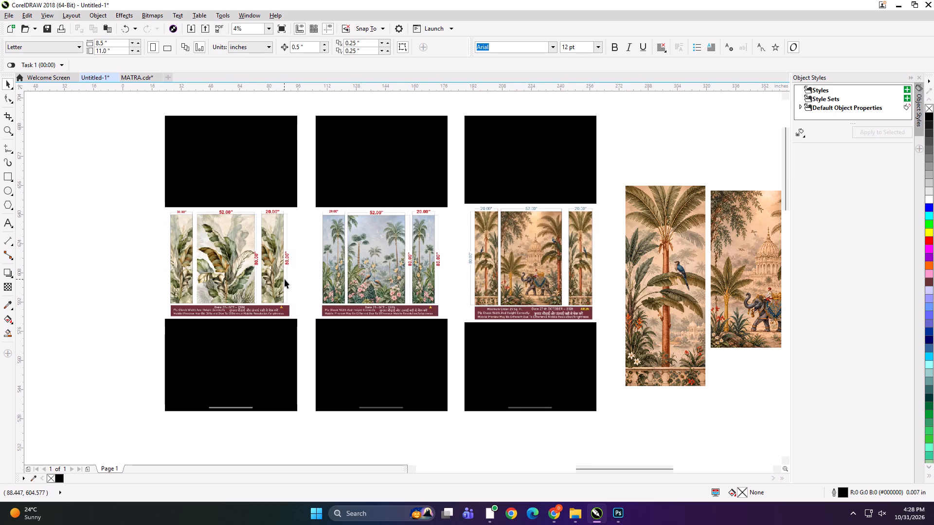
scroll(241, 265, down, 1)
scroll(226, 280, up, 1)
scroll(317, 266, up, 1)
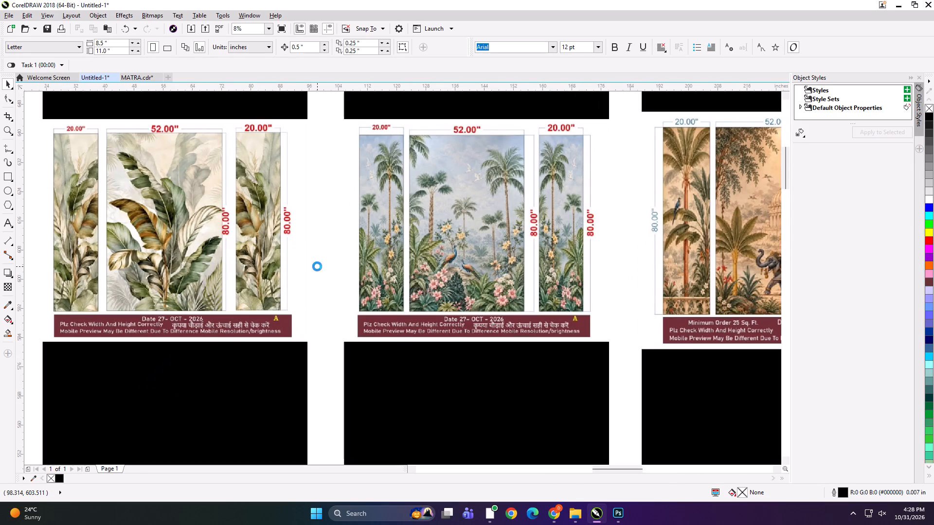
scroll(347, 192, down, 4)
drag(246, 253, 246, 257)
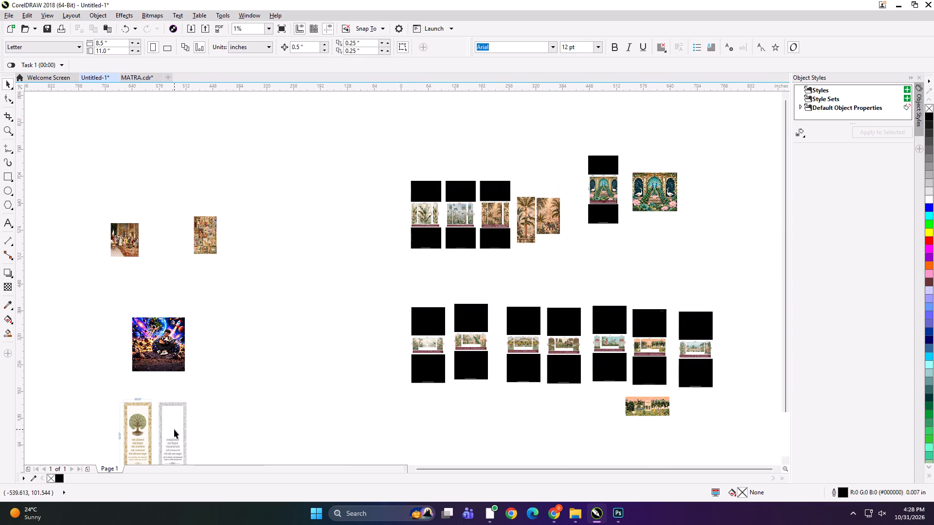
drag(175, 428, 314, 329)
click(313, 324)
drag(291, 321, 255, 329)
scroll(332, 358, up, 1)
drag(171, 328, 184, 318)
click(271, 310)
Switch to File Explorer and open folder 31 inside the file folder on the DIGITECH_SHAREDRIVE (Z:) drive.
click(577, 510)
scroll(50, 350, up, 2)
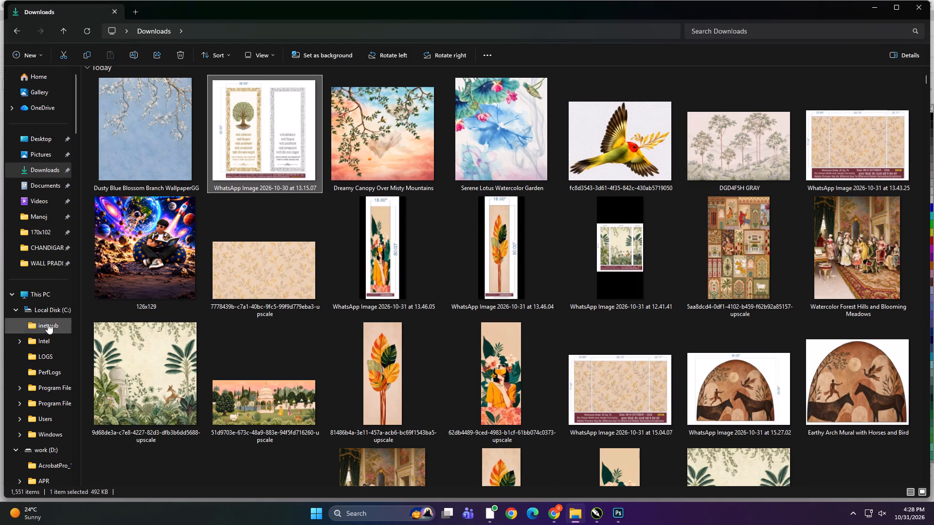
click(45, 299)
double_click(172, 271)
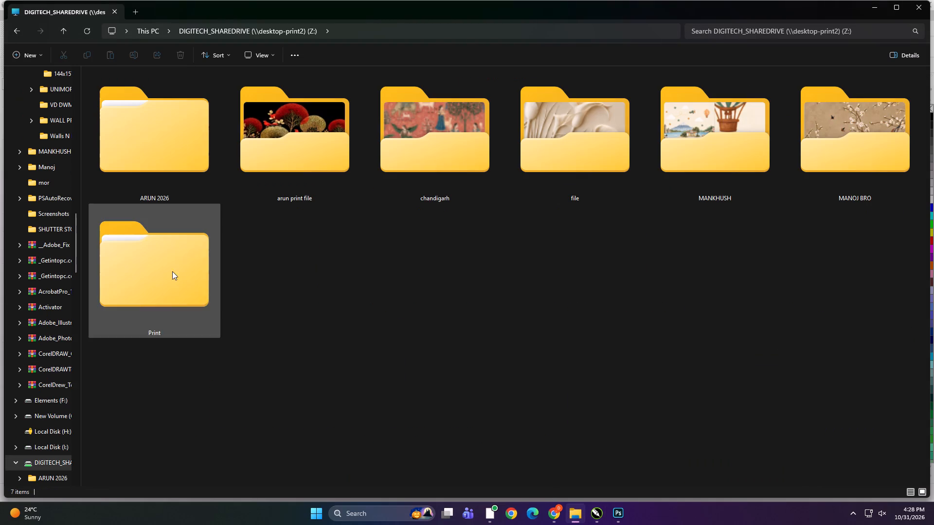
triple_click(543, 148)
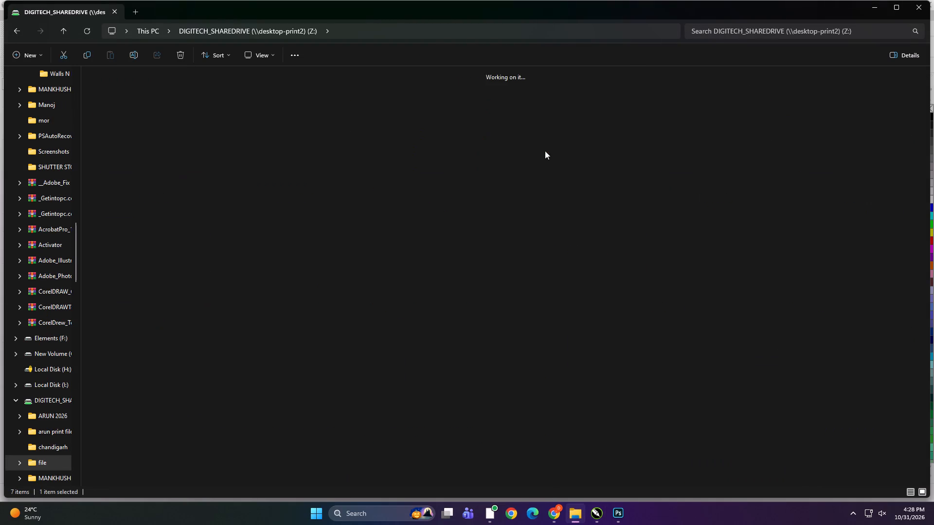
double_click(411, 268)
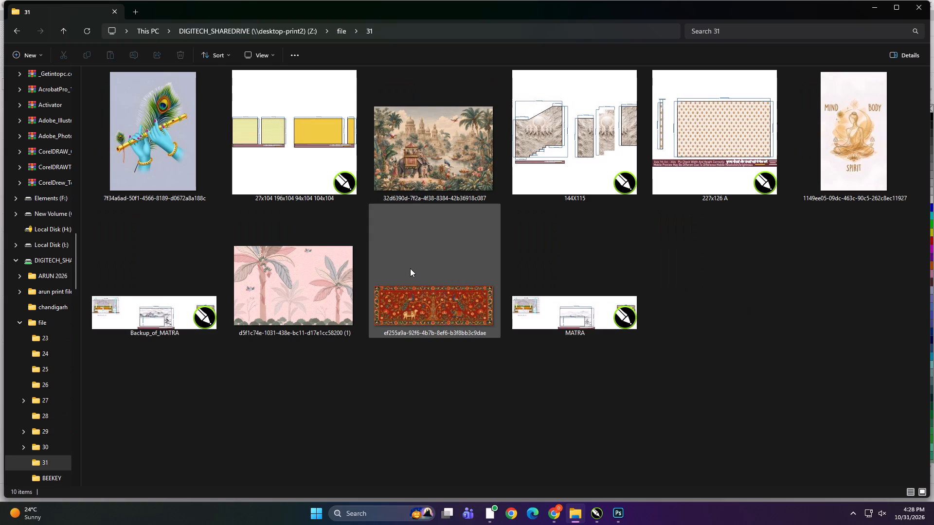
click(690, 333)
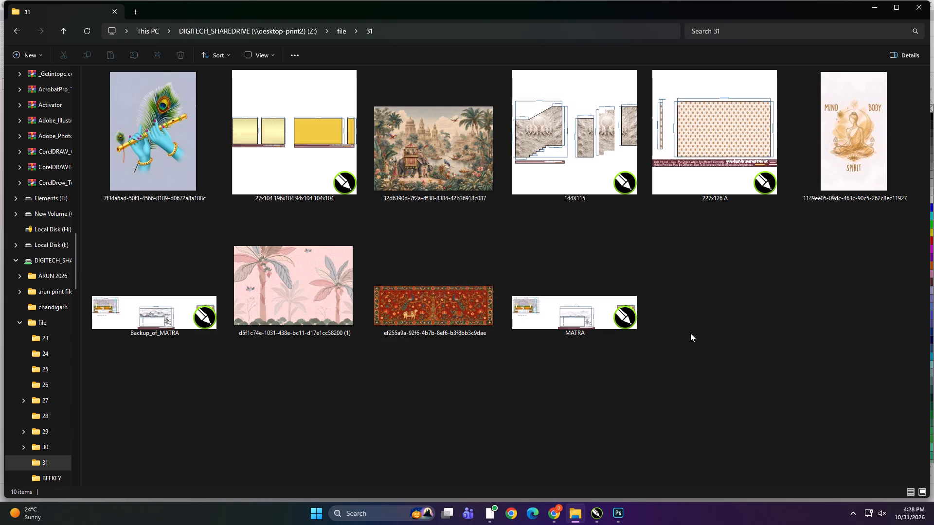
Bring the flute and peacock feather image from folder 31 into the CorelDRAW layout, in the empty area below the tree panels.
click(140, 113)
drag(148, 101, 591, 497)
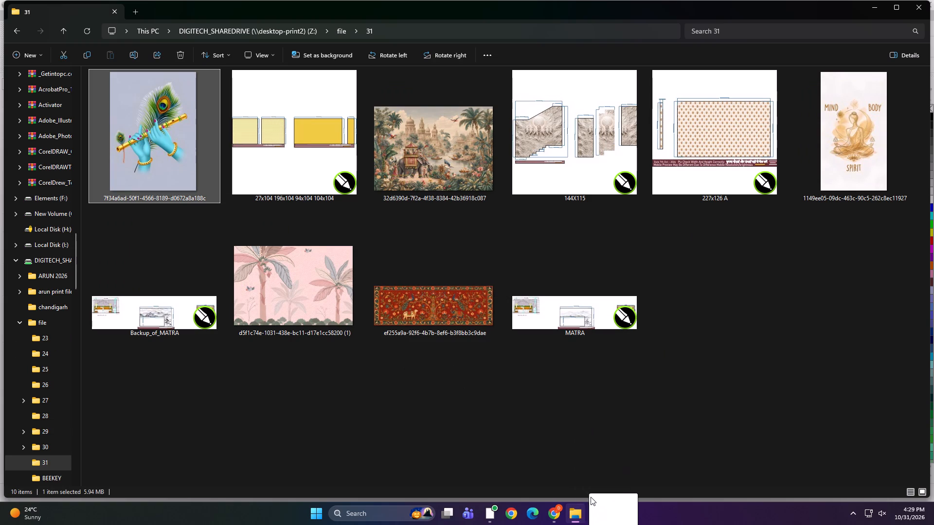
drag(591, 497, 211, 206)
key(F4)
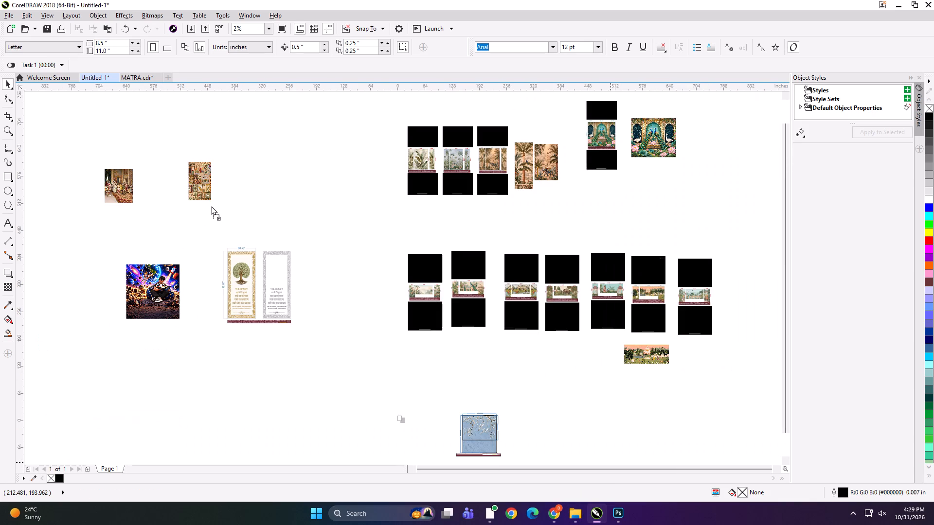
drag(211, 206, 196, 417)
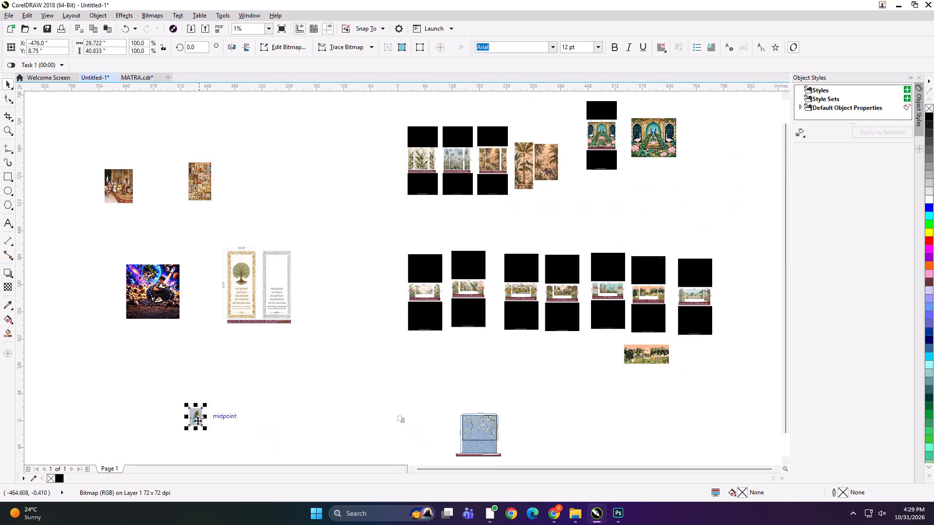
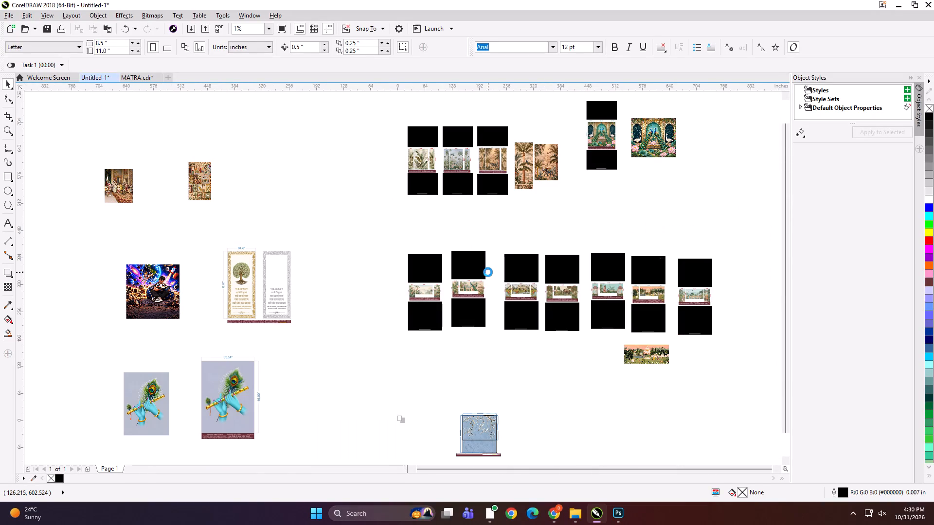
Resize the standalone flute and peacock feather image without dimension lines to 32.5 x 46 inches.
click(365, 366)
scroll(167, 438, up, 1)
scroll(118, 392, up, 1)
click(134, 263)
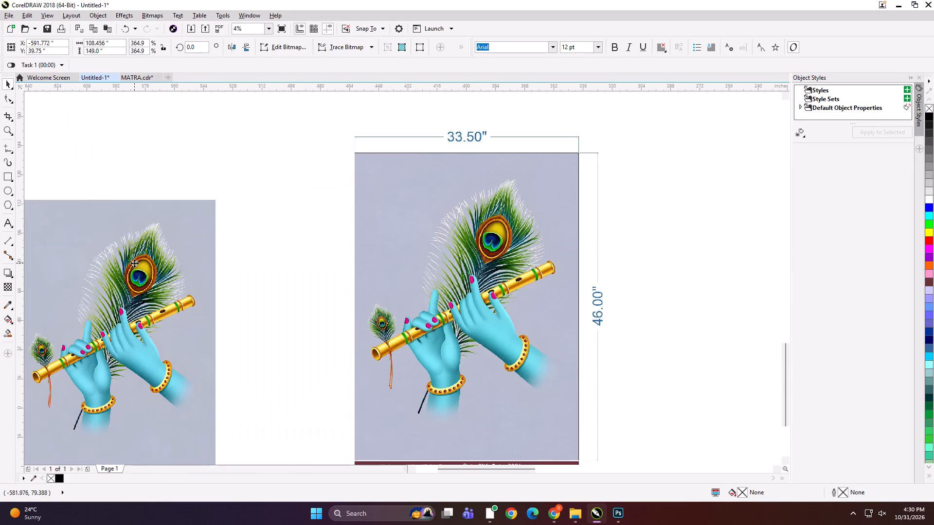
click(116, 46)
key(ctrl+a)
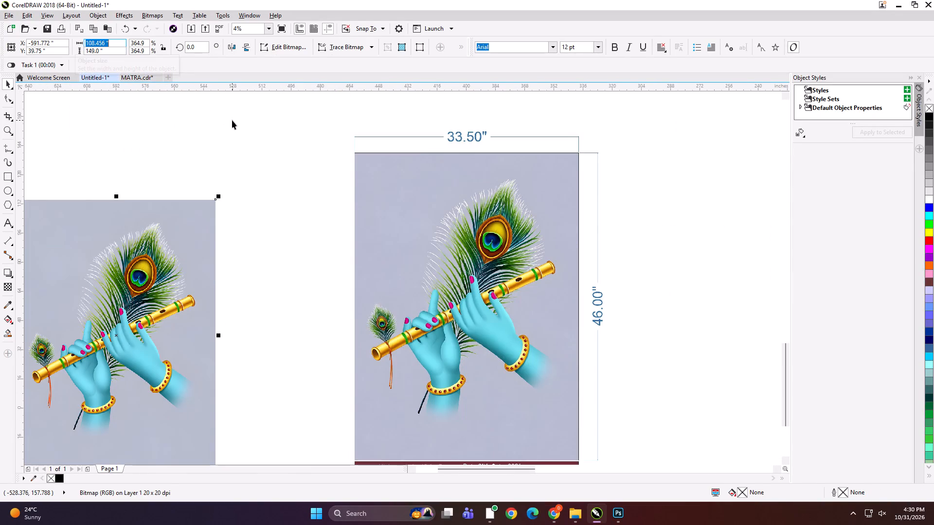
text(32.5)
key(Tab)
key(4)
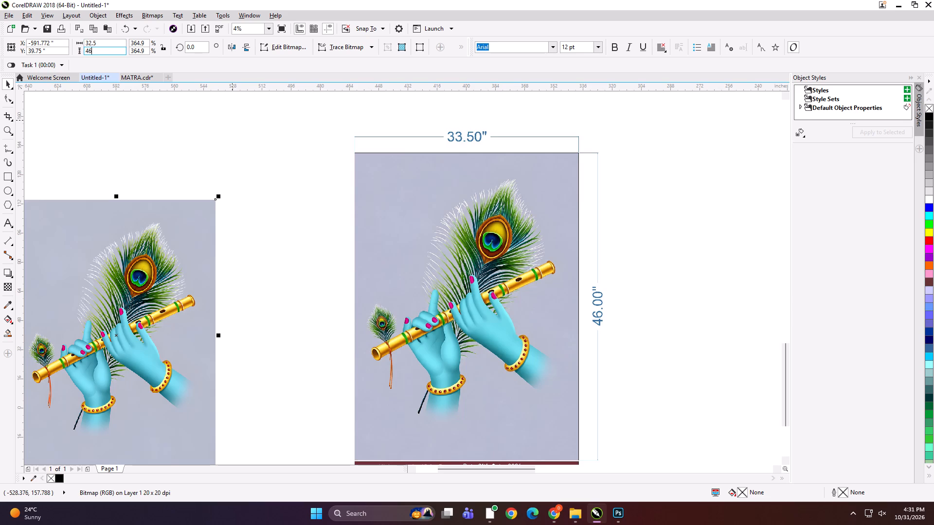
key(Return)
Create a rectangle matching the small flute image's position and width, and set its size to 32.5 x 50 inches.
shift+click(8, 172)
key(shift+space)
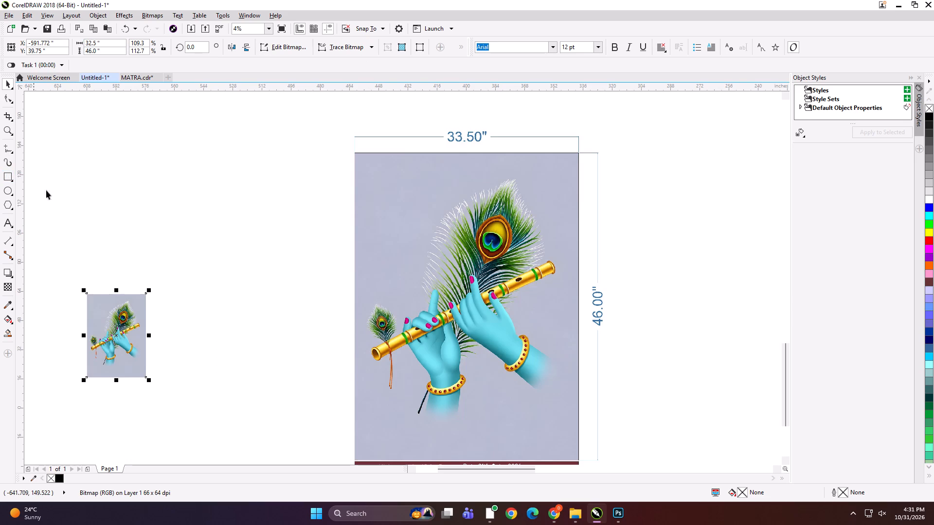
shift+double_click(5, 176)
key(shift+space)
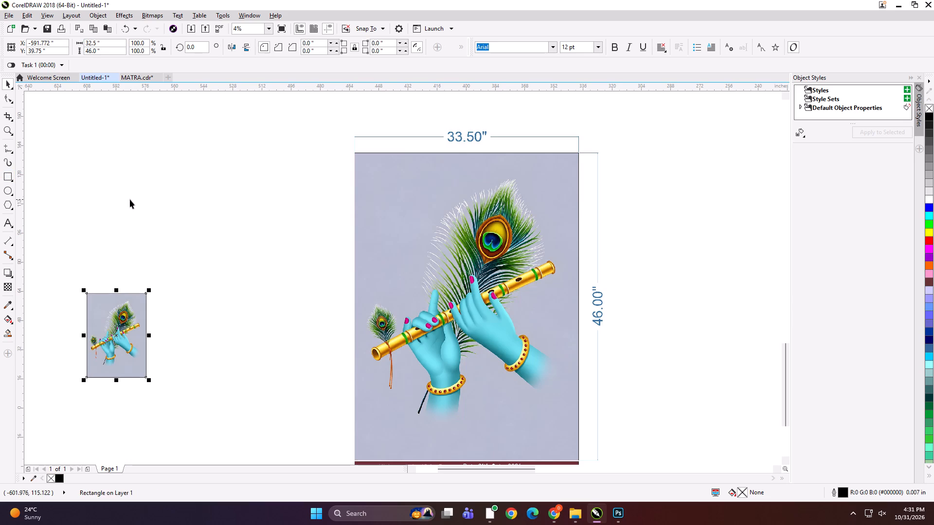
click(130, 199)
click(130, 297)
click(105, 53)
key(4)
key(Return)
click(183, 195)
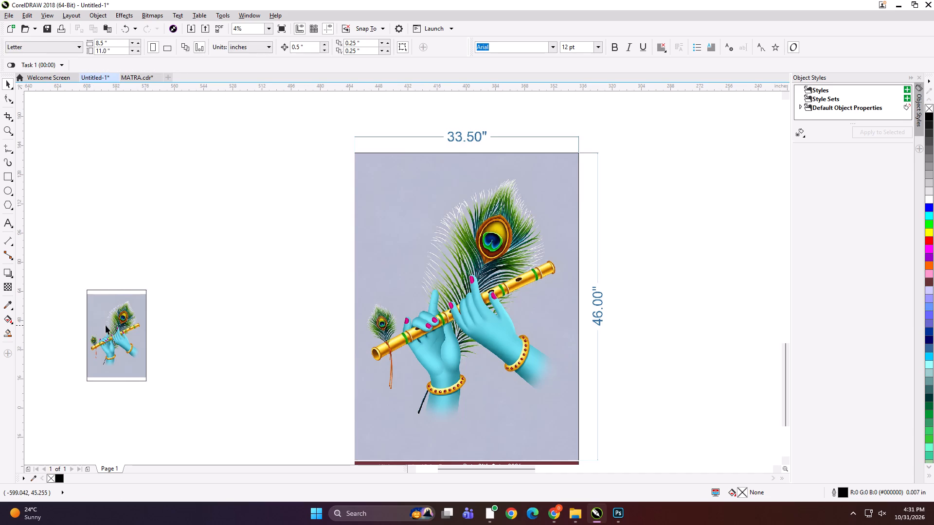
Align the small flute image and the rectangle along their bottom edges.
alt+click(106, 325)
shift+click(109, 319)
key(b)
click(84, 250)
Sample the grey-blue background colour #B6BDCC from the flute image and fill the rectangle with it.
scroll(96, 304, up, 1)
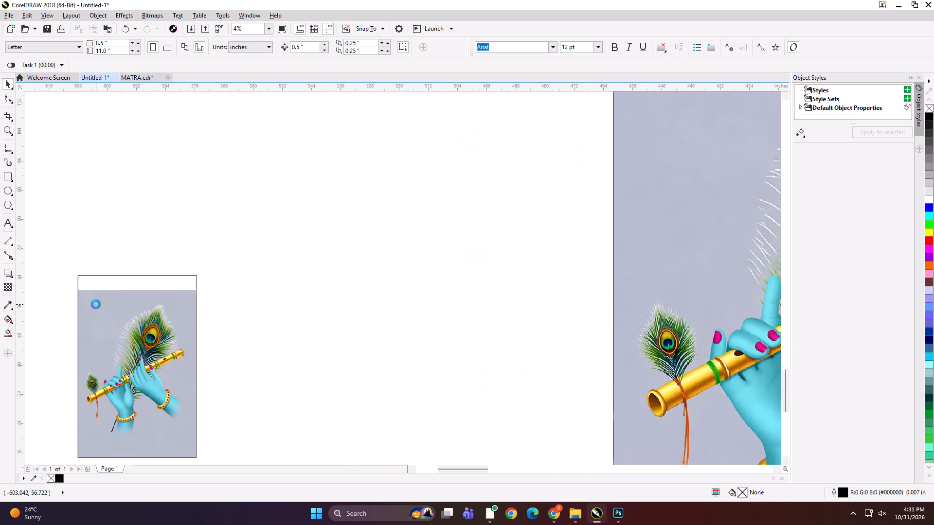
scroll(97, 303, up, 2)
click(9, 302)
click(201, 264)
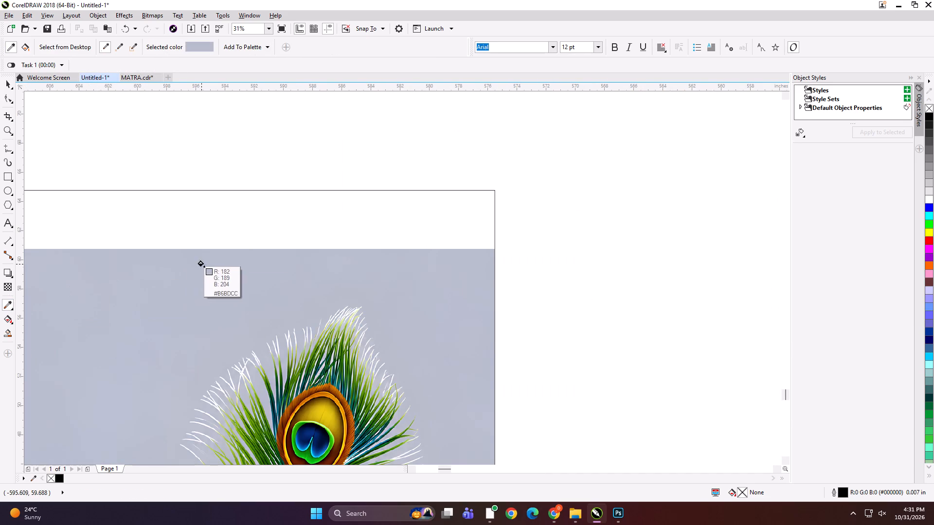
click(204, 228)
key(space)
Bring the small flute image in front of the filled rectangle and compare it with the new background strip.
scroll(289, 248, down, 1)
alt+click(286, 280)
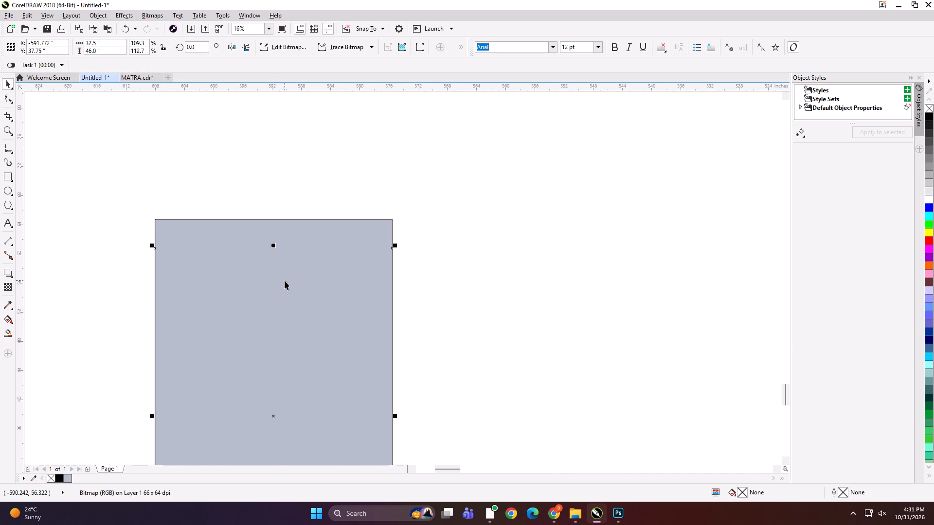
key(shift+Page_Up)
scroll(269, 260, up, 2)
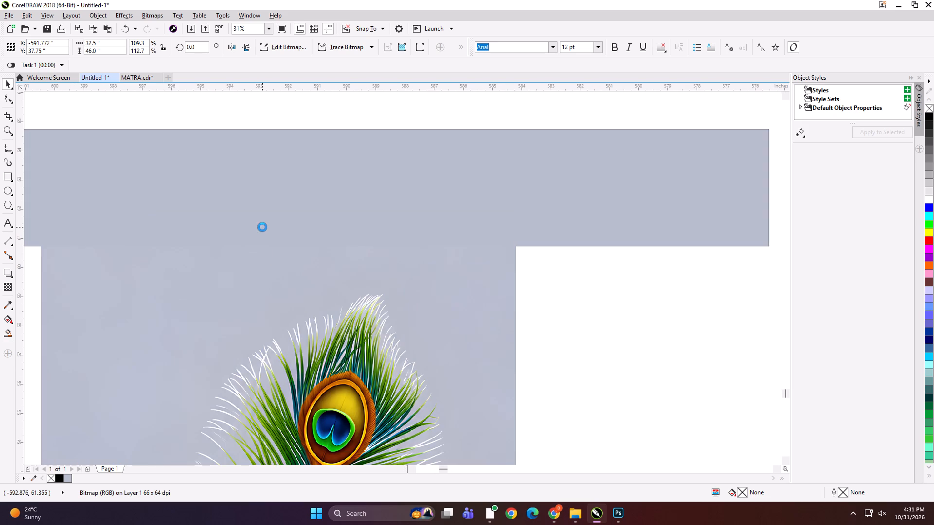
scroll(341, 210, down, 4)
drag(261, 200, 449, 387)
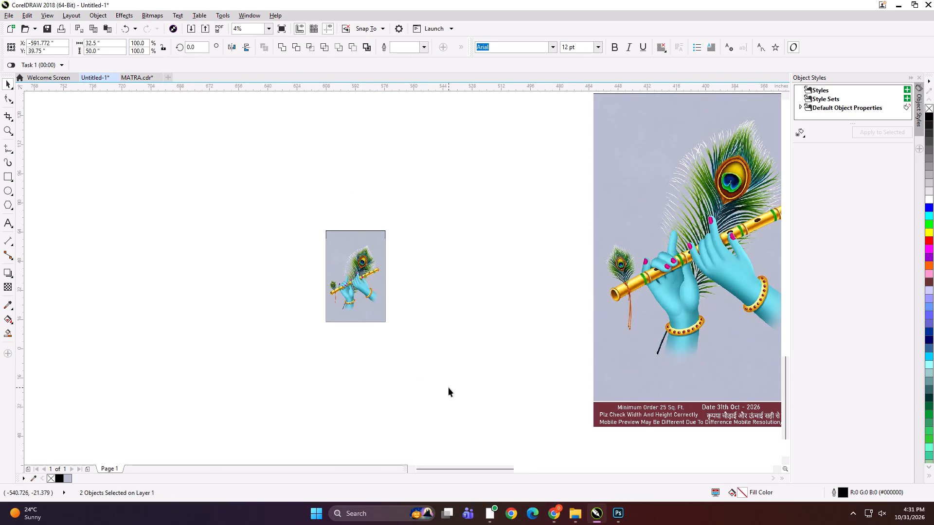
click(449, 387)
Send the small flute image to the back and PowerClip it inside the filled rectangle.
click(342, 269)
key(shift+Page_Down)
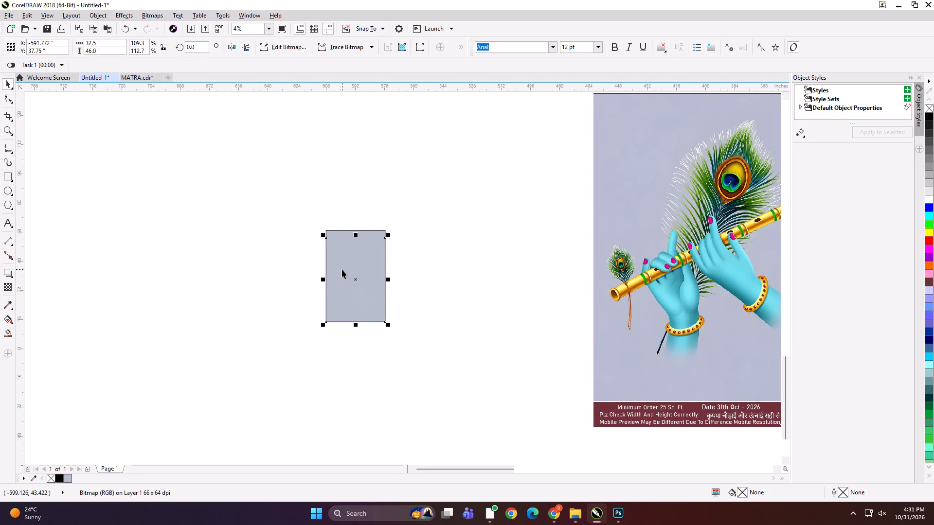
key(shift+Return)
click(344, 269)
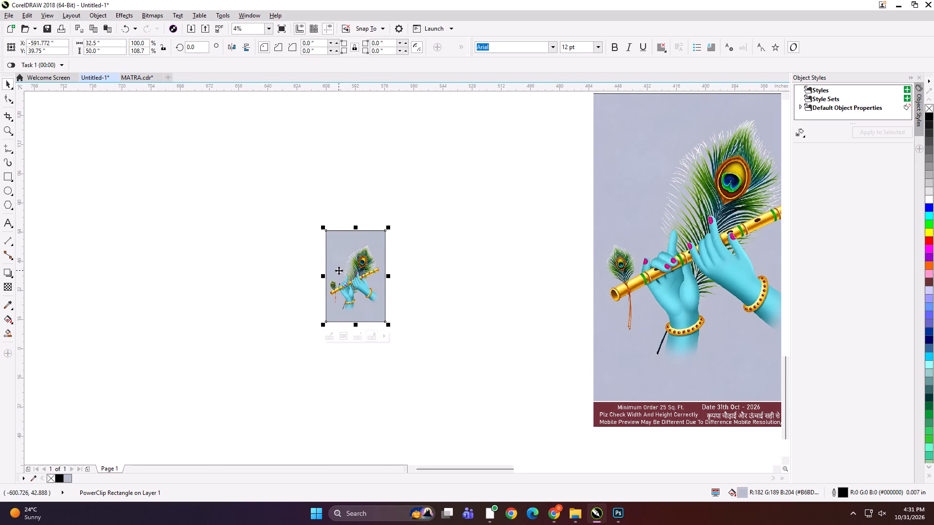
Start exporting the PowerClipped flute artwork, creating and opening a new MANOMAY HOME folder inside PRINT FILE folder 31.
scroll(283, 259, down, 1)
key(ctrl+e)
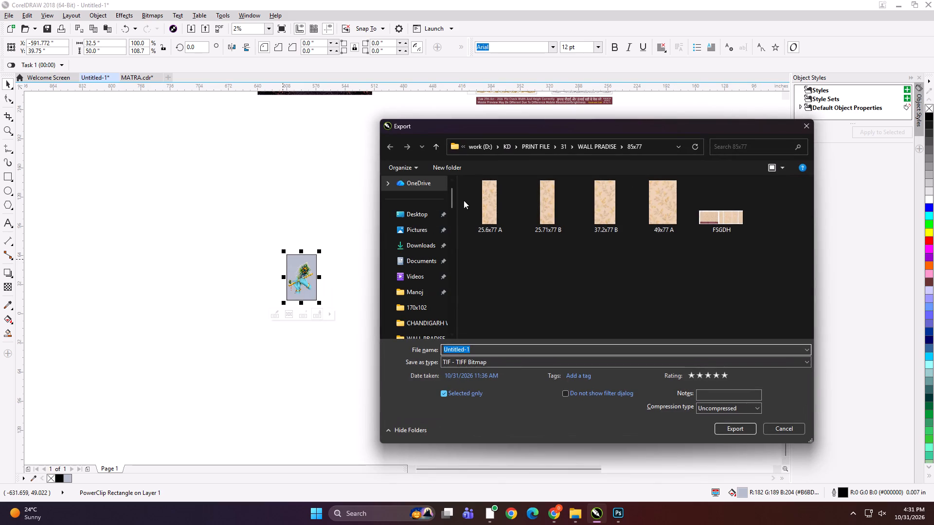
click(441, 152)
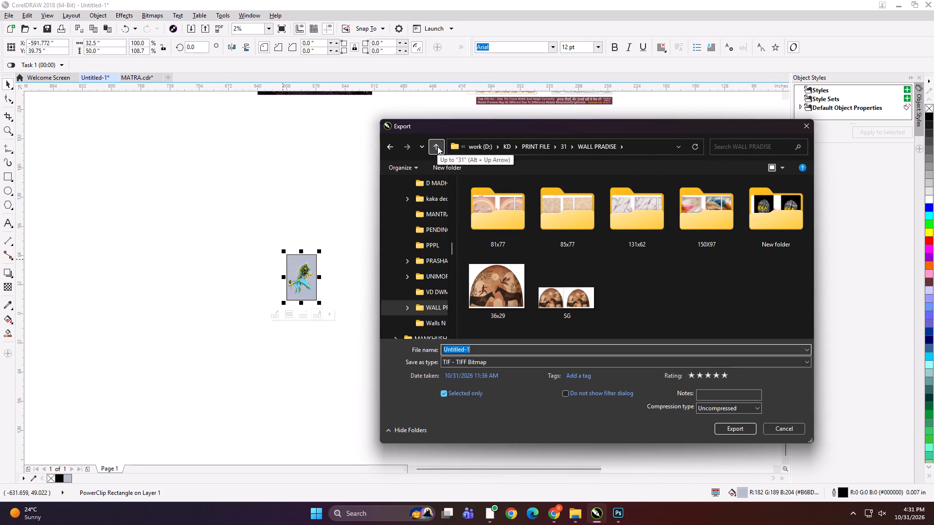
click(437, 146)
click(445, 168)
key(ctrl+v)
key(Return)
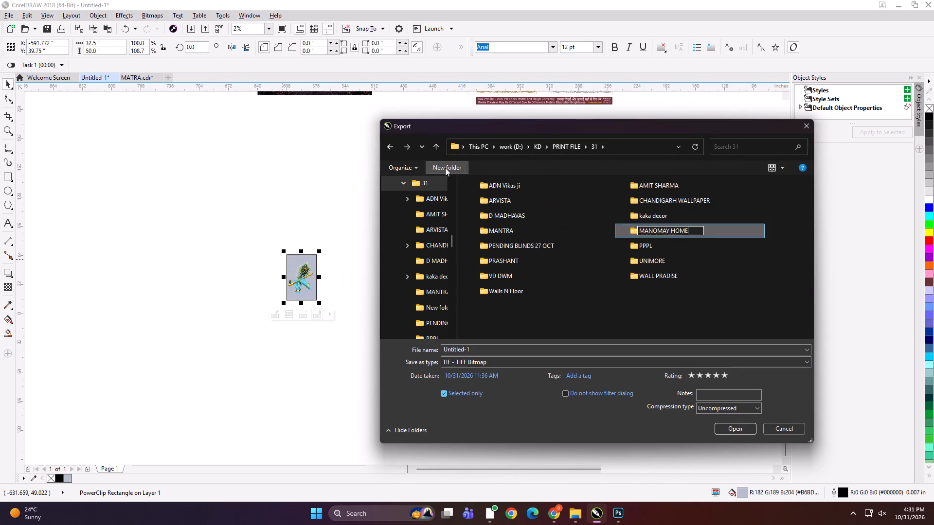
click(563, 232)
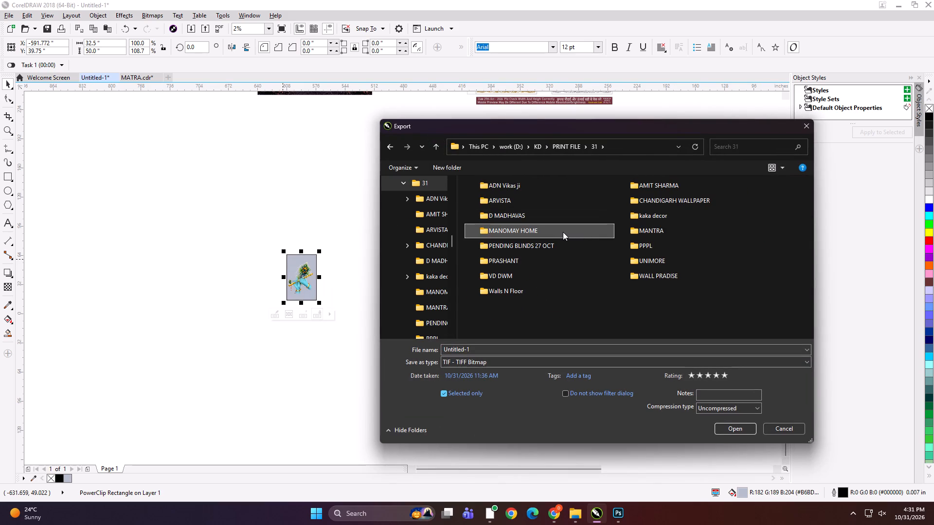
click(563, 232)
click(563, 232)
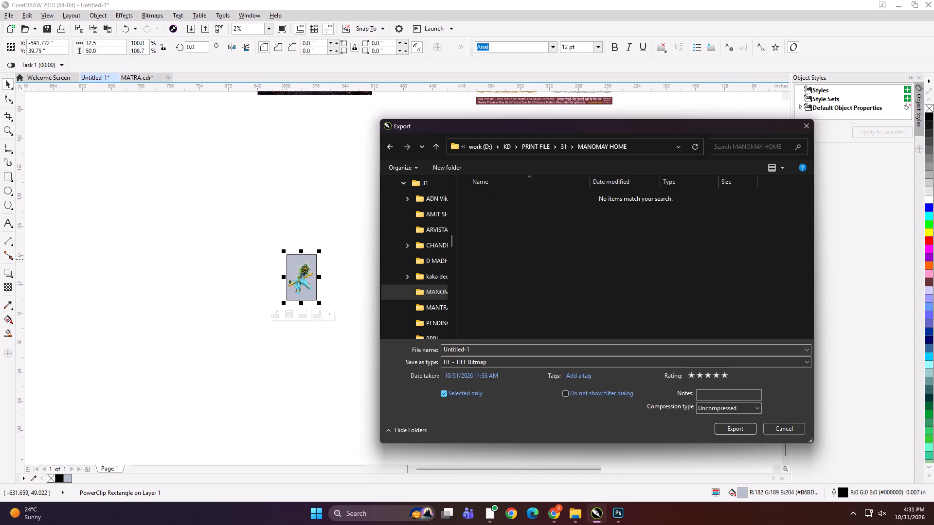
Export the selected flute artwork as an uncompressed TIFF named 32.5x50.
click(504, 349)
text(32.5x50)
key(space)
key(Return)
key(Return)
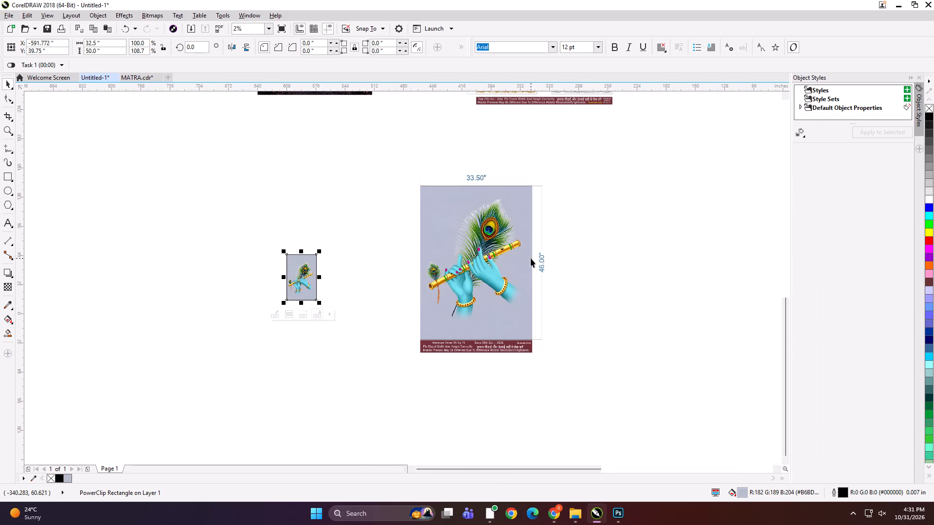
Enlarge the PowerClipped flute artwork to about 109 x 167.5 inches and move it close beside the dimensioned preview.
shift+drag(322, 304, 375, 355)
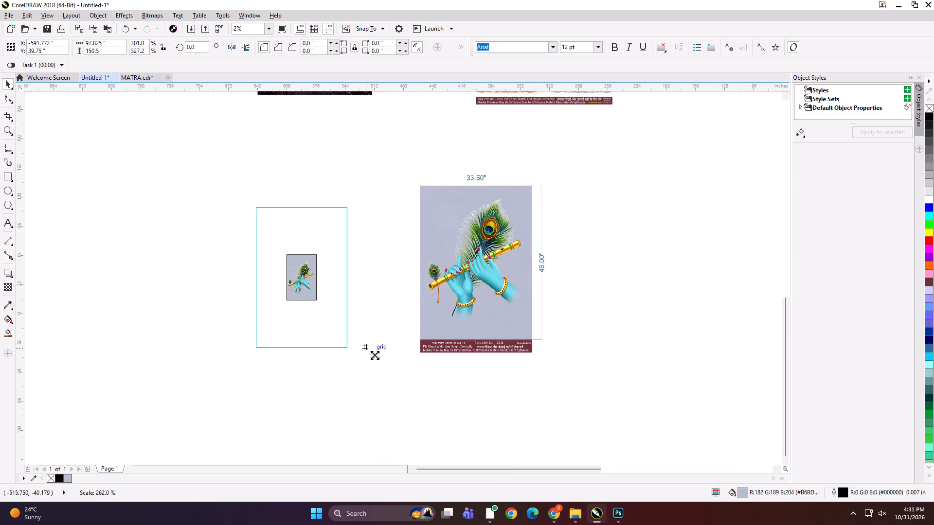
shift+drag(375, 355, 382, 358)
shift+click(383, 358)
click(345, 264)
drag(320, 277, 344, 272)
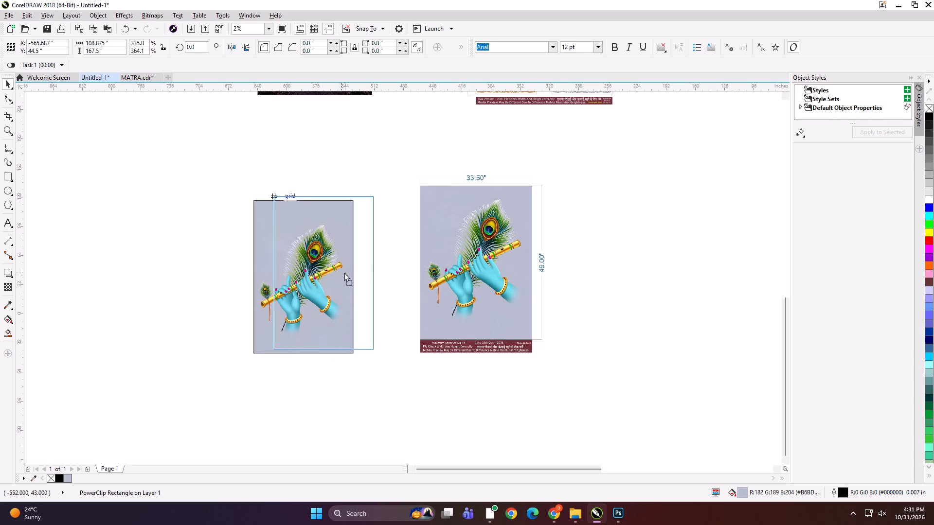
drag(344, 272, 362, 272)
Group the enlarged flute artwork with the dimensioned preview and its banner.
shift+click(469, 306)
key(ctrl+g)
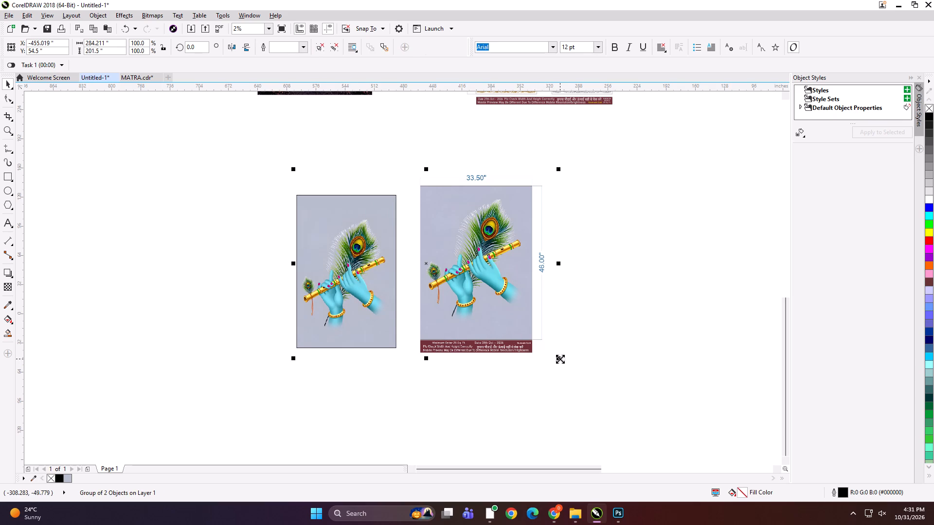
Scale the grouped flute artwork and preview down proportionally to about 4 x 2.9 inches.
shift+drag(510, 347, 445, 302)
click(552, 334)
shift+drag(559, 358, 542, 352)
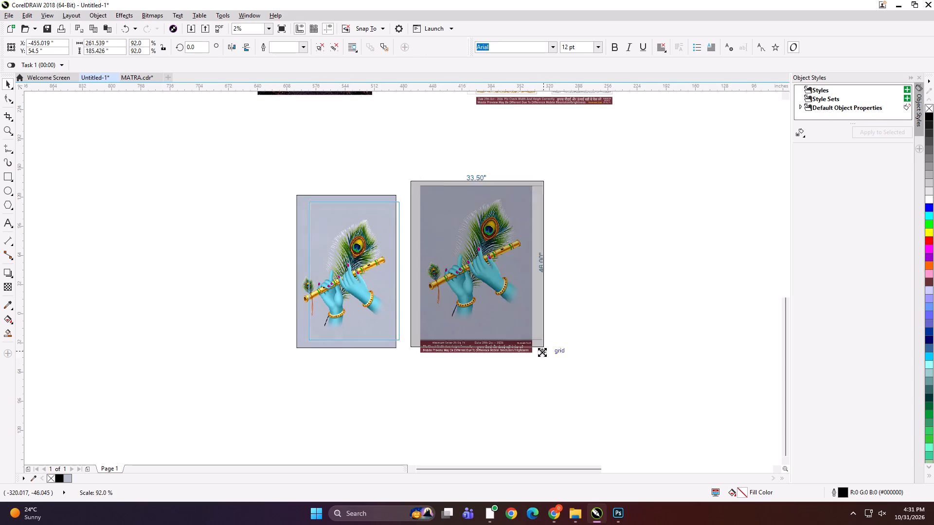
shift+drag(542, 352, 434, 274)
scroll(431, 265, up, 2)
scroll(568, 252, up, 1)
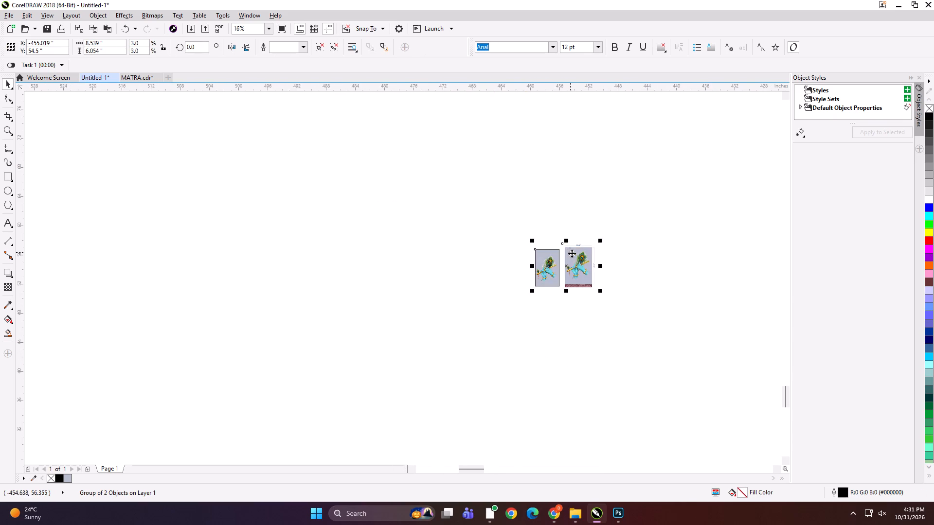
scroll(577, 262, up, 4)
scroll(461, 254, down, 2)
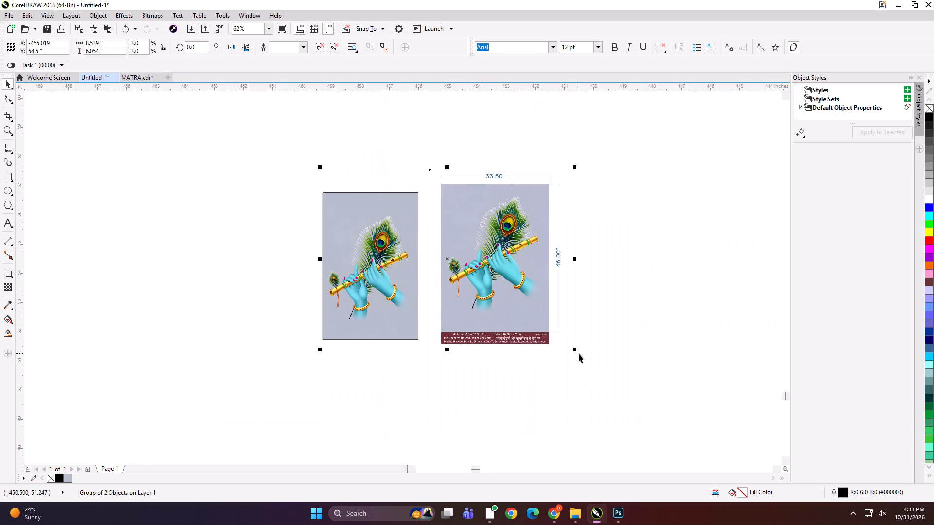
shift+drag(577, 351, 531, 325)
shift+drag(528, 321, 522, 312)
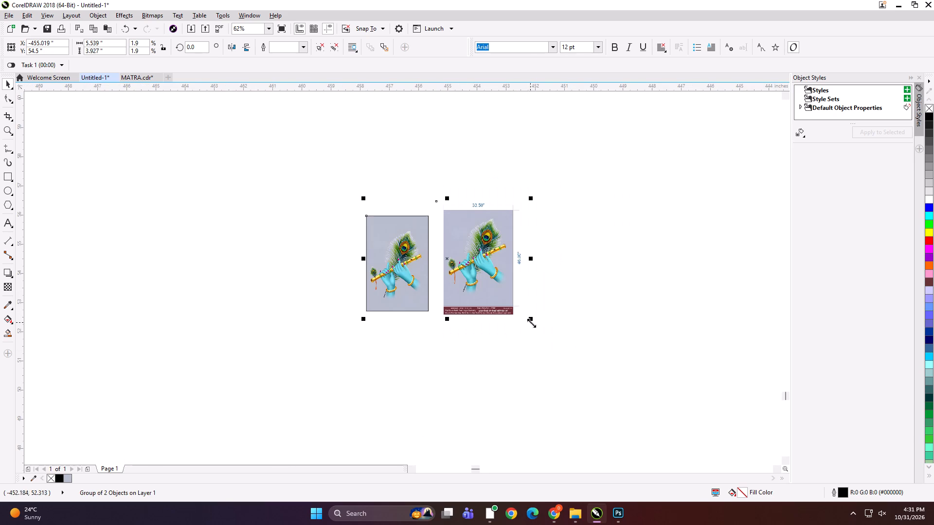
shift+drag(534, 322, 508, 312)
shift+click(508, 312)
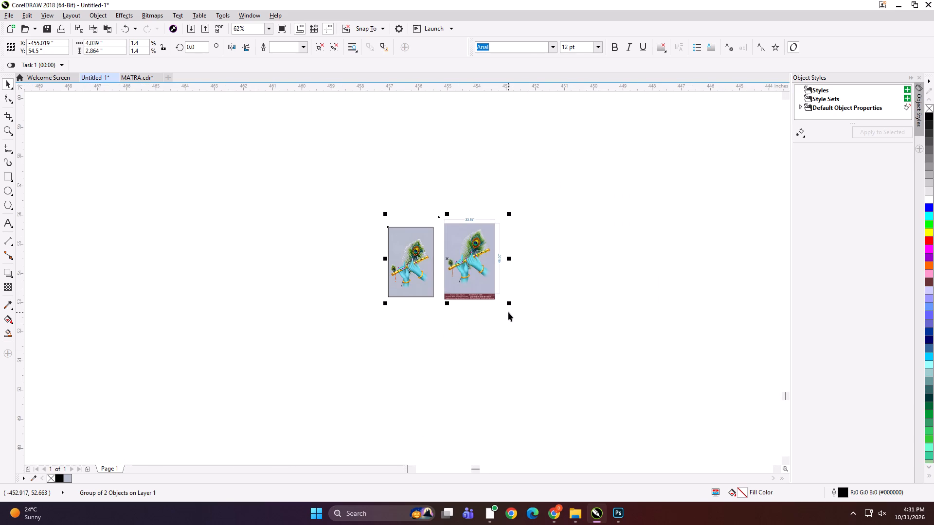
Export the shrunken flute artwork group with the file name SGFDG.
key(ctrl+e)
text(SGFDG)
key(Return)
key(Return)
key(Return)
key(Return)
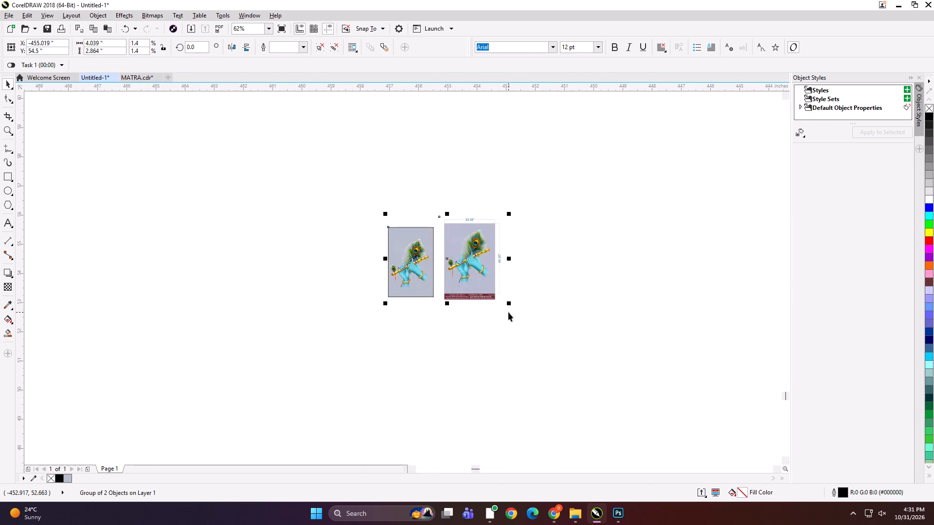
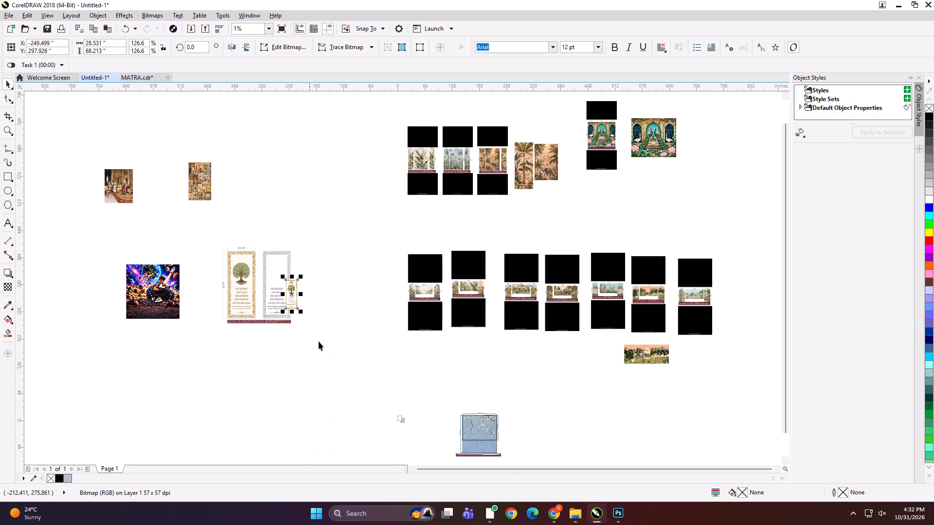
Switch to File Explorer and copy the MANOMAY HOME folder from KD > PRINT FILE > 31 on the work (D:) drive.
click(576, 520)
scroll(59, 309, up, 3)
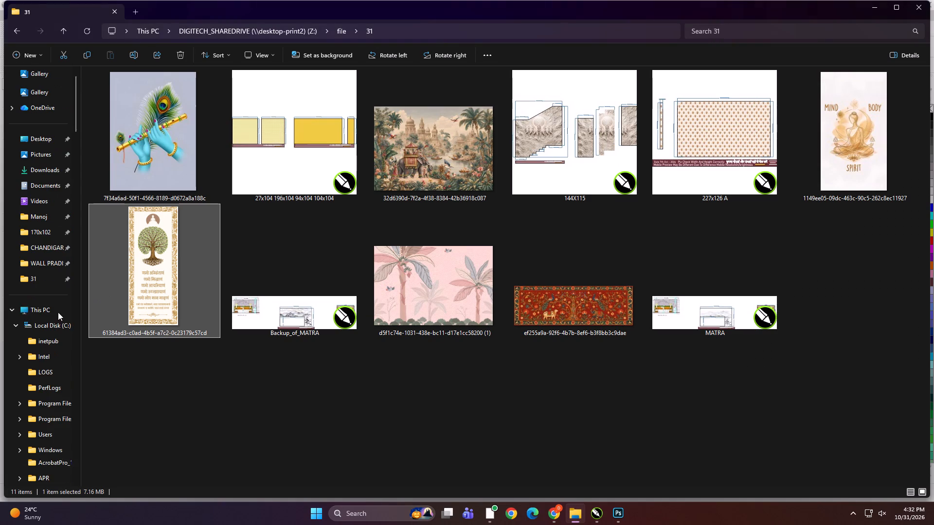
scroll(58, 312, up, 6)
click(45, 315)
triple_click(279, 147)
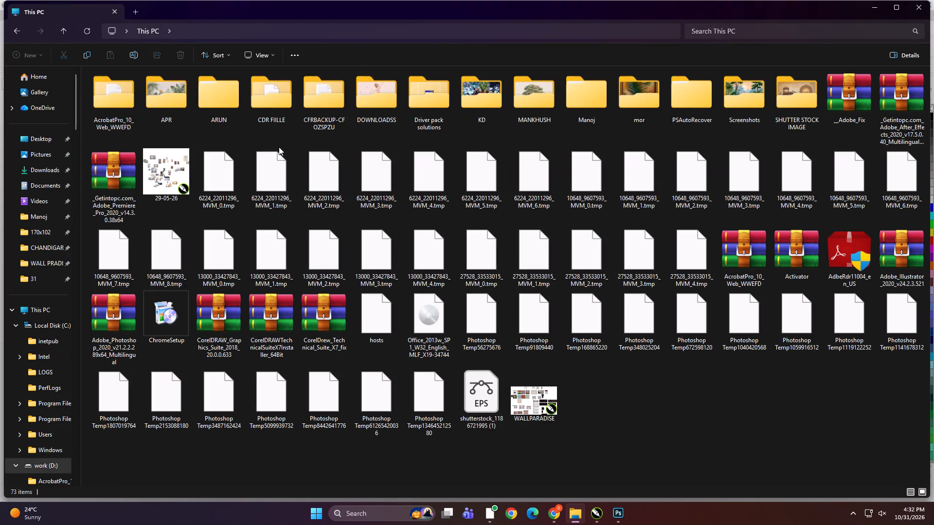
double_click(467, 101)
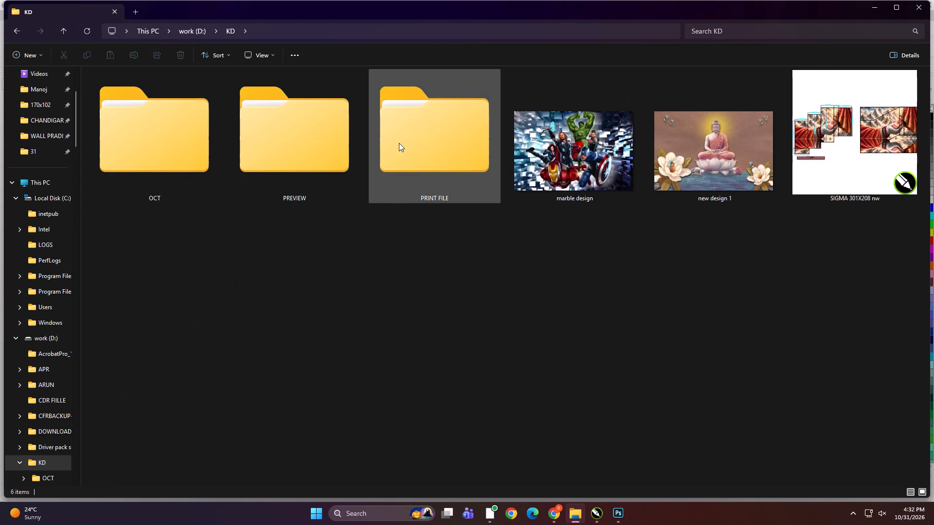
double_click(399, 143)
triple_click(410, 175)
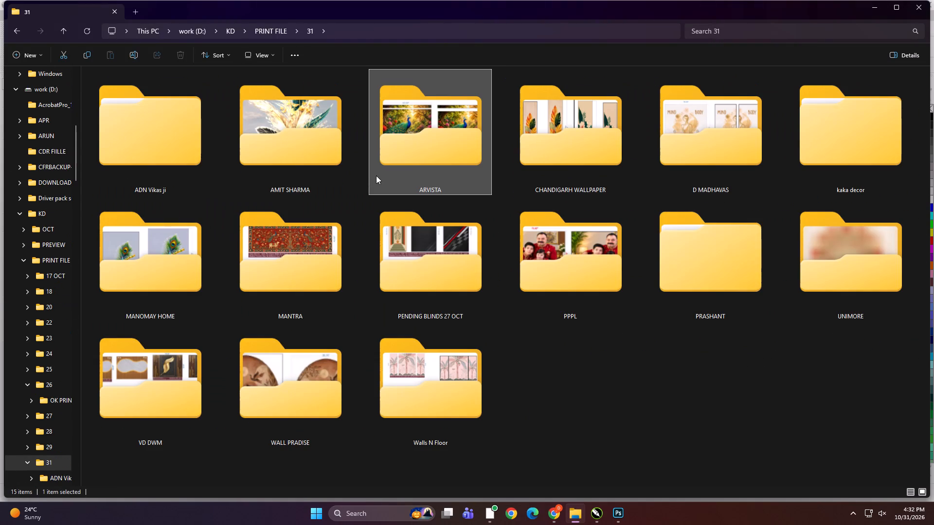
click(711, 144)
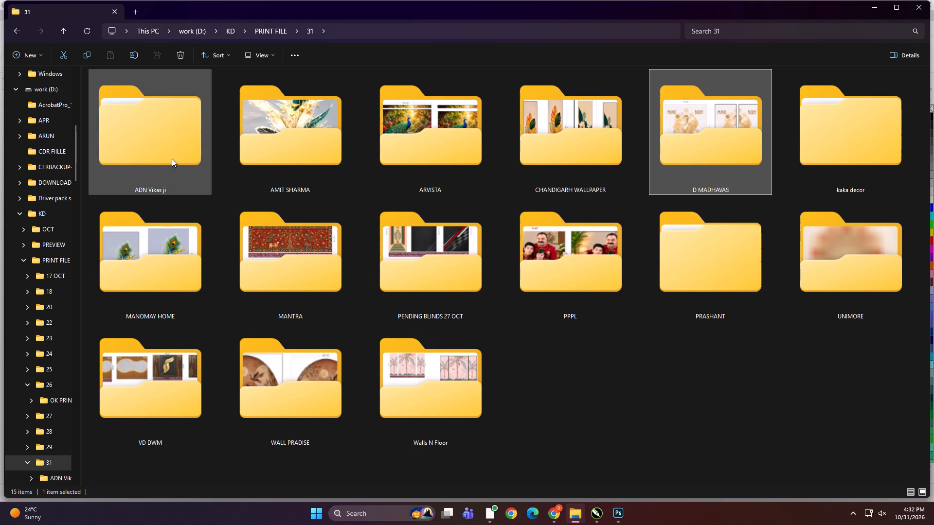
click(596, 121)
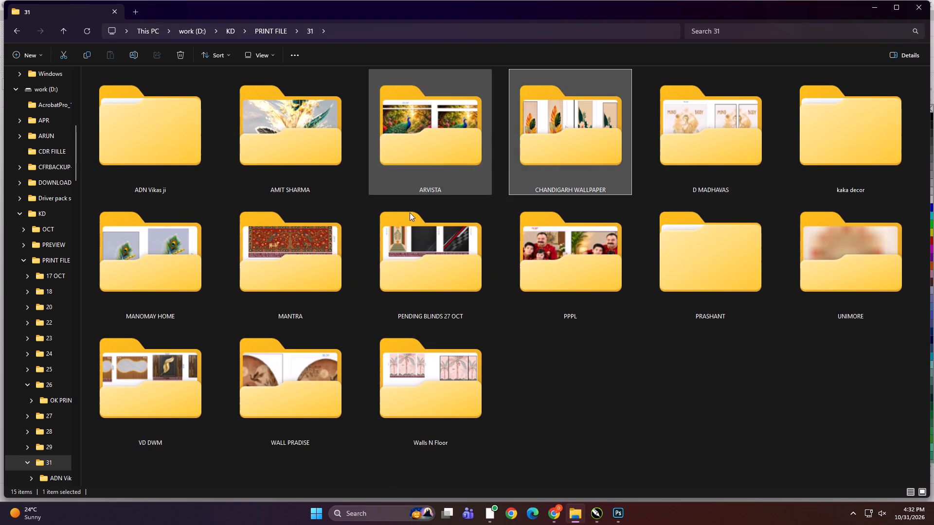
click(148, 246)
key(ctrl+c)
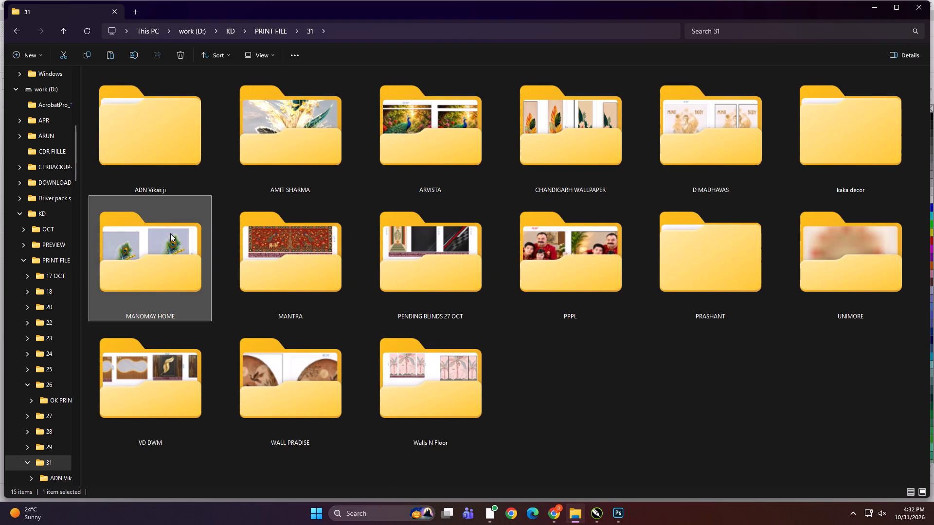
Open the Print > 31 folder on the DIGITECH_SHAREDRIVE (Z:) network drive.
scroll(35, 312, up, 5)
click(37, 313)
double_click(159, 298)
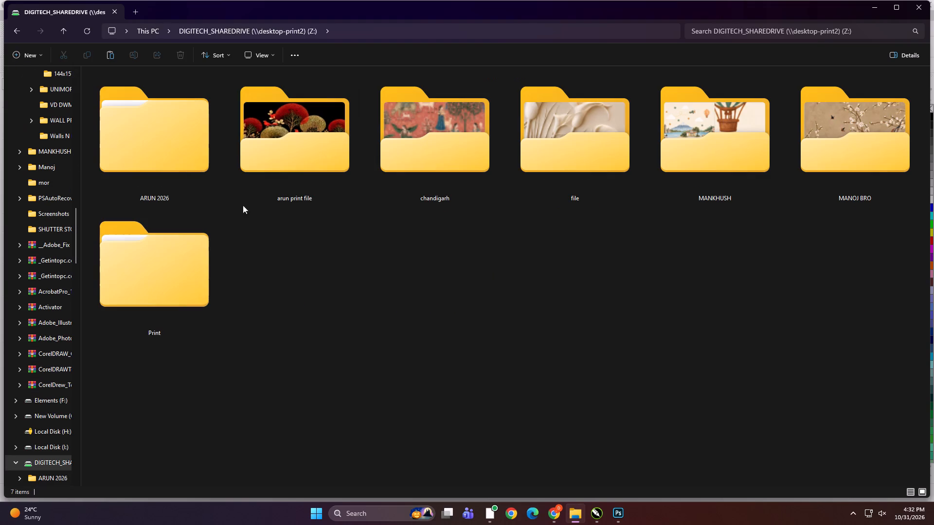
double_click(91, 282)
double_click(549, 225)
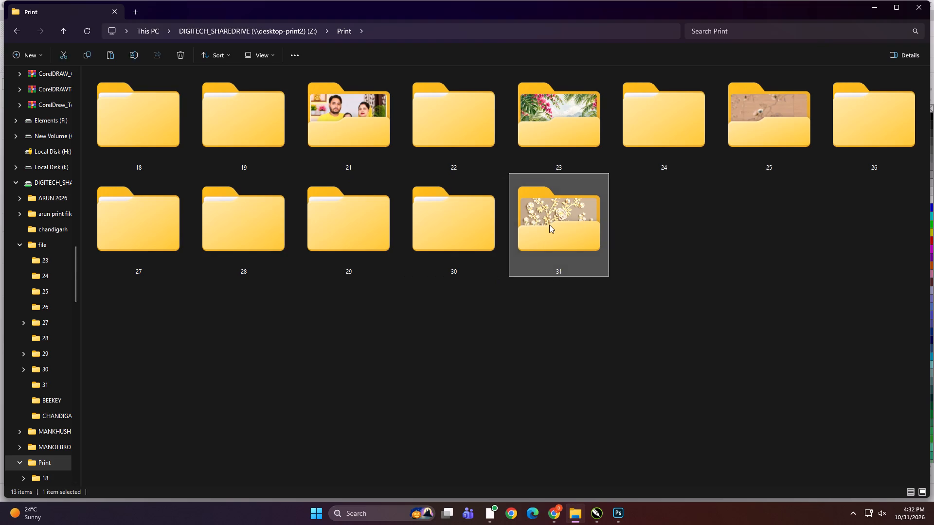
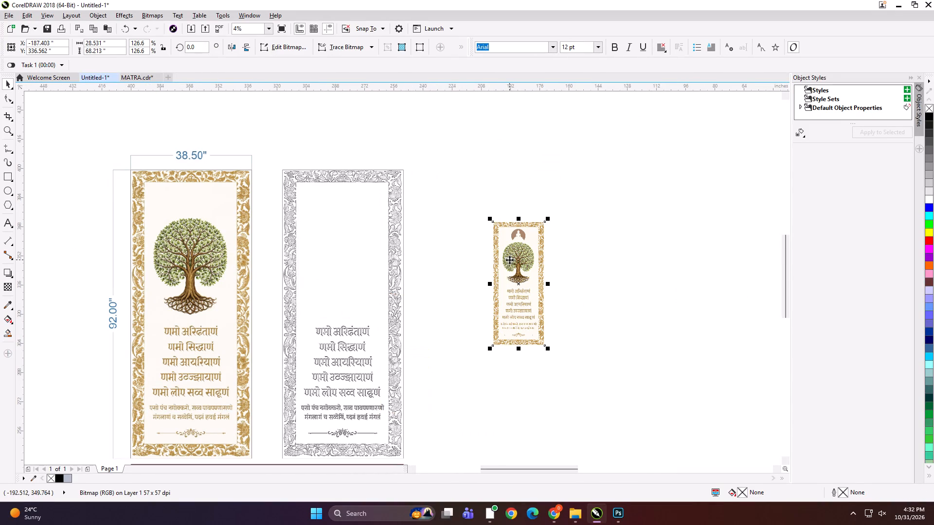
Resize the small tree artwork bitmap with the Buddha emblem to 38.5 inches wide by 92 inches high.
click(117, 40)
key(ctrl+a)
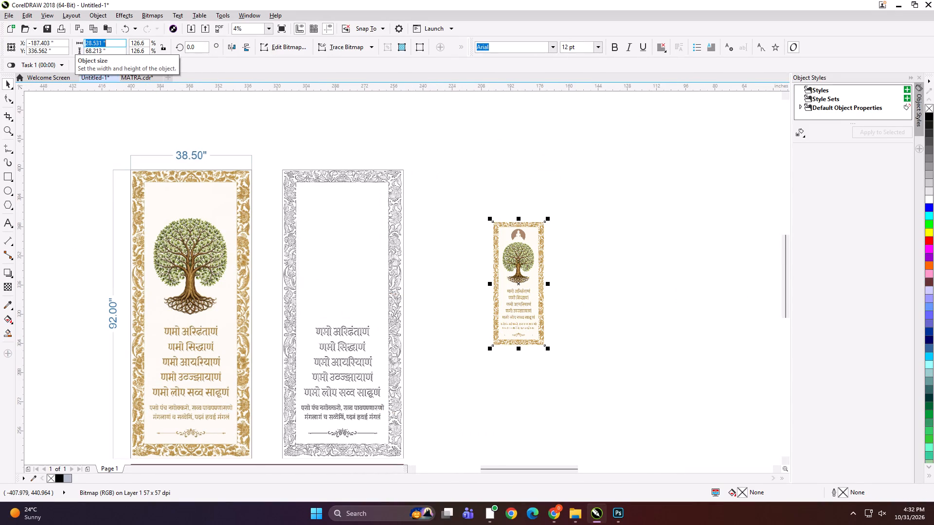
text(38.5)
key(Tab)
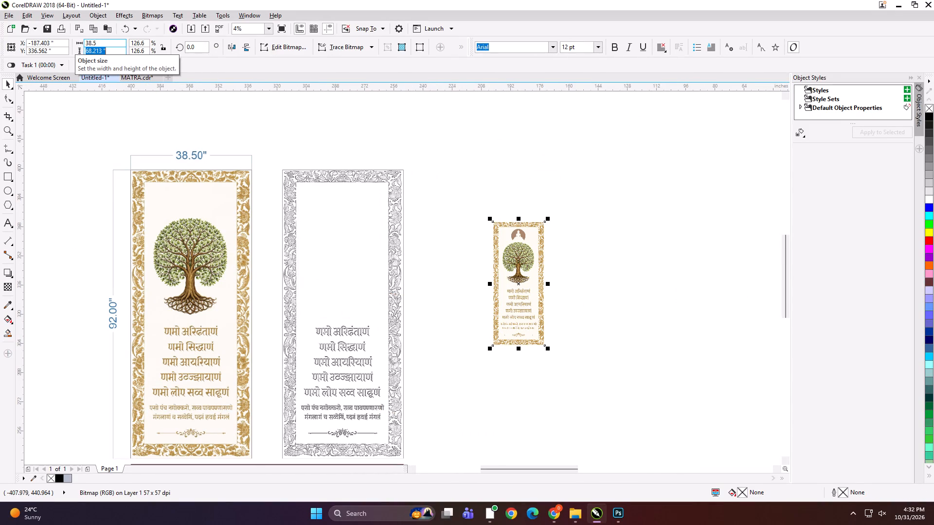
key(2)
key(Return)
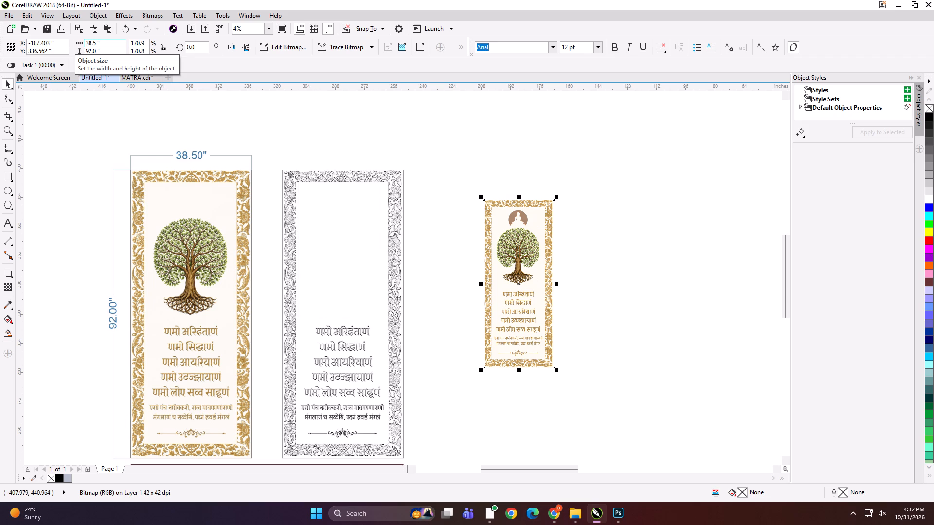
Create a 38.5 by 92 inch rectangle exactly around the resized tree artwork.
shift+click(10, 176)
shift+click(10, 176)
key(shift+space)
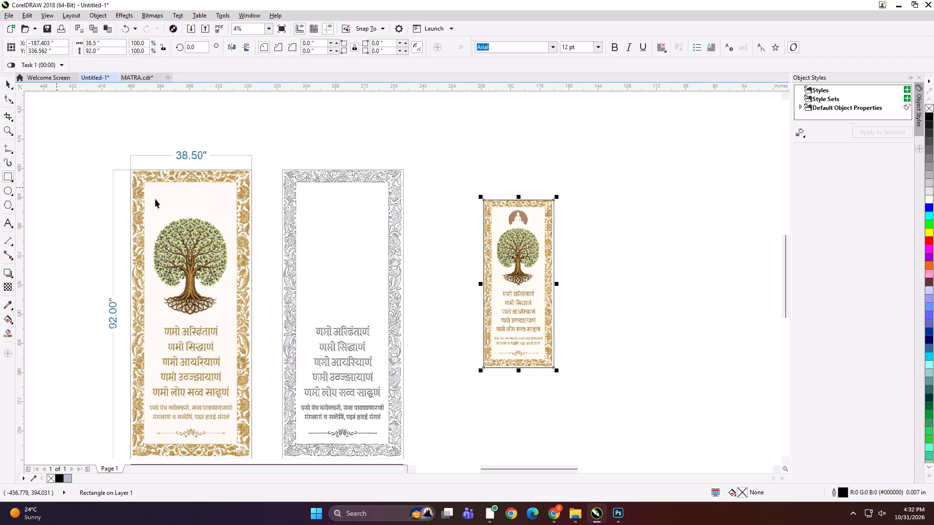
click(588, 179)
Stretch the artwork bitmap's right side just past the rectangle, to about 38.9 inches wide.
scroll(557, 262, up, 3)
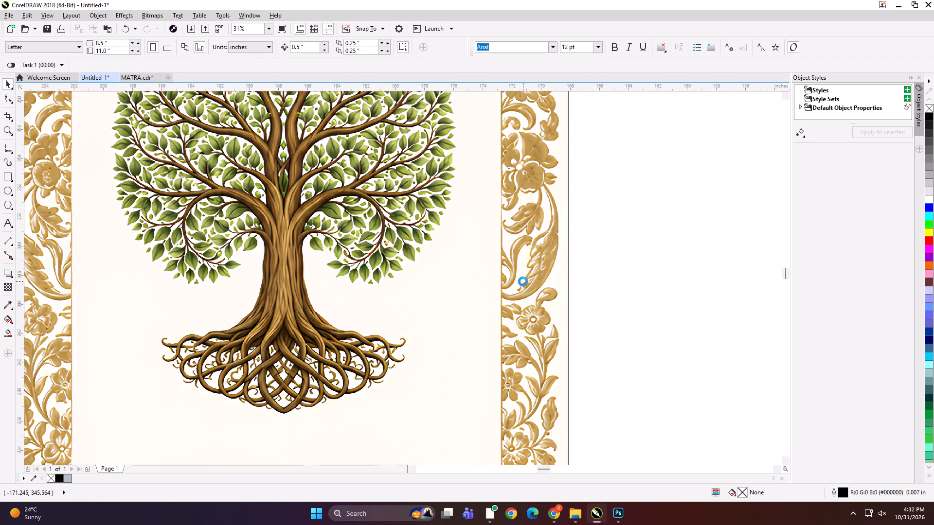
scroll(539, 271, down, 2)
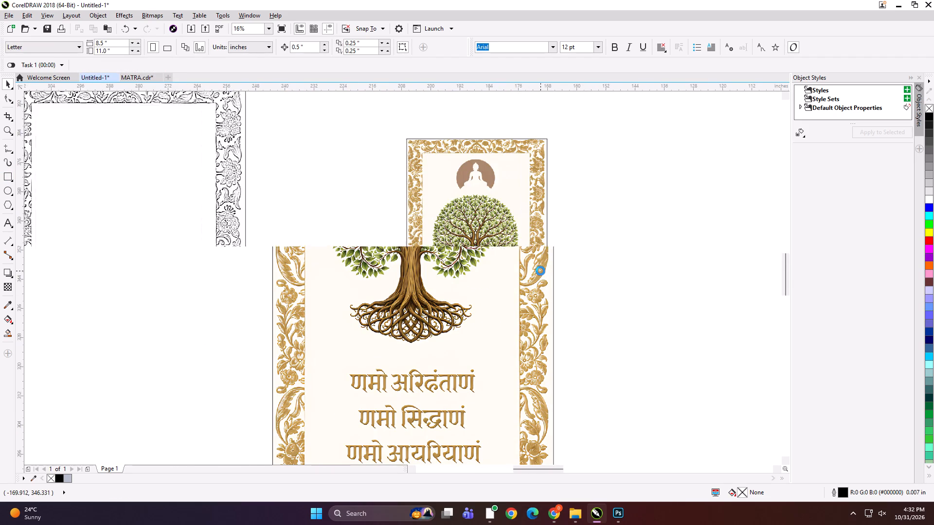
scroll(547, 268, down, 1)
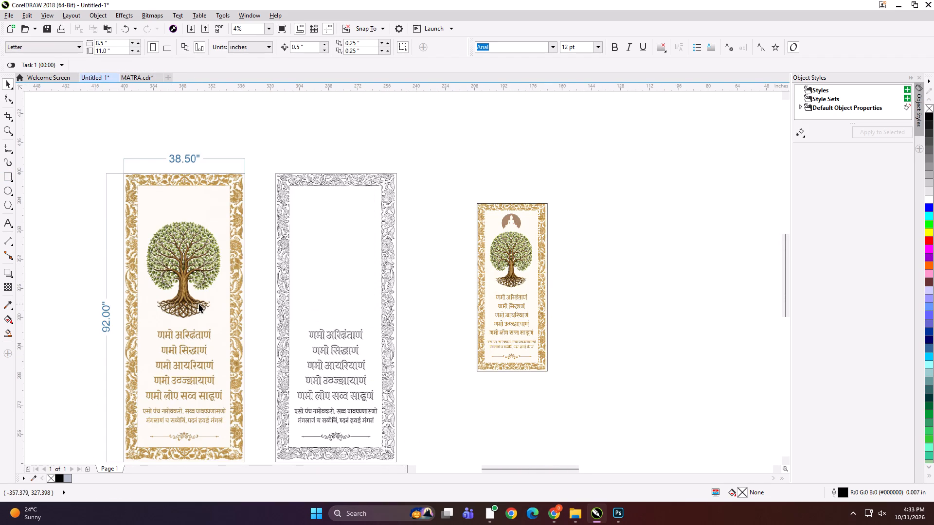
scroll(180, 304, up, 1)
scroll(198, 297, down, 1)
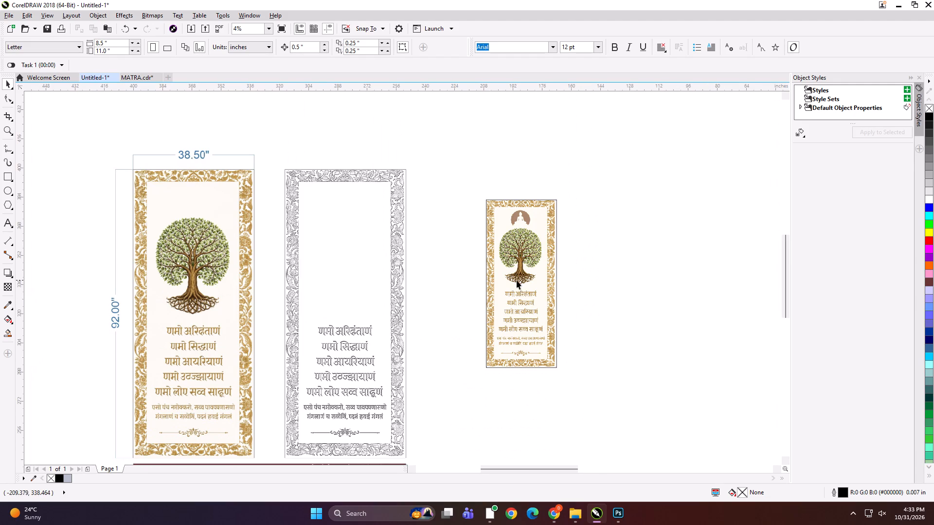
alt+click(522, 280)
scroll(557, 280, up, 4)
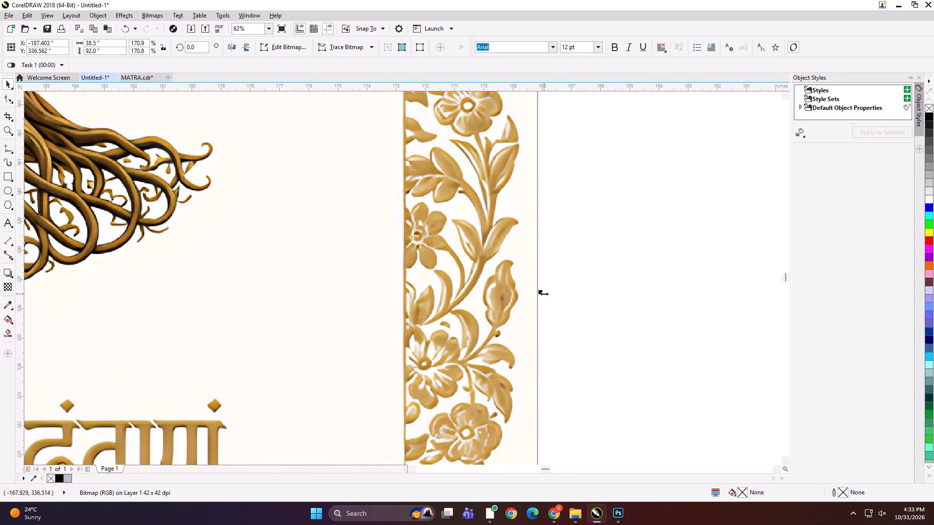
drag(544, 294, 554, 294)
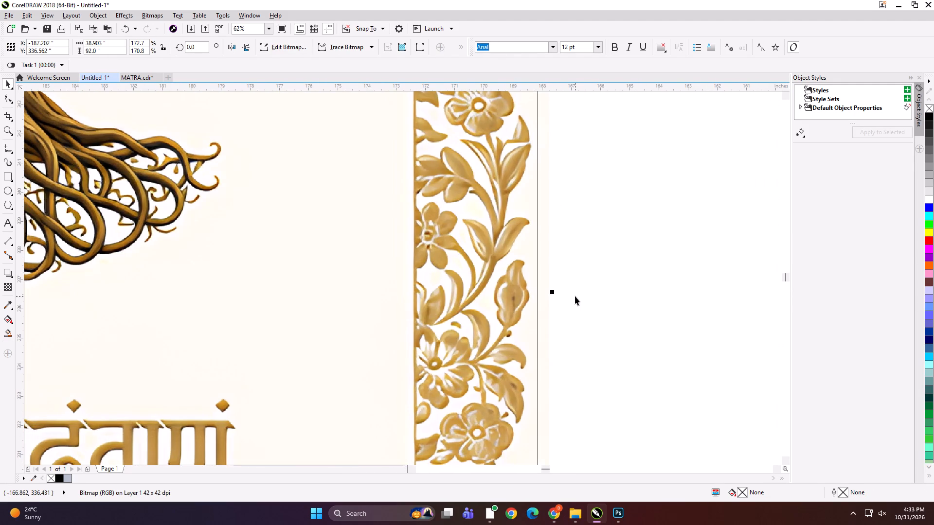
PowerClip the stretched artwork bitmap inside the surrounding 38.5 by 92 inch rectangle.
scroll(575, 297, down, 2)
key(shift+Return)
click(507, 303)
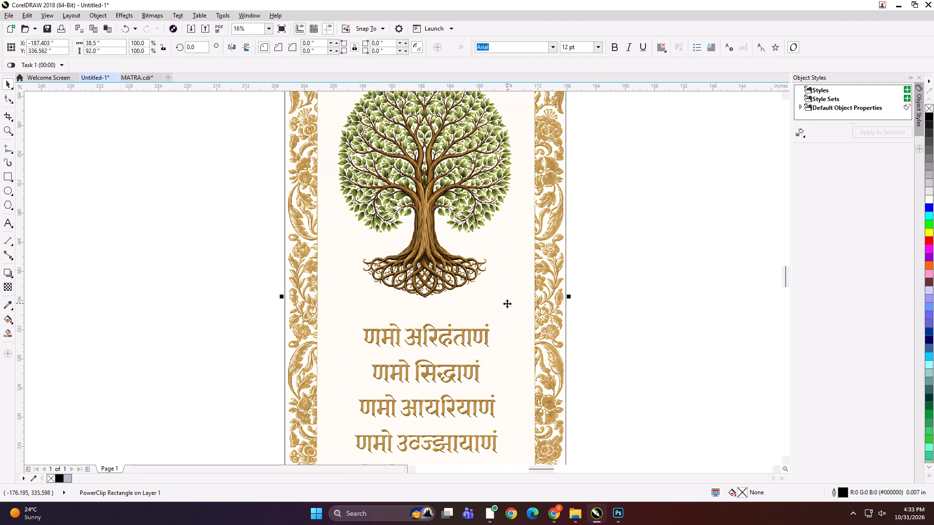
Pull the clipped bitmap's right side back slightly inside the PowerClip, to about 38.8 inches wide.
scroll(507, 303, down, 1)
click(626, 272)
alt+click(503, 280)
scroll(541, 302, up, 3)
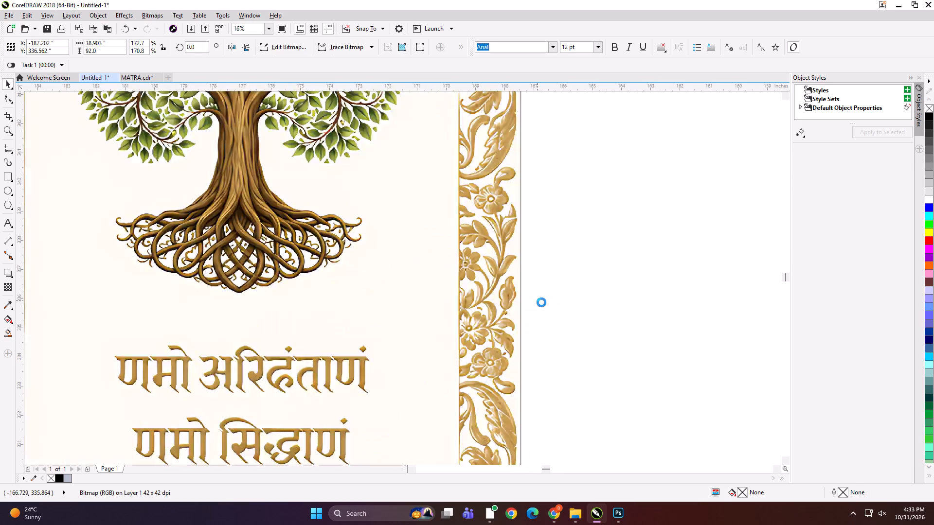
scroll(521, 287, up, 2)
drag(487, 269, 475, 269)
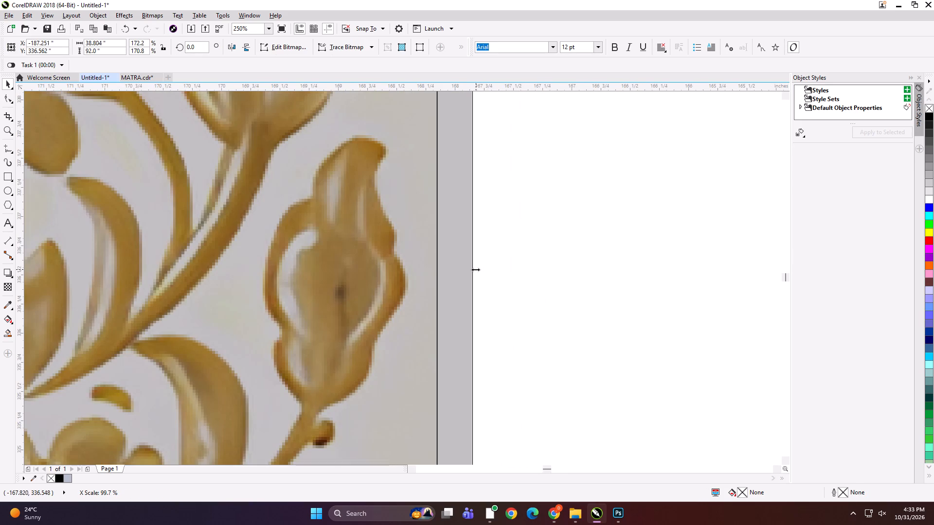
drag(475, 269, 472, 270)
scroll(484, 273, down, 3)
click(543, 280)
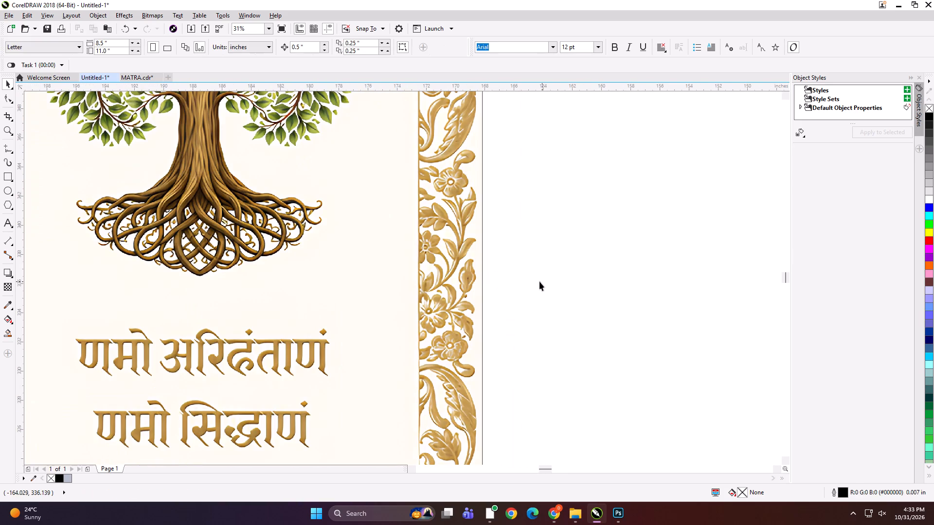
Select the PowerClip rectangle holding the tree artwork with the Buddha emblem.
scroll(533, 282, down, 2)
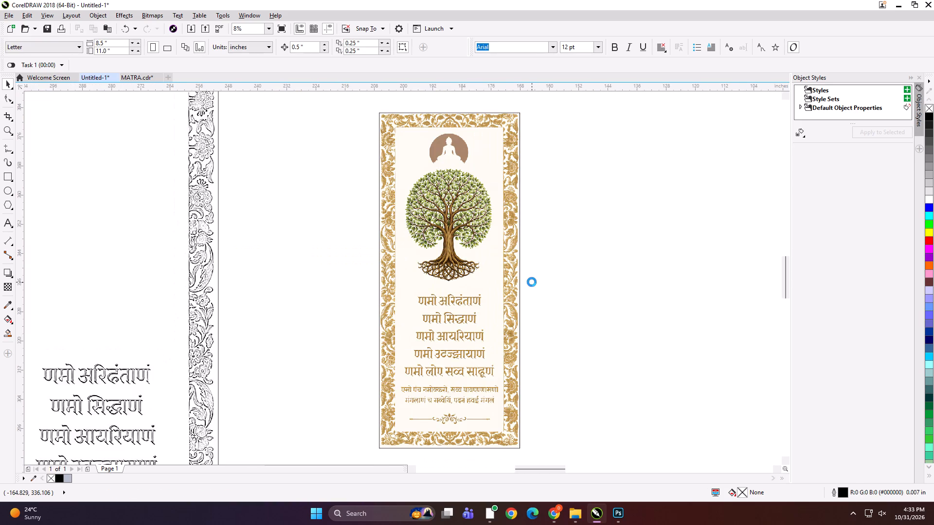
scroll(532, 282, down, 1)
drag(549, 176, 433, 402)
click(433, 402)
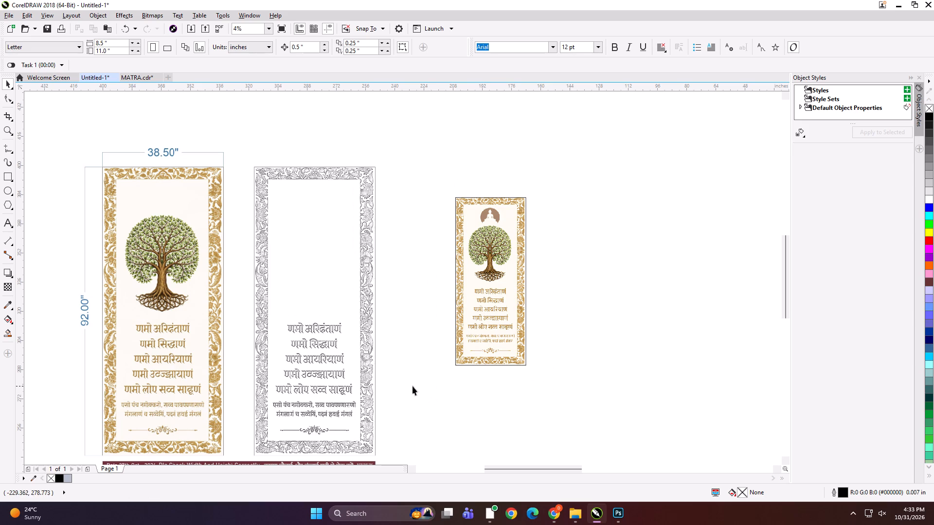
click(604, 257)
click(507, 250)
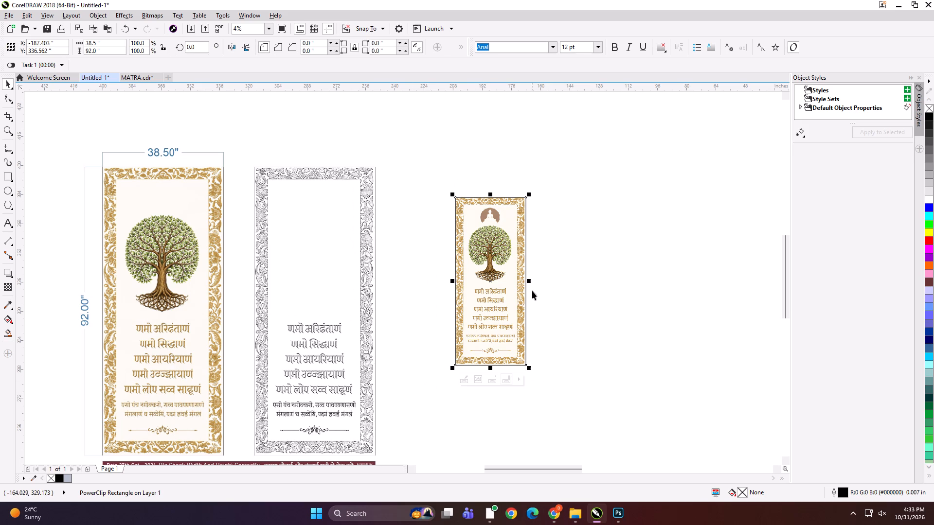
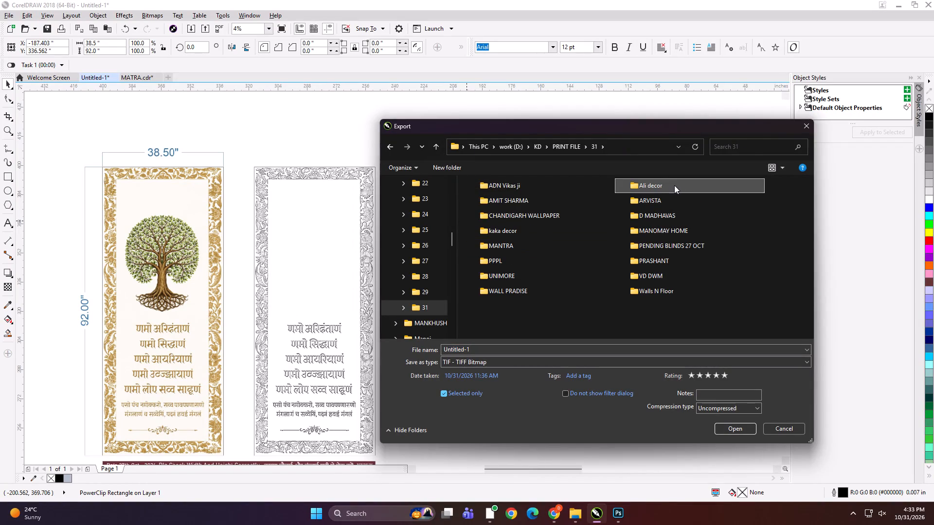
Export the selected 38.5 by 92 inch panel as uncompressed TIFF 38.5x92 into the Ali decor folder, RGB at 100 dpi.
click(496, 345)
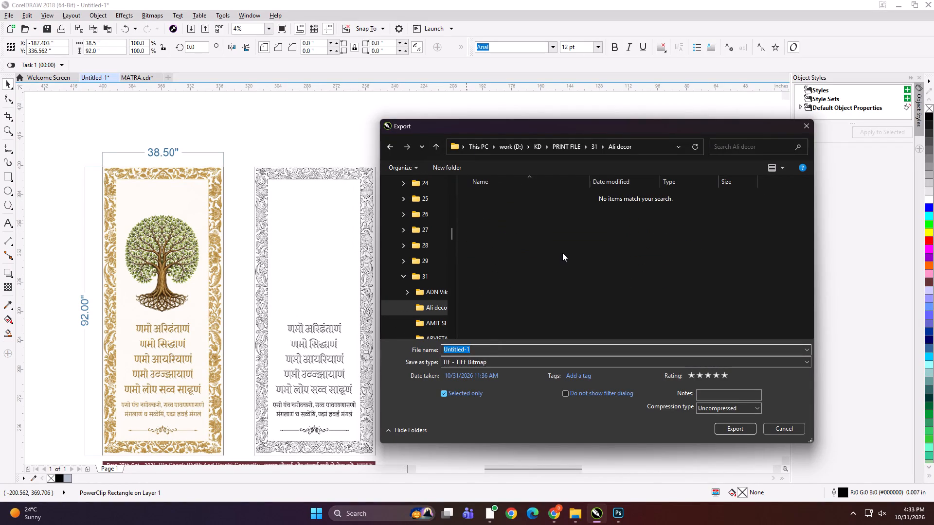
key(Return)
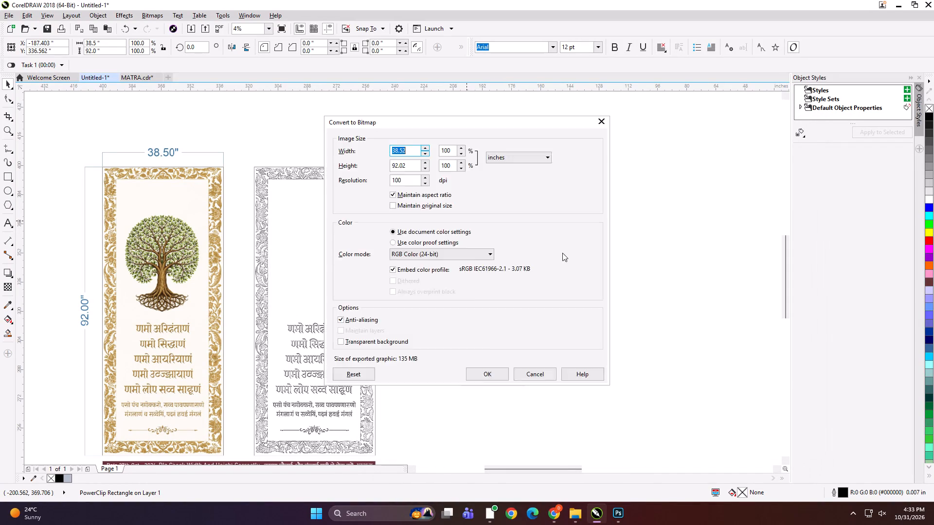
key(Return)
Enlarge the Buddha-emblem tree panel to roughly the preview panels' size and move the two-panel preview bitmap up beside it.
shift+drag(528, 370, 557, 422)
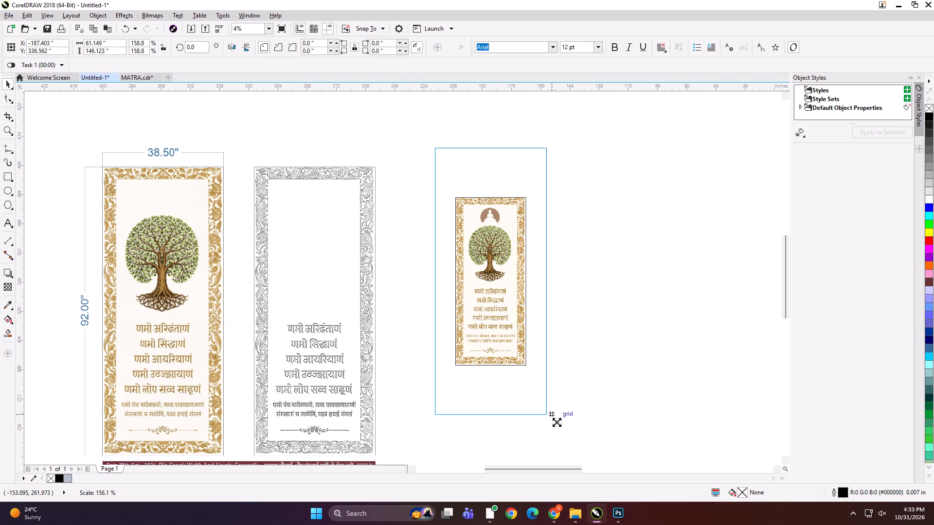
shift+drag(557, 422, 571, 443)
click(349, 270)
drag(332, 347, 344, 302)
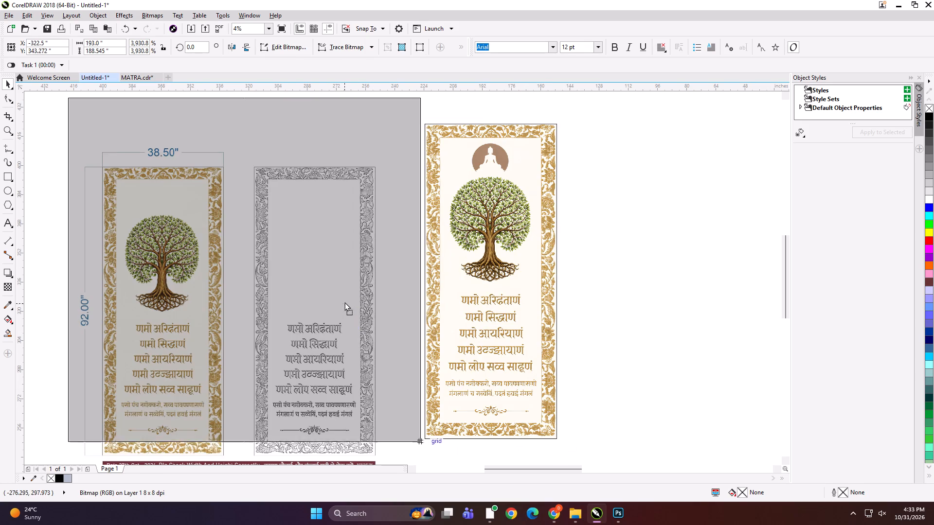
drag(344, 302, 344, 301)
Group the preview bitmap with the enlarged panel and shrink the group to about 3.03 by 2.14 inches.
key(ctrl+g)
shift+click(497, 288)
key(ctrl+g)
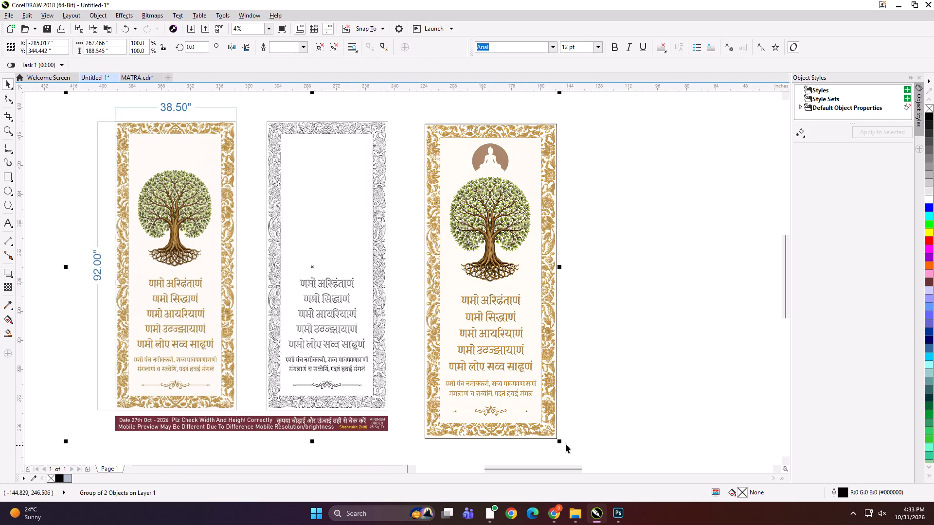
shift+drag(561, 443, 320, 279)
Export the shrunken preview group as an uncompressed TIFF named SGDH in the Ali decor folder.
scroll(311, 265, up, 2)
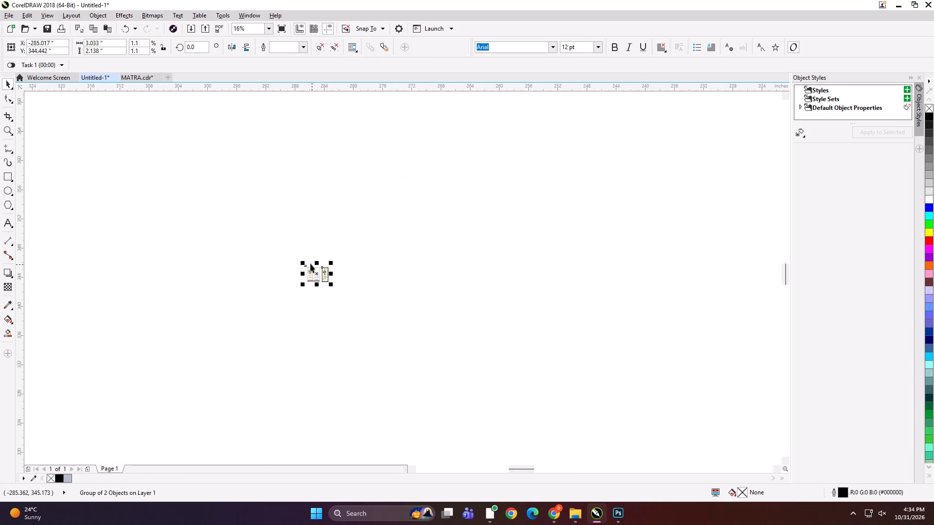
scroll(310, 267, up, 3)
key(ctrl+e)
text(SGDH)
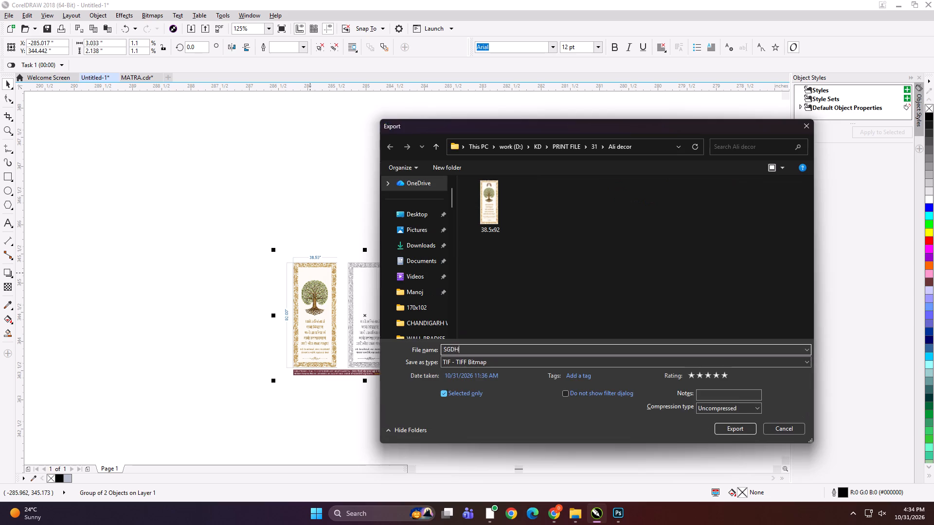
key(Return)
key(Return)
key(Return)
key(Return)
Delete the exported preview group from the CorelDRAW page.
key(Delete)
key(F4)
scroll(584, 248, down, 1)
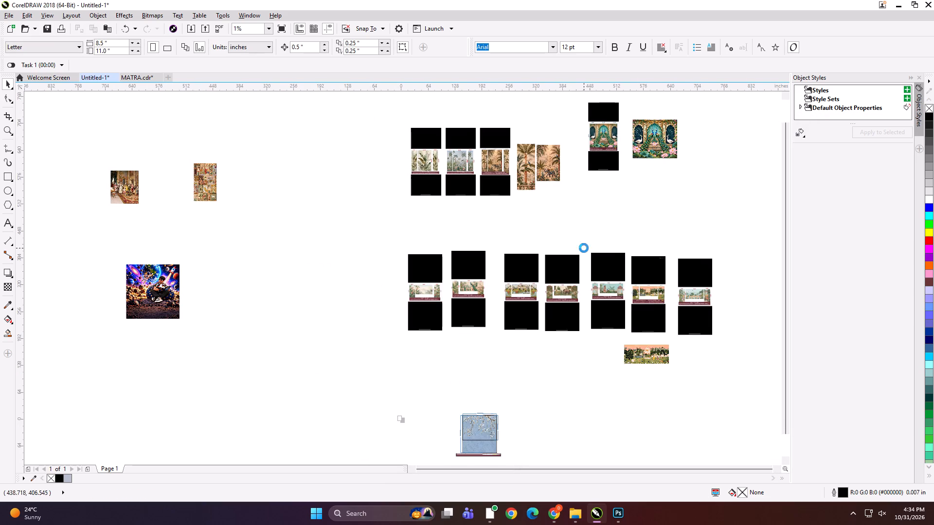
Switch to Photoshop and close the Dusty Blue Blossom Branch wallpaper document.
click(617, 516)
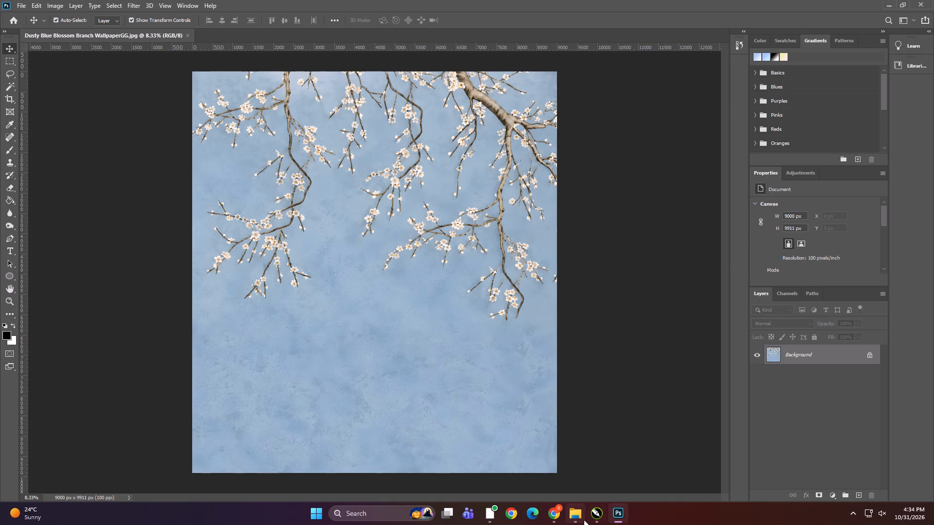
click(187, 34)
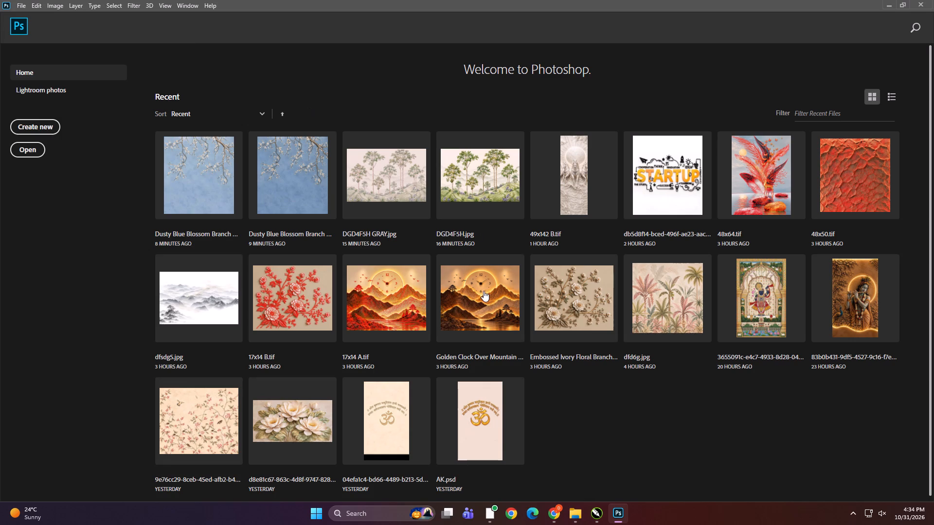
Switch to File Explorer and open the Ali decor folder under work (D:), KD, PRINT FILE, 31.
click(576, 520)
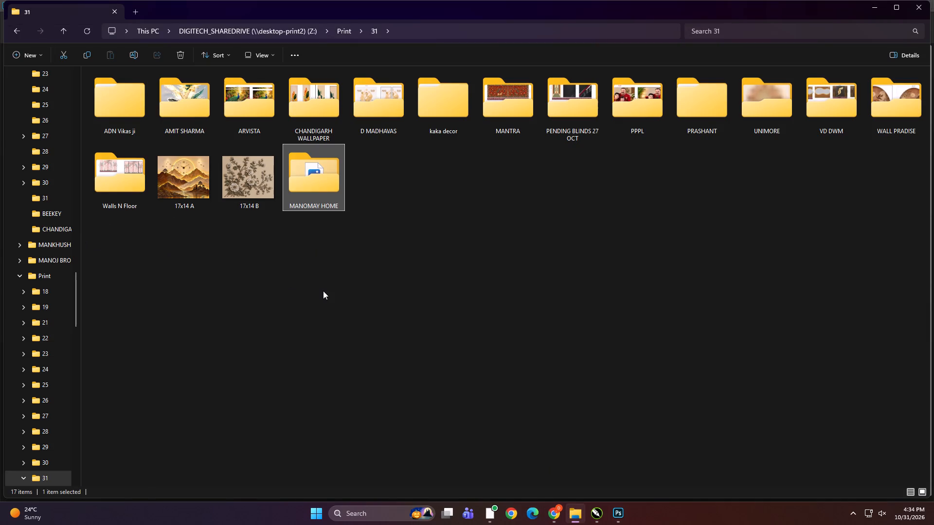
ctrl+scroll(323, 291, up, 5)
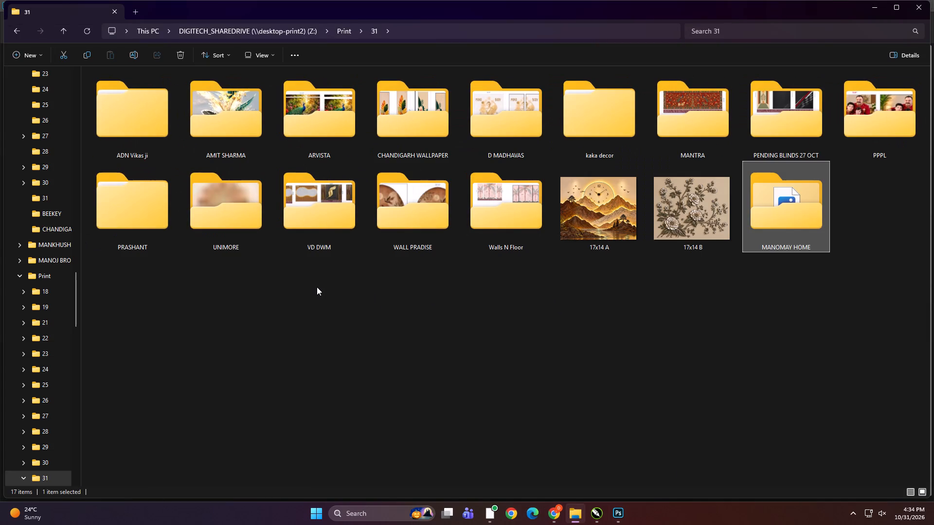
scroll(77, 279, up, 5)
click(49, 316)
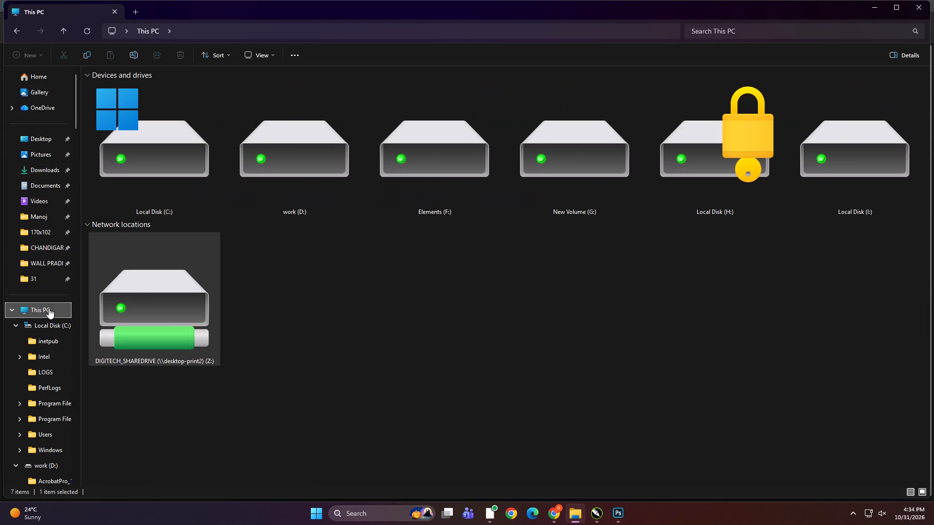
double_click(297, 174)
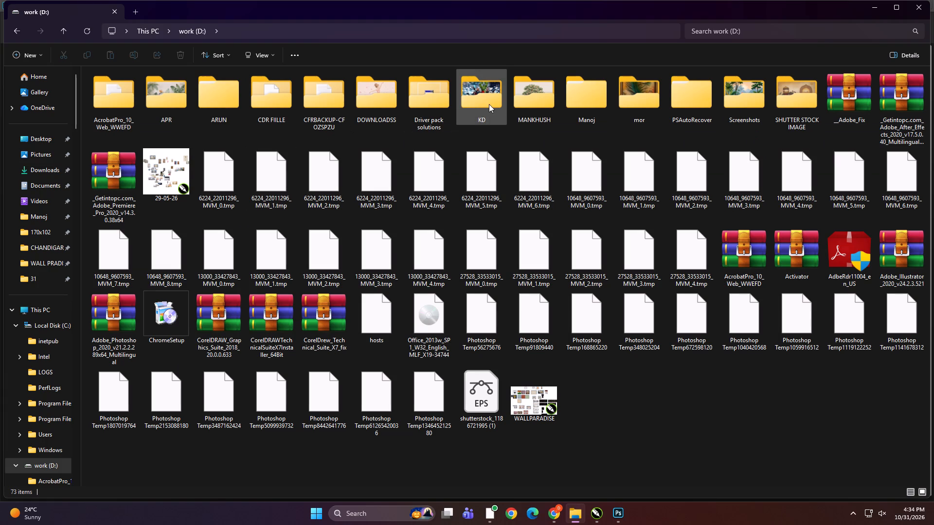
double_click(485, 103)
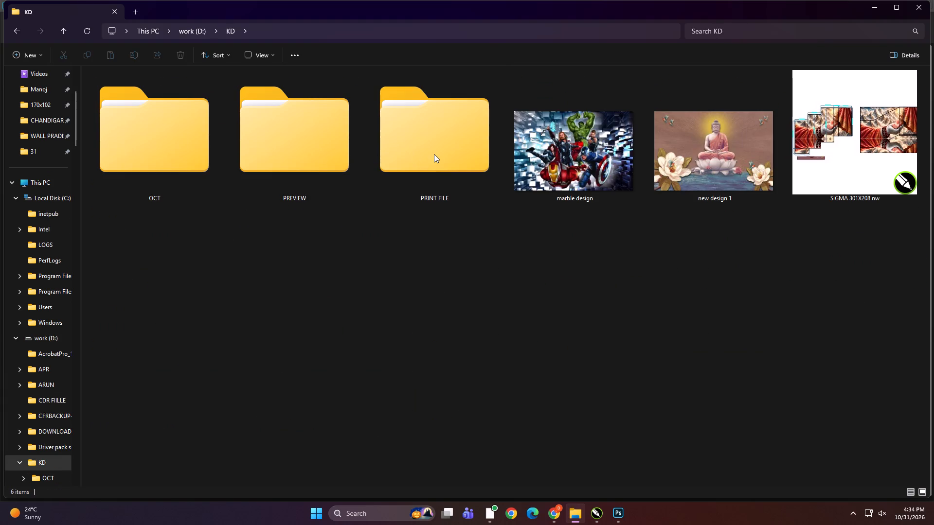
double_click(434, 154)
double_click(431, 217)
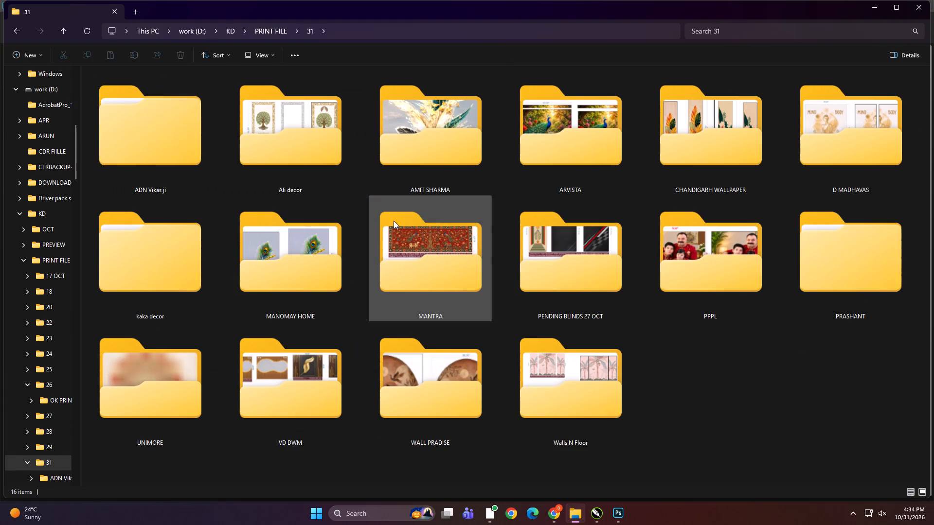
click(225, 155)
double_click(264, 159)
Open the 38.5x92 TIFF from the Ali decor folder in Photoshop.
ctrl+scroll(264, 159, up, 6)
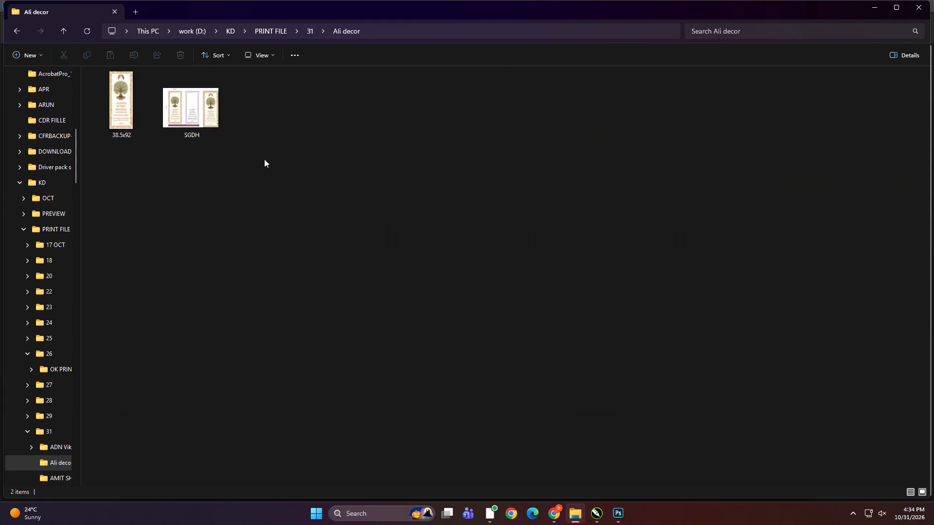
ctrl+scroll(264, 159, up, 3)
click(144, 154)
drag(136, 93, 620, 504)
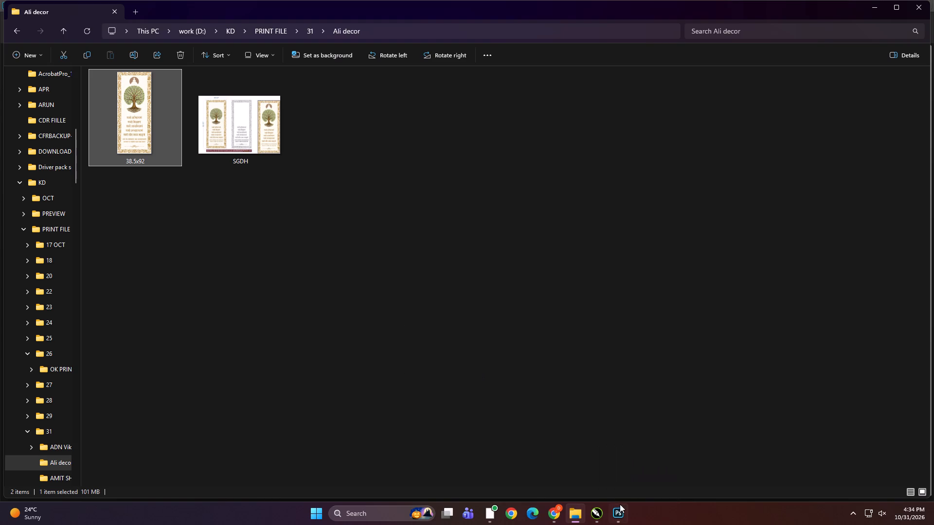
drag(620, 504, 606, 455)
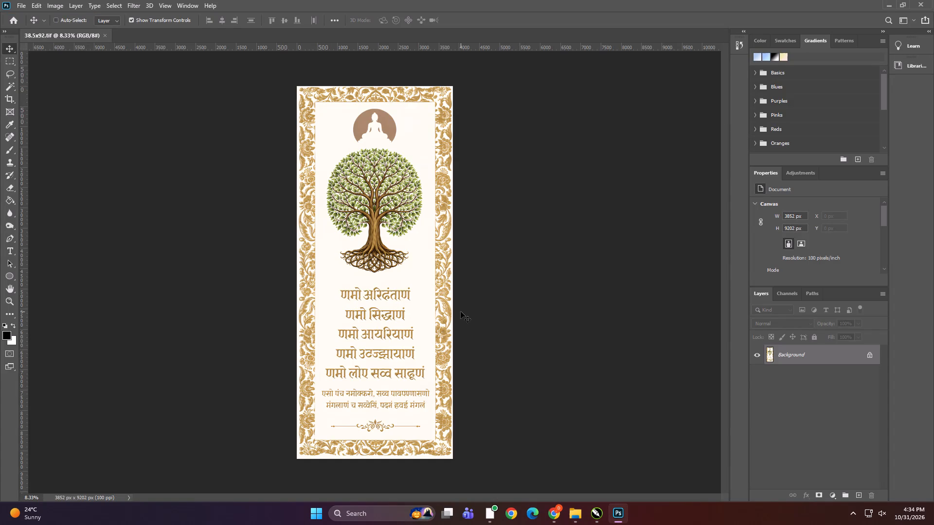
Duplicate the Background layer and apply the Photocopy sketch filter to the copy with detail 3 and darkness 24.
key(ctrl+j)
click(128, 9)
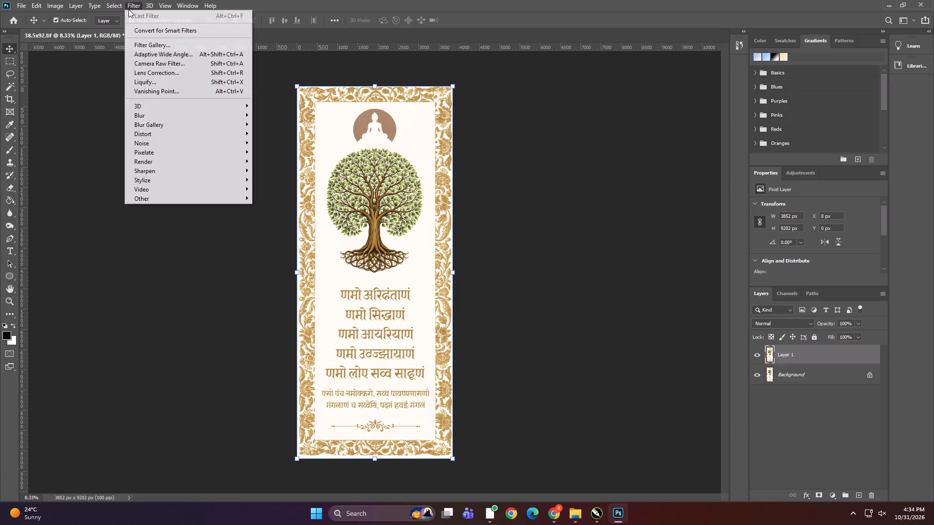
click(143, 42)
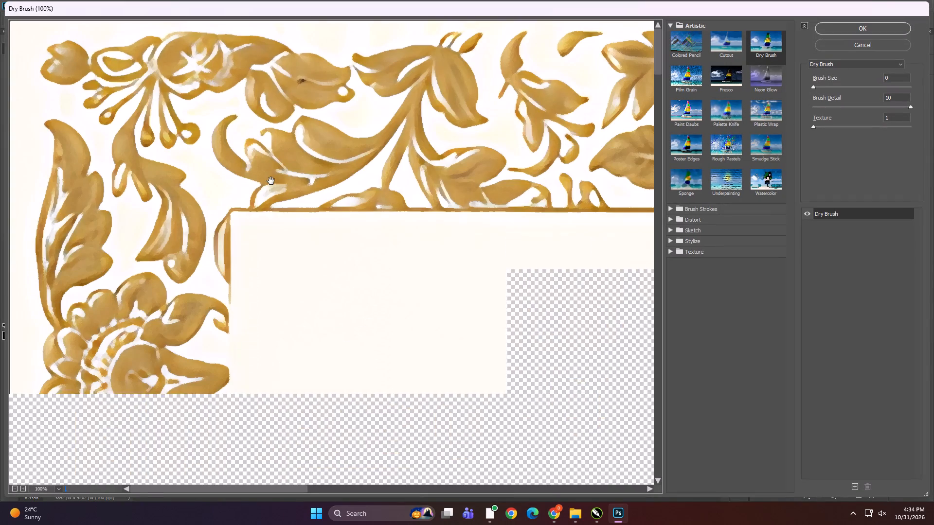
click(704, 242)
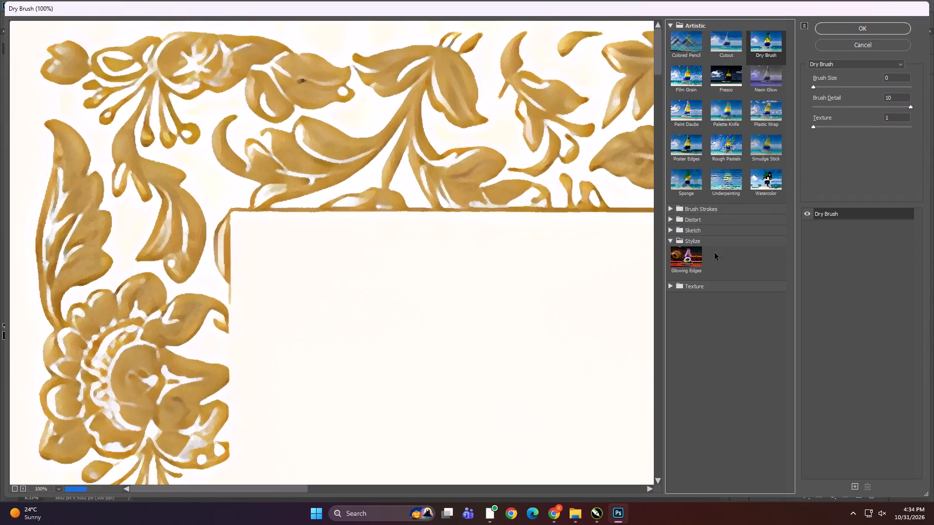
click(708, 231)
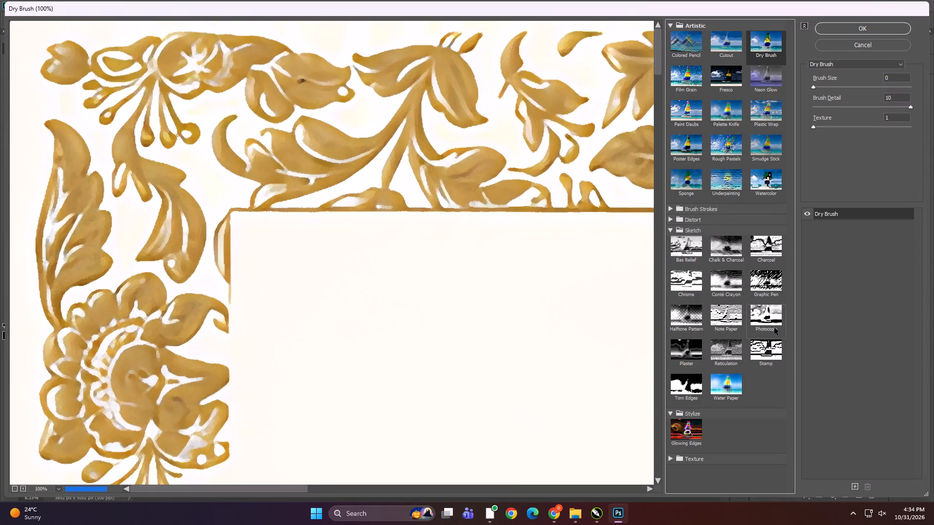
click(770, 315)
click(837, 19)
click(838, 27)
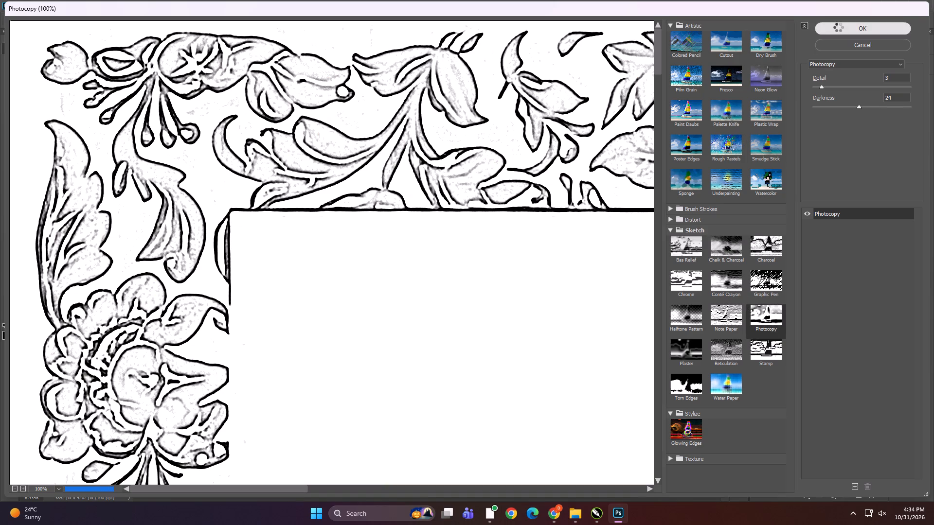
Select a black leaf outline with the Magic Wand and extend the selection to all similar line work.
alt+scroll(306, 124, up, 5)
alt+scroll(411, 220, up, 9)
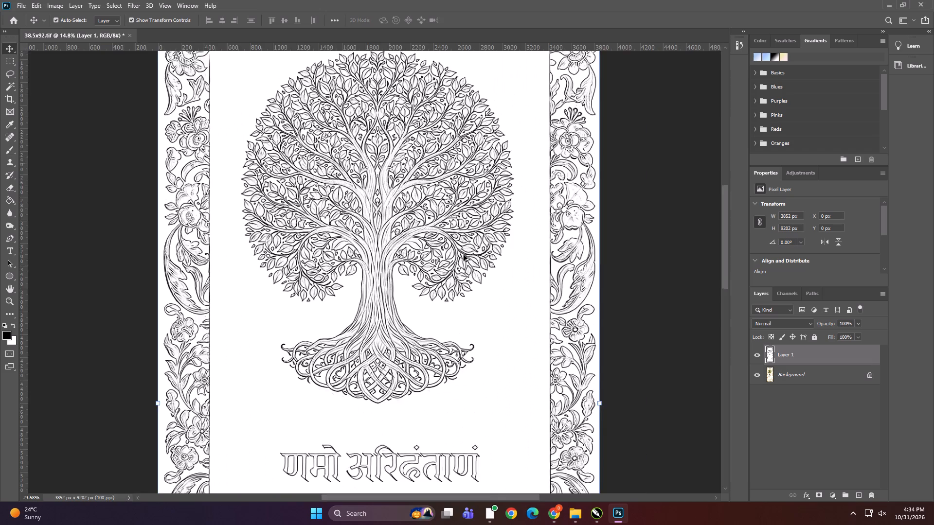
alt+scroll(407, 247, up, 8)
alt+scroll(342, 255, up, 15)
key(w)
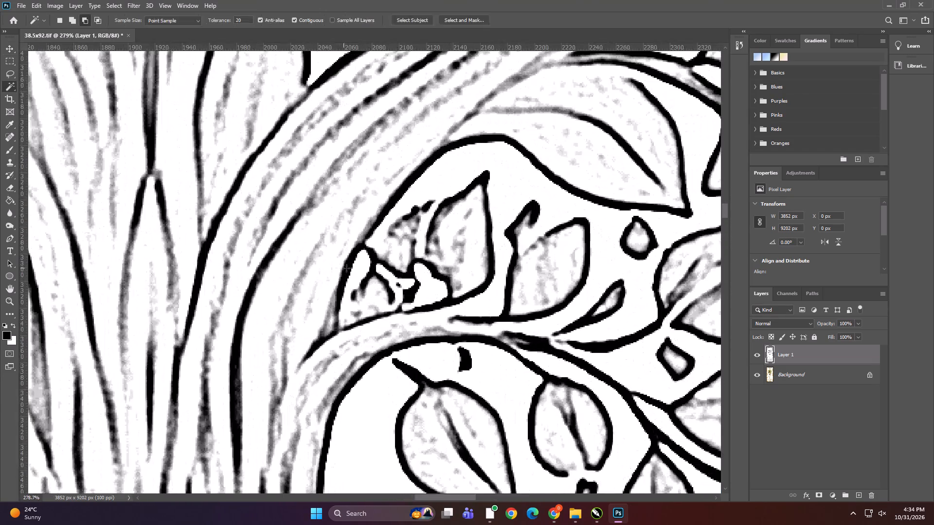
shift+click(411, 370)
right_click(412, 371)
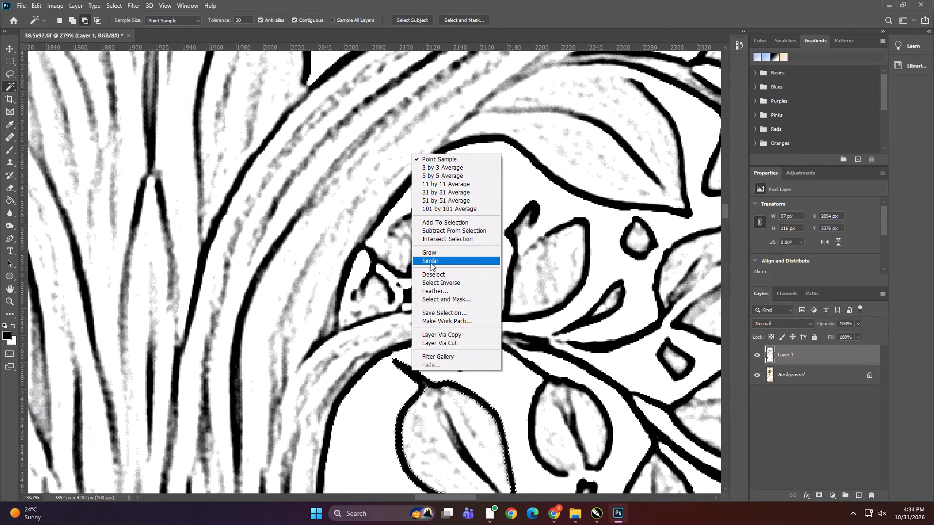
click(431, 259)
Make the Background layer active and create a new spot channel from the line-work selection.
alt+scroll(455, 234, down, 20)
alt+scroll(455, 234, down, 6)
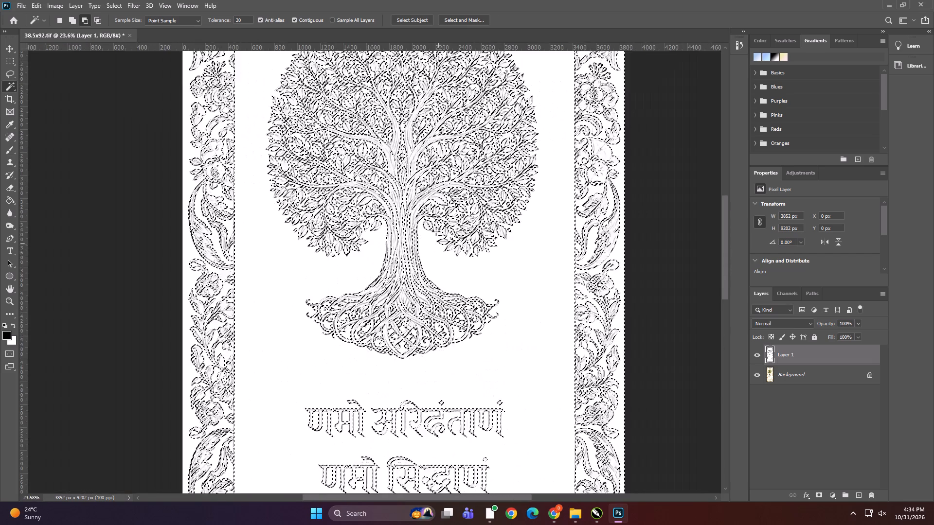
alt+scroll(427, 218, down, 6)
click(812, 375)
click(781, 297)
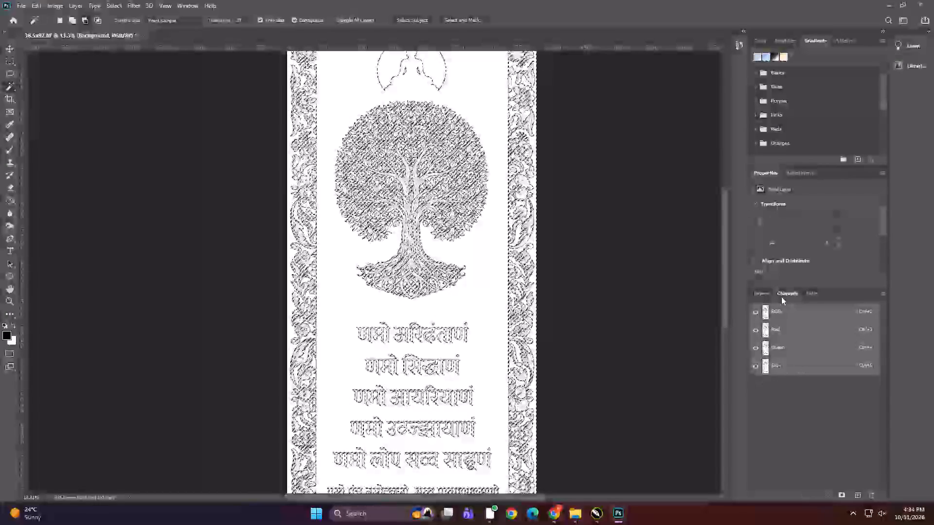
click(887, 291)
click(882, 293)
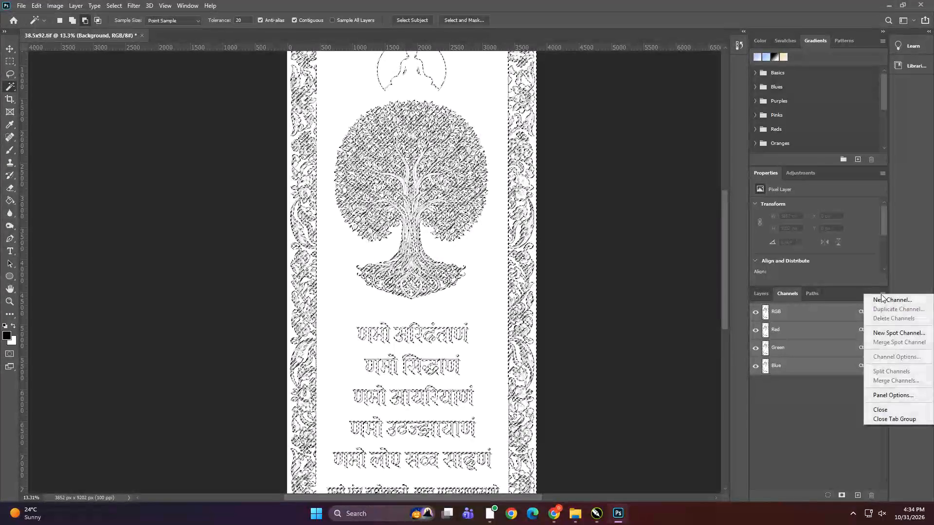
double_click(878, 333)
click(546, 153)
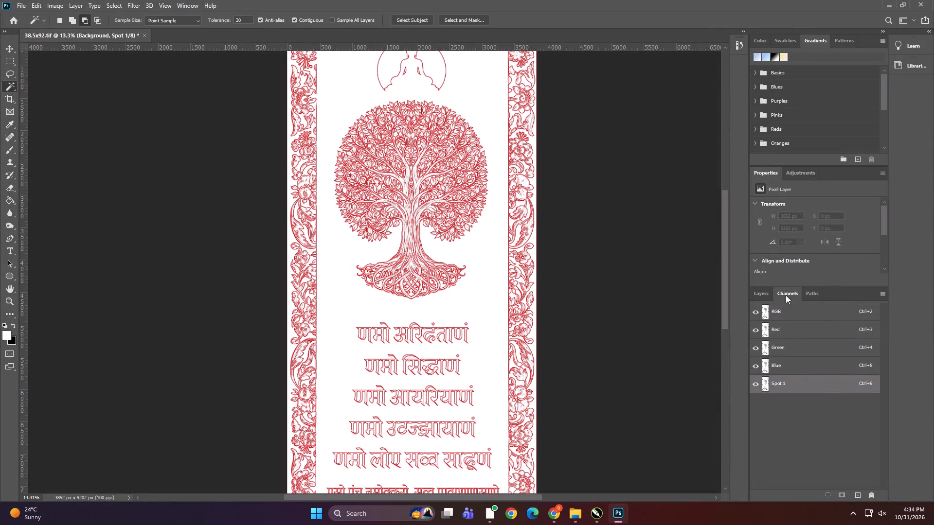
Duplicate the spot channel within the same document under the name Spot 2 and make the duplicate visible.
right_click(831, 384)
click(841, 392)
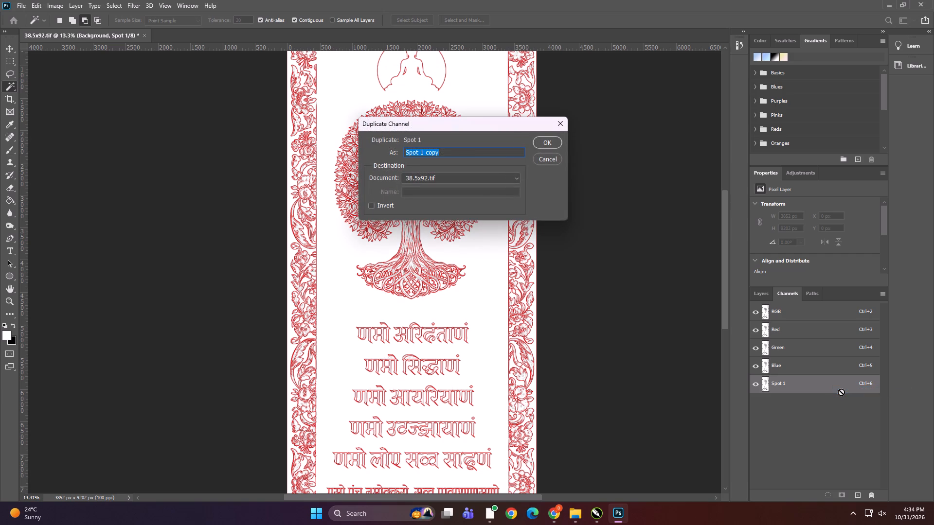
key(Right)
key(BackSpace)
key(BackSpace)
key(BackSpace)
key(BackSpace)
key(BackSpace)
key(BackSpace)
key(BackSpace)
key(space)
text(2)
click(547, 143)
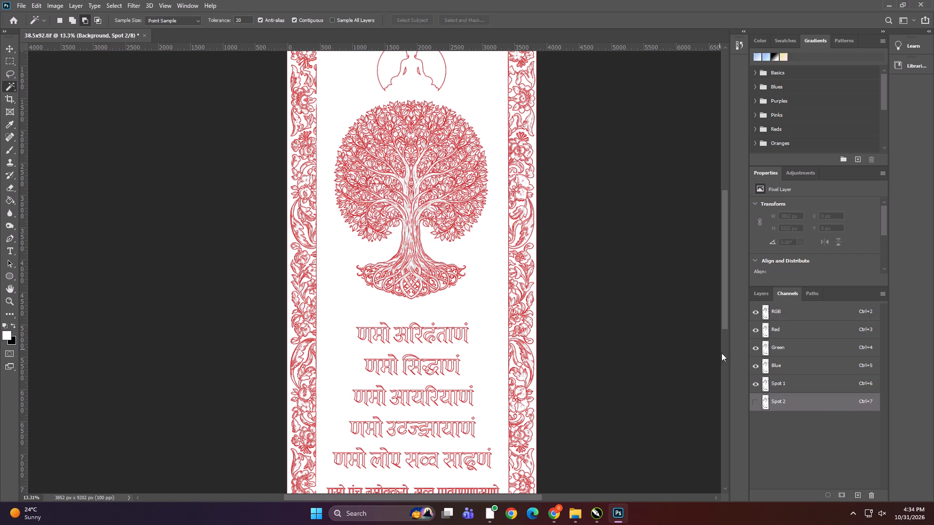
click(754, 399)
Delete the Photocopy-filtered layer above the Background.
click(758, 286)
click(758, 290)
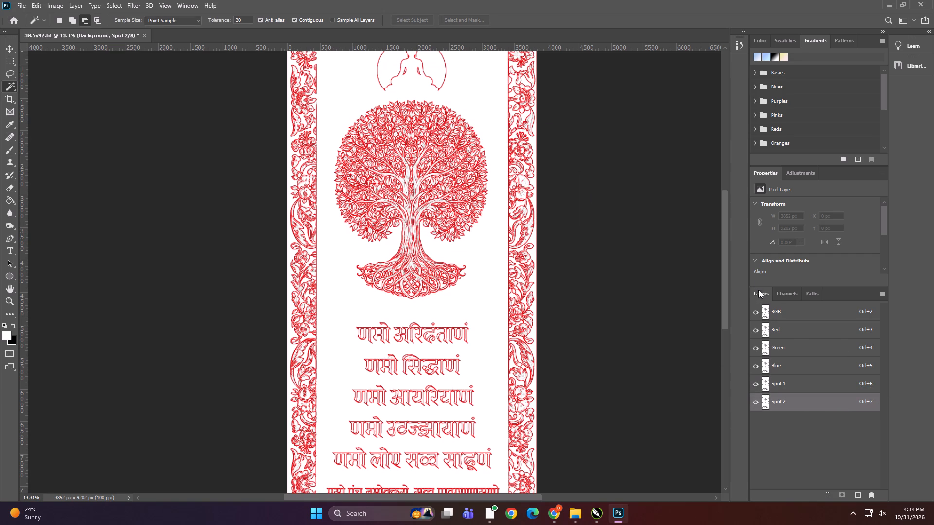
click(803, 351)
key(Delete)
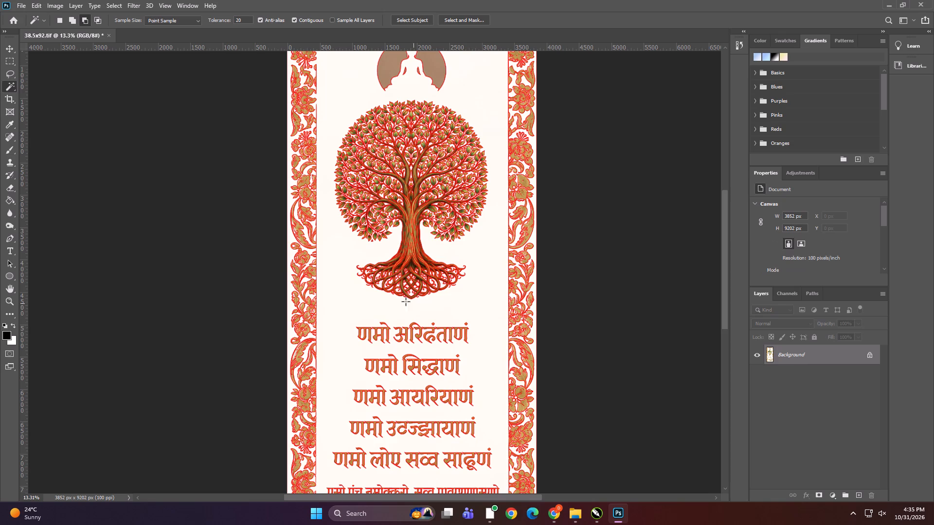
Save the panel as TIFF with spot colors and LZW compression, replacing the existing 38.5x92 file in the Ali decor folder.
alt+scroll(422, 313, down, 4)
key(ctrl+shift+s)
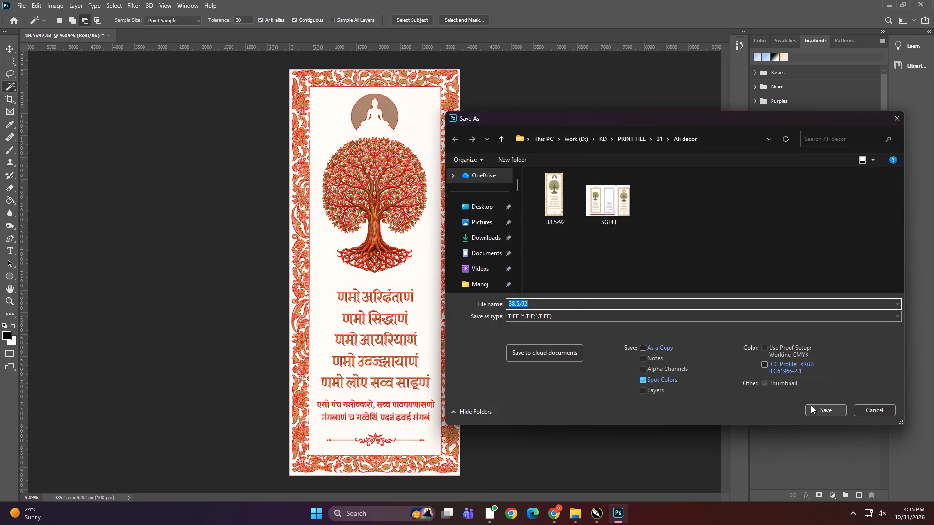
click(811, 405)
click(480, 256)
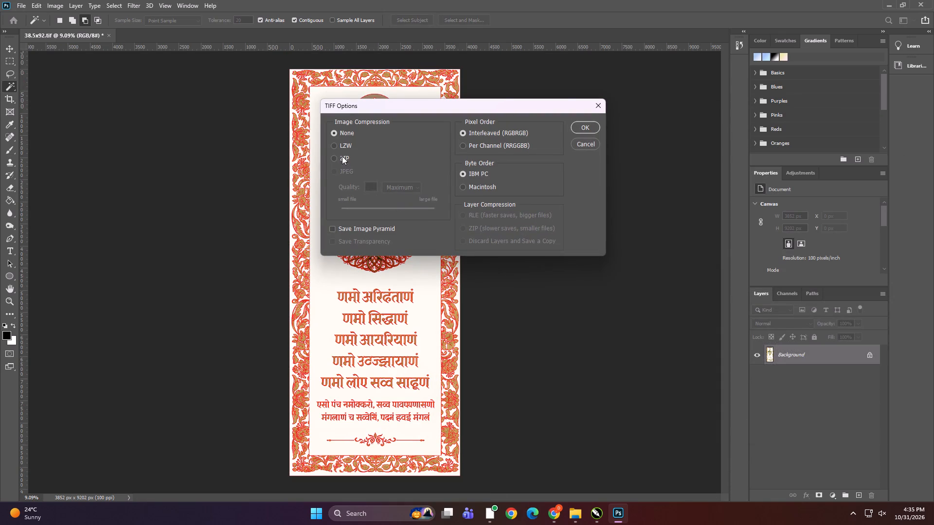
click(336, 144)
click(580, 130)
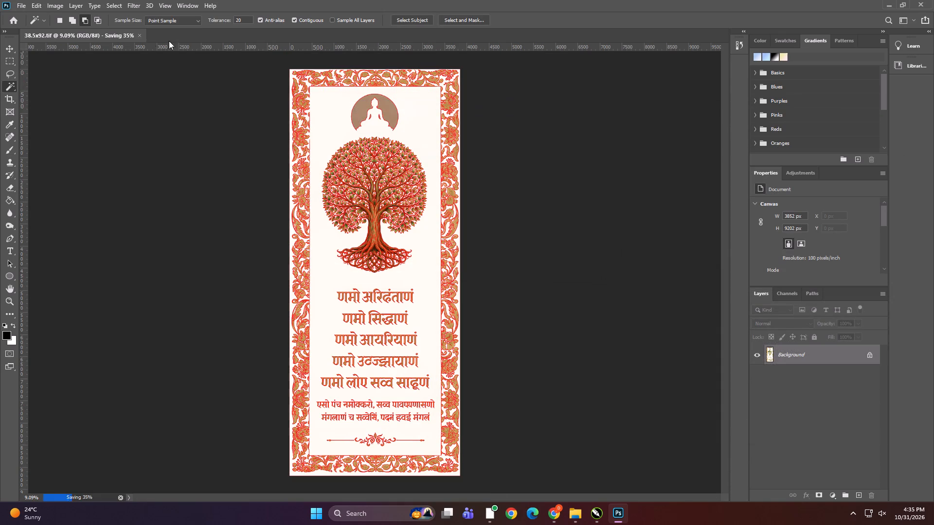
Close the saved 38.5x92 document and exit Photoshop.
click(141, 36)
click(453, 190)
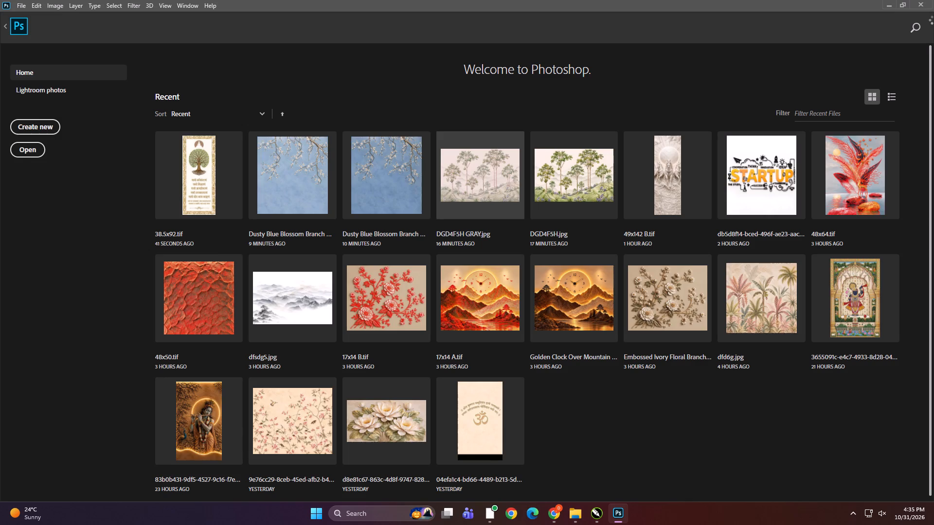
click(920, 3)
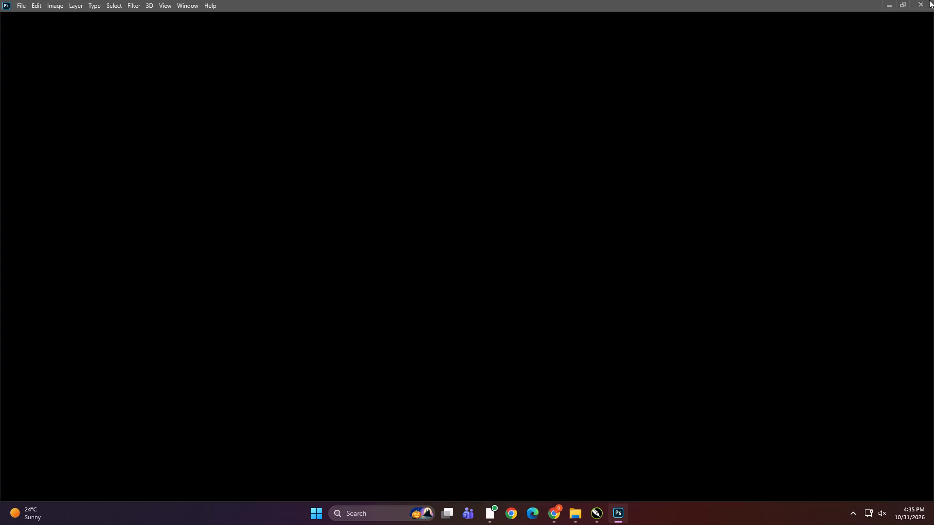
In File Explorer, go up to the 31 folder and copy the Ali decor folder.
click(351, 232)
key(BackSpace)
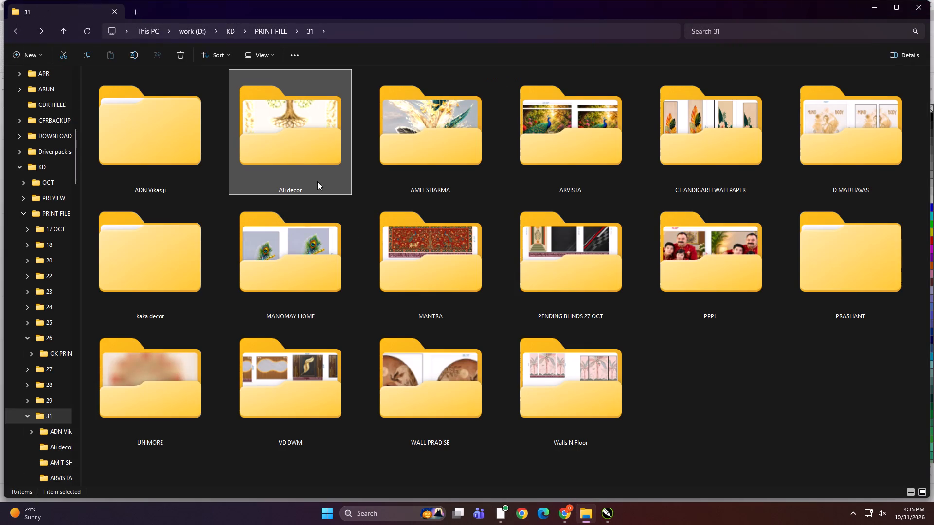
click(293, 140)
key(ctrl+c)
Open the 31 folder inside Print on the DIGITECH_SHAREDRIVE network drive as the copy destination.
scroll(71, 365, up, 4)
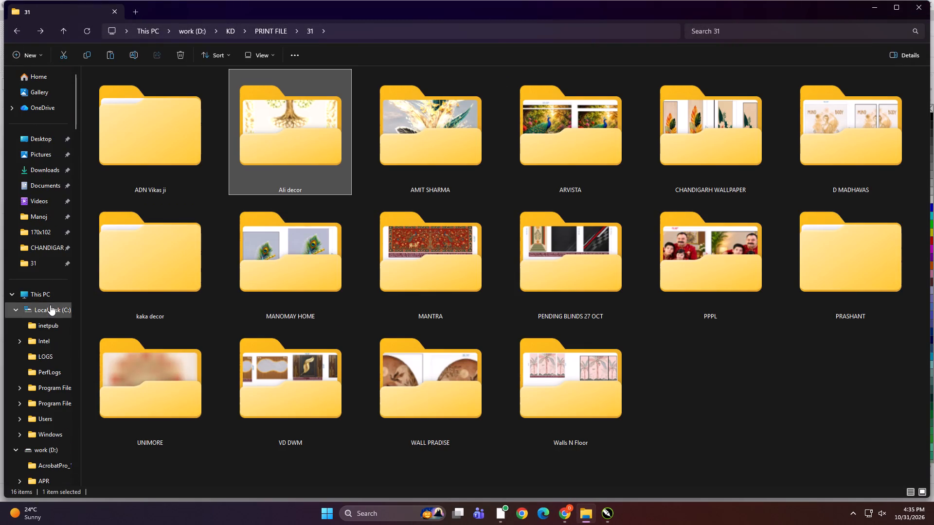
double_click(49, 295)
double_click(144, 284)
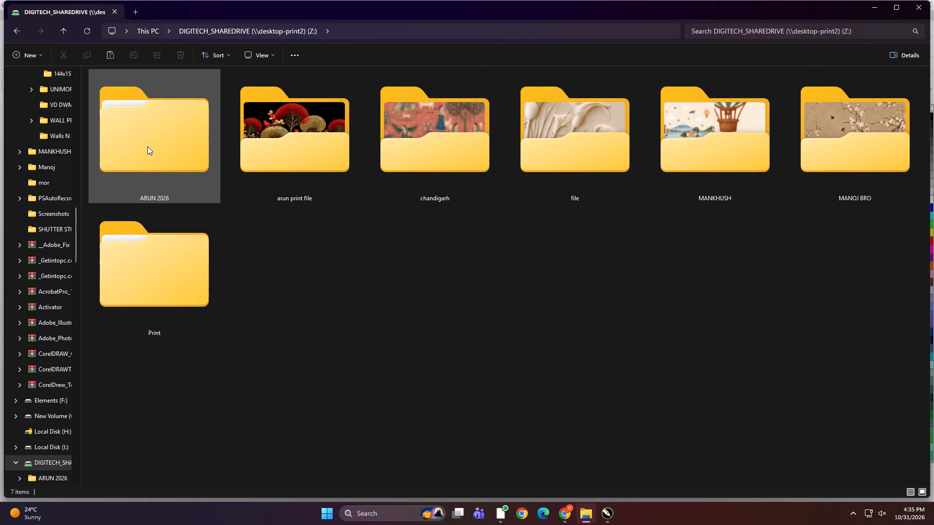
click(149, 278)
click(149, 278)
double_click(556, 240)
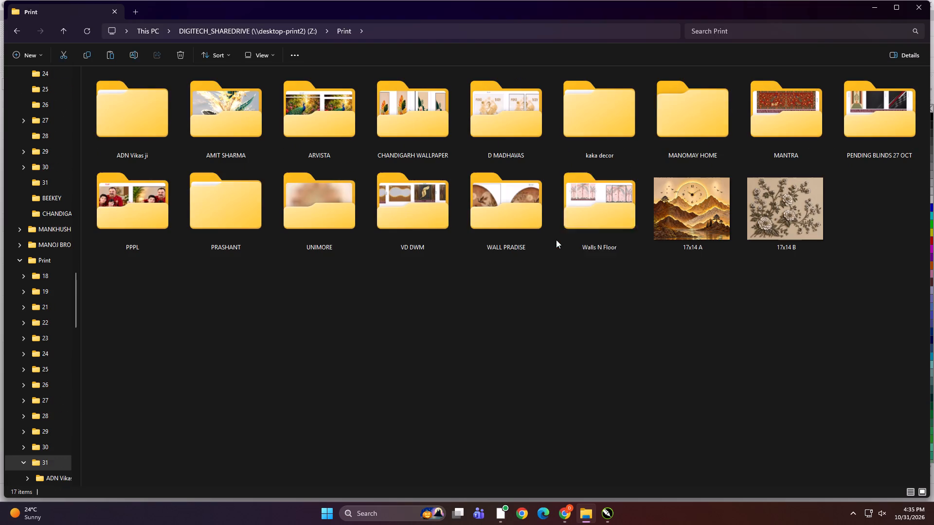
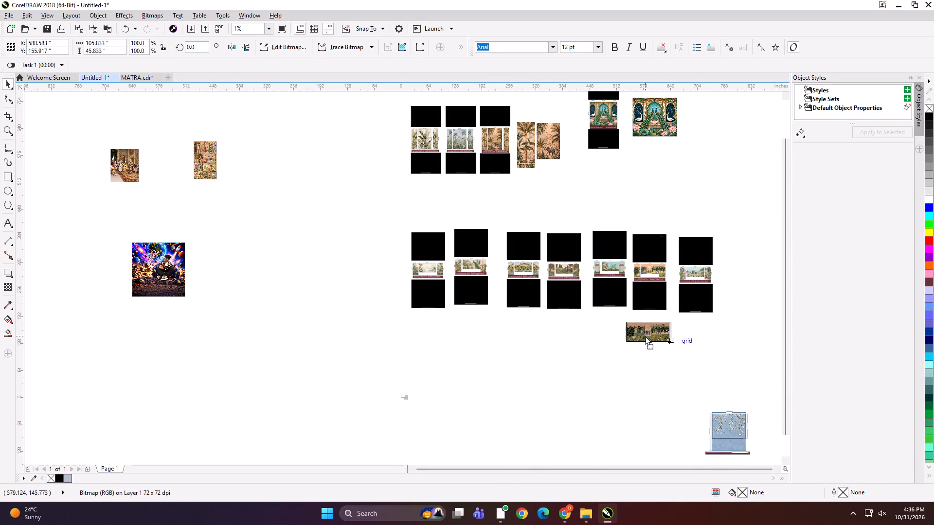
In the Untitled-1 layout, move the space motorcycle image up and farther left of its current spot.
click(564, 350)
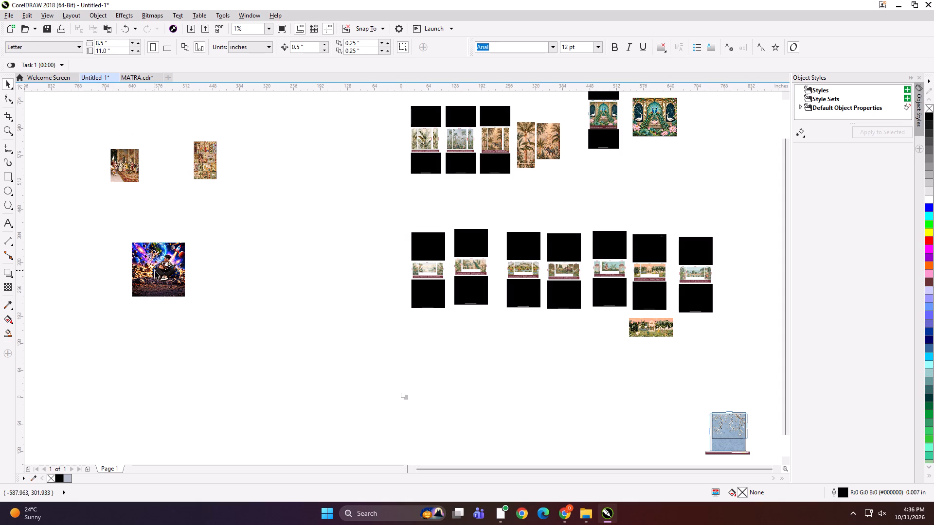
drag(160, 267, 89, 246)
click(167, 265)
Shift the salon painting slightly up and left, and move the Indian motif collage down and left, closer to the painting.
scroll(98, 148, up, 2)
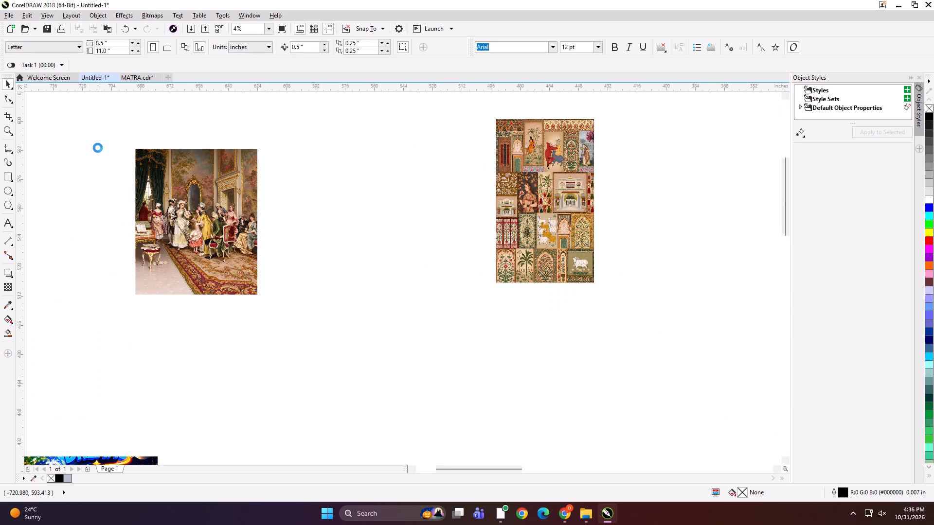
drag(223, 215, 211, 204)
drag(533, 195, 371, 296)
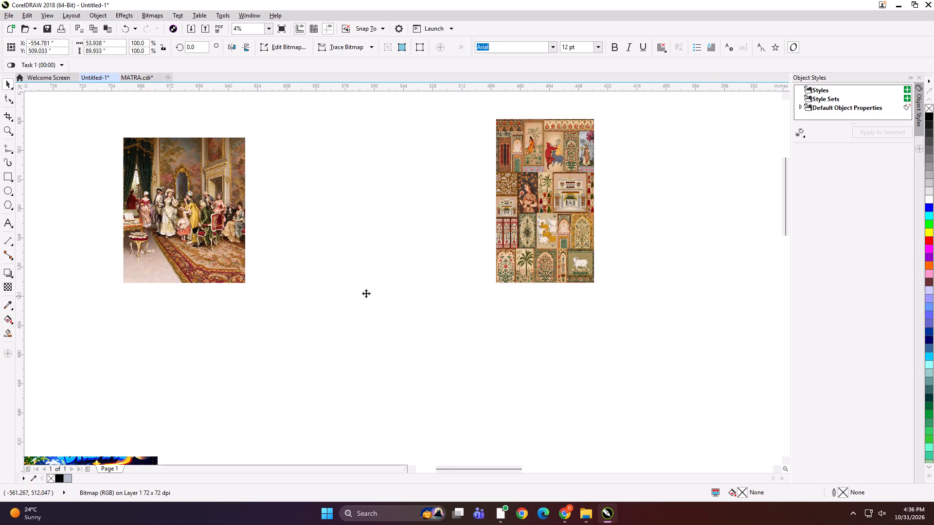
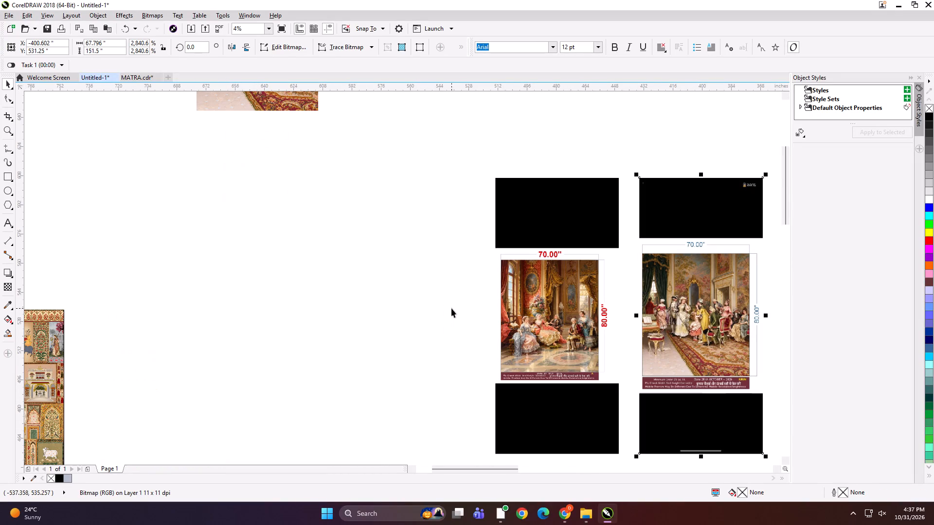
Crop the upper black band off the carpeted salon screenshot by moving its top edge down about 33.5 inches with the Shape tool.
scroll(315, 244, down, 1)
scroll(487, 272, up, 1)
key(F10)
drag(473, 172, 514, 221)
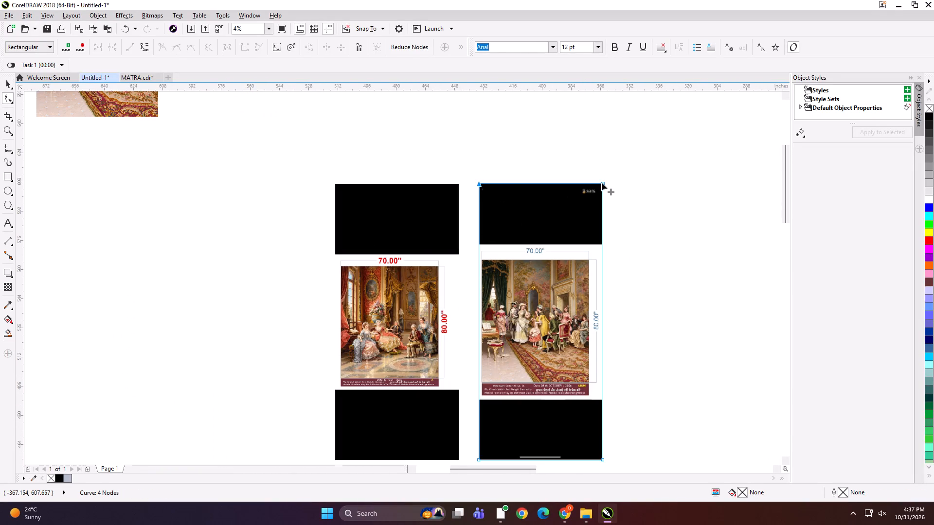
shift+drag(603, 183, 609, 244)
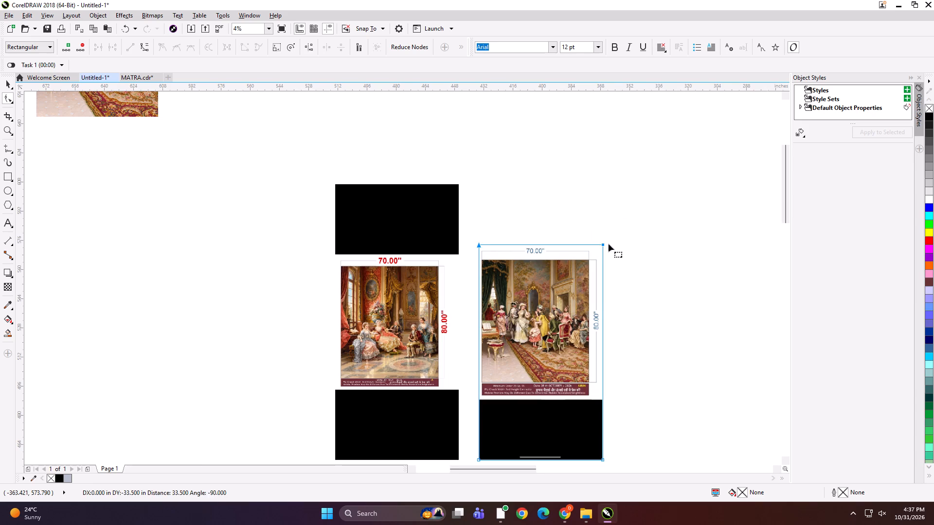
scroll(561, 175, down, 1)
scroll(431, 413, up, 1)
Crop away the lower black band of the carpeted salon screenshot, nudging its bottom edge up to just below the caption strip.
drag(529, 359, 444, 295)
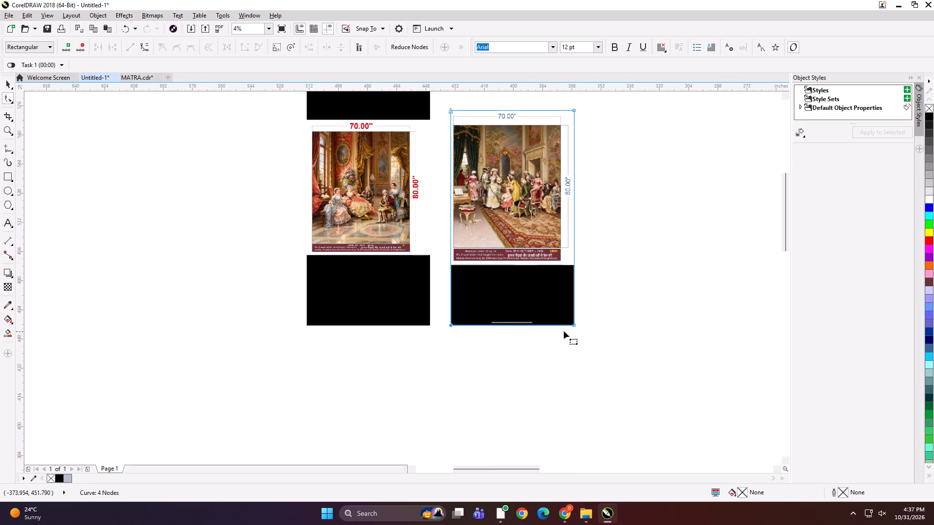
shift+drag(575, 326, 574, 269)
shift+click(574, 264)
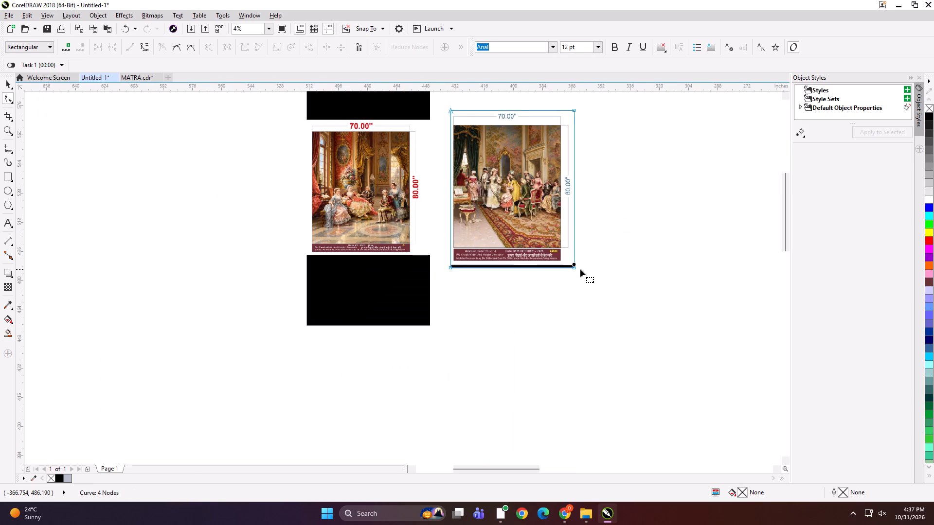
click(593, 260)
drag(593, 258, 433, 280)
key(Up)
key(Up)
key(Up)
key(Up)
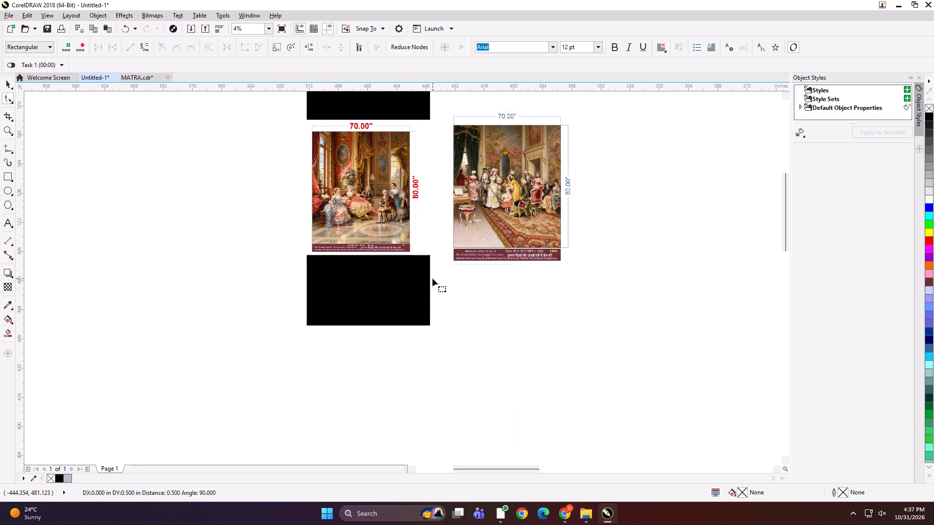
key(Up)
Crop away the lower black band of the red-curtain salon screenshot, raising its bottom edge to just beneath the caption strip.
click(394, 254)
drag(268, 287, 469, 367)
key(Up)
key(Up)
key(Up)
key(Up)
key(Up)
key(Up)
key(Up)
key(Up)
key(Up)
key(Up)
key(Up)
key(Up)
key(Up)
key(Up)
key(Up)
key(Up)
key(Up)
key(Up)
key(Up)
key(Up)
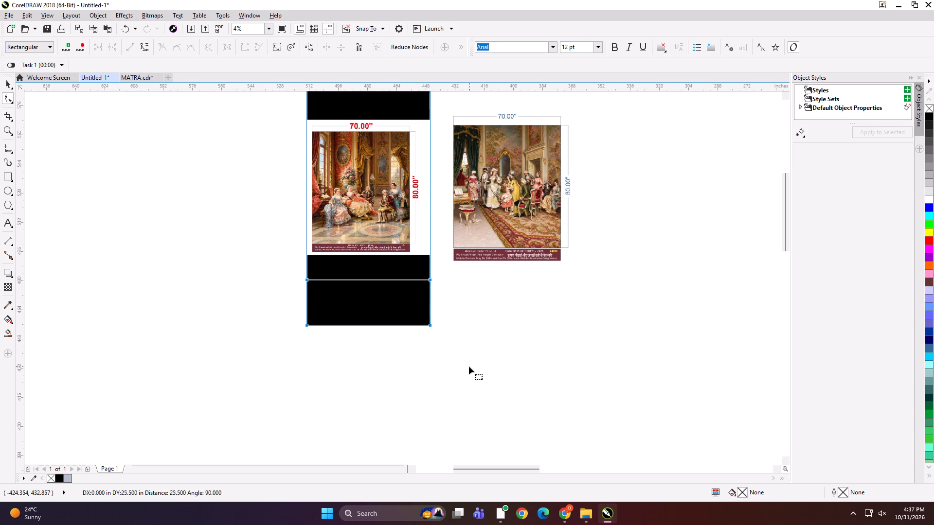
key(Up)
scroll(445, 346, down, 1)
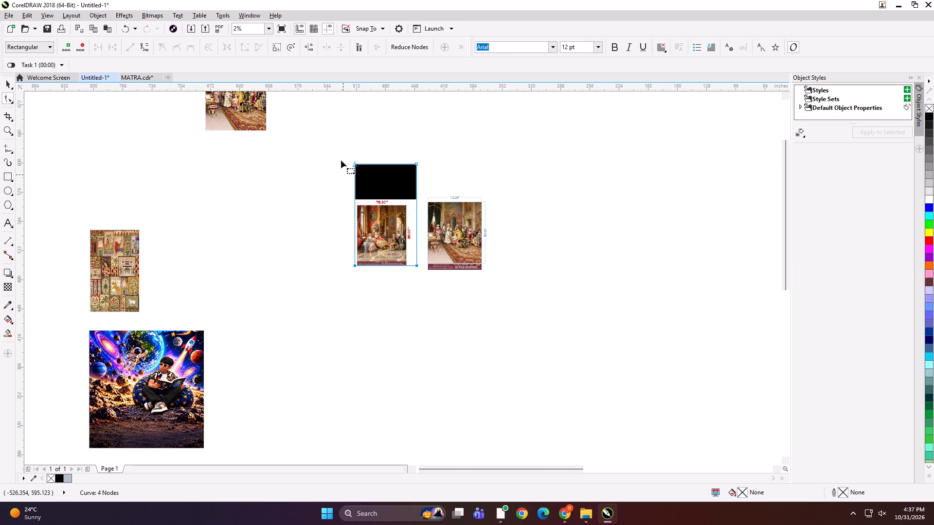
Crop away the upper black band of the red-curtain salon screenshot, lowering its top edge to just above the red 70.00" label.
drag(340, 142, 458, 184)
scroll(389, 184, up, 1)
key(Down)
key(Down)
key(Down)
key(Down)
key(Down)
key(Down)
key(Down)
key(Down)
key(Down)
key(Down)
key(Down)
key(Down)
key(Down)
key(Down)
key(Down)
key(Down)
key(Down)
key(Down)
key(Down)
key(Down)
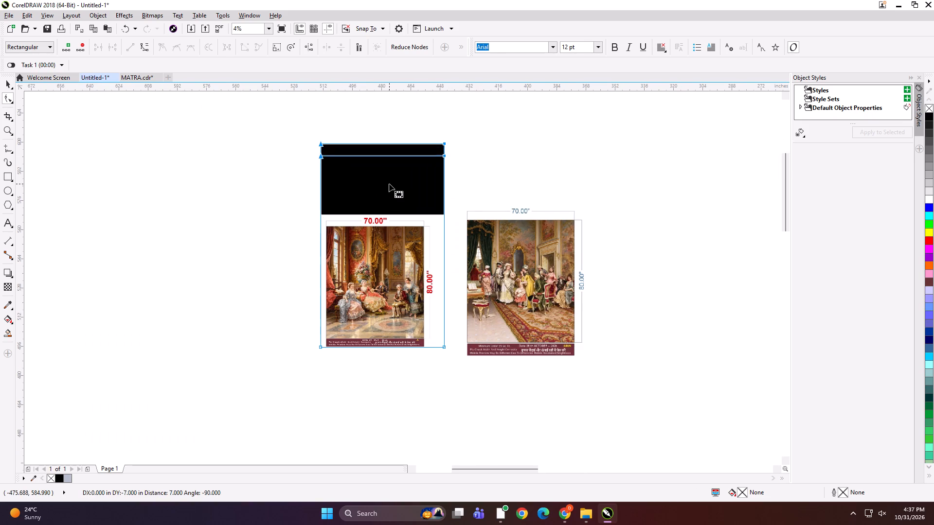
scroll(377, 218, up, 1)
key(Down)
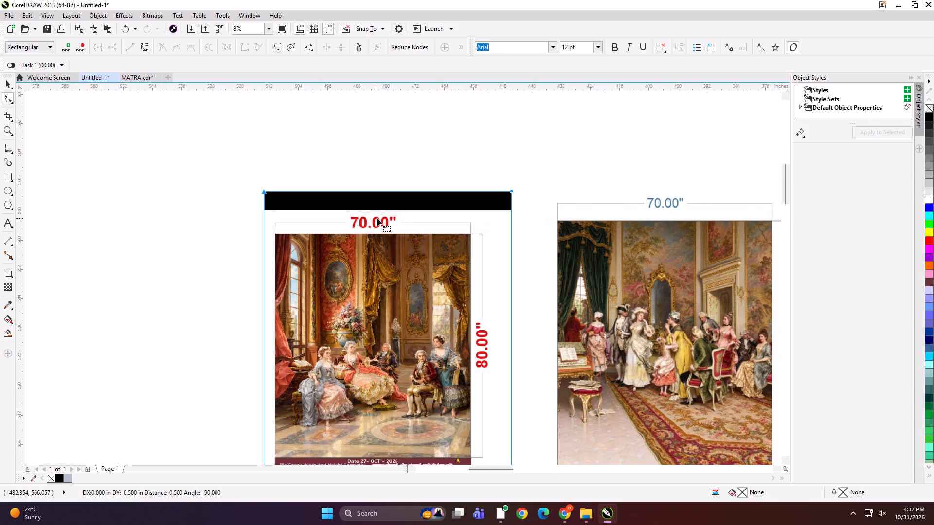
key(Down)
key(Down)
key(Down)
key(Down)
key(Down)
key(Down)
key(Down)
key(Down)
key(Down)
key(Down)
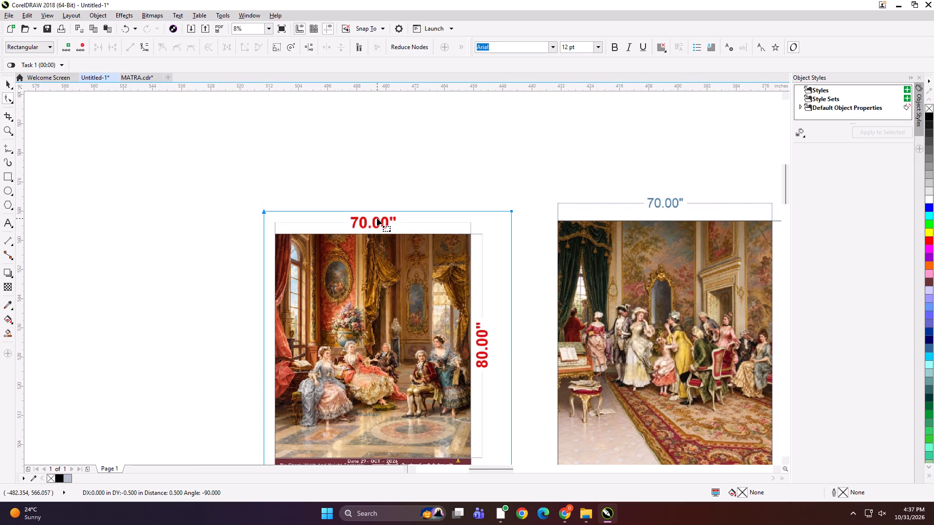
key(space)
Enlarge the cropped red-curtain salon screenshot slightly and proportionally, bringing it close to the height of the neighbouring screenshot.
scroll(412, 211, down, 1)
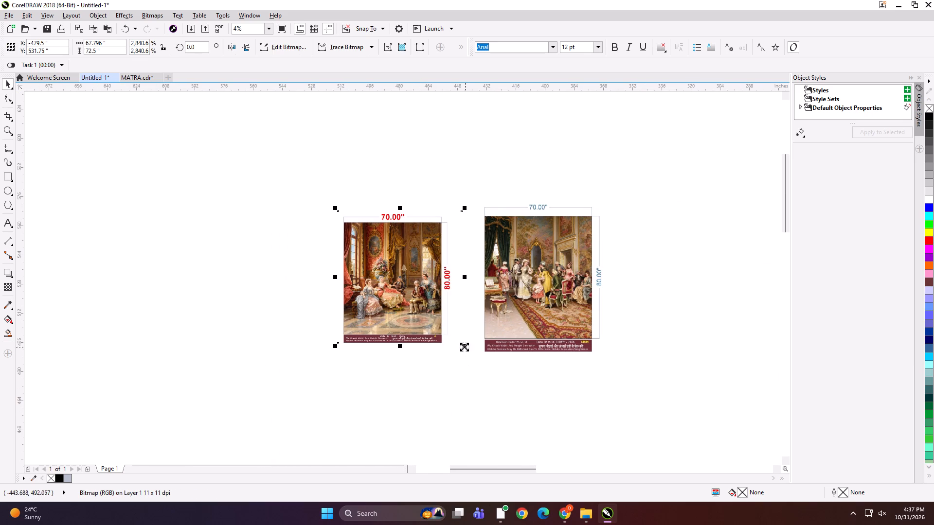
shift+click(464, 345)
shift+drag(465, 345, 476, 356)
click(459, 312)
Move both cropped salon screenshots together up and left, placing them beside the plain carpeted salon painting.
click(454, 305)
shift+click(551, 295)
scroll(509, 275, down, 2)
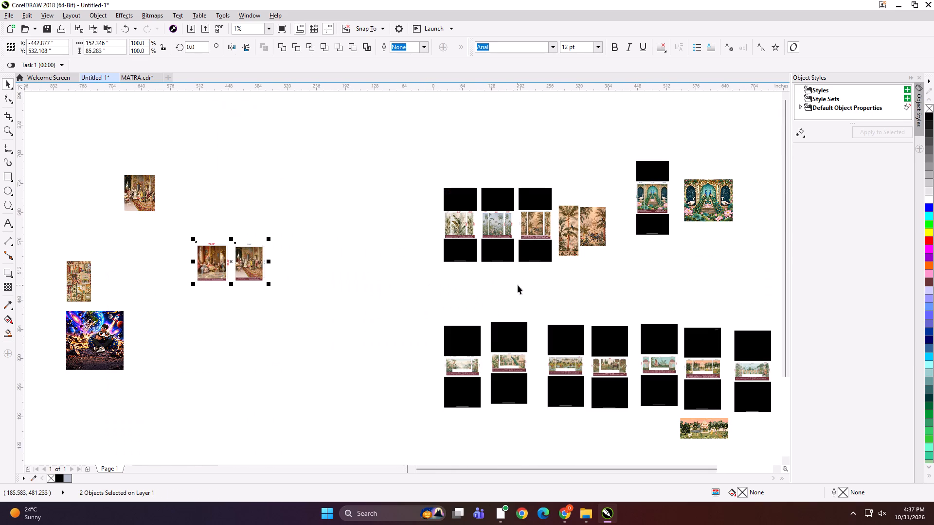
drag(254, 261, 218, 194)
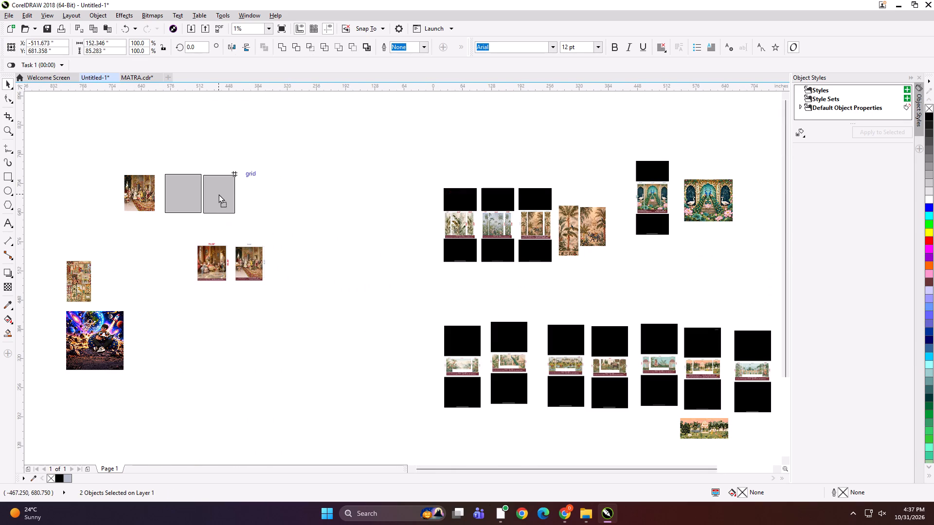
drag(218, 194, 208, 194)
Move the plain carpeted salon painting to the right end of the row, beside its matching cropped screenshot.
scroll(159, 189, up, 1)
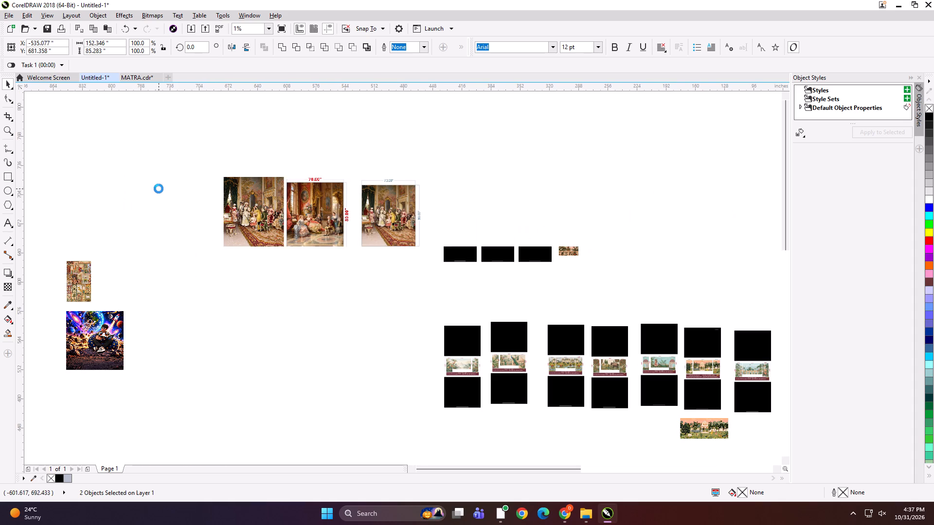
click(177, 167)
drag(241, 209, 443, 213)
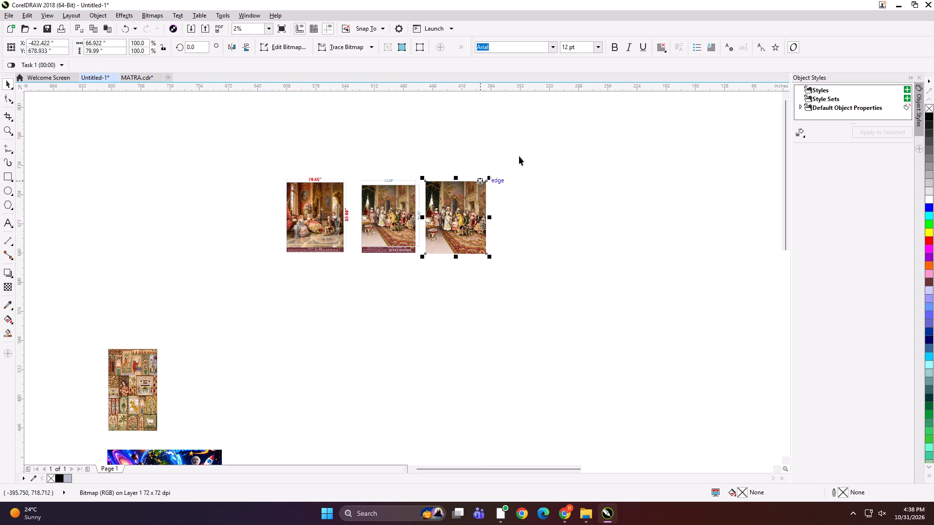
click(520, 156)
Move the row of three salon images left as a group, placing it above the Indian motif collage and space motorcycle image.
drag(540, 147, 203, 306)
scroll(283, 238, down, 1)
drag(207, 198, 188, 231)
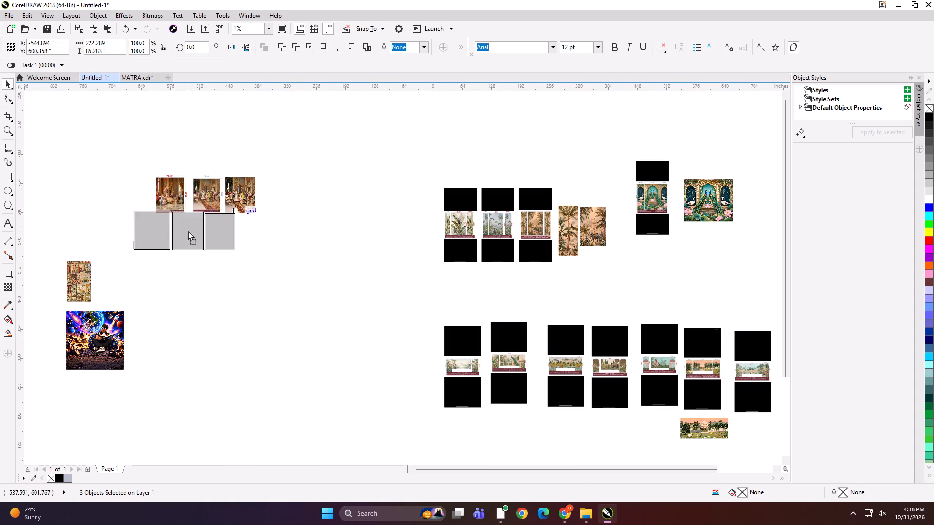
drag(188, 231, 165, 195)
click(215, 280)
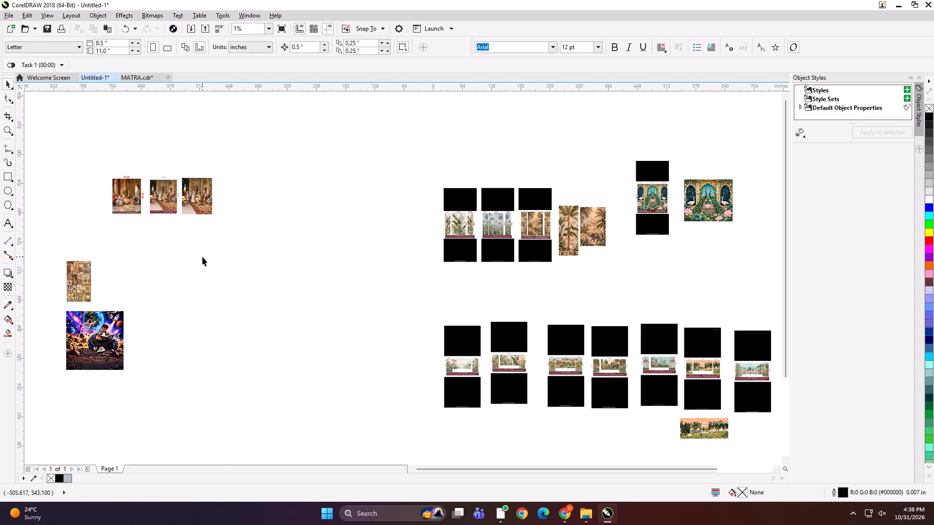
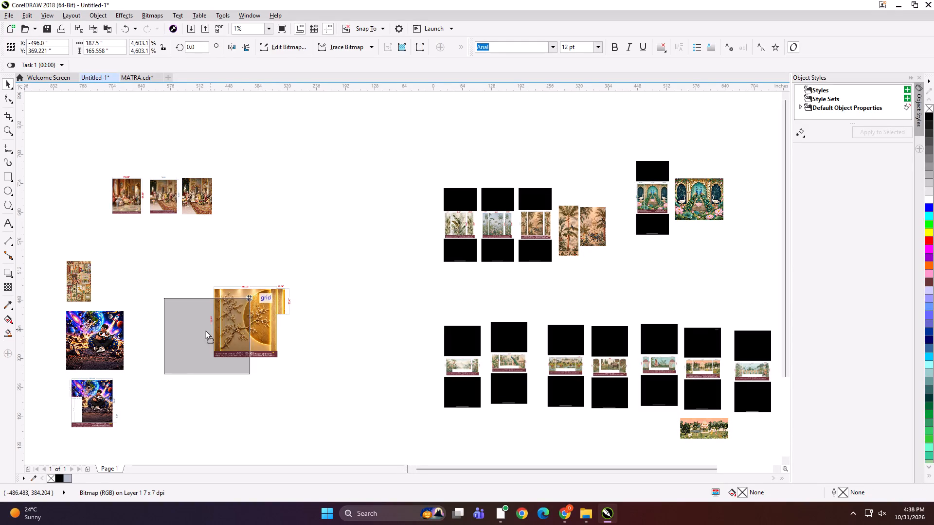
Move the golden blossom relief screenshot left, placing it beside the space motorcycle image.
drag(205, 330, 188, 335)
shift+click(141, 300)
shift+drag(143, 303, 150, 308)
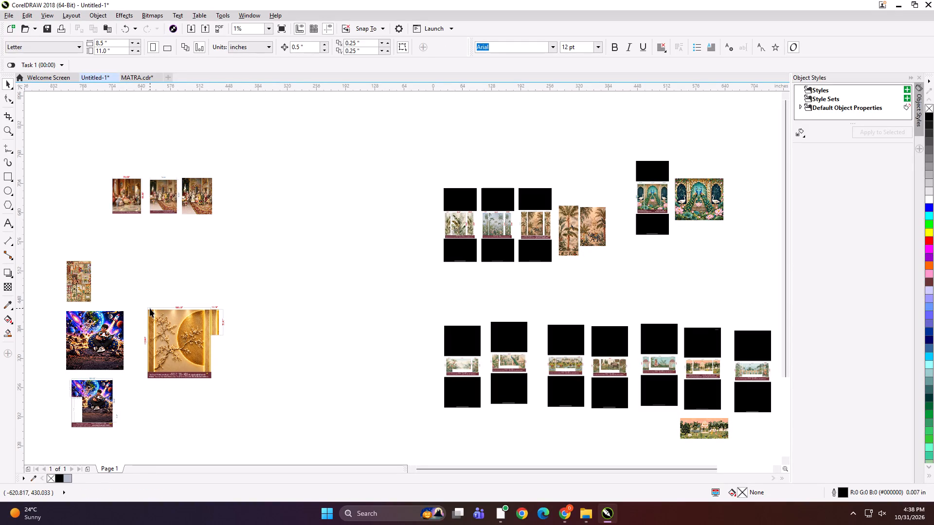
Shrink the golden blossom relief screenshot proportionally to about 163 by 144 inches and move it closer to the space motorcycle image.
click(180, 329)
drag(236, 387, 225, 391)
drag(189, 333, 182, 336)
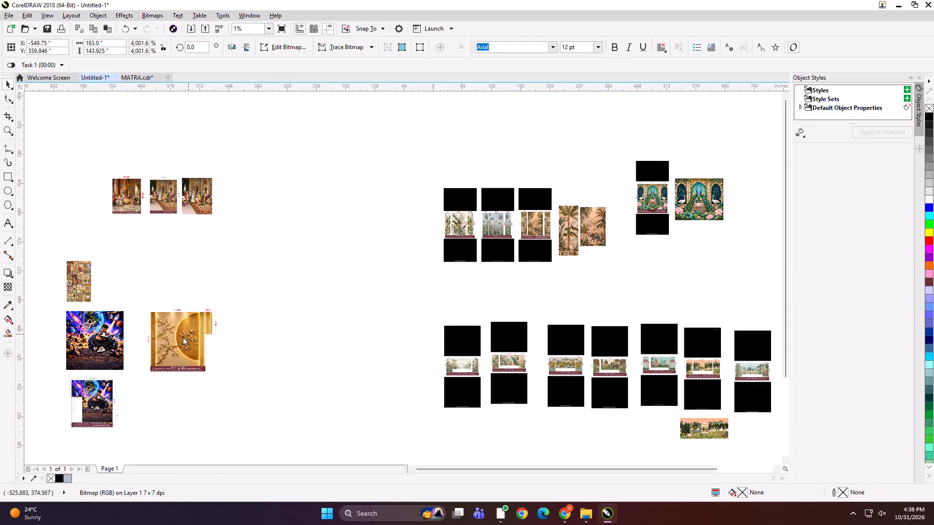
drag(182, 336, 175, 339)
drag(89, 255, 89, 249)
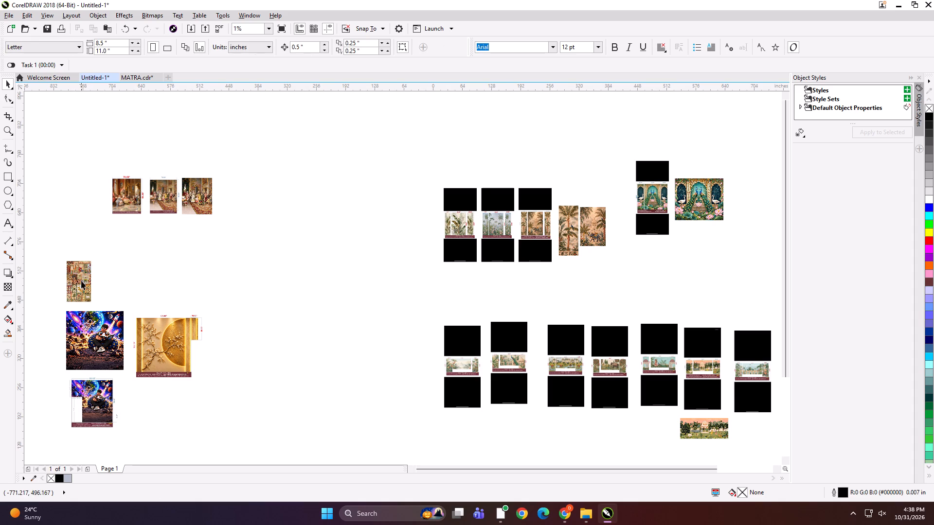
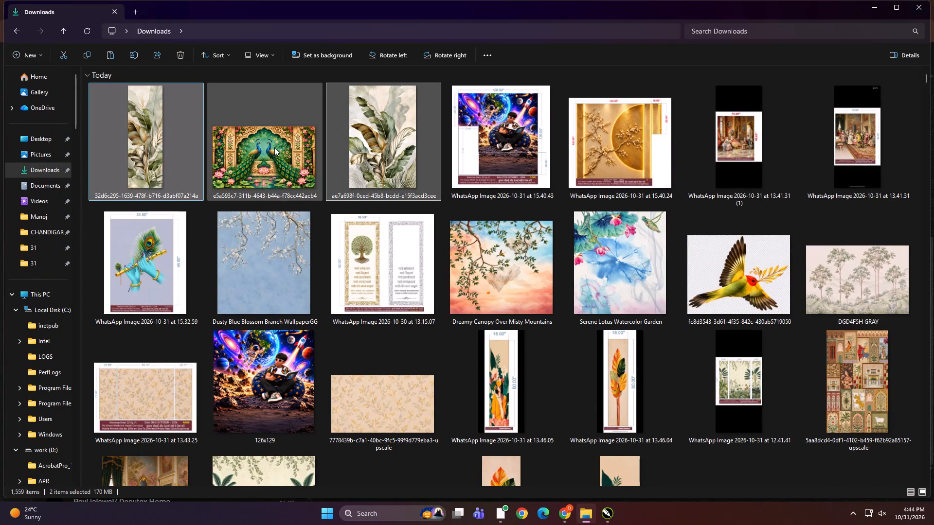
Bring the two tropical leaf images and the peacock arch image from Downloads into the open CorelDRAW document.
ctrl+click(271, 147)
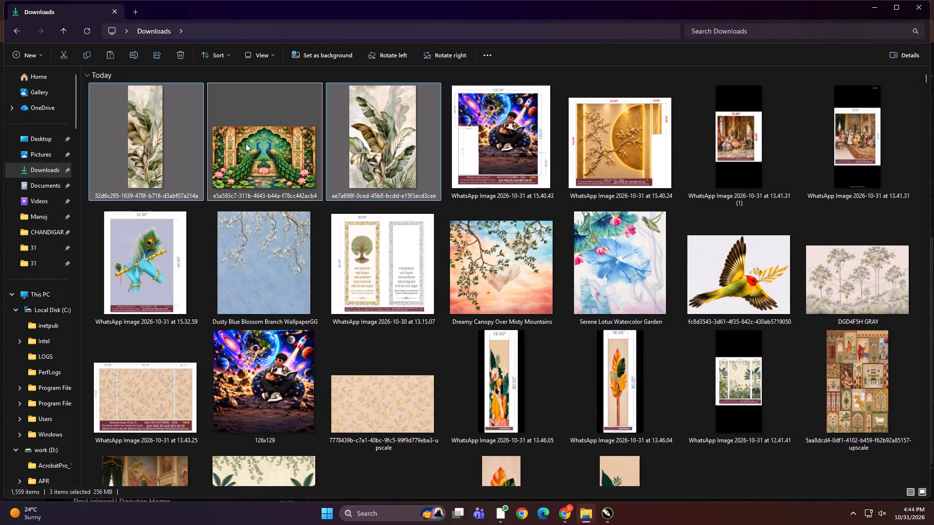
drag(246, 144, 579, 524)
drag(579, 524, 564, 514)
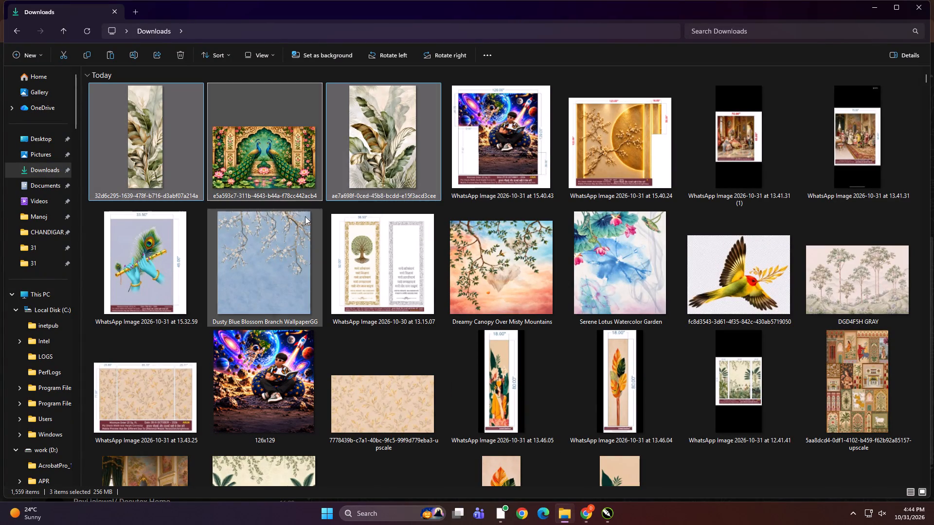
drag(456, 346, 521, 459)
click(161, 176)
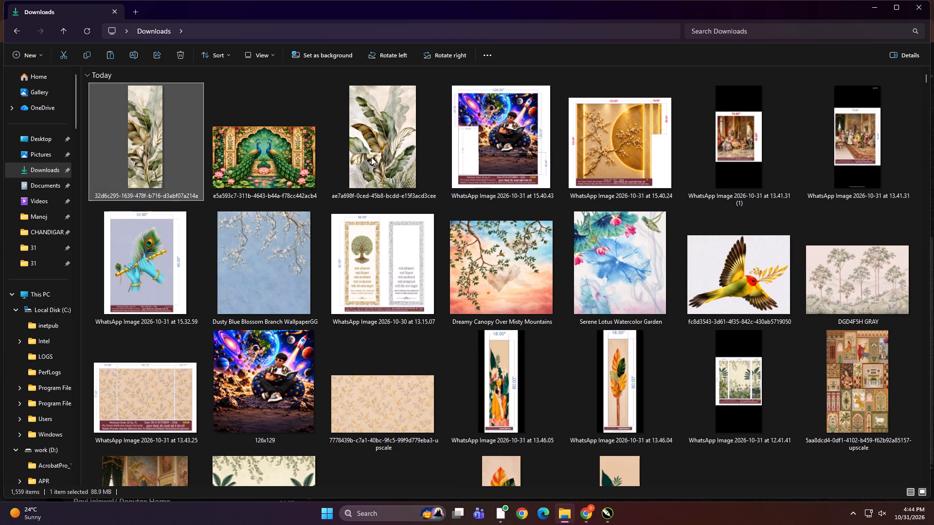
ctrl+click(371, 157)
ctrl+click(256, 171)
drag(251, 141, 612, 517)
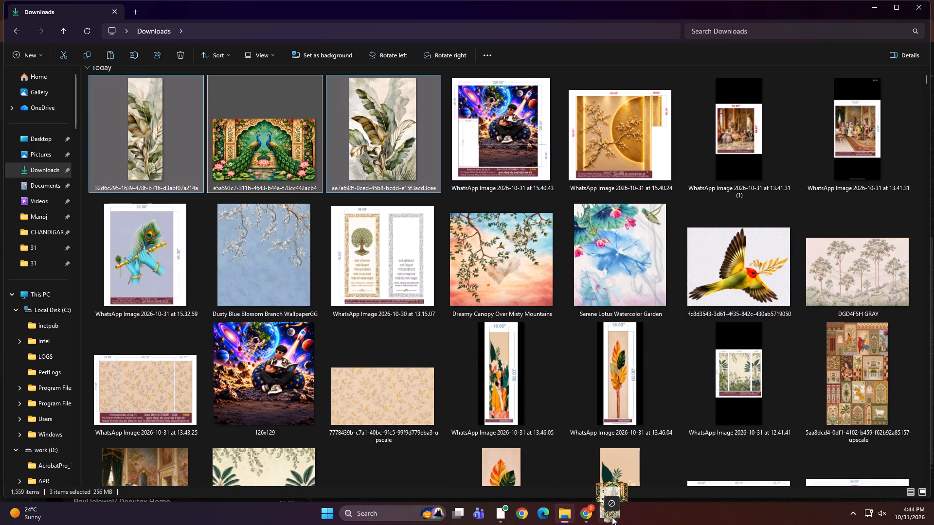
drag(612, 517, 371, 210)
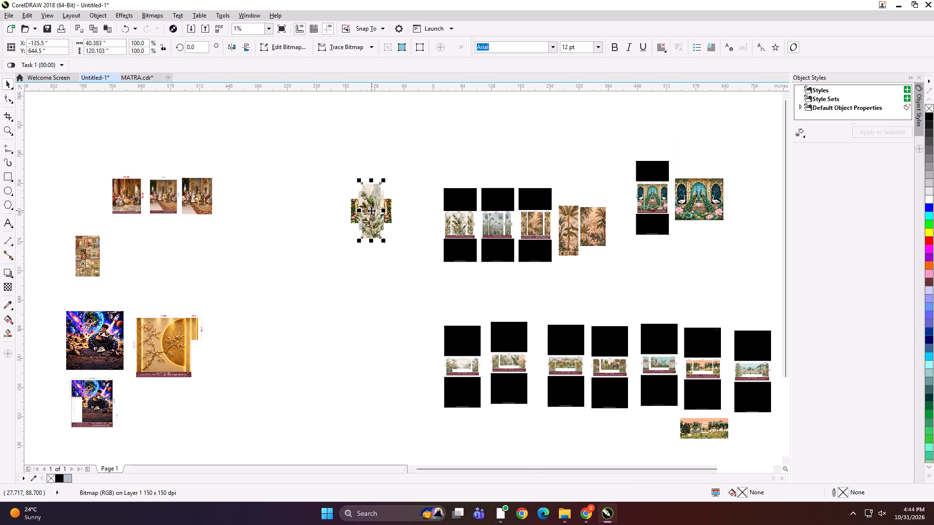
Move the two tropical leaf panels off the peacock arch image, placing them side by side near the leaf-panel screenshots.
click(346, 170)
drag(372, 211, 421, 254)
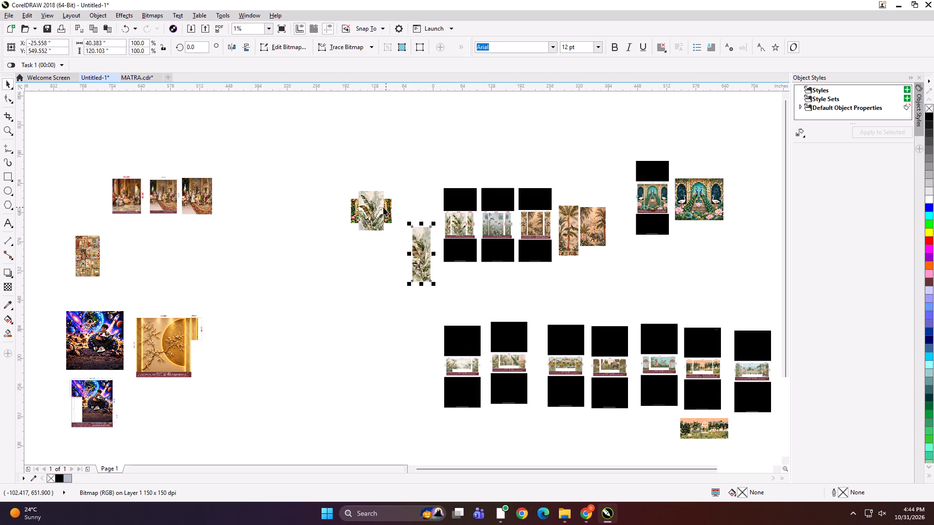
drag(373, 215, 395, 268)
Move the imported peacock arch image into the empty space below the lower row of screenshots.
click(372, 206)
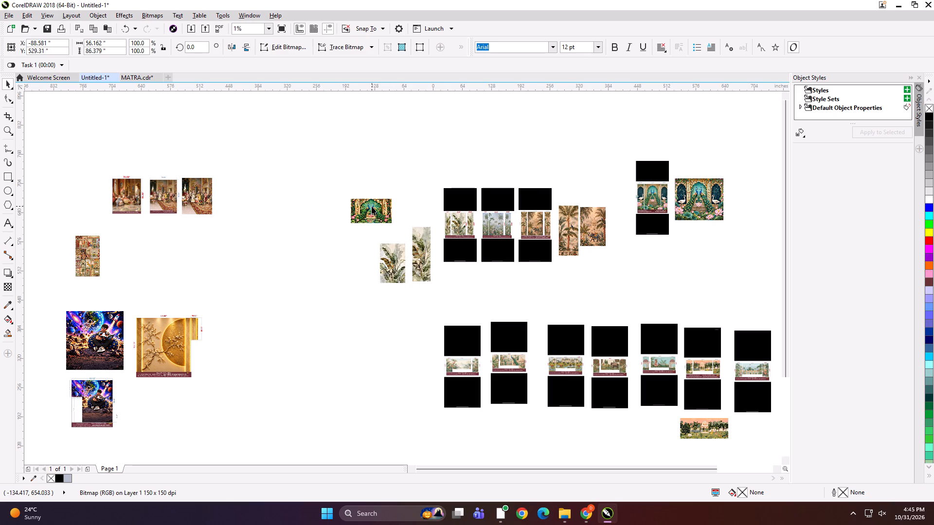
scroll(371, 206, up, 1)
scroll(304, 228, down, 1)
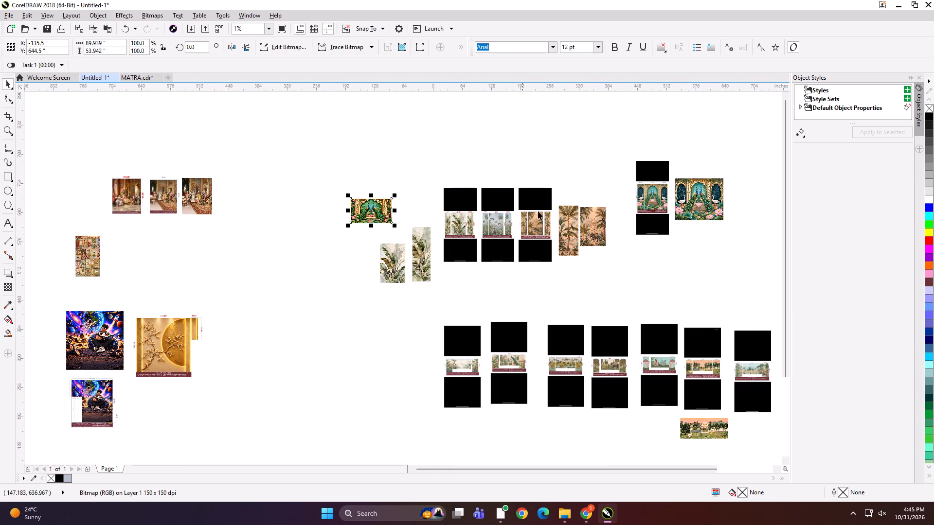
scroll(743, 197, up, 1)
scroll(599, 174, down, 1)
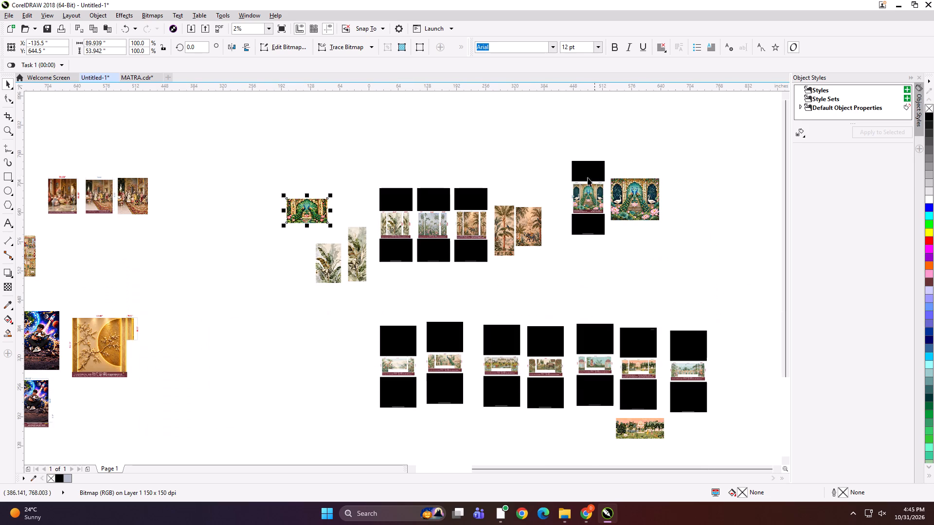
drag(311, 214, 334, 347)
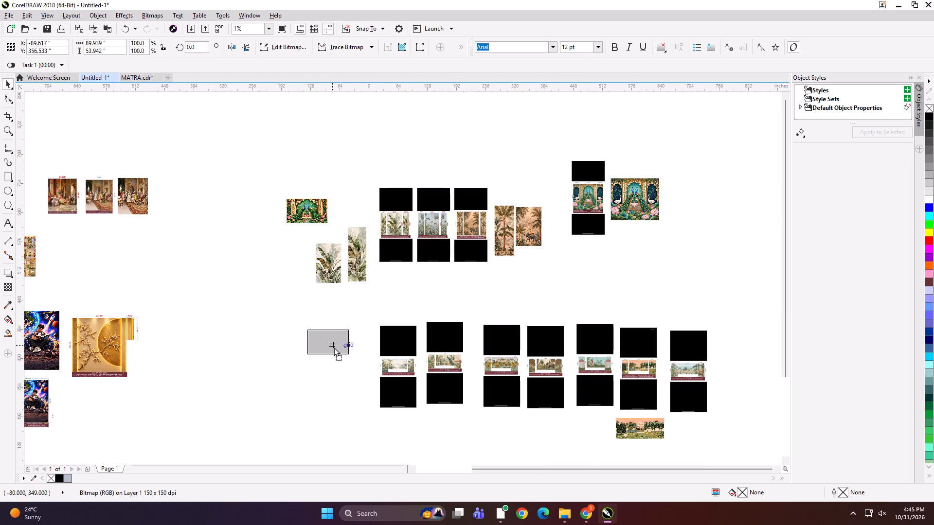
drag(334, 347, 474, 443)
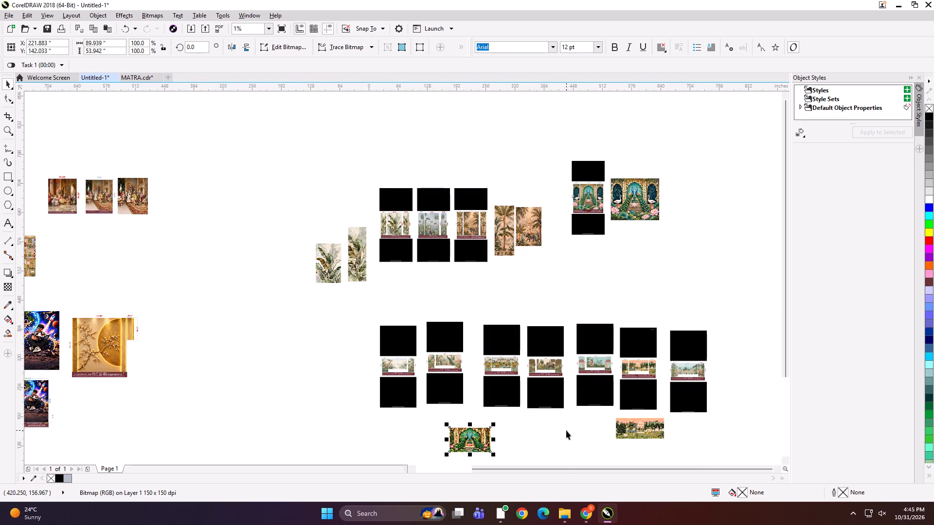
Move the peacock arch image directly beneath the larger peacock and swan artwork and compare the two designs.
scroll(566, 430, up, 1)
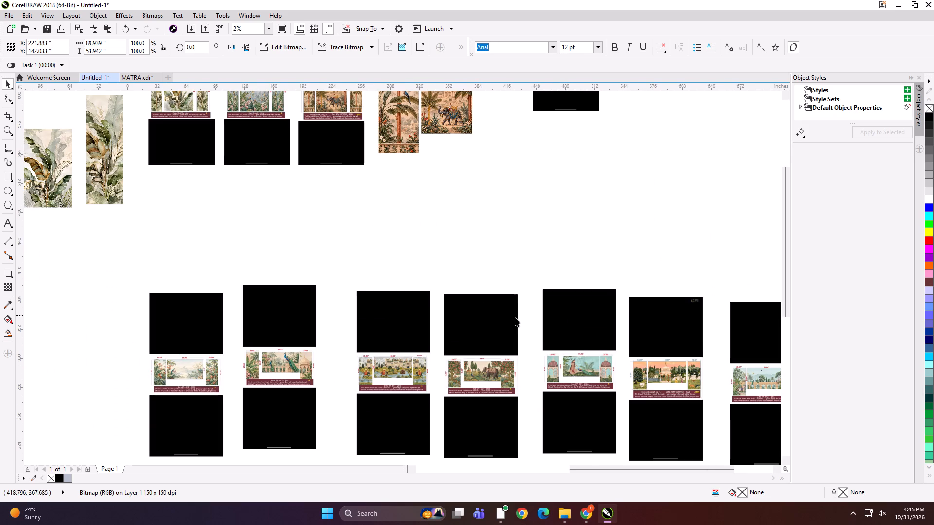
scroll(560, 334, down, 1)
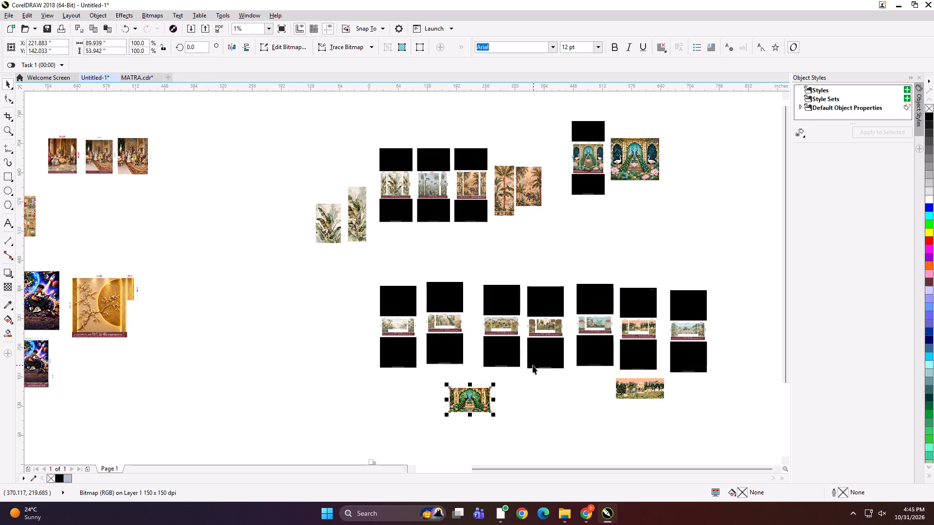
drag(478, 401, 625, 230)
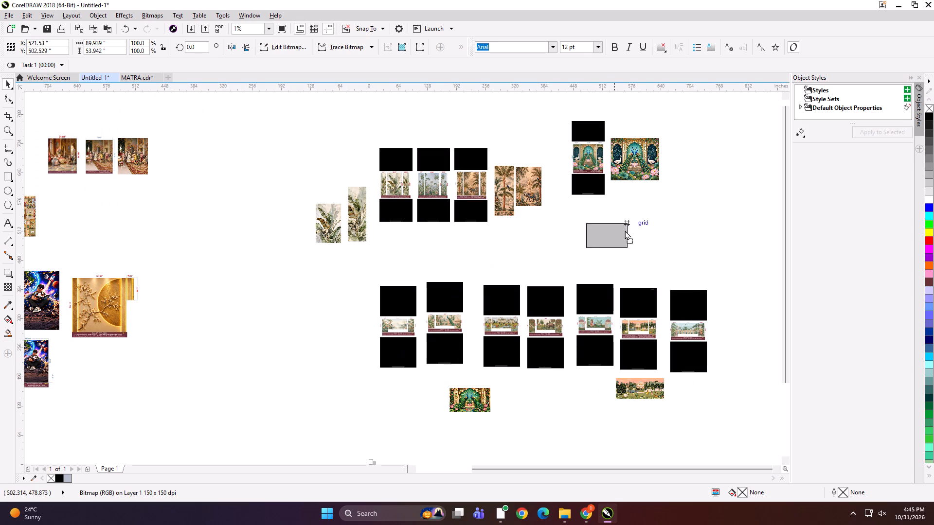
drag(625, 230, 643, 203)
scroll(643, 143, up, 1)
scroll(479, 199, up, 1)
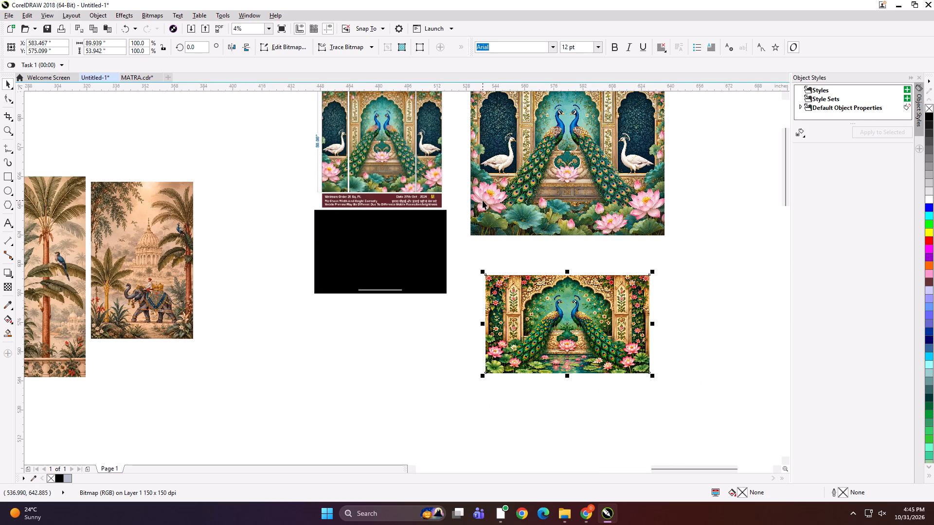
scroll(611, 220, down, 1)
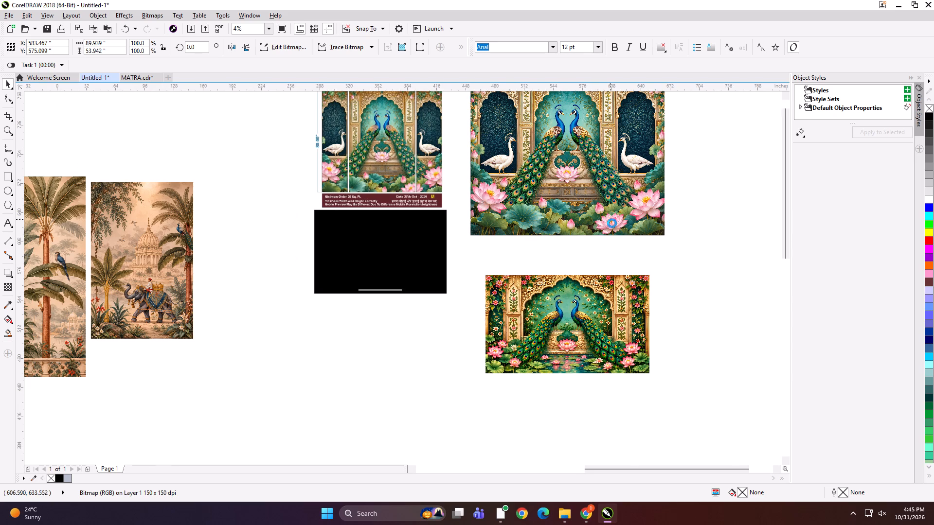
scroll(612, 223, down, 2)
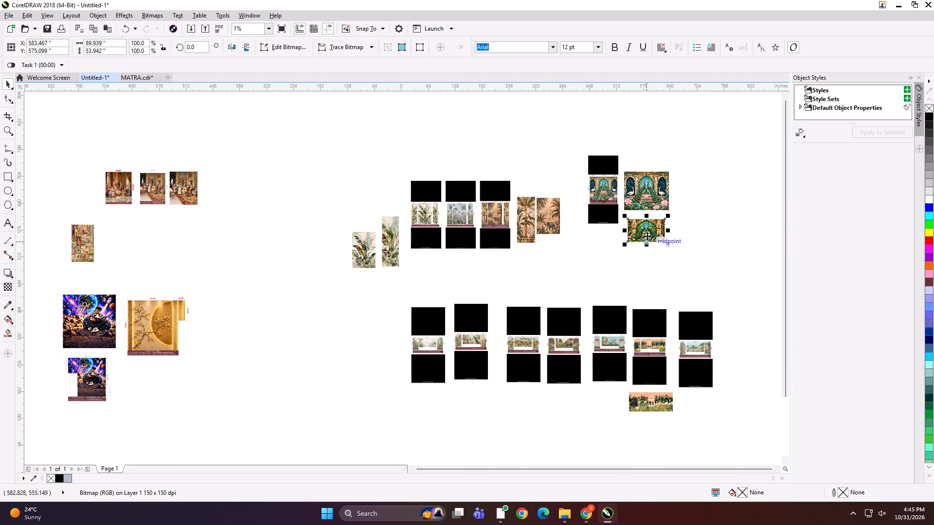
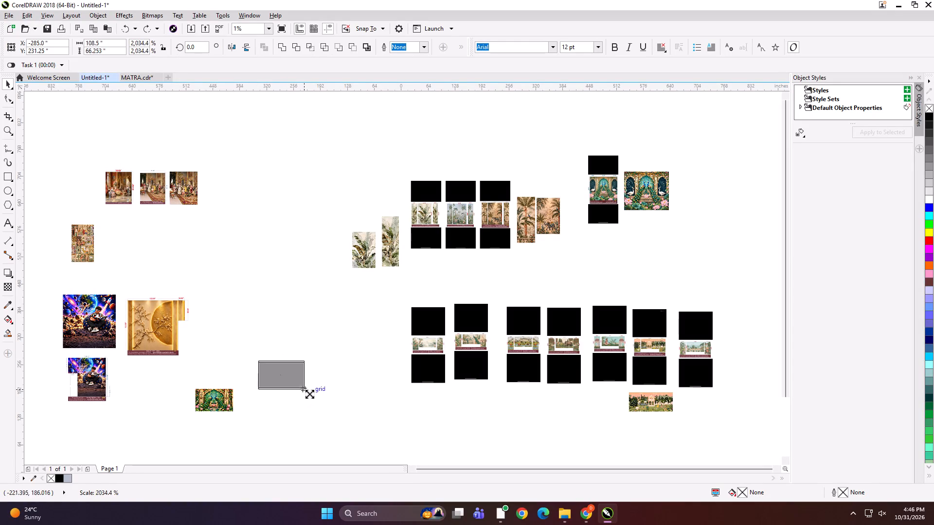
Enlarge the stacked peacock and running-horses order screenshots proportionally to about 118 by 72 inches each.
shift+drag(309, 394, 311, 394)
click(306, 420)
scroll(206, 412, up, 1)
scroll(354, 327, down, 1)
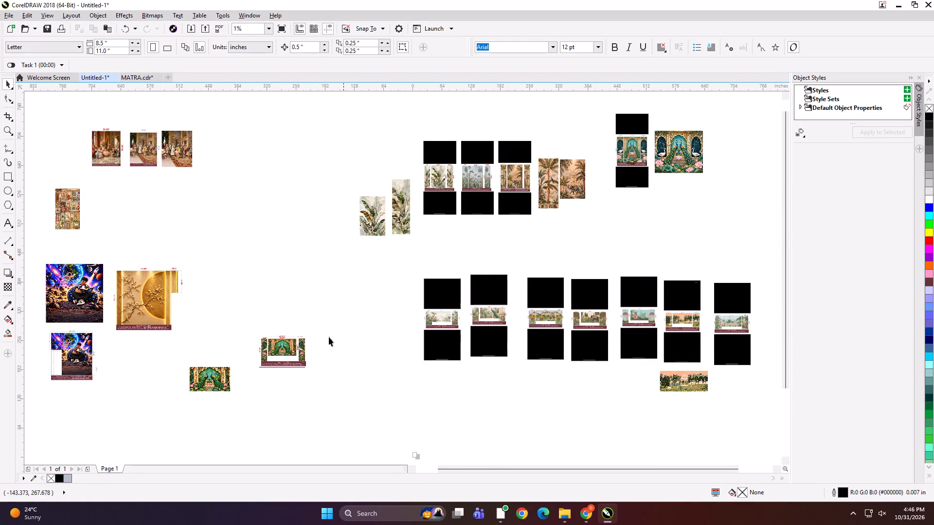
Separate the stacked order screenshots, placing the running-horses screenshot just to the right of the peacock screenshot.
scroll(207, 364, up, 1)
drag(371, 339, 288, 331)
drag(372, 349, 389, 338)
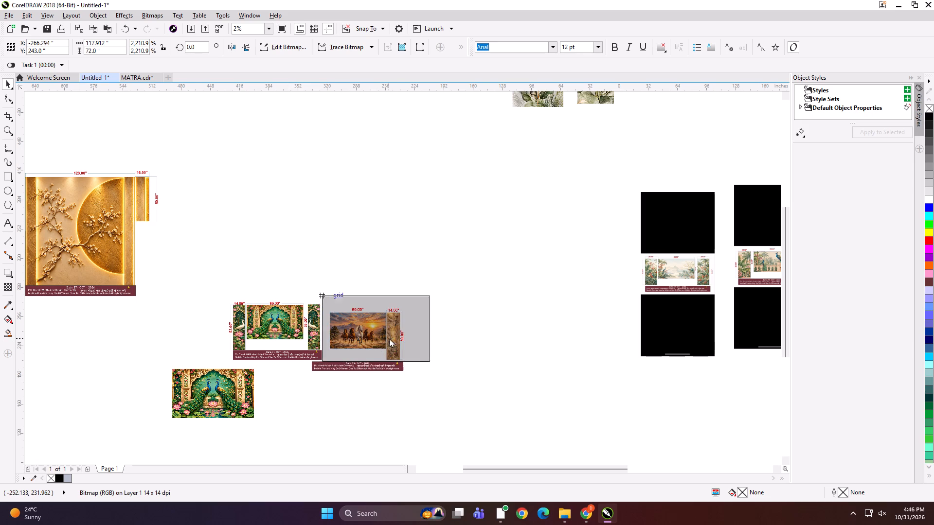
drag(389, 338, 398, 338)
Move the peacock arch image directly beneath its matching peacock order screenshot.
drag(218, 388, 299, 393)
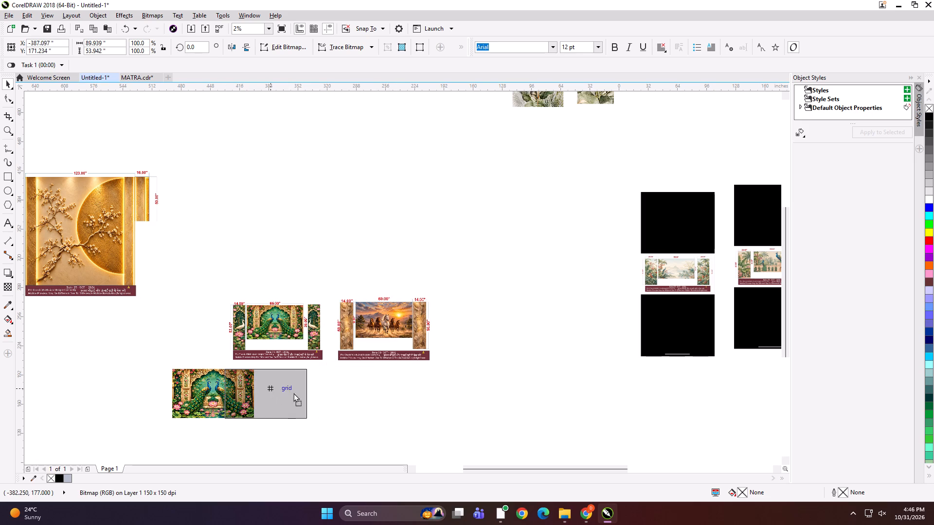
drag(277, 393, 286, 393)
drag(297, 395, 272, 391)
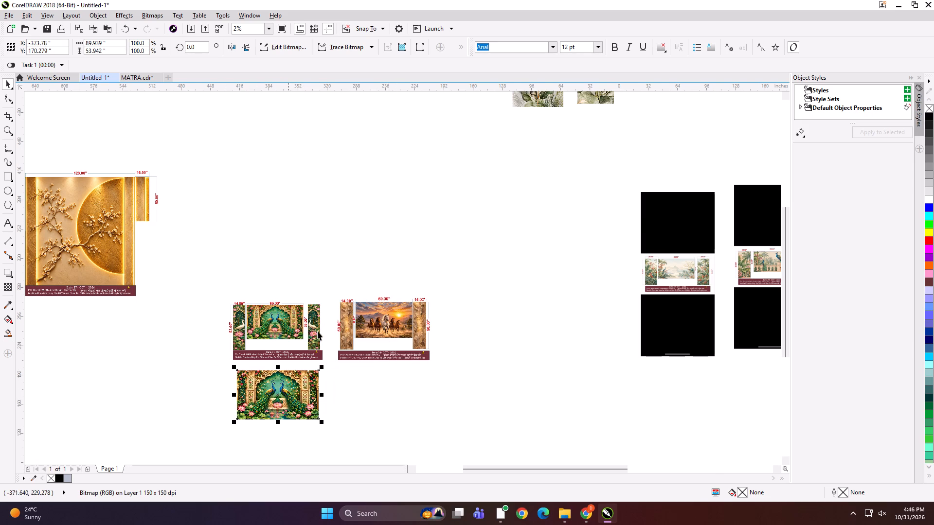
Move the peacock screenshot, horses screenshot and peacock arch image together into the empty space below the smaller space-themed biker screenshot.
scroll(368, 331, down, 1)
click(369, 270)
drag(369, 268, 231, 401)
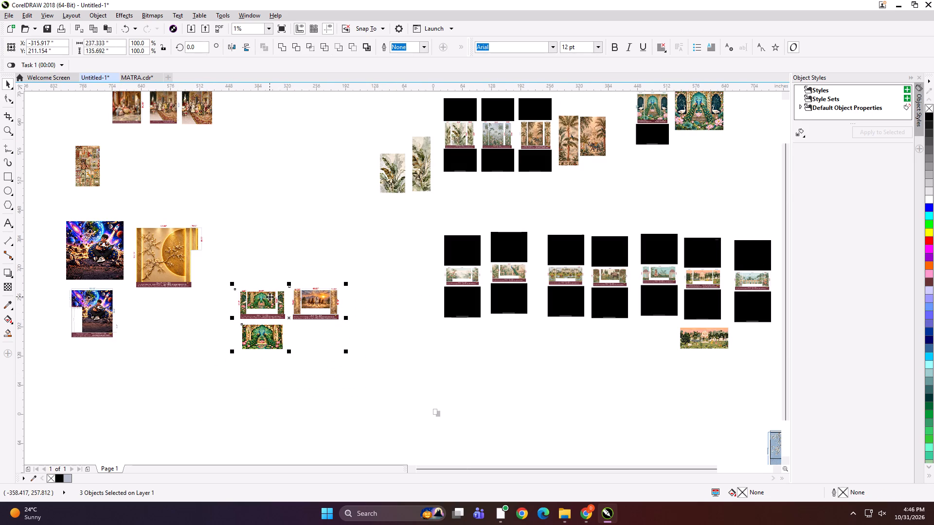
drag(269, 297, 96, 382)
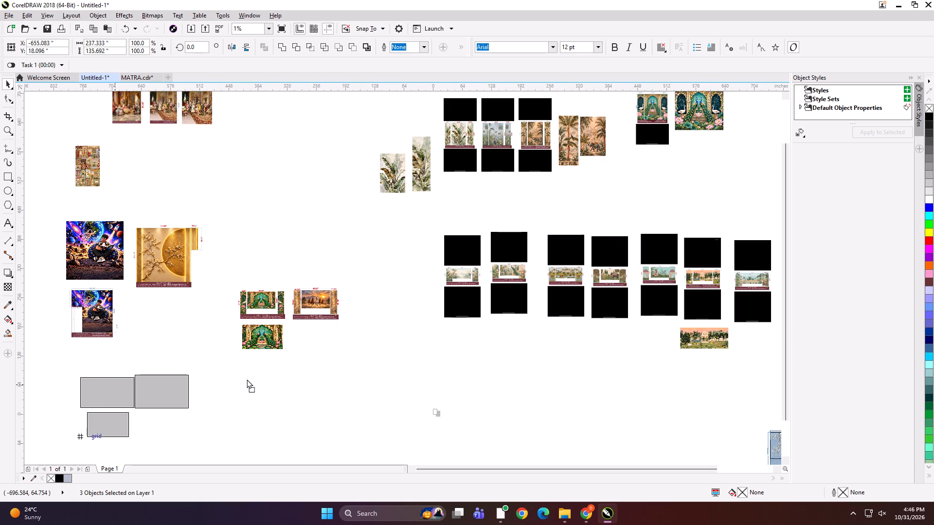
click(255, 382)
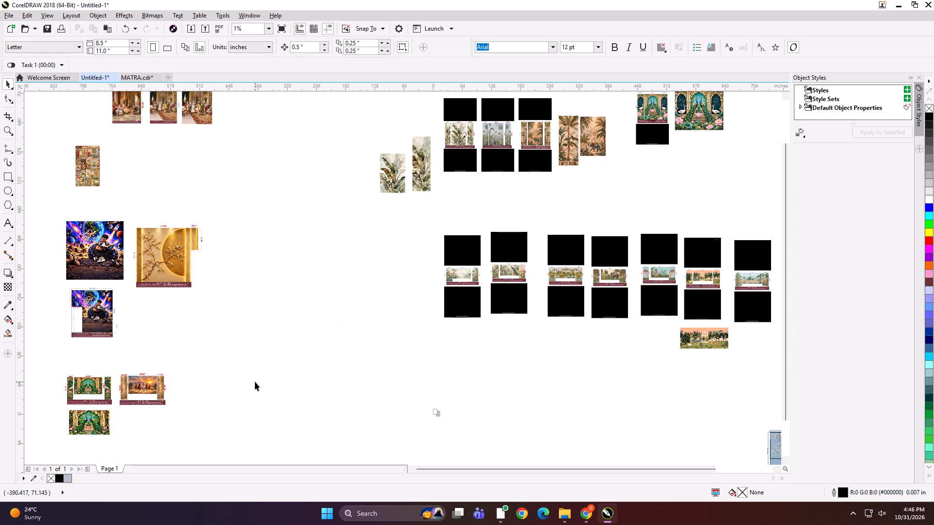
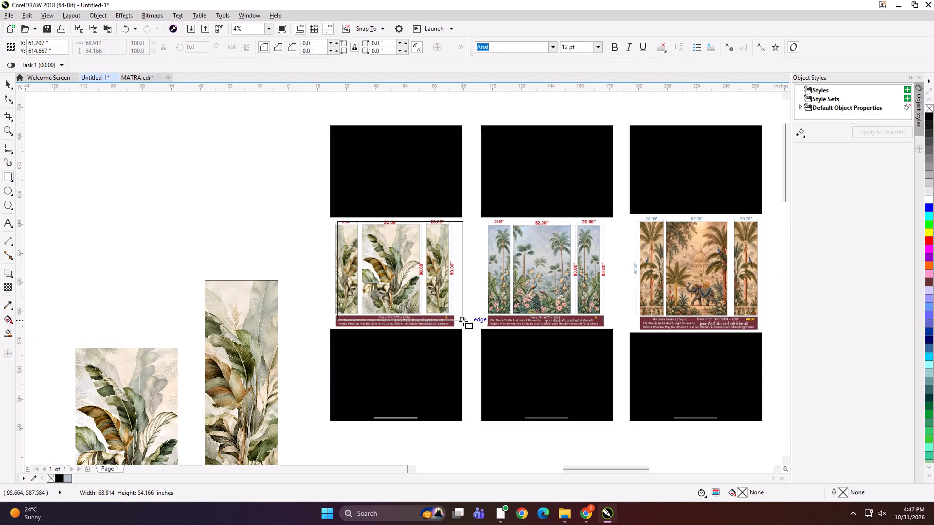
Draw a rectangle about 71 by 60 inches around the three panels and caption of the leaf order screenshot.
drag(463, 321, 466, 331)
click(466, 331)
click(463, 328)
scroll(443, 303, up, 1)
key(space)
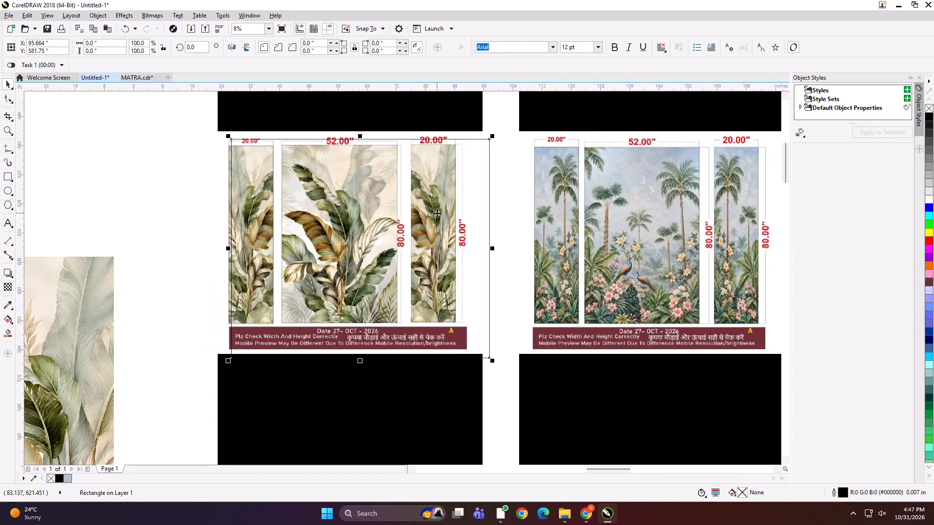
Nudge the leaf order screenshot until its three panels, dimensions and caption sit fully inside the rectangle.
drag(361, 135, 361, 131)
click(361, 131)
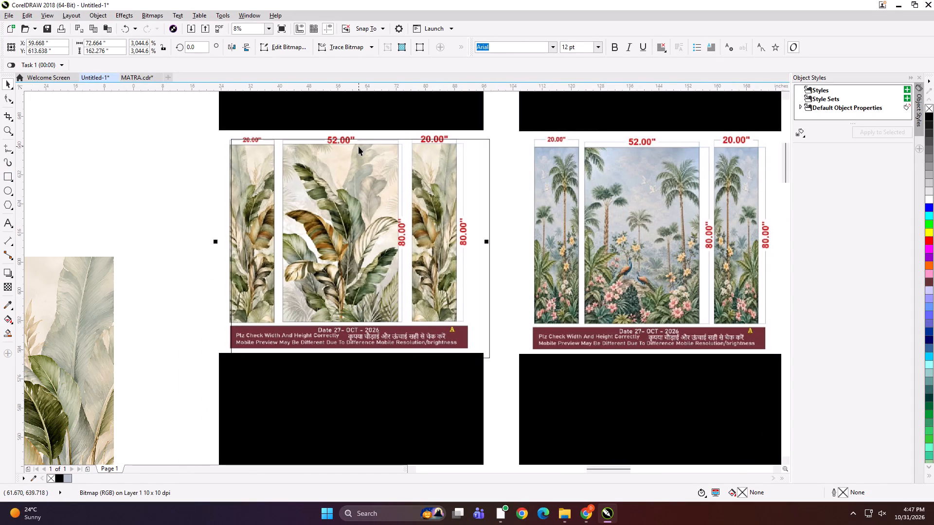
drag(367, 175, 374, 191)
key(ctrl+z)
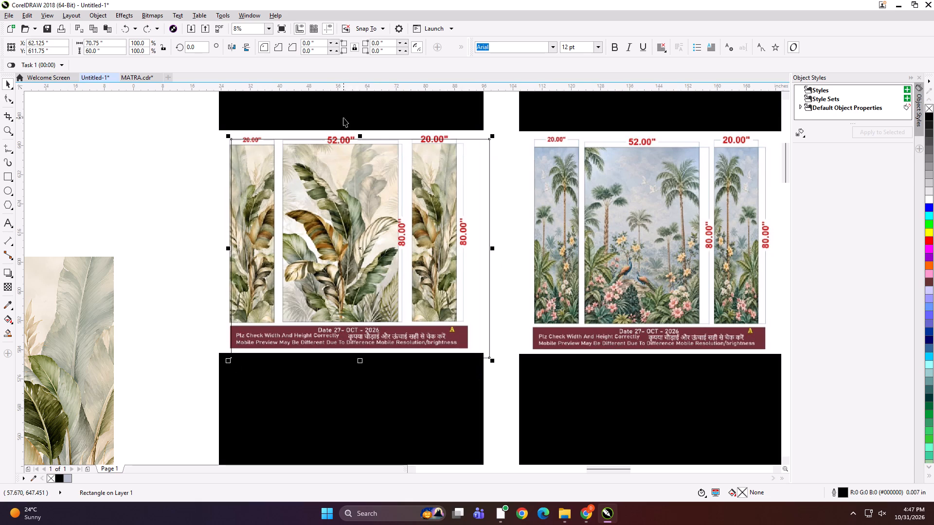
click(343, 118)
key(Down)
key(Right)
key(Right)
key(Right)
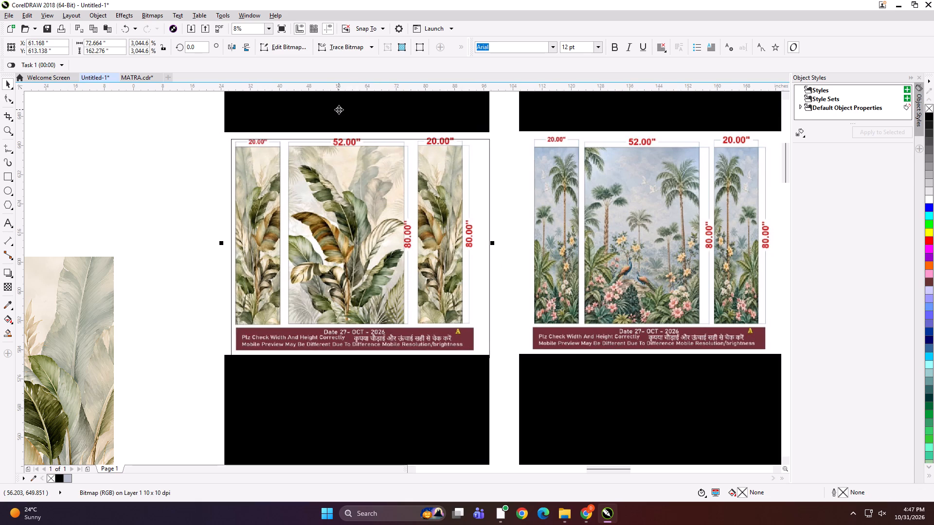
key(Right)
key(Right)
key(Down)
key(Down)
key(Right)
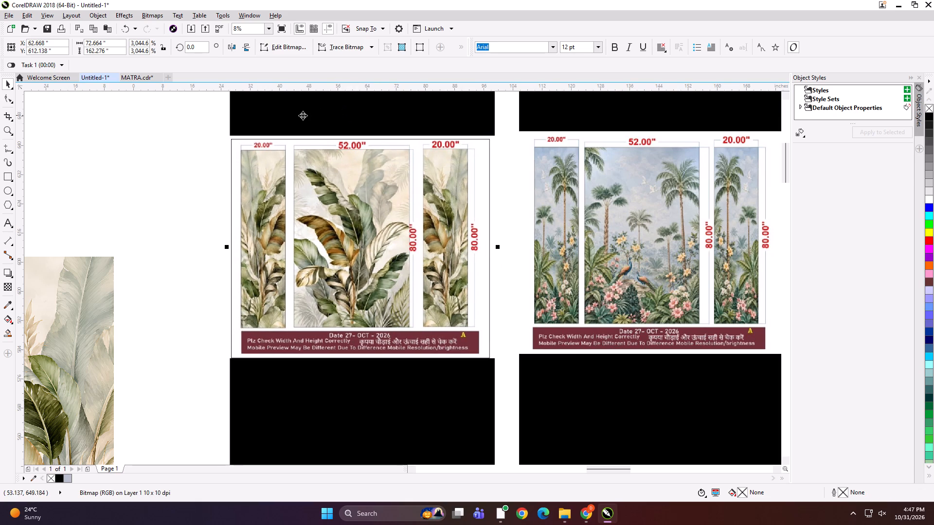
PowerClip the leaf order screenshot inside the rectangle and remove the frame's outline.
click(301, 106)
key(shift+Return)
click(297, 159)
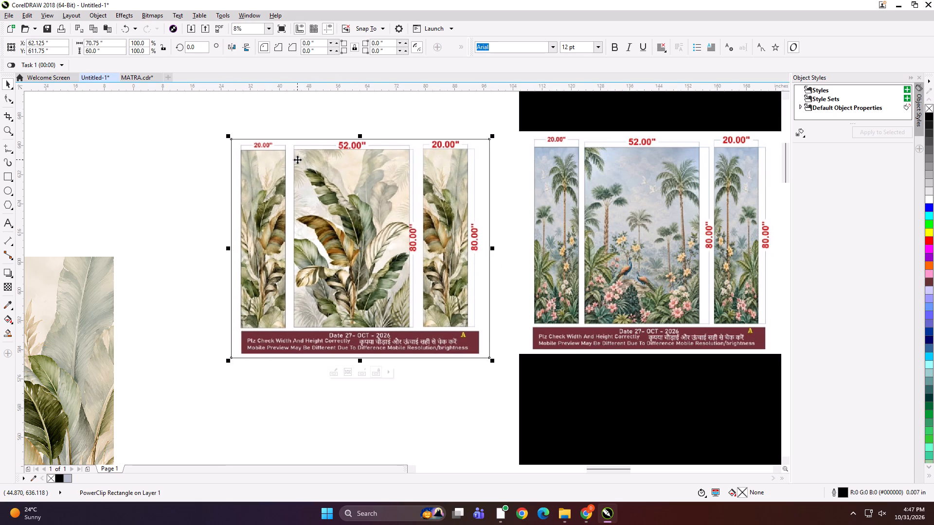
right_click(927, 106)
Move the cropped leaf order screenshot away from the other screenshots, directly above the wide leaf artwork.
scroll(472, 190, down, 1)
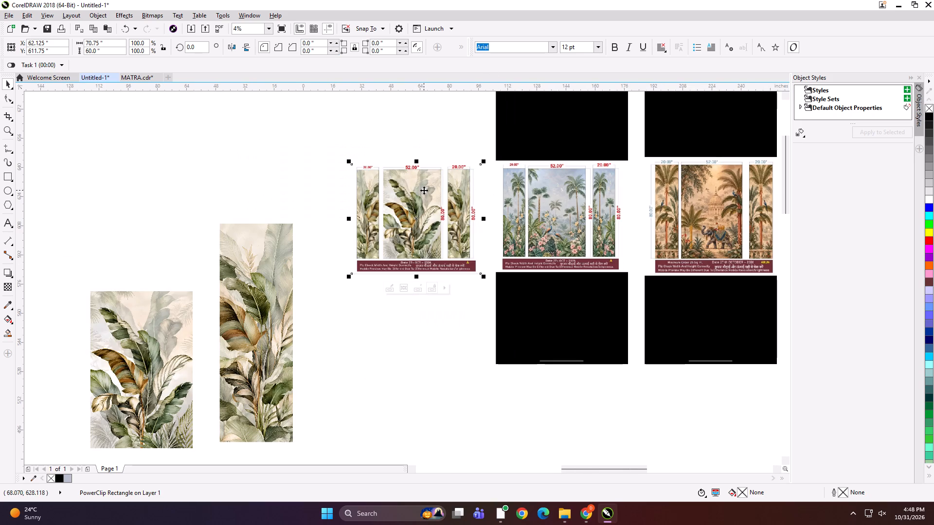
scroll(424, 199, down, 1)
scroll(305, 244, up, 1)
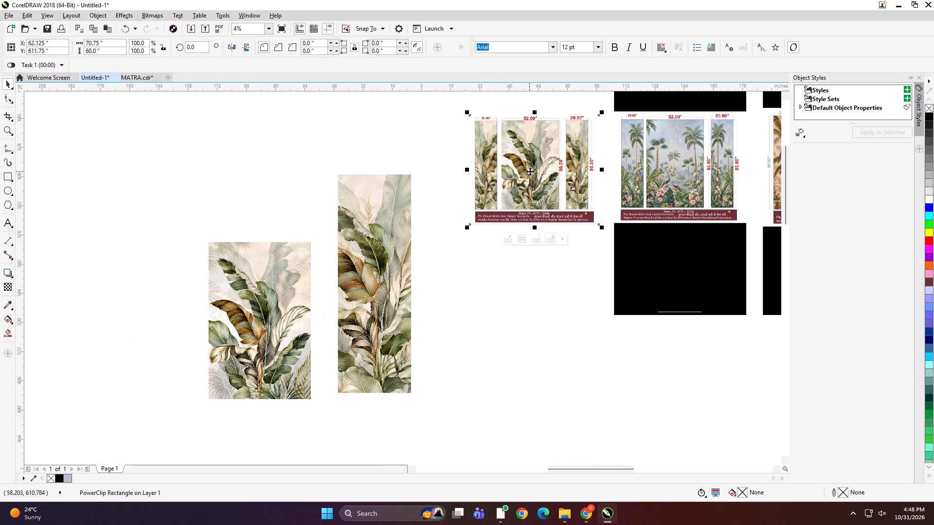
click(452, 150)
click(566, 156)
drag(539, 164, 523, 163)
drag(491, 163, 383, 170)
drag(343, 170, 314, 170)
drag(305, 170, 276, 171)
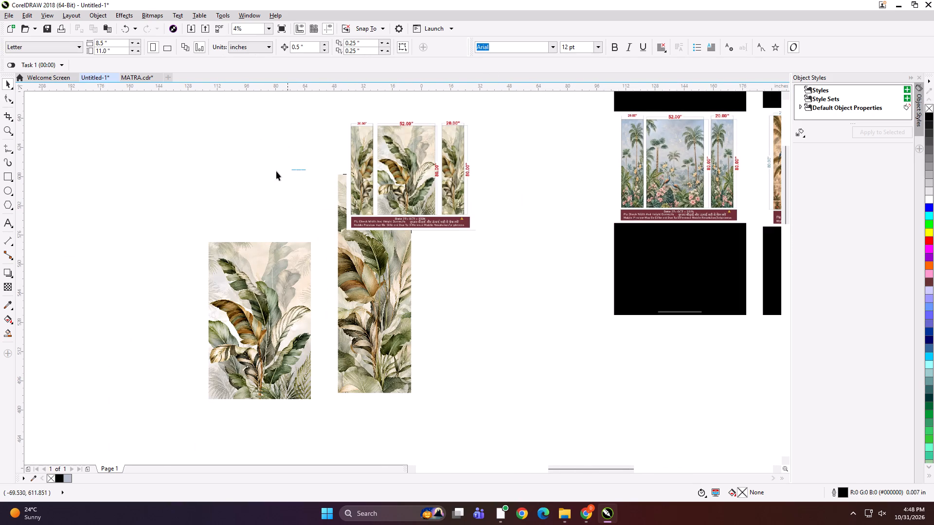
drag(276, 171, 272, 173)
drag(326, 165, 216, 162)
click(425, 172)
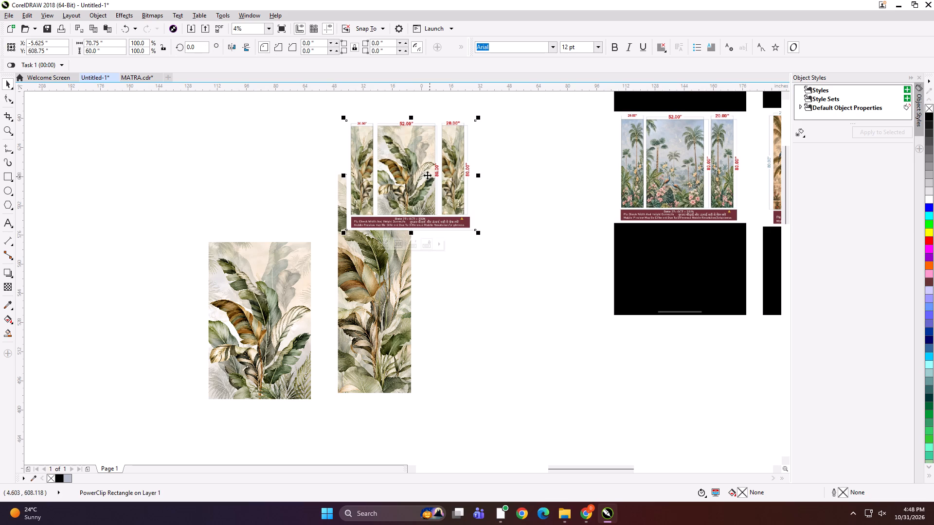
drag(411, 169, 257, 164)
Shift the tall narrow leaf artwork clear of the order screenshot and set its size to 20 by 80 inches.
drag(375, 238, 379, 212)
click(379, 209)
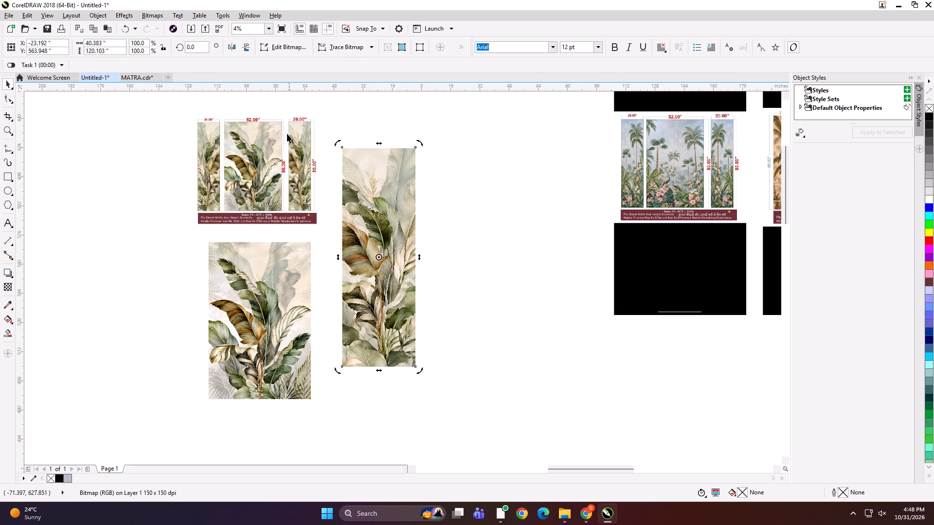
scroll(287, 132, up, 1)
click(454, 175)
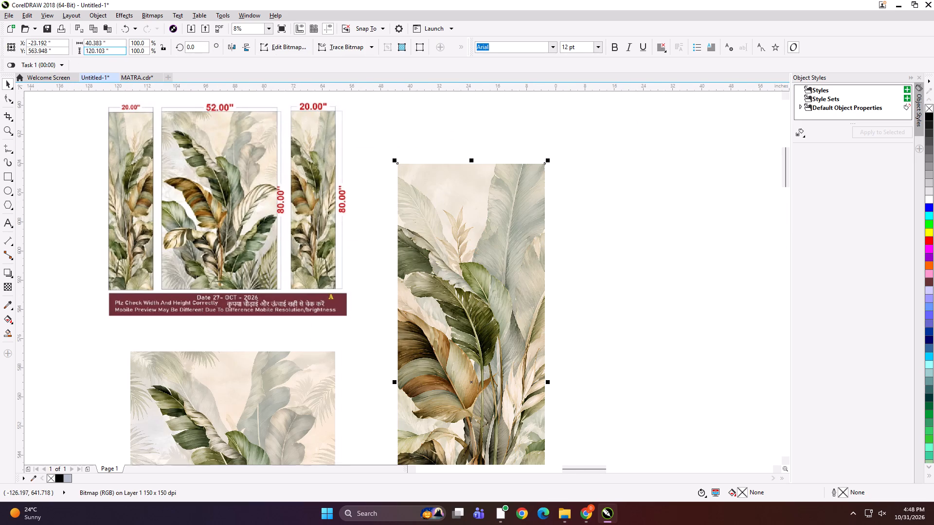
key(ctrl+a)
click(561, 142)
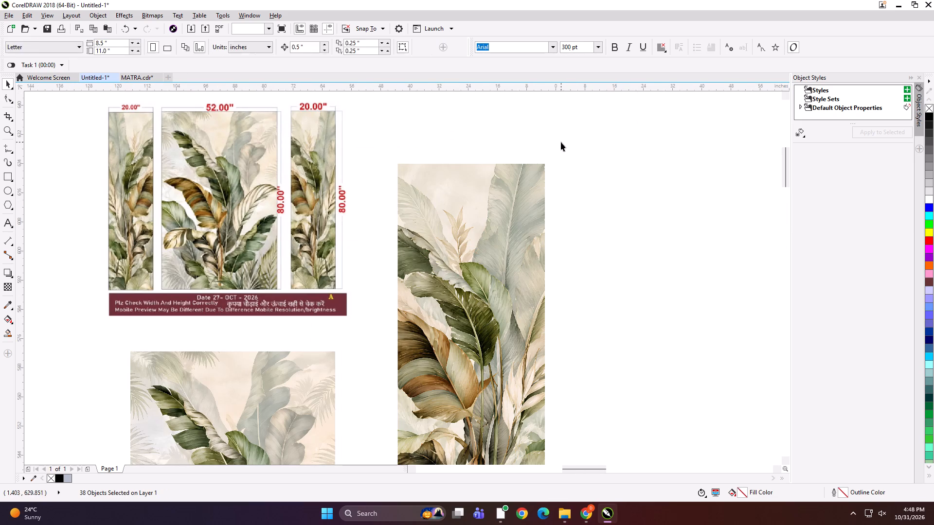
click(485, 188)
click(112, 38)
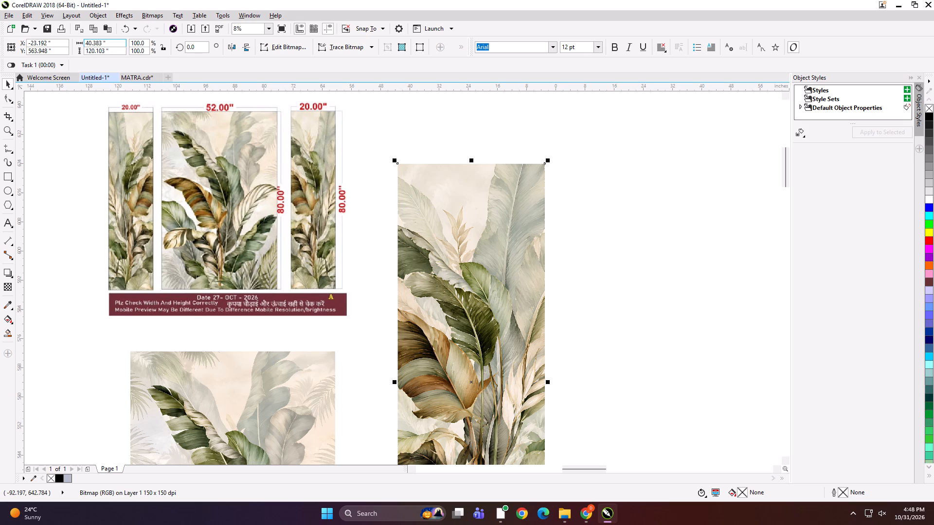
click(112, 43)
key(ctrl+a)
text(20)
key(Tab)
text(80)
key(Return)
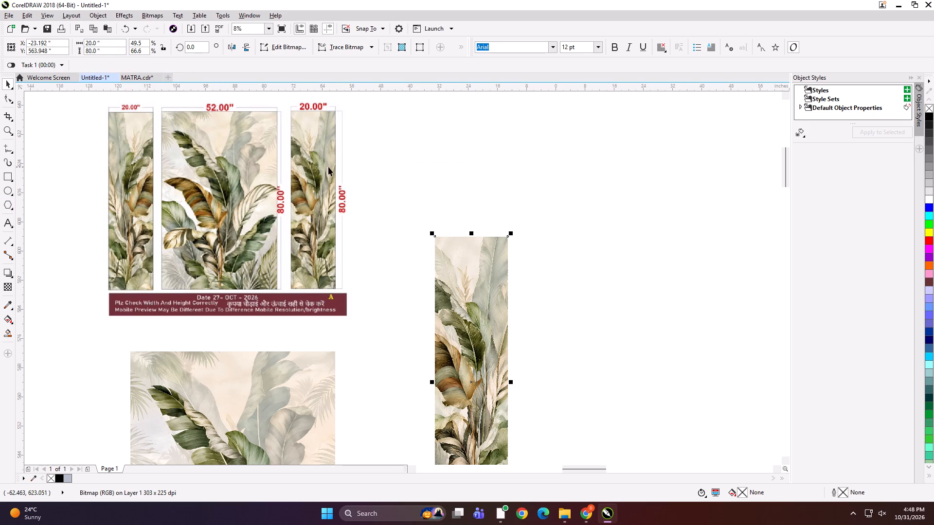
Place the wide and narrow leaf artworks side by side in the empty space beside the cropped leaf order screenshot.
scroll(343, 176, down, 1)
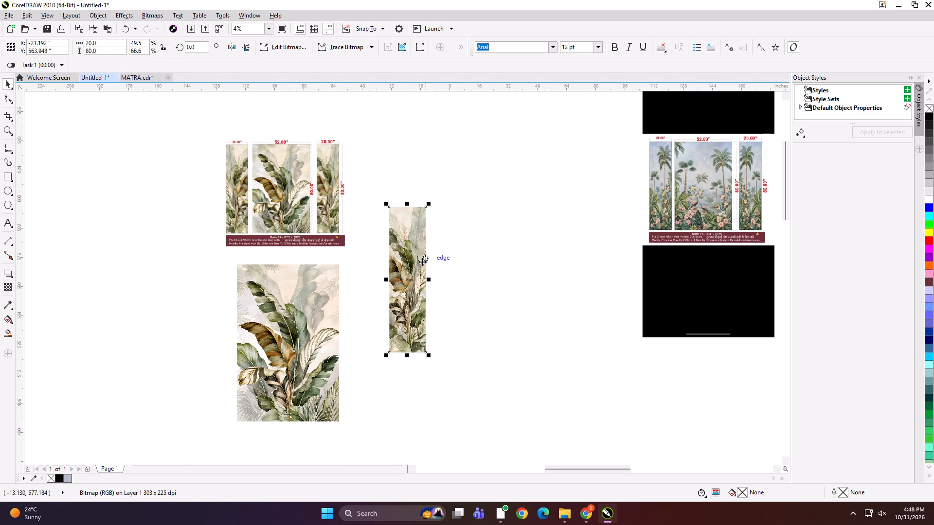
drag(413, 273, 532, 212)
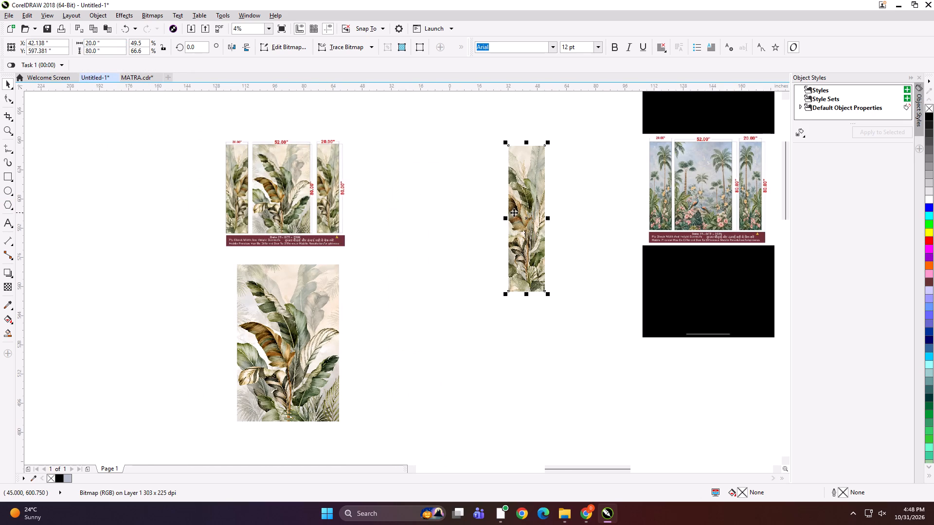
click(454, 210)
drag(276, 330, 433, 213)
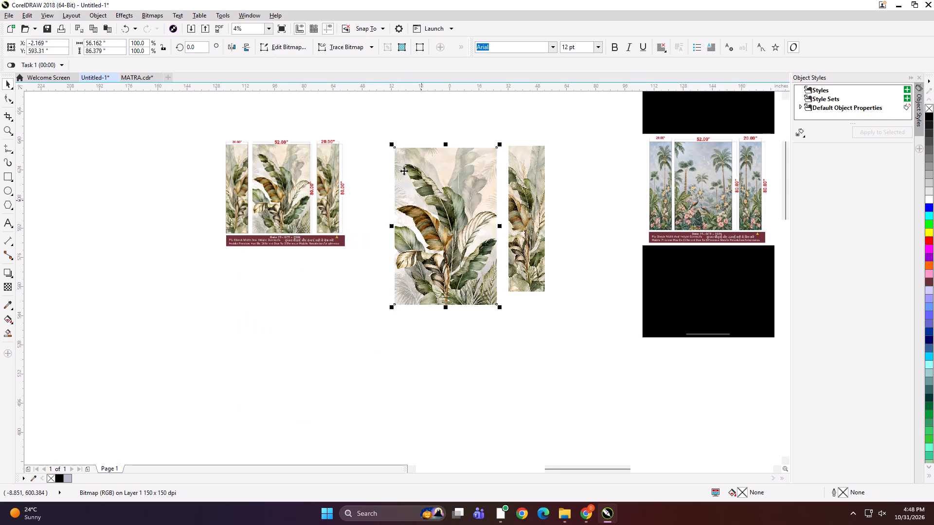
Set the wide leaf artwork's size to 52 by 80 inches.
scroll(393, 130, up, 1)
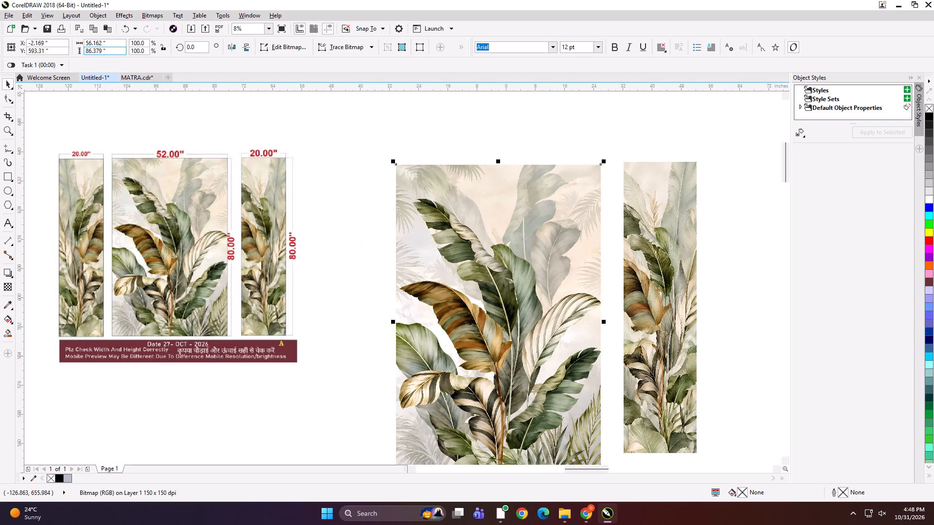
click(113, 41)
key(ctrl+a)
key(2)
key(Tab)
text(80)
key(Return)
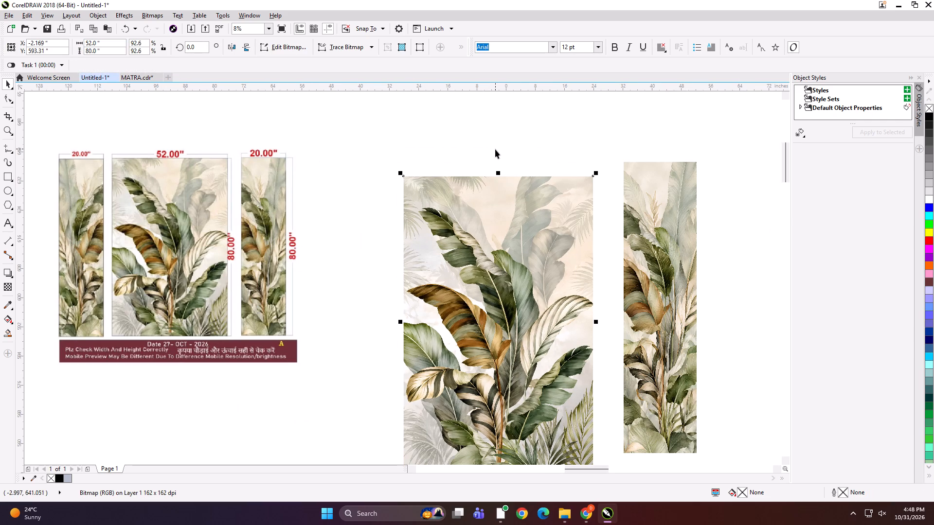
Duplicate the narrow leaf panel to the other side of the wide panel and mirror the copy horizontally.
click(660, 295)
drag(663, 307, 650, 302)
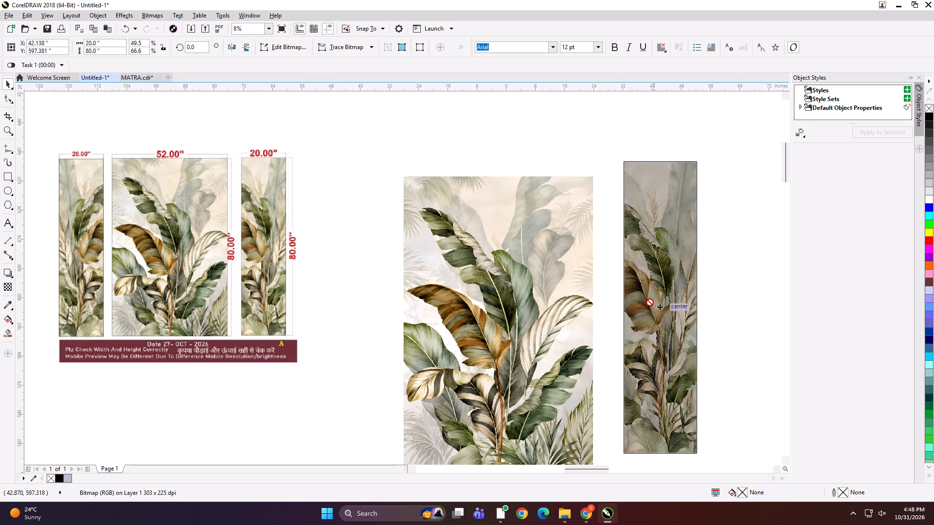
drag(650, 302, 363, 315)
shift+right_click(363, 315)
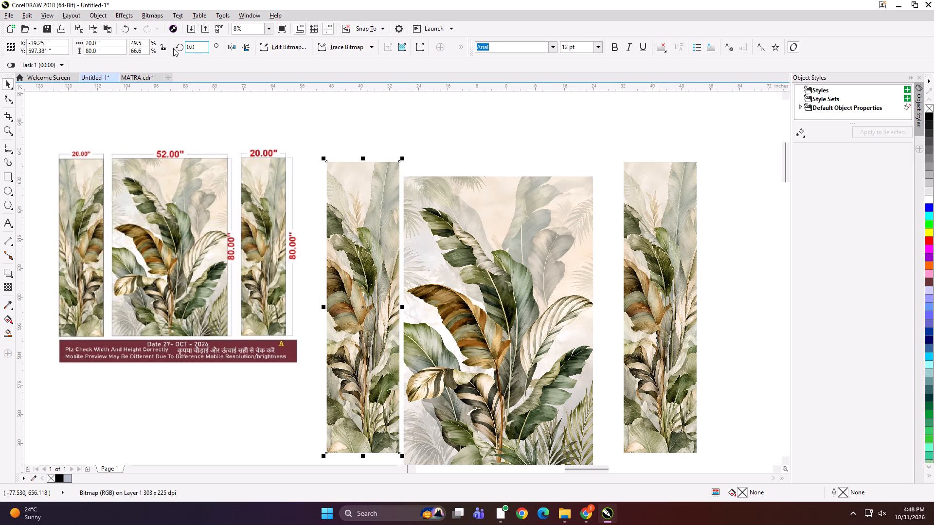
click(230, 47)
click(479, 117)
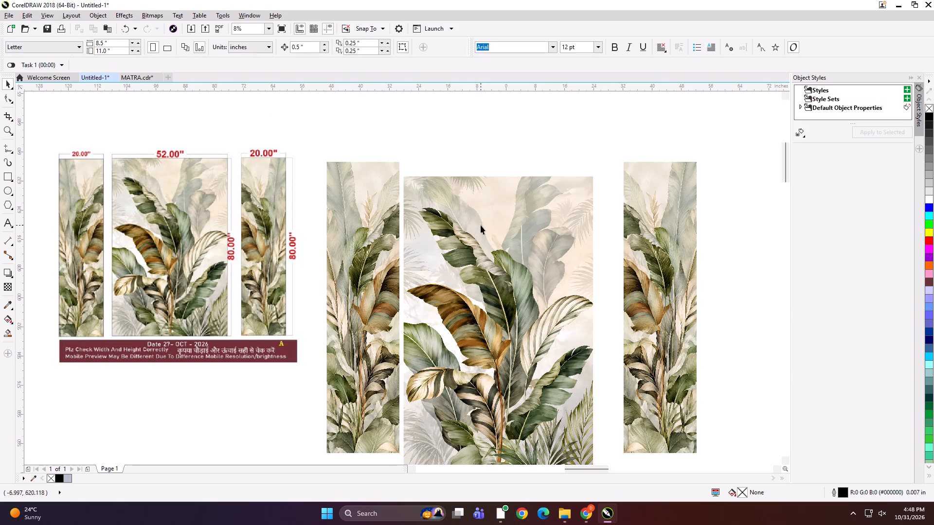
Position the wide leaf panel between the two narrow panels and align the top edges of all three.
drag(484, 226, 492, 206)
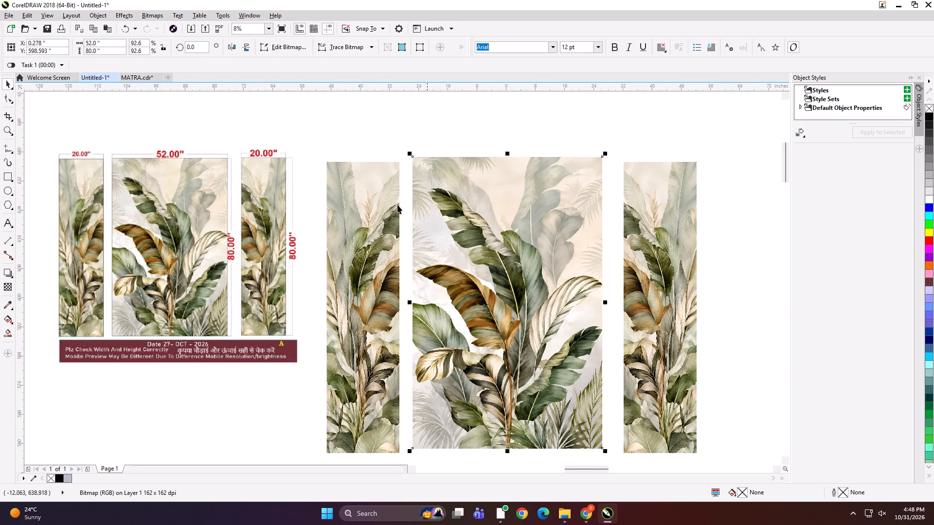
click(380, 219)
shift+click(527, 205)
shift+click(642, 200)
key(t)
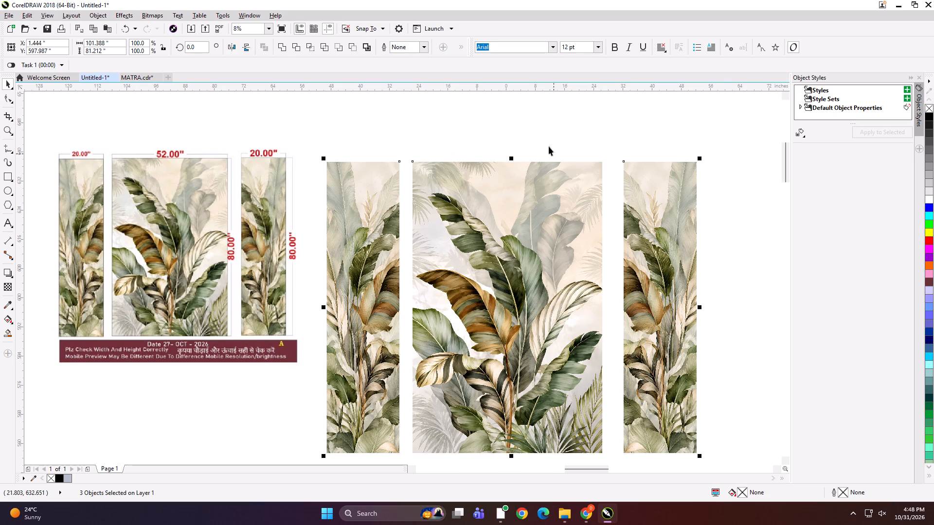
click(541, 131)
click(390, 194)
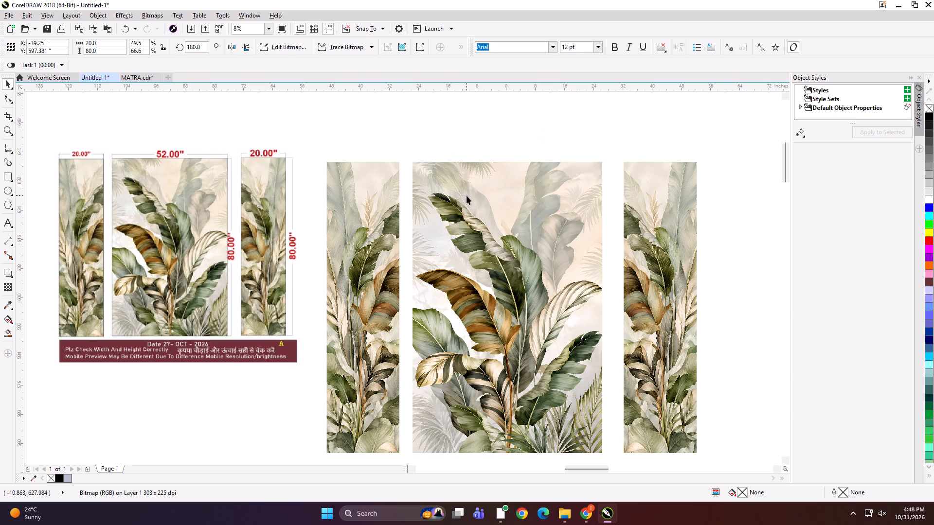
click(467, 195)
click(642, 192)
click(546, 127)
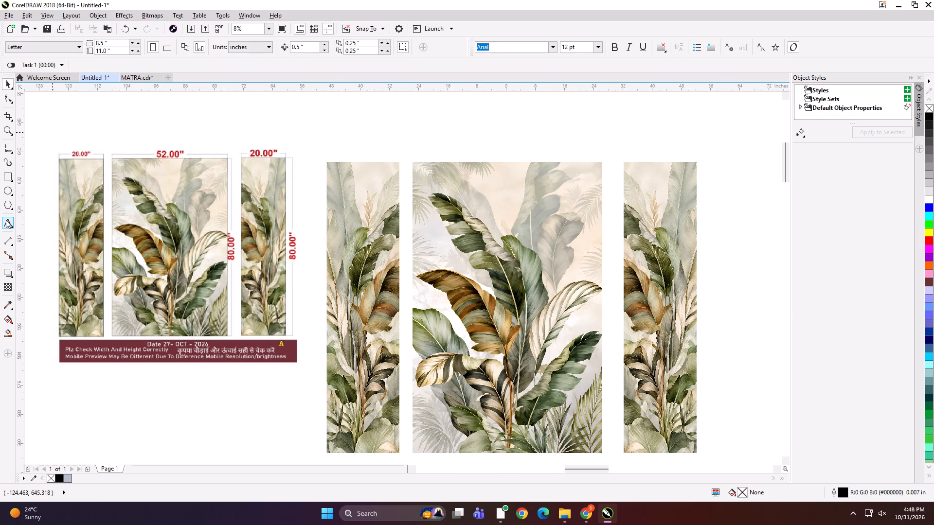
Add the text labels A, B and C at the top edges of the three leaf panels, from left to right.
click(6, 220)
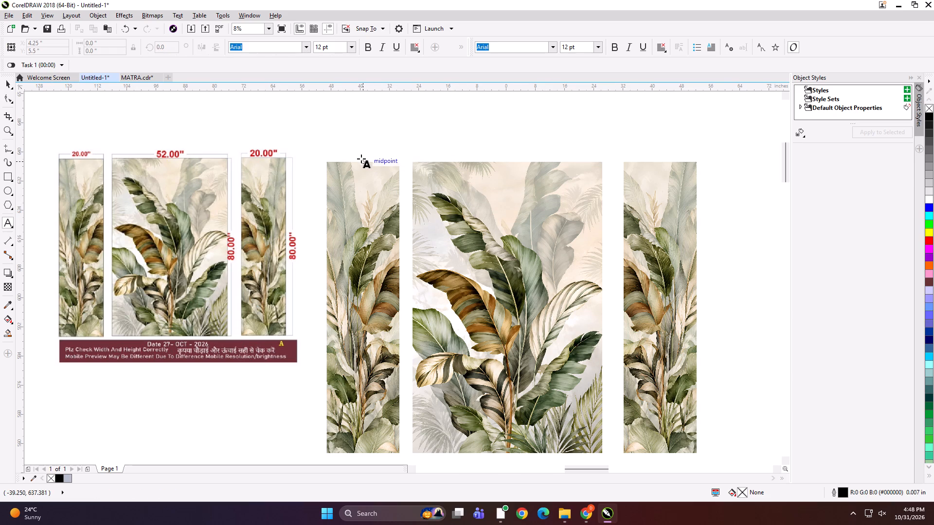
key(a)
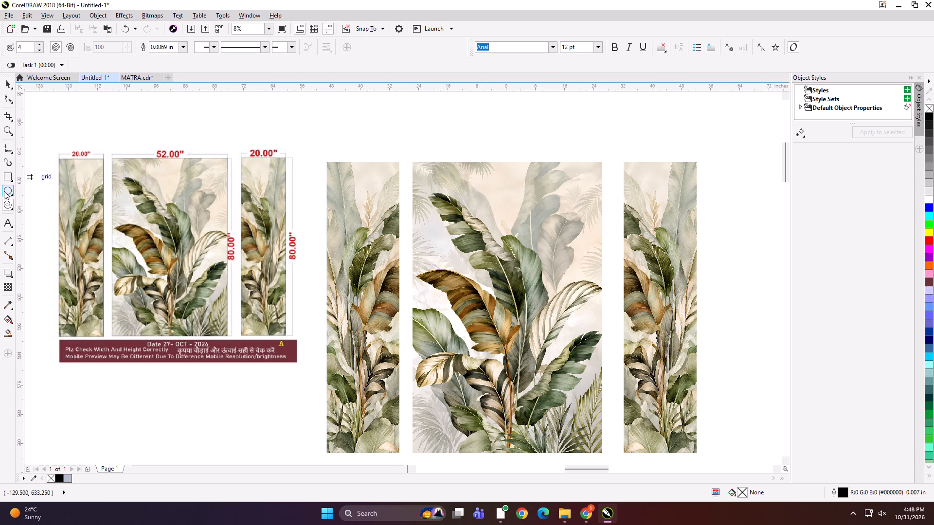
click(11, 224)
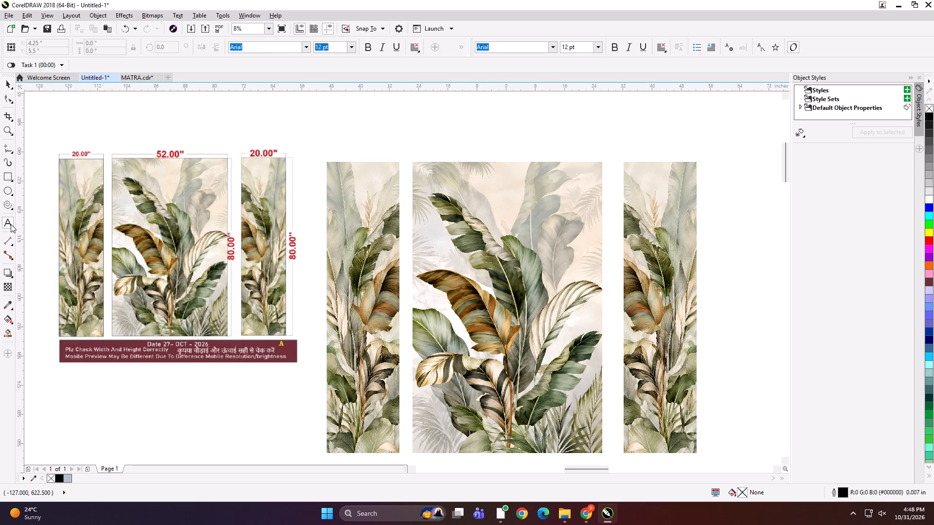
click(359, 161)
key(a)
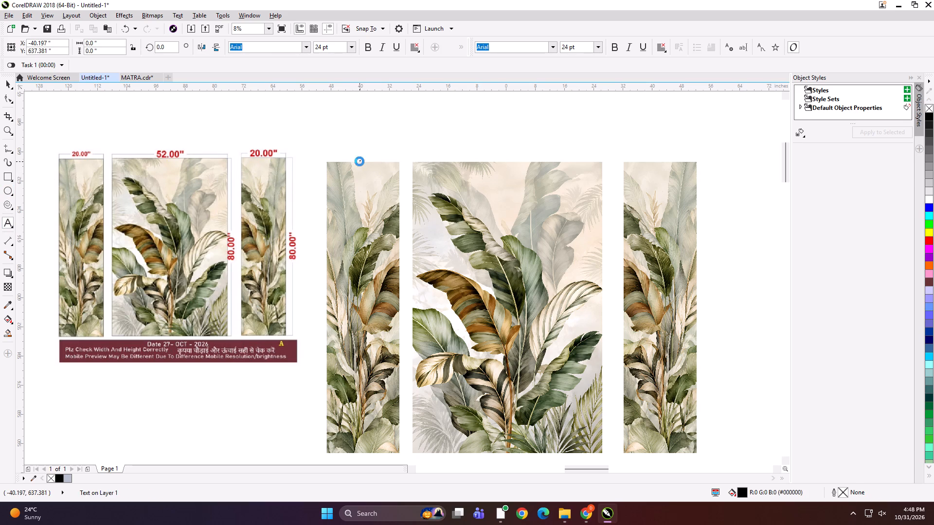
click(490, 159)
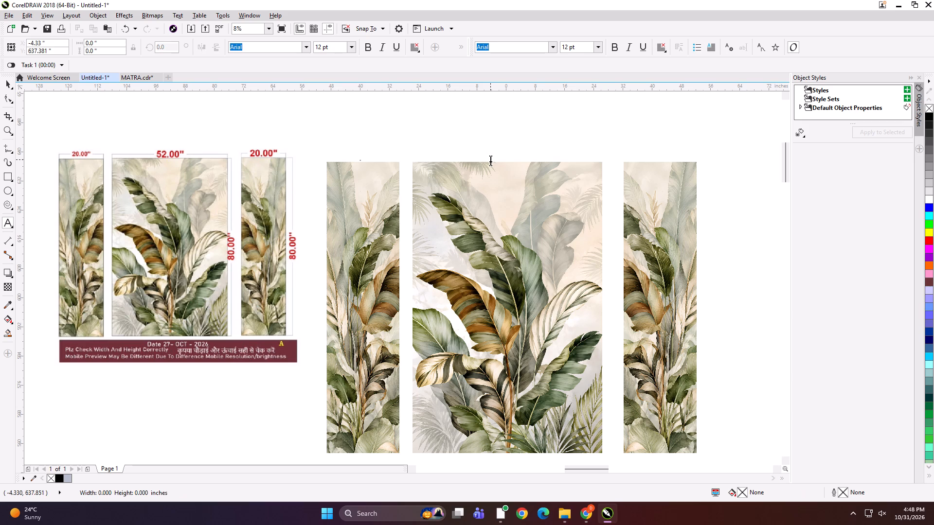
key(b)
click(646, 160)
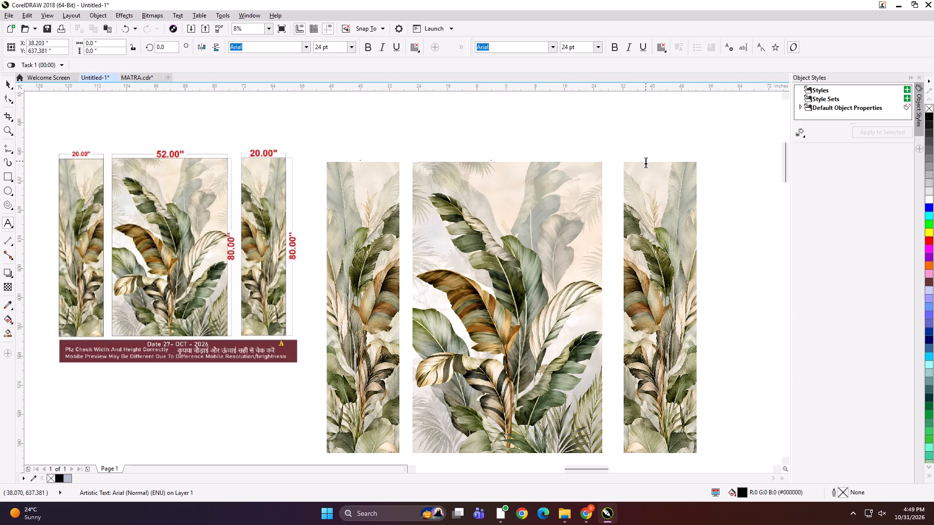
key(c)
click(9, 83)
Group the right-hand narrow leaf panel with its C label.
shift+click(649, 211)
key(ctrl+g)
scroll(652, 163, up, 3)
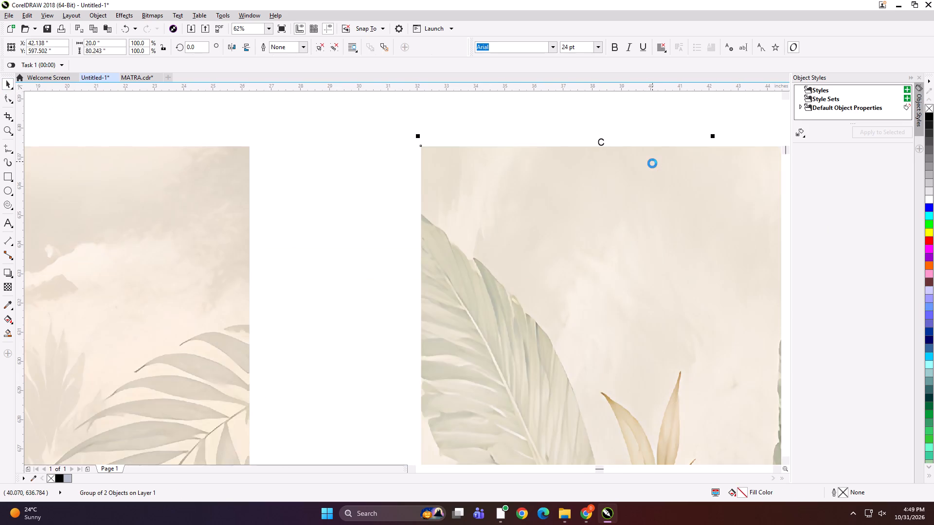
Group the wide middle leaf panel with its B label.
scroll(652, 163, down, 3)
drag(523, 125, 451, 202)
shift+click(476, 205)
key(ctrl+g)
scroll(503, 149, up, 2)
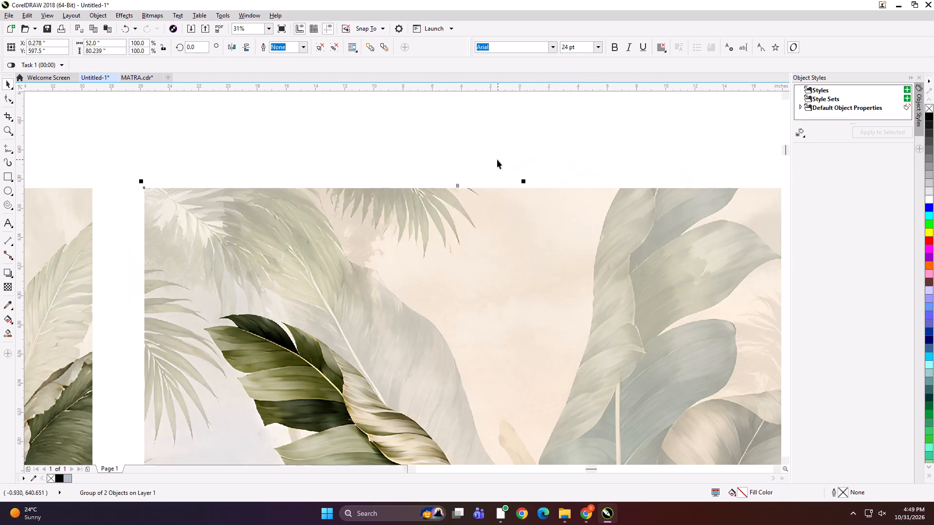
scroll(450, 191, up, 2)
scroll(522, 155, down, 2)
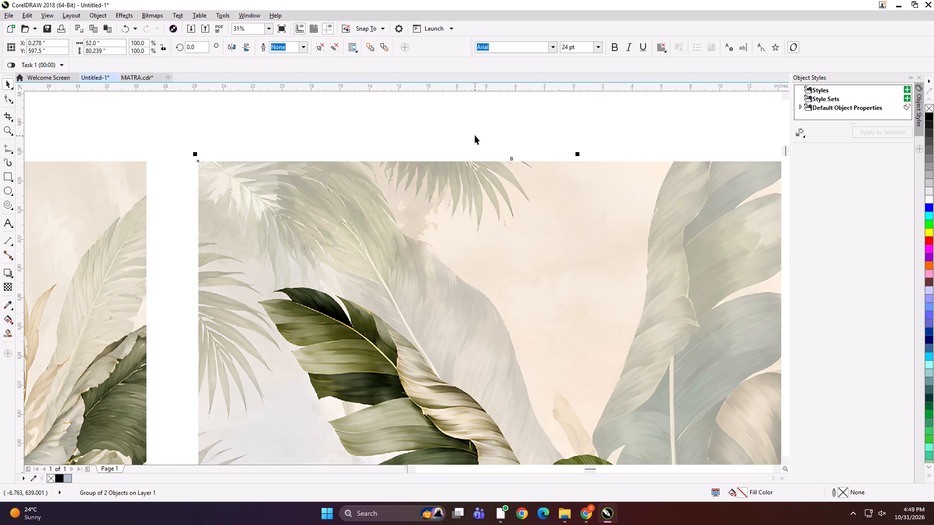
click(475, 135)
Group the left-hand narrow leaf panel with its A label.
scroll(449, 153, down, 1)
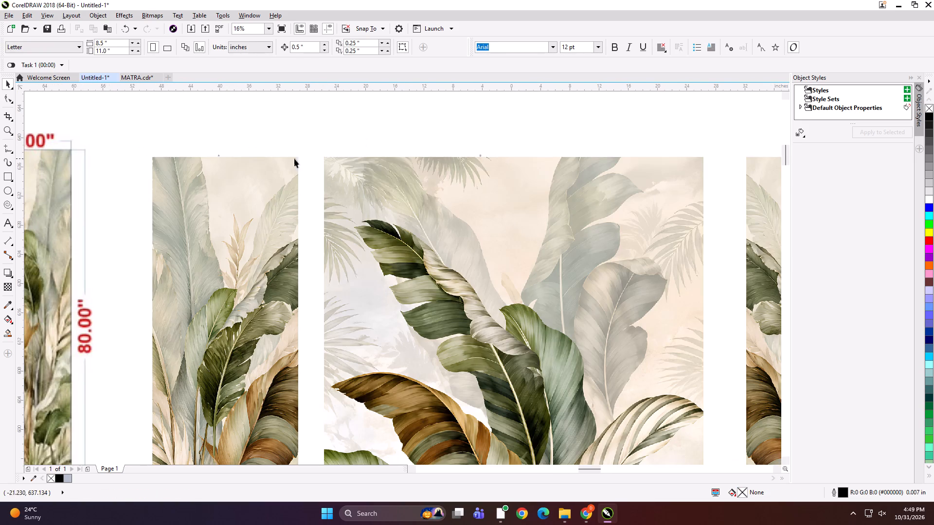
drag(213, 144, 229, 185)
shift+click(208, 183)
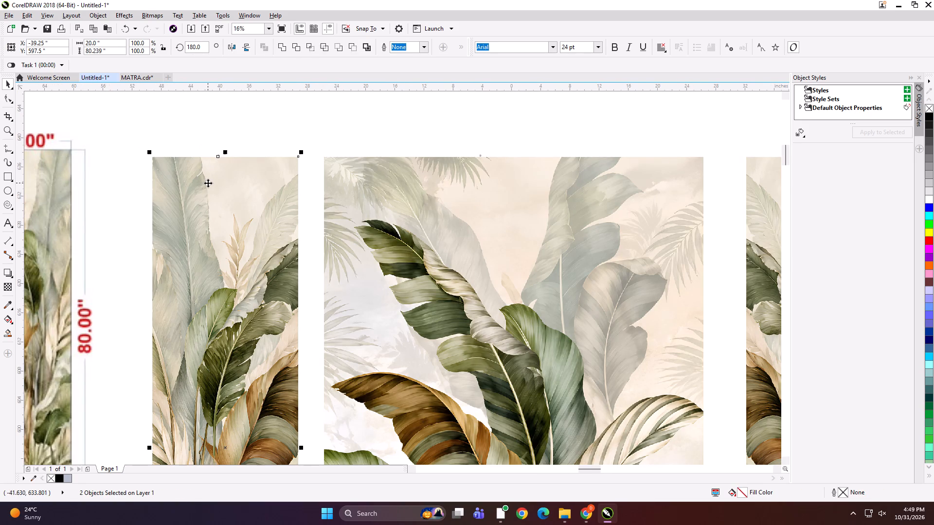
key(ctrl+g)
scroll(216, 152, up, 3)
scroll(264, 151, down, 2)
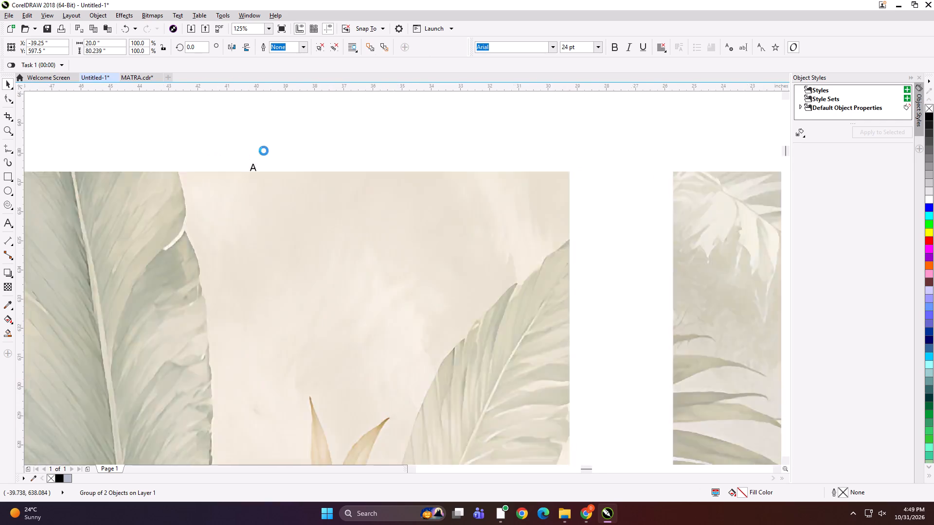
Copy both labelled narrow leaf panels side by side below the order screenshot and align their bottom edges.
scroll(264, 151, down, 1)
scroll(317, 144, down, 2)
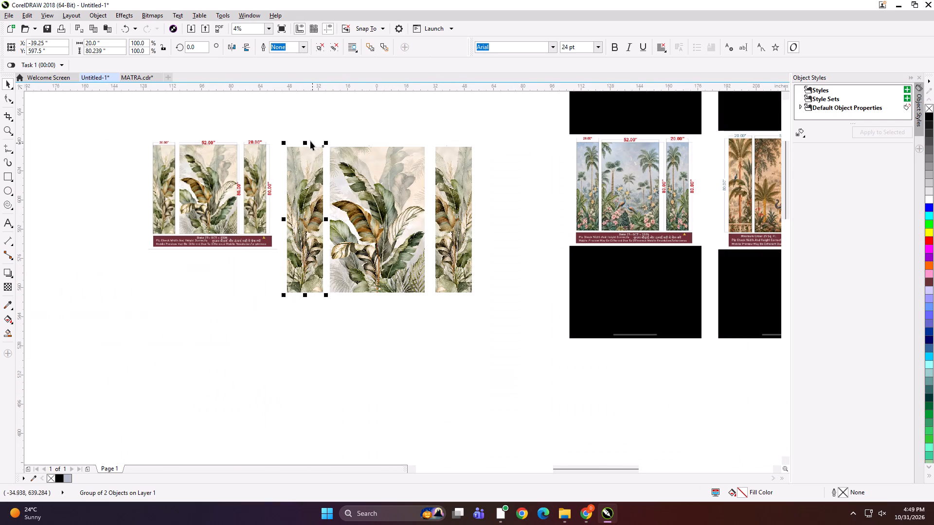
drag(305, 184, 181, 320)
right_click(181, 320)
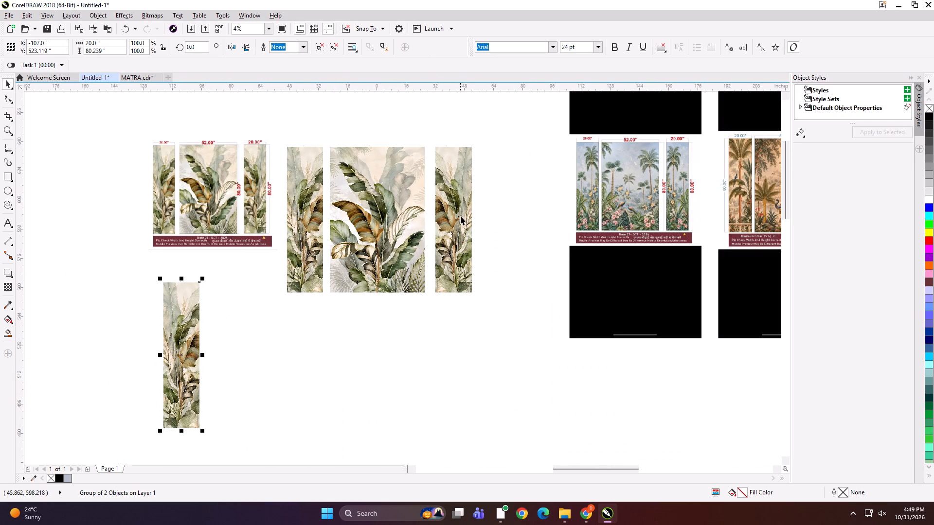
drag(461, 209, 228, 337)
right_click(228, 337)
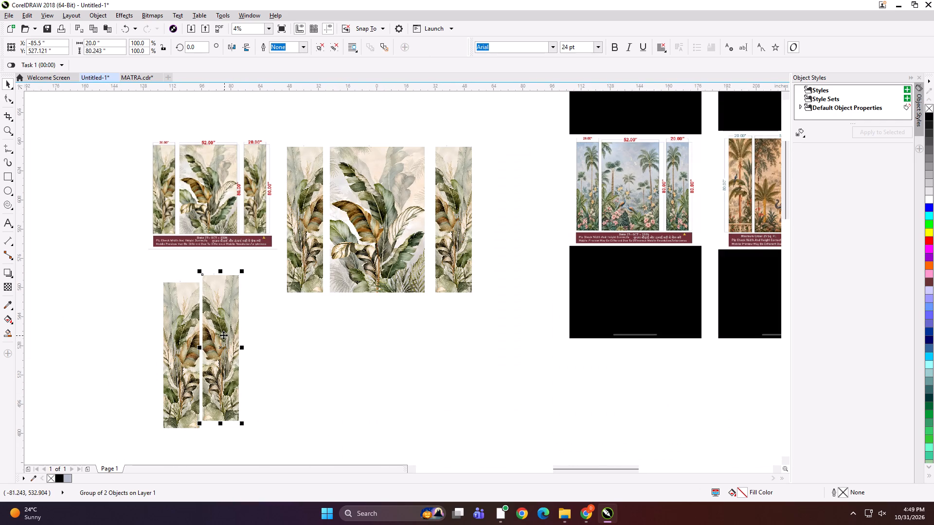
shift+click(191, 321)
key(b)
click(303, 337)
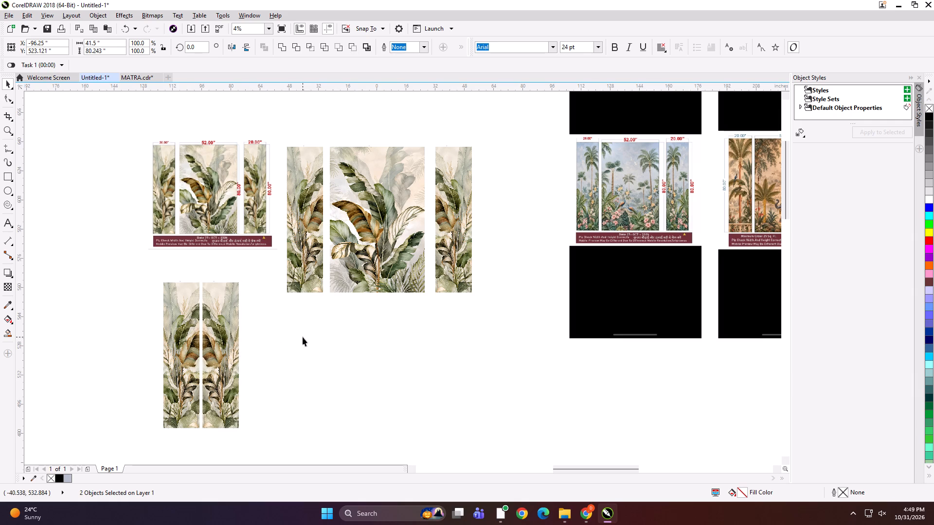
Nudge the left copied panel 1 inch towards the right one, leaving a 0.5-inch gap, and group the pair.
scroll(189, 320, up, 2)
click(189, 322)
key(Right)
key(Right)
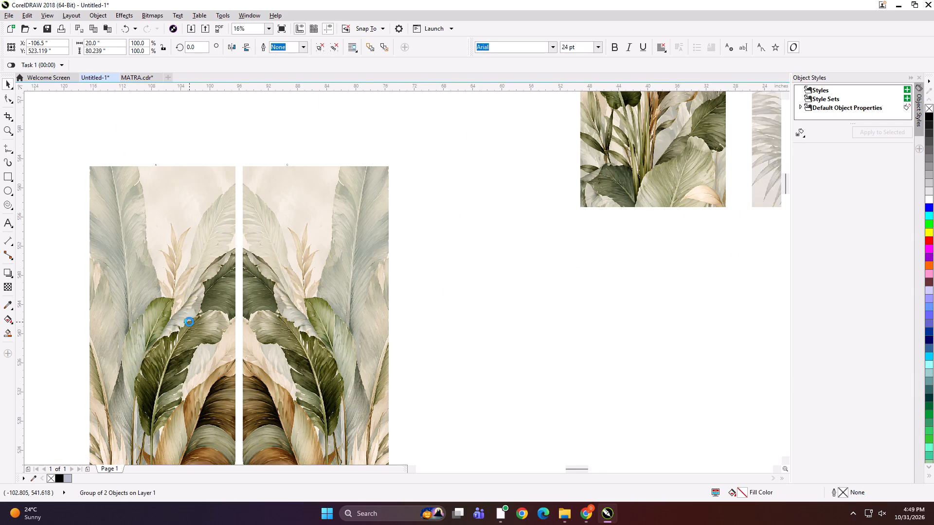
shift+click(259, 297)
scroll(284, 279, down, 1)
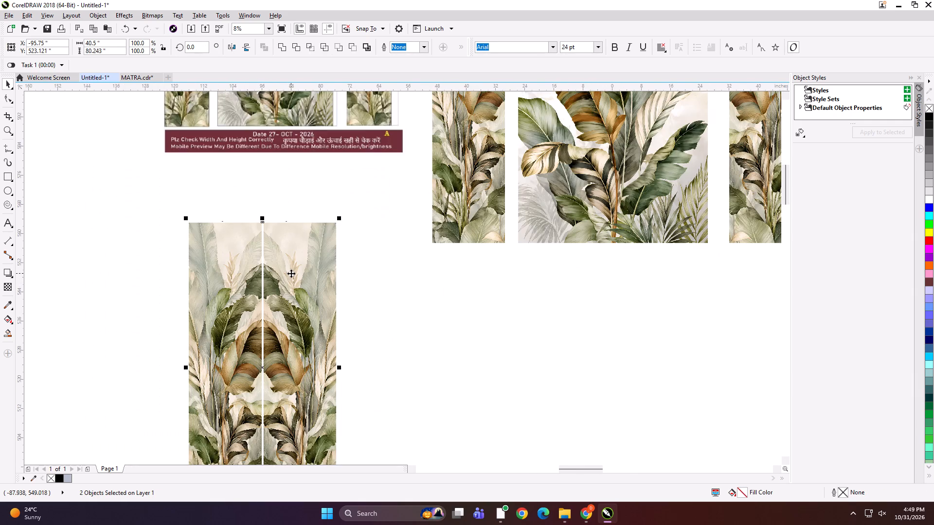
scroll(291, 273, down, 1)
key(ctrl+g)
Start exporting the grouped narrow pair and browse up to the 31 folder, selecting CHANDIGARH WALLPAPER.
key(ctrl+e)
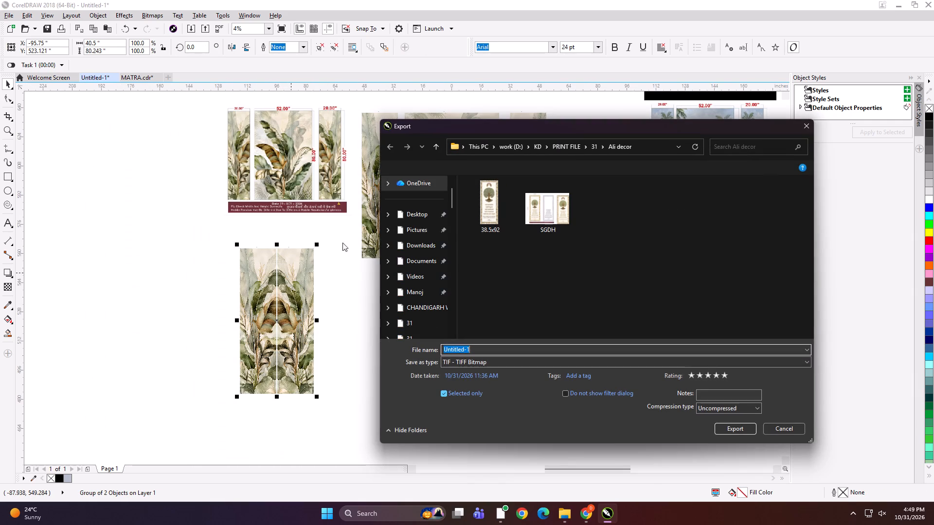
click(435, 149)
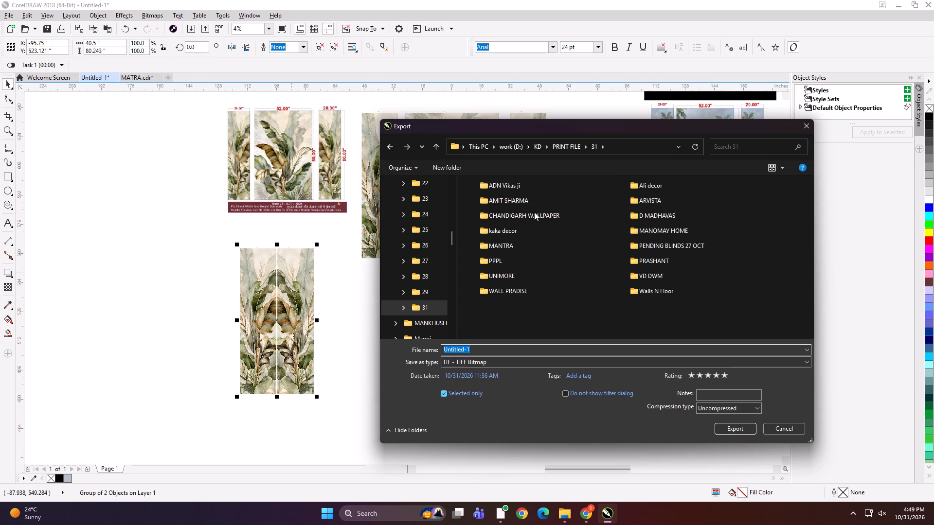
click(536, 213)
click(536, 213)
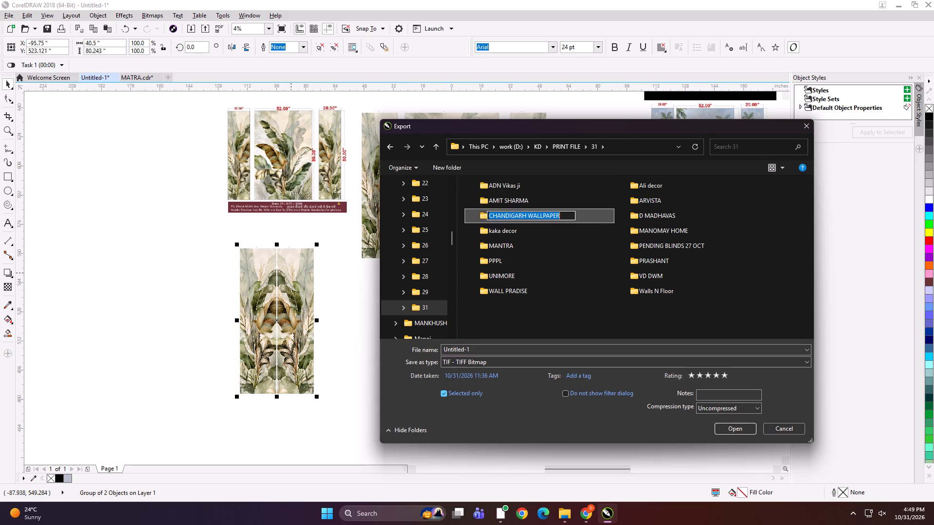
click(575, 212)
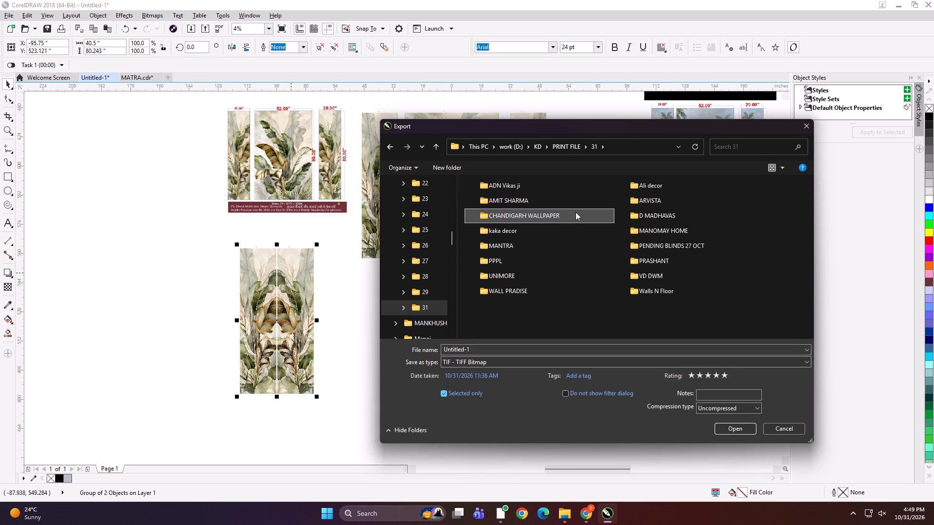
click(577, 212)
click(577, 212)
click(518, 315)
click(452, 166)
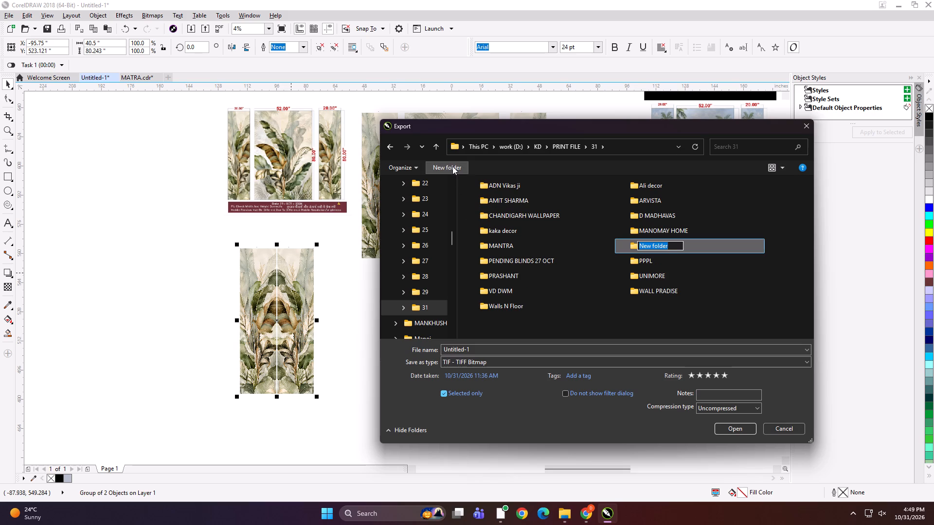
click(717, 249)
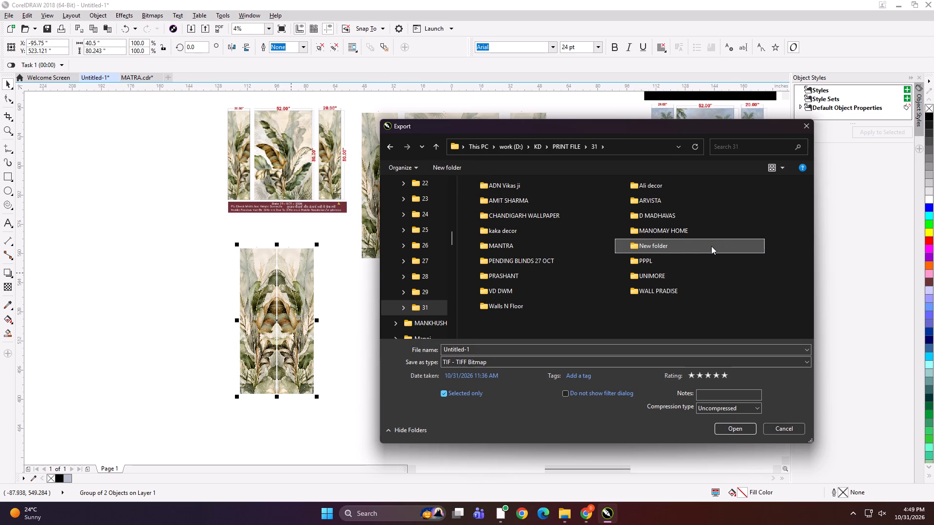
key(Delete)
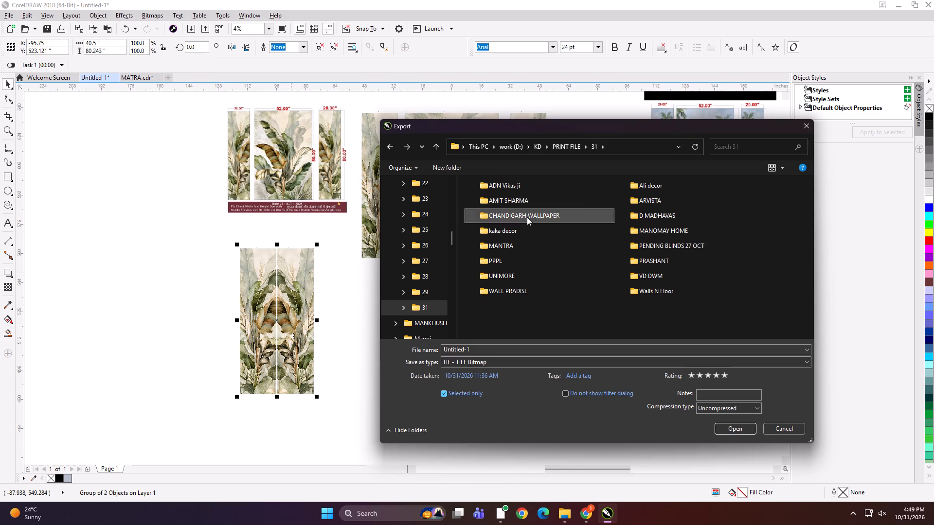
Create a folder named PENDING FILE YESTERDAY inside CHANDIGARH WALLPAPER and open it as the export location.
double_click(527, 217)
click(446, 167)
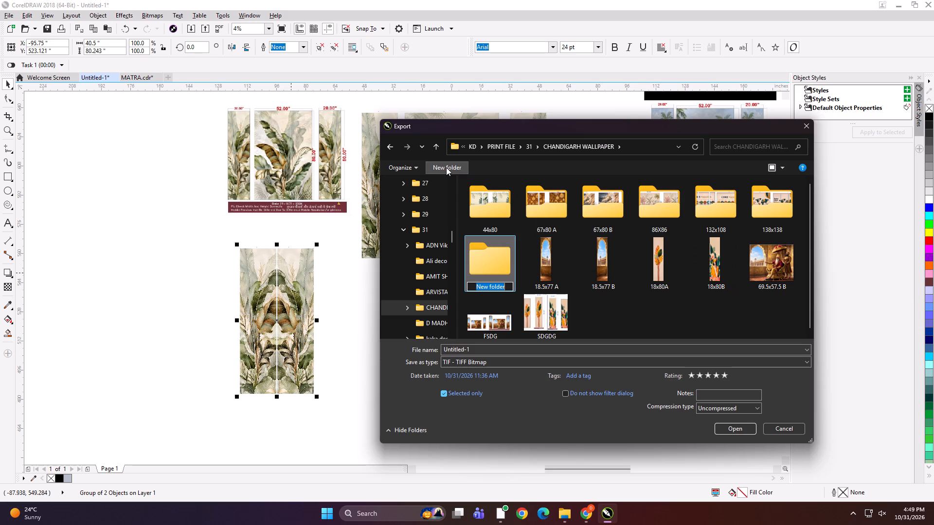
text(PENDING FILE YESTERDAY)
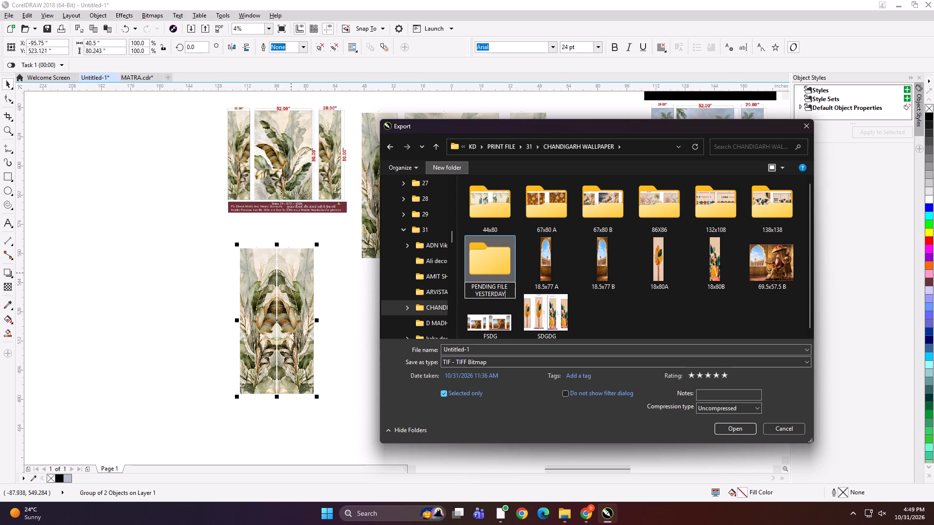
key(Return)
double_click(496, 280)
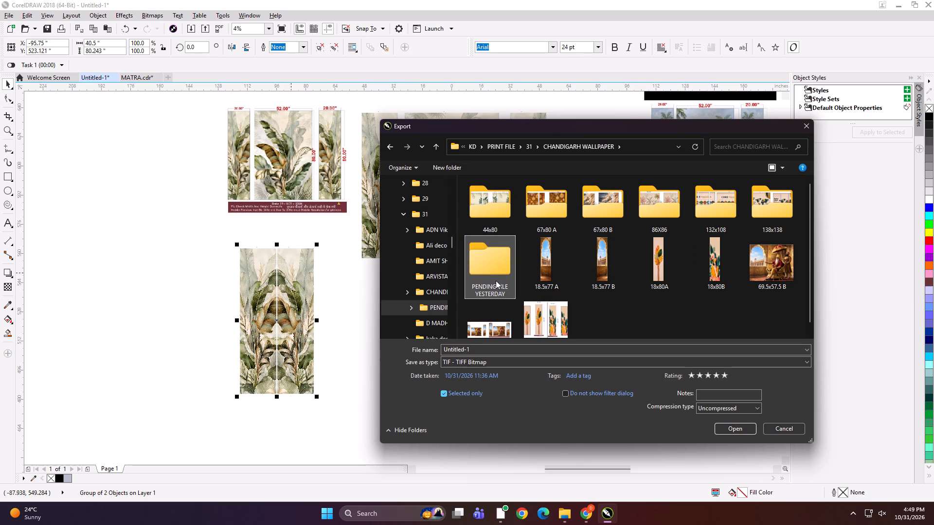
Export the grouped narrow pair as a TIFF bitmap named "40.5x80 A" at 100 dpi in RGB colour.
click(489, 346)
text(40.5x80 A)
key(Return)
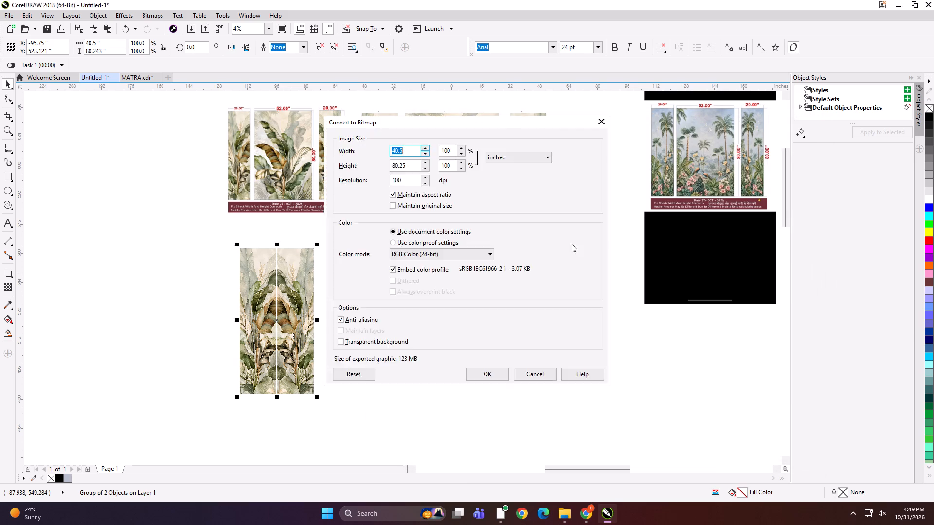
key(Return)
Export the wide leaf panel with its B label as a TIFF bitmap named "2x80 B" into the same folder.
click(466, 217)
key(ctrl+e)
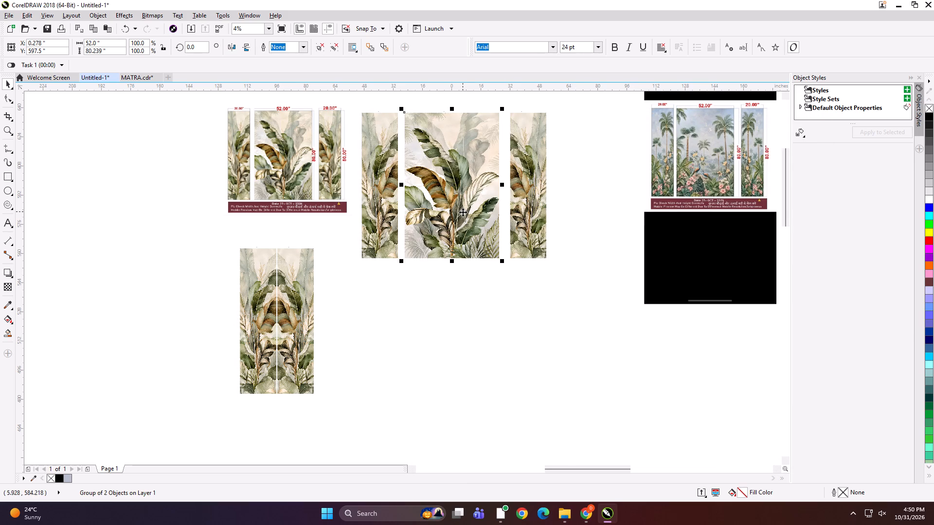
key(ctrl+e)
key(ctrl+e)
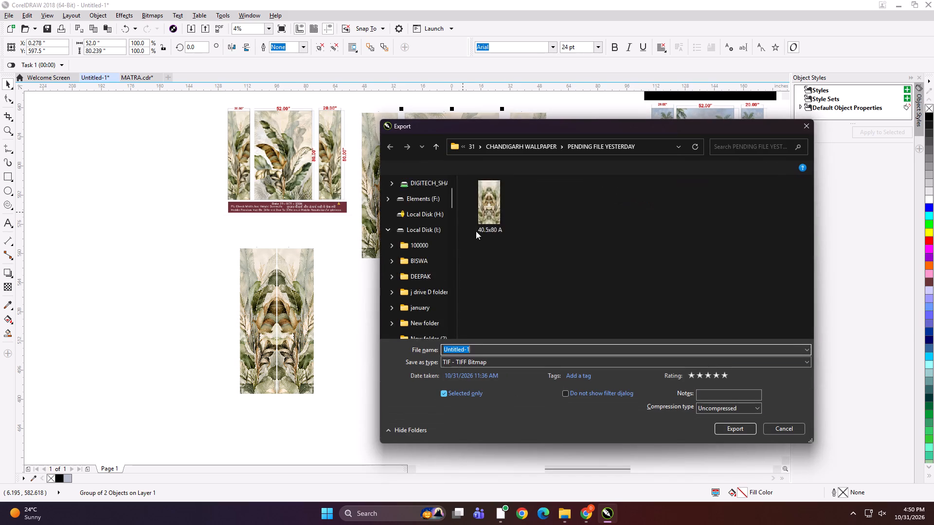
text(2x80 B)
key(Return)
key(Return)
click(320, 302)
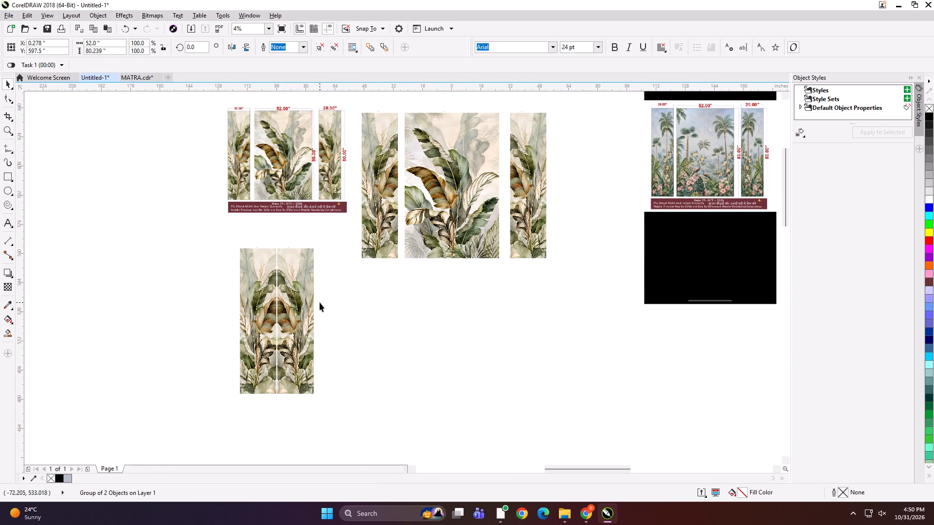
Delete the grouped pair of copied narrow panels below the order screenshot.
click(284, 296)
key(Delete)
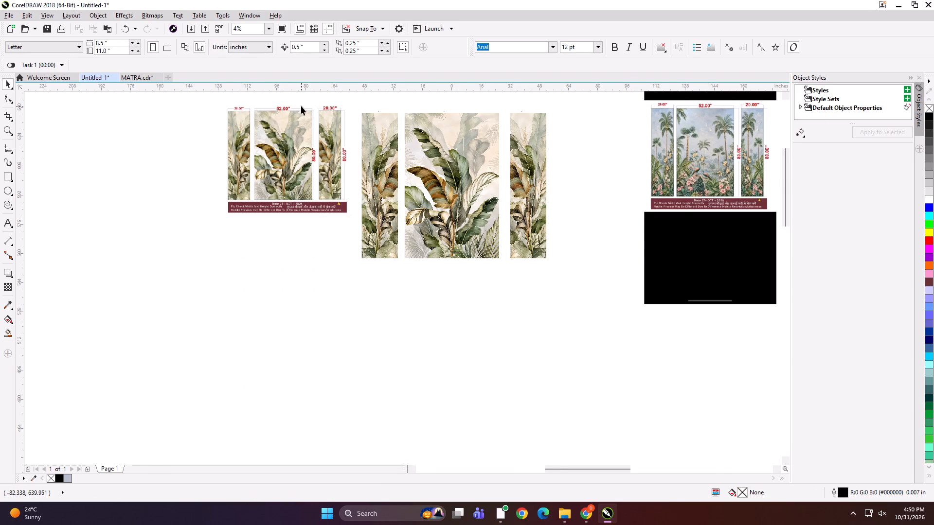
Select the three labelled leaf panels and scale them down proportionally to roughly the size of the order screenshot's panels.
scroll(301, 106, up, 1)
click(459, 181)
shift+click(590, 197)
shift+click(735, 244)
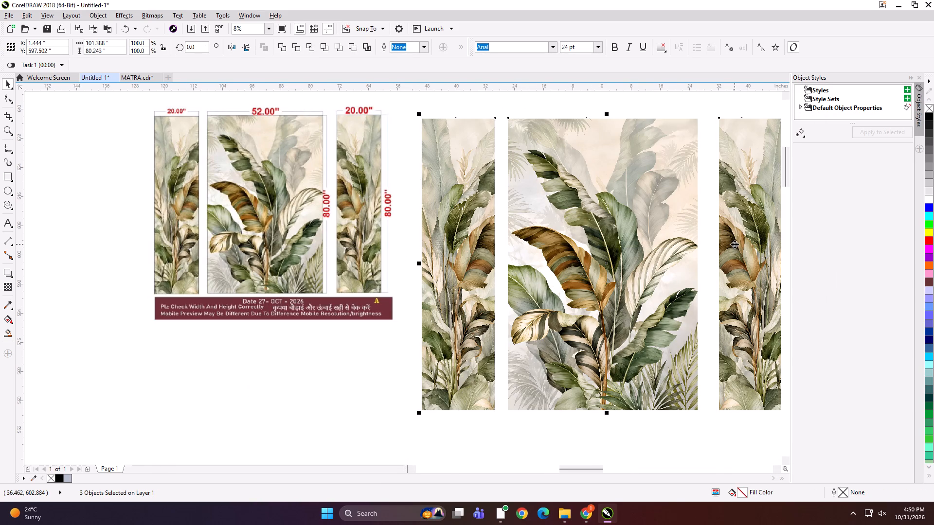
scroll(614, 258, down, 1)
drag(708, 339, 683, 344)
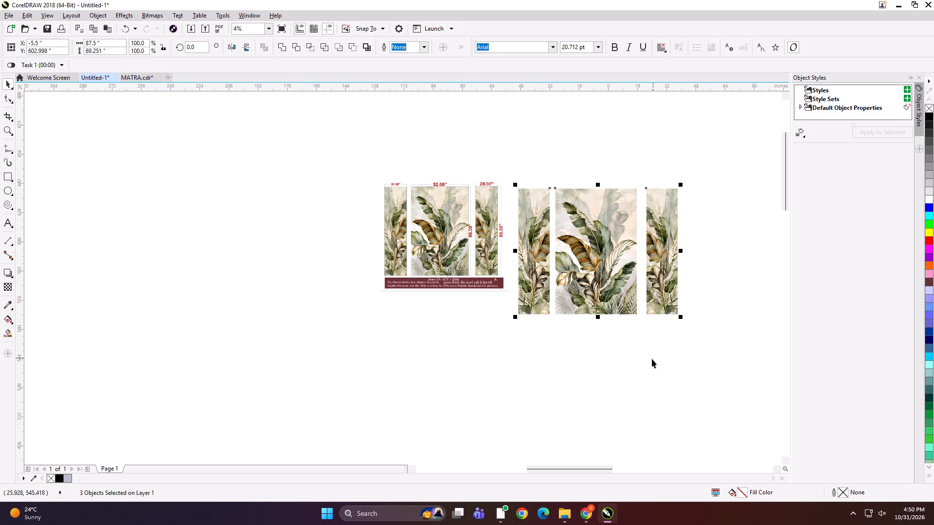
drag(681, 318, 635, 315)
Group the three reduced leaf panels with their order screenshot and shrink the group to about 3.03 x 1.31 inches.
scroll(547, 189, up, 1)
shift+click(447, 254)
key(ctrl+g)
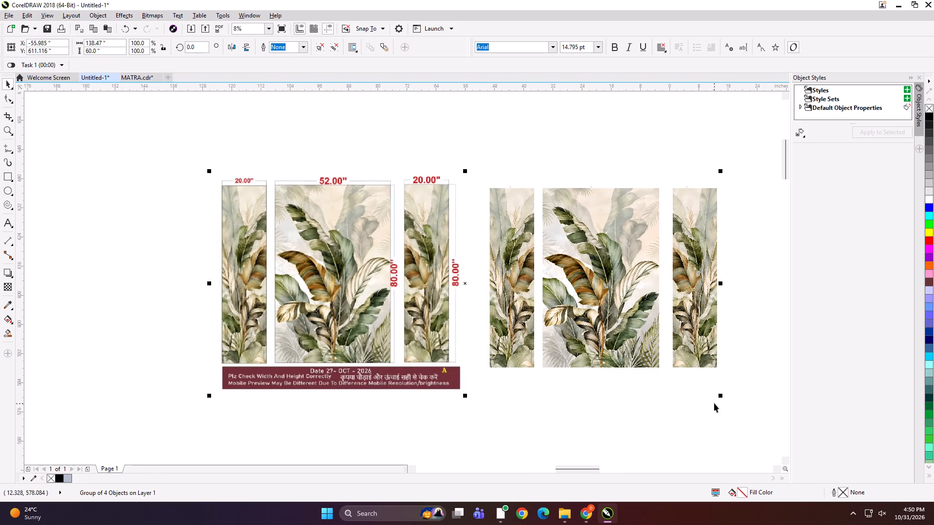
shift+drag(721, 396, 476, 304)
Export the small group of order screenshot and leaf panels as a TIFF bitmap named "SGG".
scroll(462, 284, up, 2)
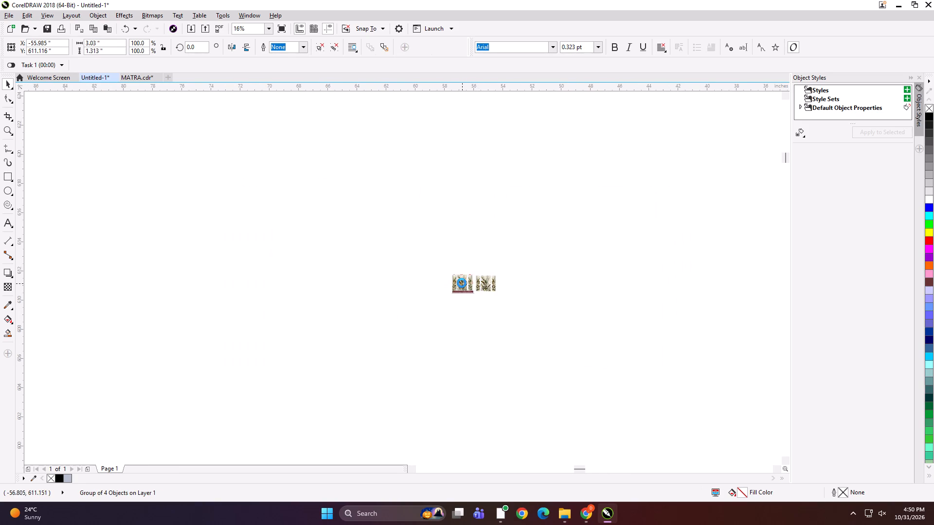
scroll(482, 277, up, 2)
key(ctrl+e)
text(SGG)
key(Return)
key(Return)
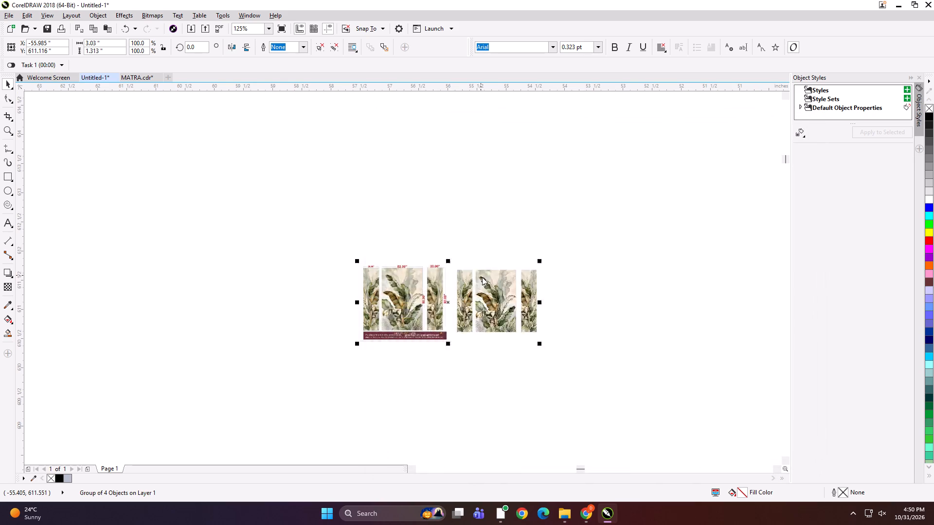
key(Return)
Delete the small group of order screenshot and leaf panels from the workspace.
key(Delete)
key(F4)
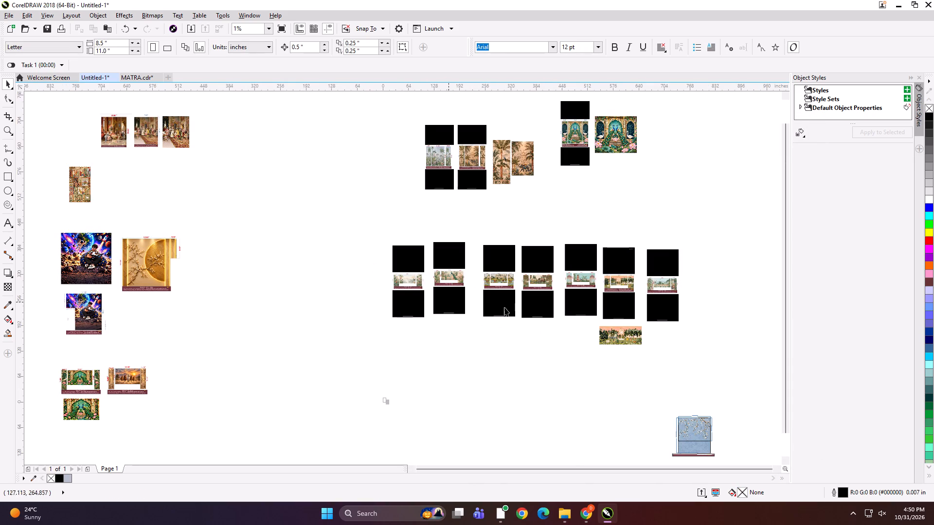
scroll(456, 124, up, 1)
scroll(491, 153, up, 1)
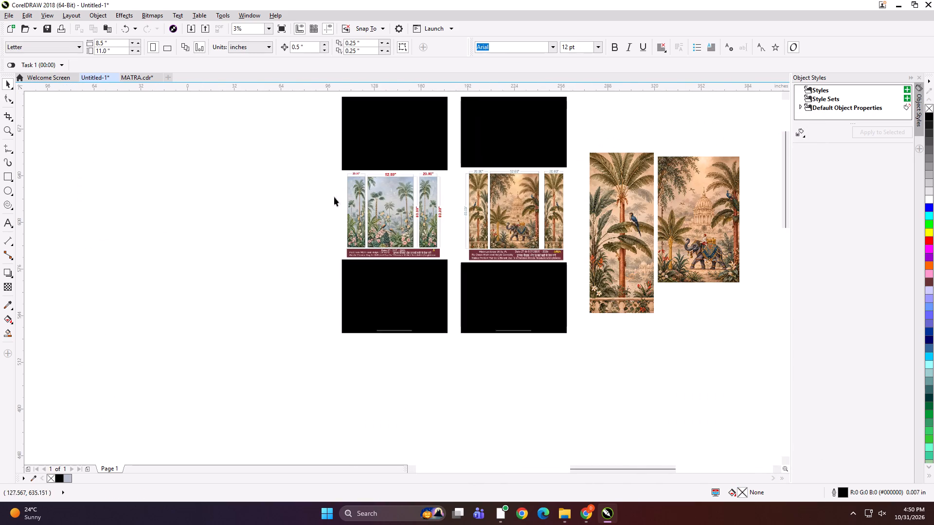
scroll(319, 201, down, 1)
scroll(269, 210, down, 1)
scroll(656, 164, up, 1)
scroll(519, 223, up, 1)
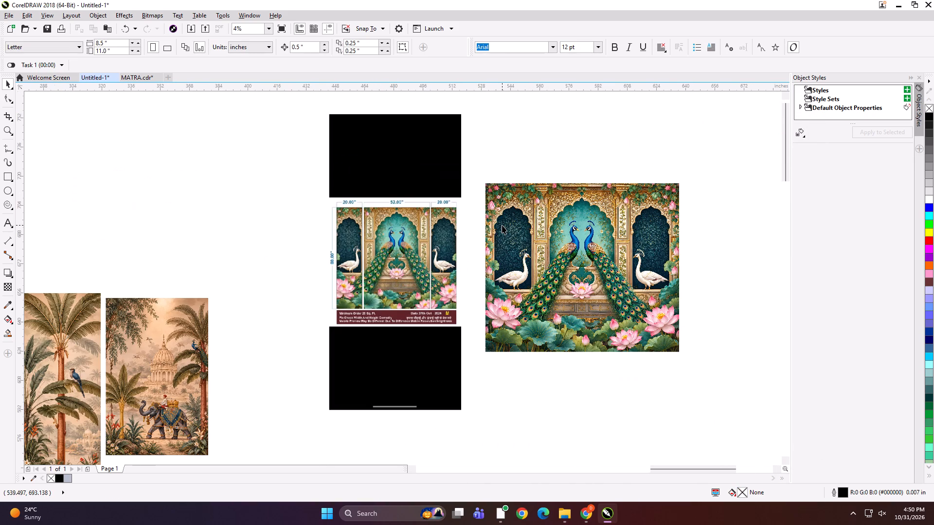
Resize the tall palm-tree panel with the bird to 20 x 80 inches and mirror it horizontally.
scroll(423, 211, up, 1)
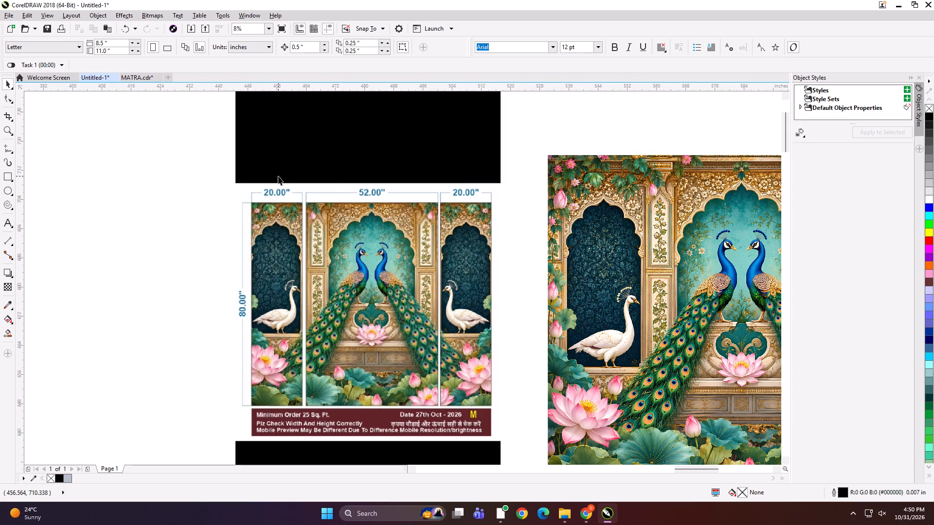
scroll(302, 185, down, 1)
scroll(472, 191, down, 1)
scroll(147, 291, up, 1)
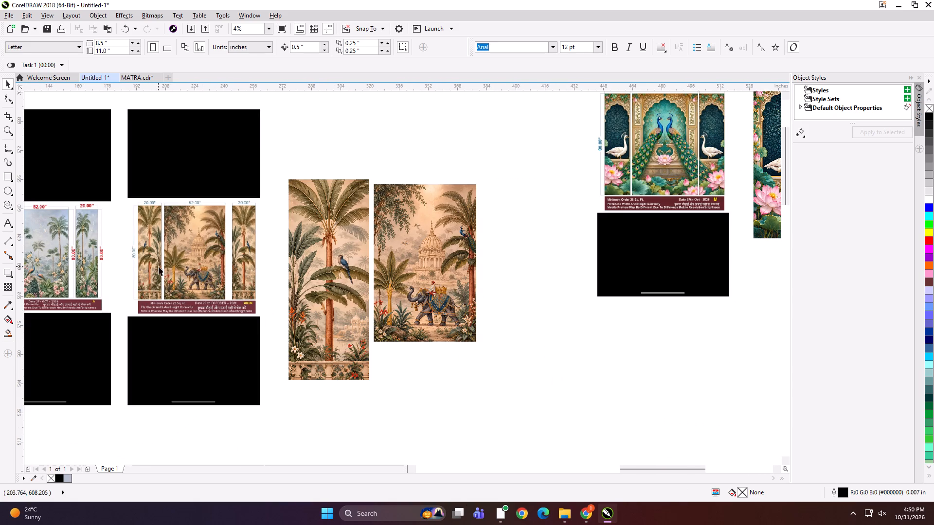
click(318, 234)
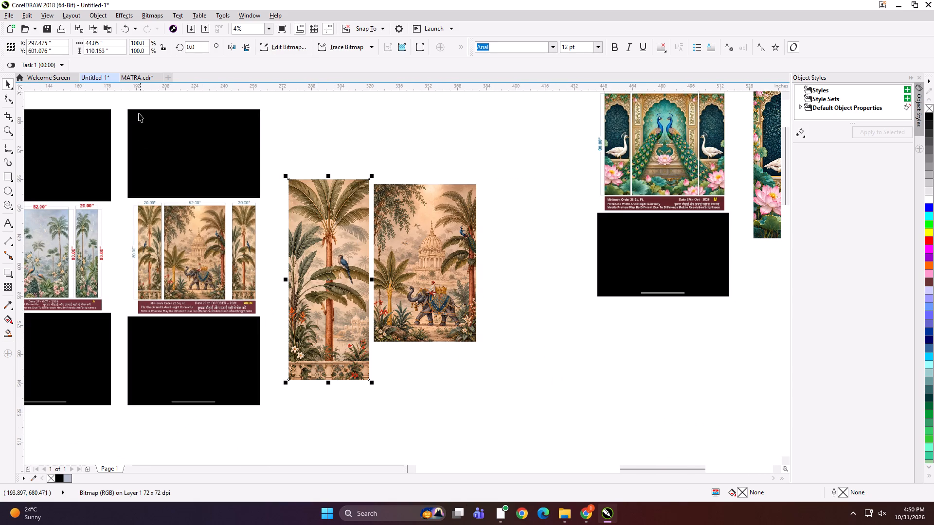
click(113, 41)
key(ctrl+a)
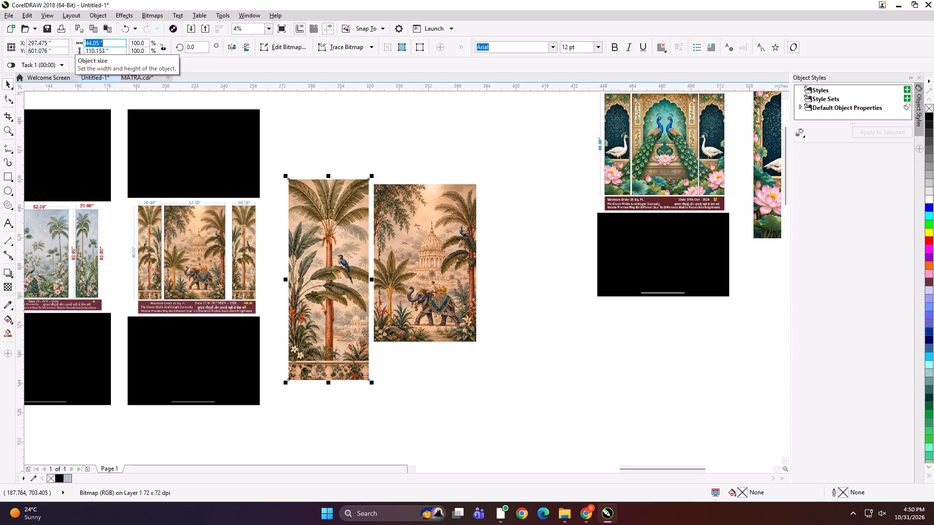
text(20)
key(Tab)
text(80)
key(Return)
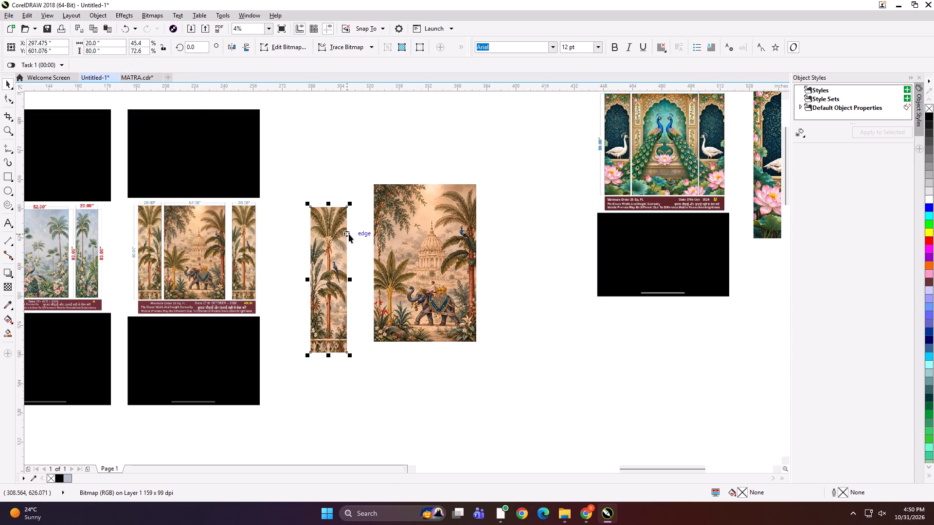
click(233, 49)
Resize the elephant-and-temple panel to 52 x 80 inches.
click(421, 224)
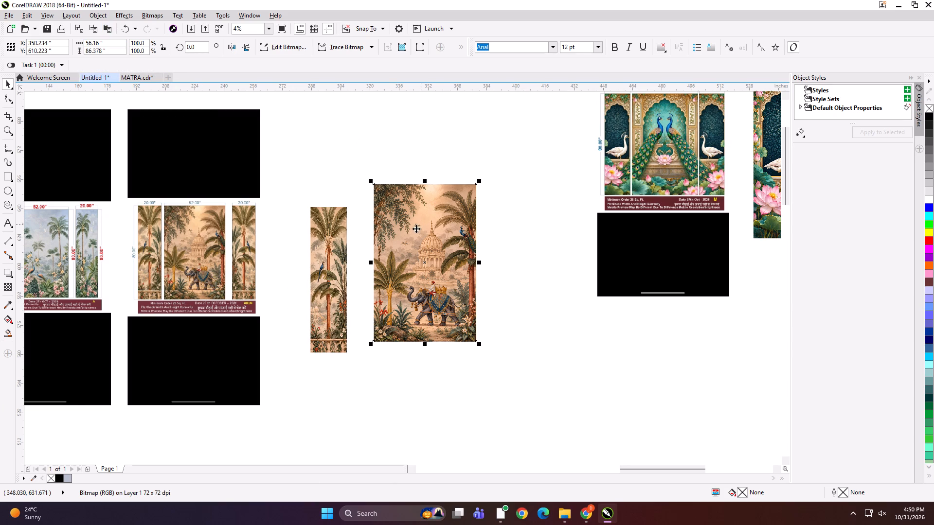
click(110, 45)
key(ctrl+a)
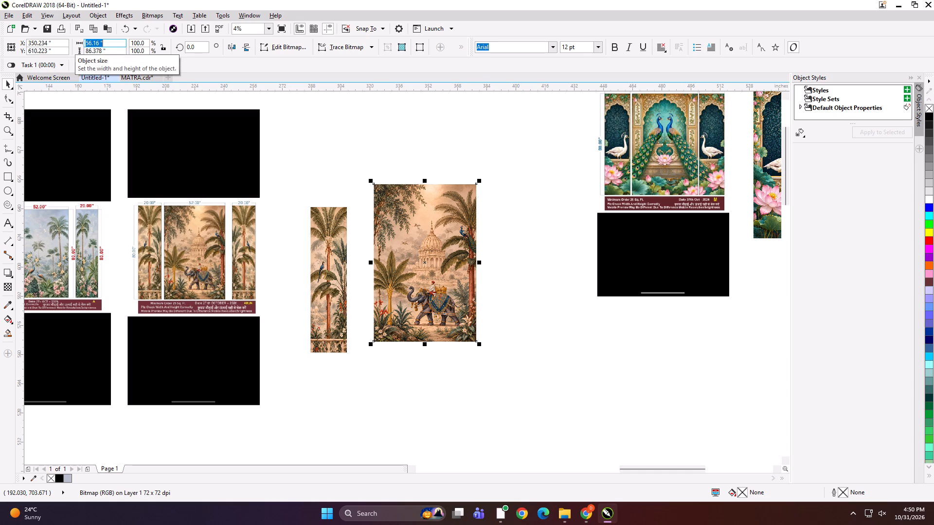
text(52)
key(Tab)
text(80)
key(Return)
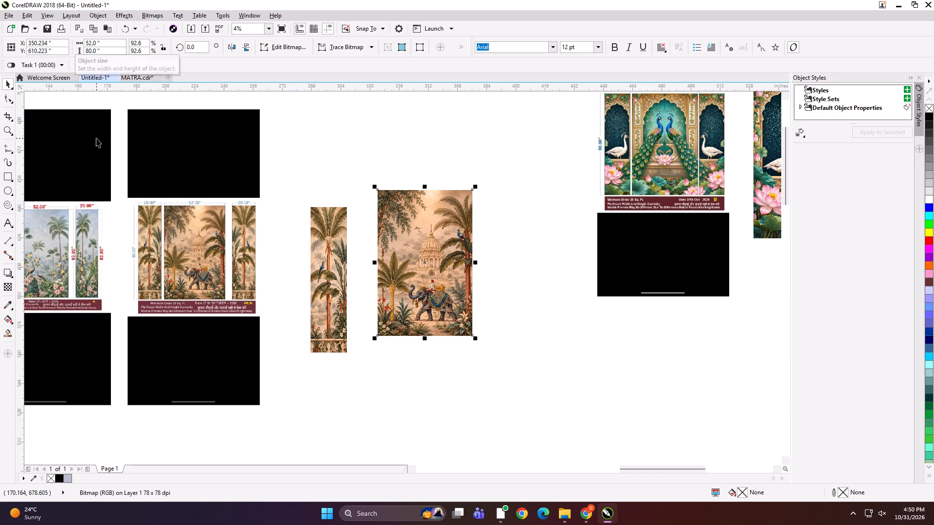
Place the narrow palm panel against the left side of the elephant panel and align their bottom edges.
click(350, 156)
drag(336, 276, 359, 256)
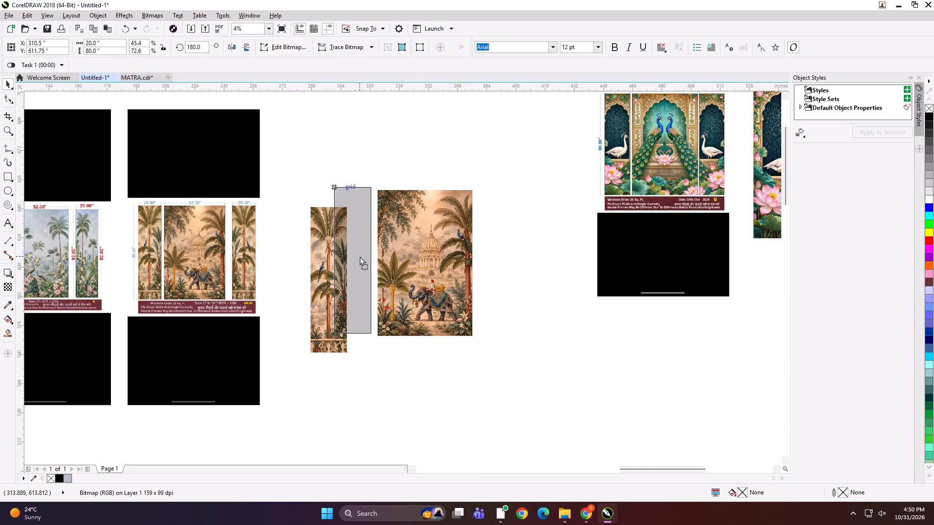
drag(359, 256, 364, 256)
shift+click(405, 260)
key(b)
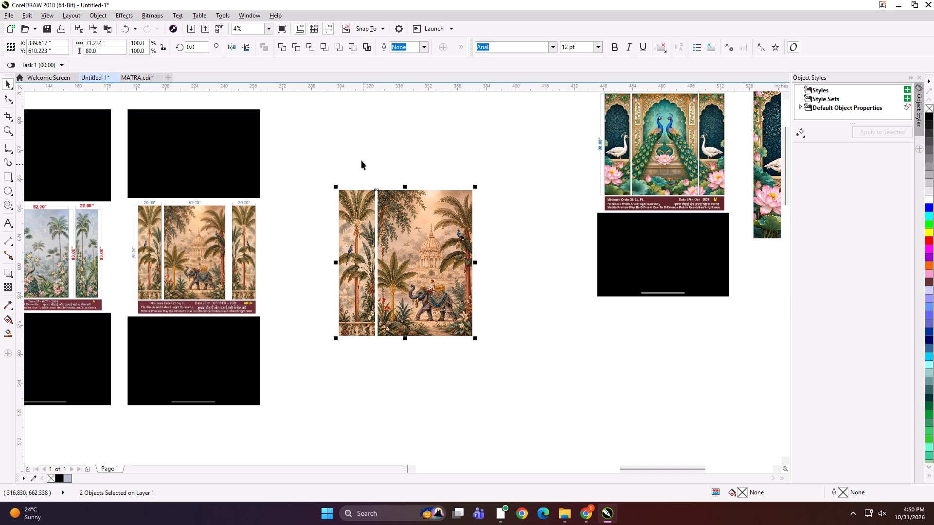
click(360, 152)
Reposition the palm panel left of the elephant panel, duplicate it on the other side, and mirror the copy horizontally.
drag(355, 246, 321, 289)
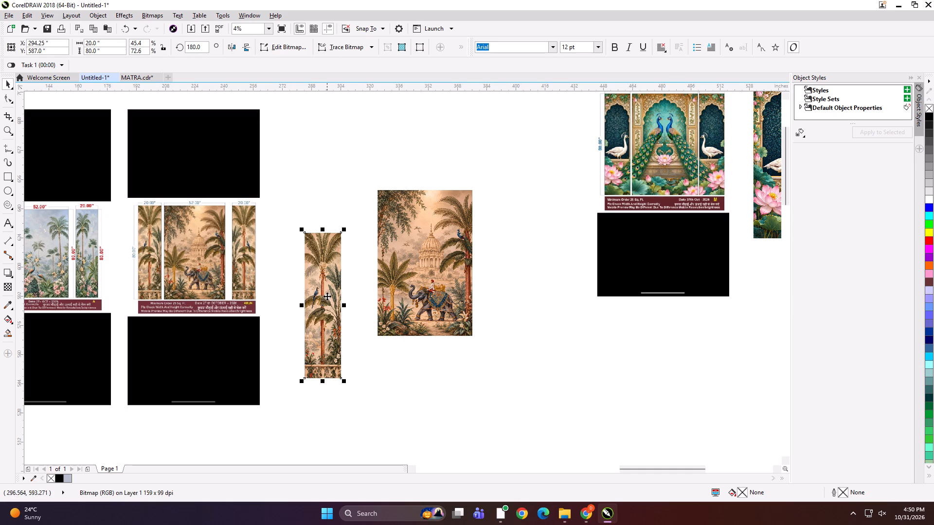
drag(326, 297, 512, 288)
shift+right_click(513, 288)
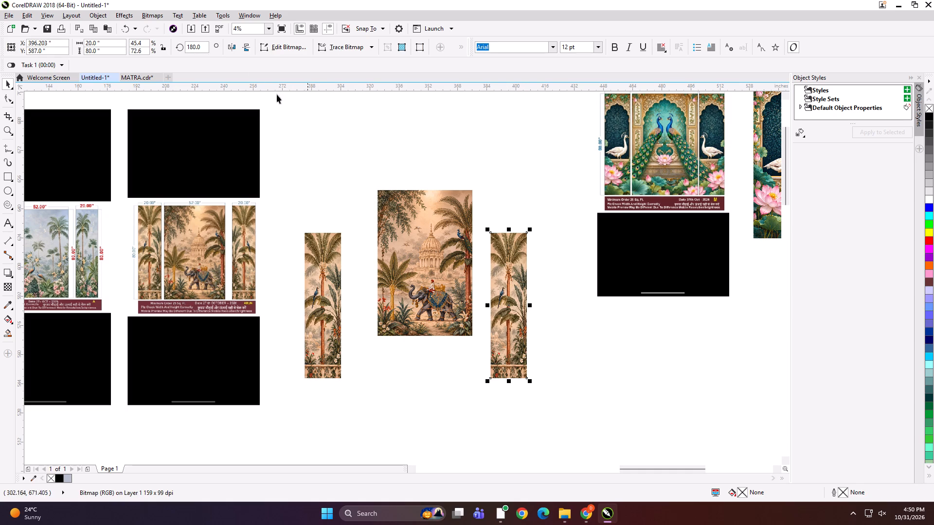
click(229, 48)
Bottom-align the elephant panel with the palm panels, bring the left palm panel closer, and shift all three slightly upward.
shift+click(413, 260)
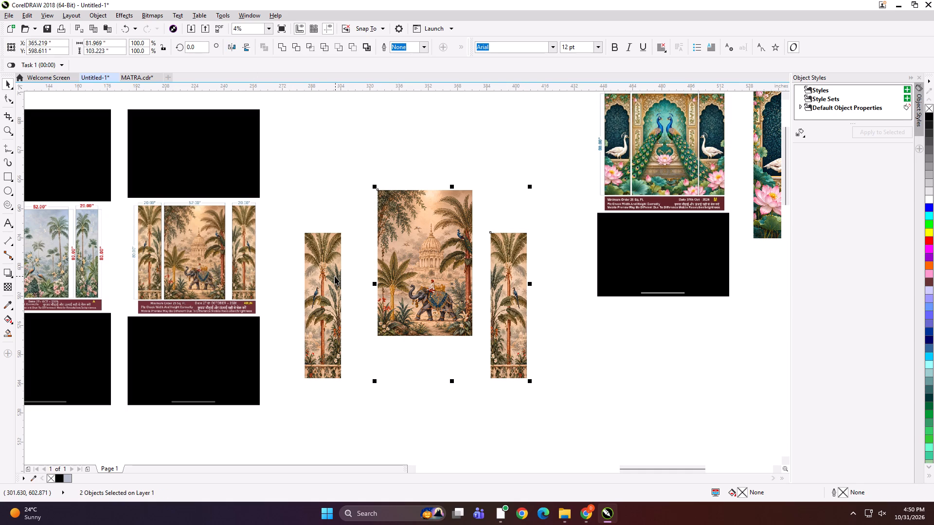
shift+click(335, 276)
key(b)
click(407, 165)
drag(335, 275, 357, 274)
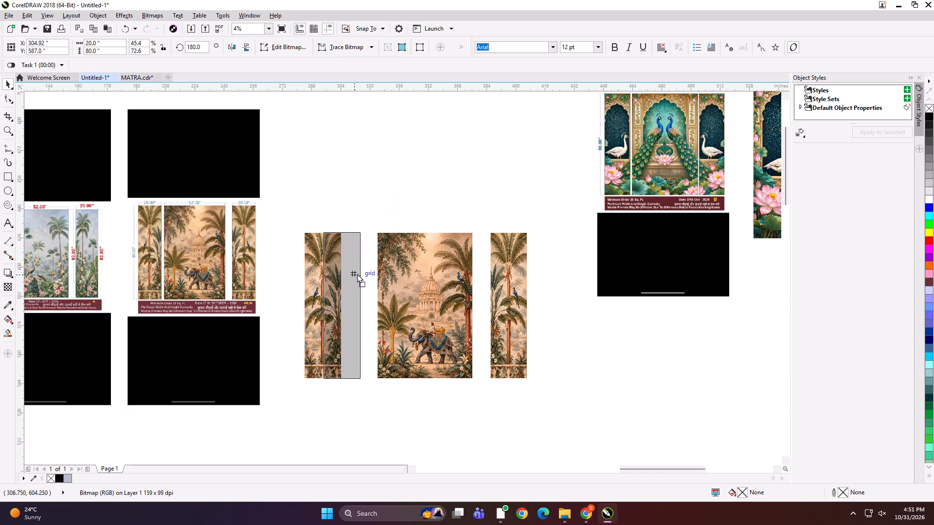
drag(357, 274, 365, 273)
shift+click(415, 286)
shift+click(507, 290)
drag(430, 315, 417, 280)
click(437, 124)
Add the text labels a, b and c at the top edges of the three panels, from left to right.
click(8, 222)
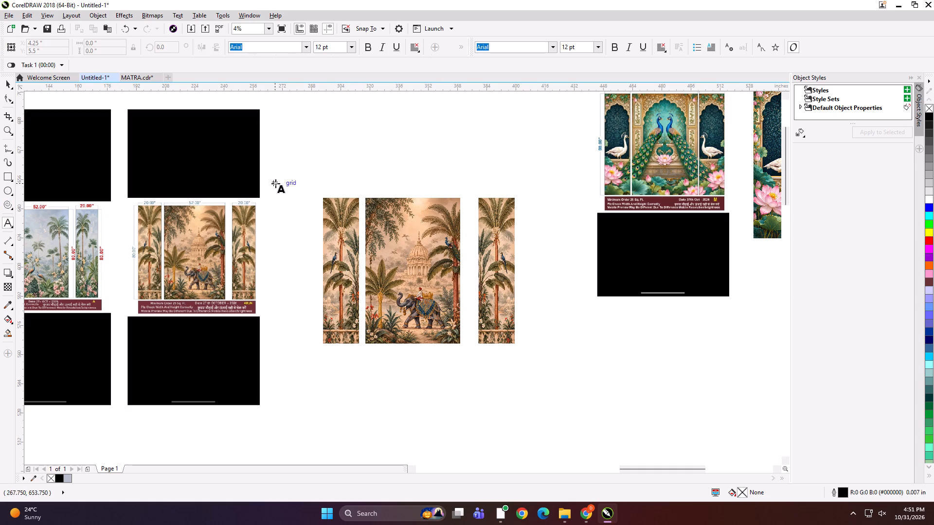
click(334, 197)
key(a)
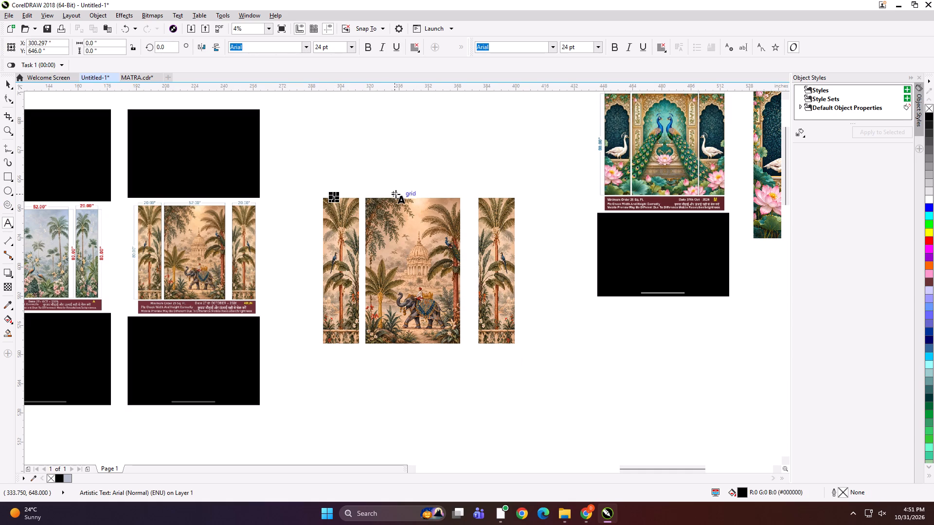
click(403, 198)
key(b)
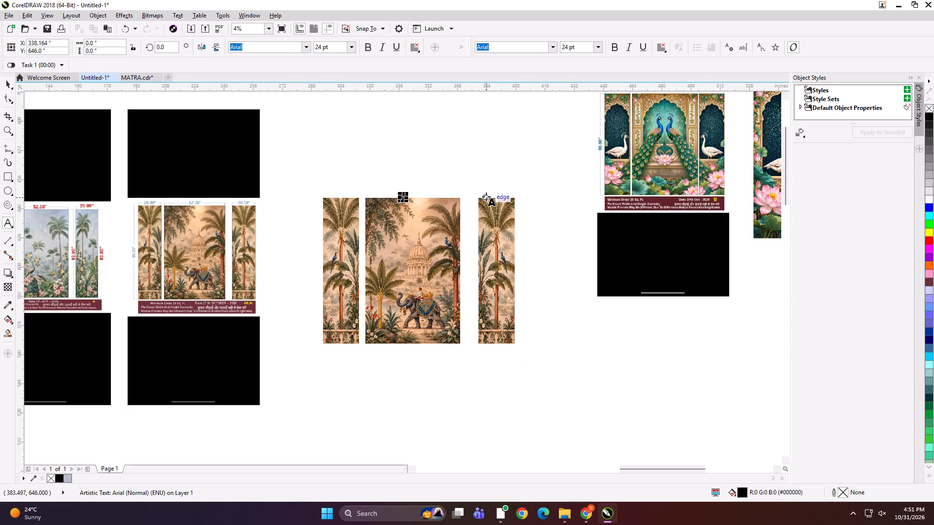
click(486, 196)
key(c)
click(9, 83)
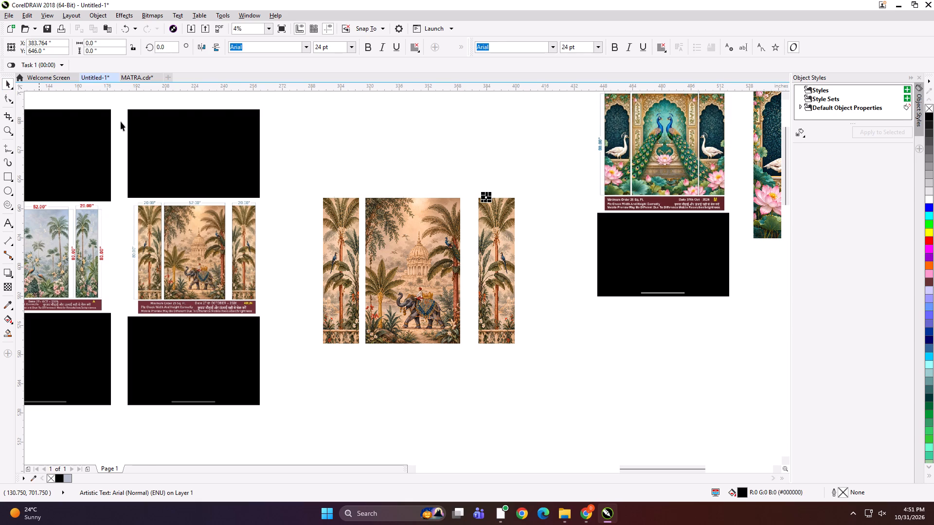
Group each of the three palm and elephant panels with its own letter label.
shift+click(500, 245)
key(ctrl+g)
drag(421, 169, 403, 234)
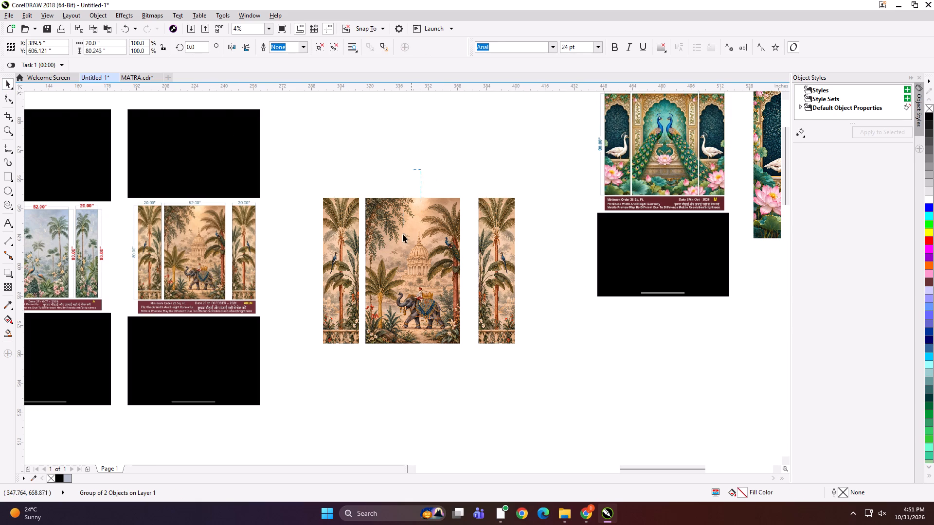
drag(403, 234, 401, 237)
shift+click(401, 237)
key(ctrl+g)
drag(333, 178, 312, 219)
drag(351, 167, 325, 224)
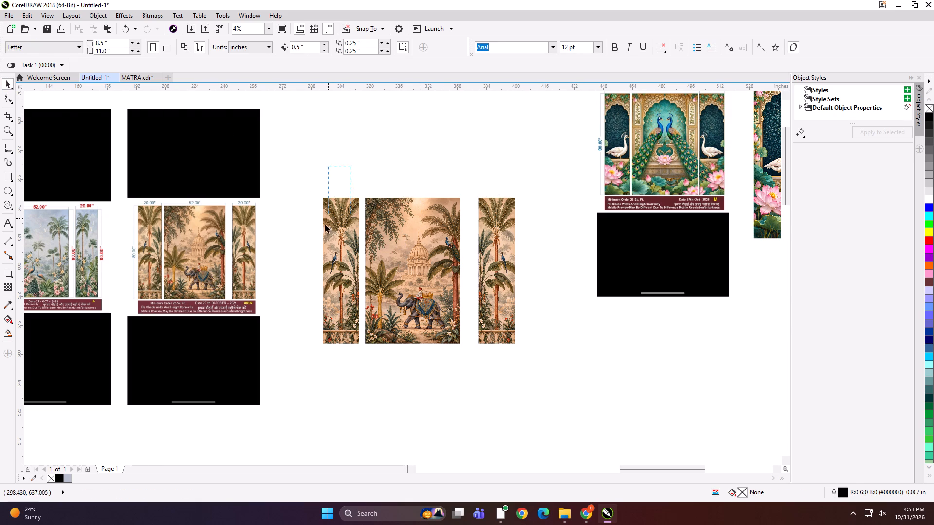
drag(325, 224, 324, 227)
shift+click(327, 225)
key(ctrl+g)
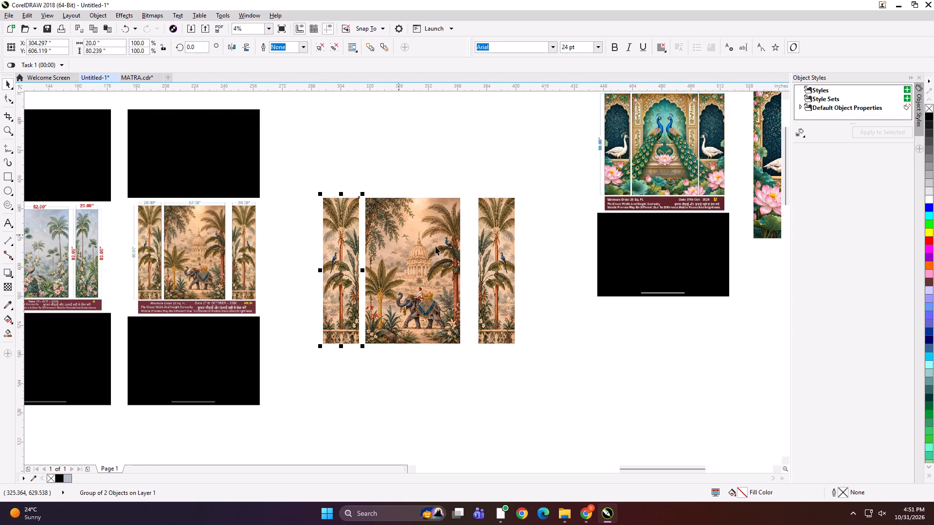
Export the labelled elephant panel as a TIFF bitmap named "52x80 A".
click(441, 248)
key(ctrl+e)
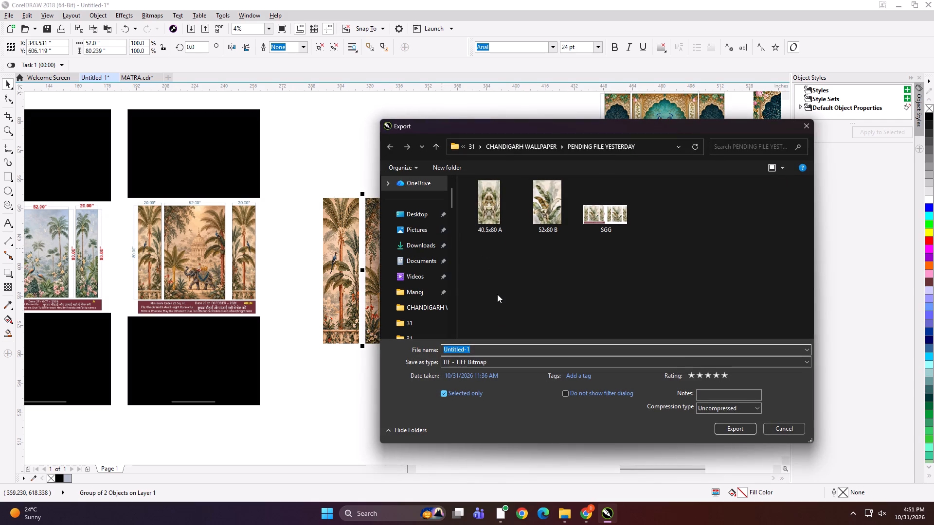
text(52x80)
key(space)
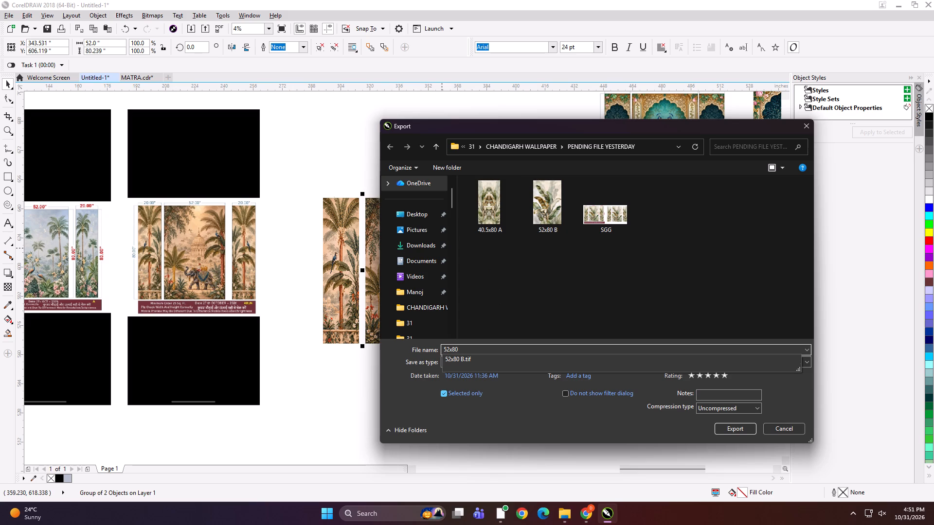
key(a)
key(Return)
key(Return)
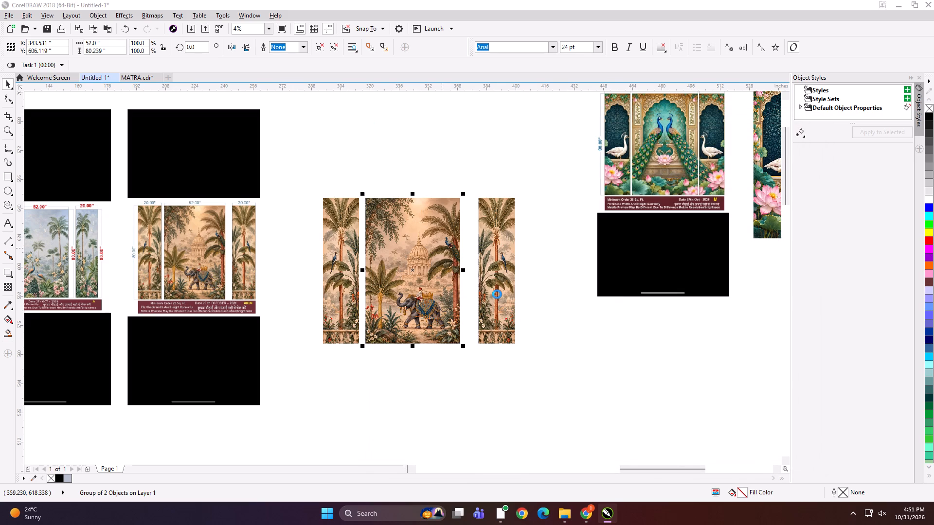
Duplicate both labelled palm panels below the originals, side by side, and align the copies' bottom edges.
drag(346, 215, 324, 326)
right_click(324, 326)
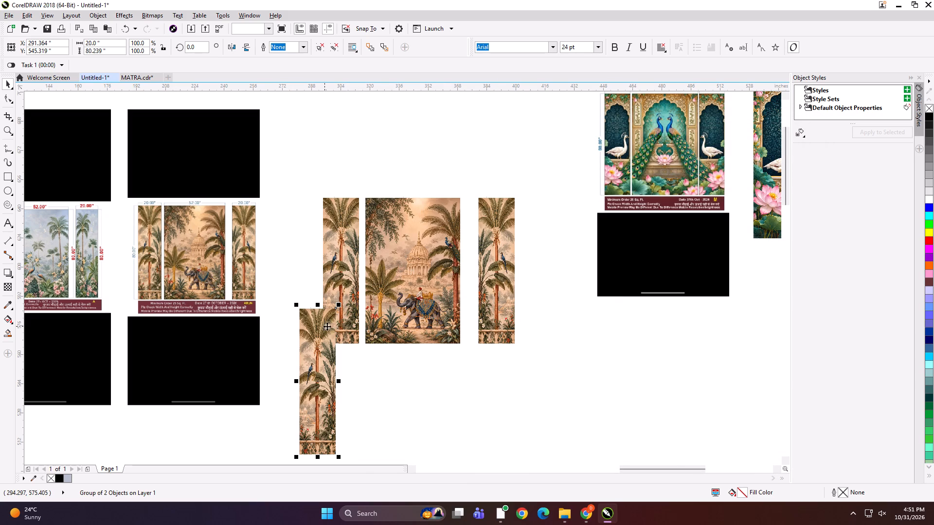
drag(499, 261, 359, 370)
right_click(359, 370)
shift+click(303, 361)
key(b)
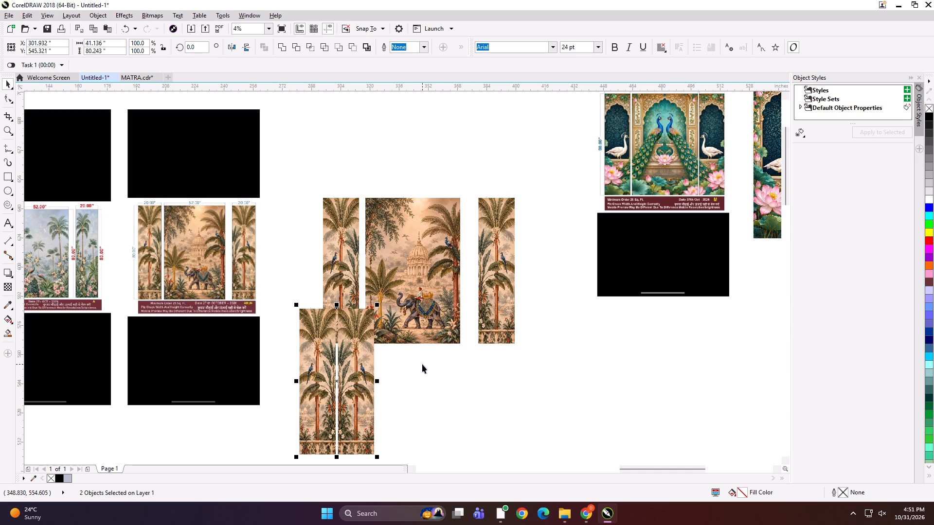
Narrow the gap between the two copied palm panels so the pair spans about 40.4 inches.
click(422, 364)
scroll(327, 371, up, 3)
drag(422, 359, 411, 357)
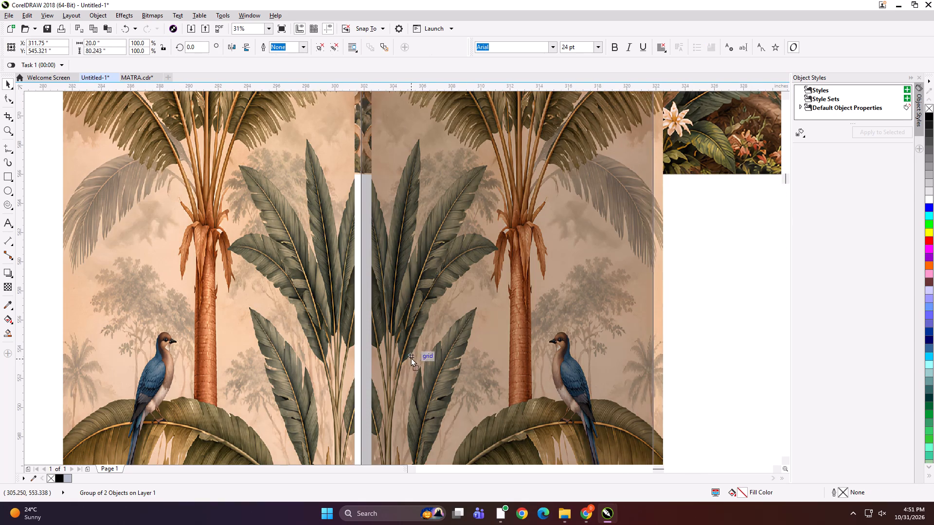
drag(411, 357, 404, 357)
key(Right)
key(Right)
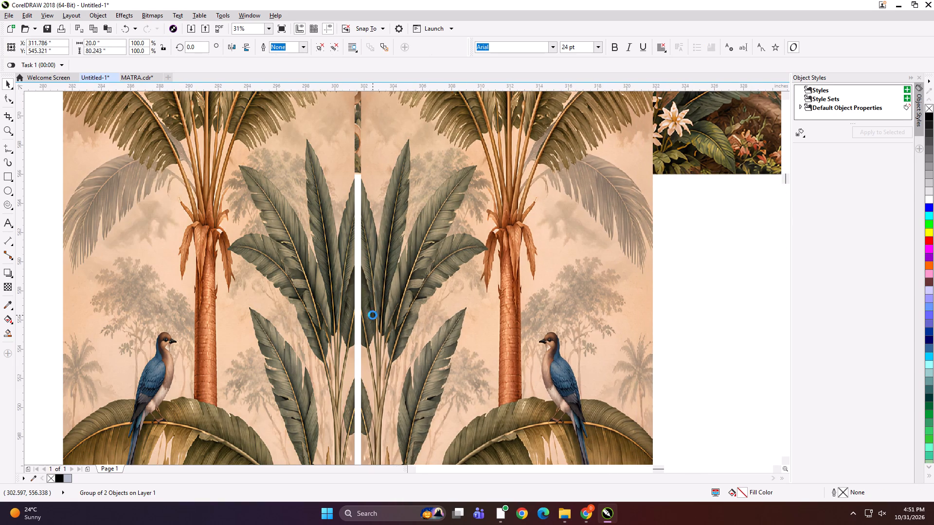
shift+click(334, 315)
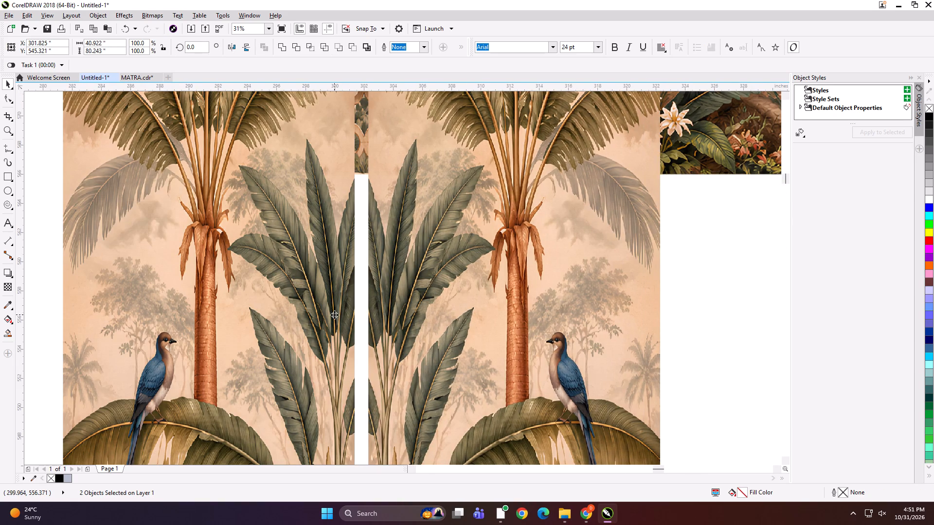
scroll(334, 315, down, 1)
click(511, 334)
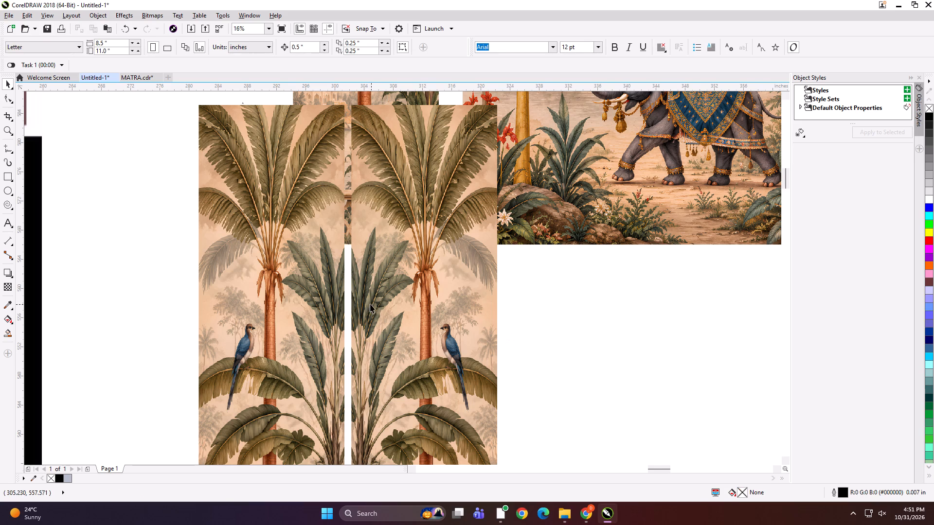
scroll(355, 299, up, 2)
scroll(385, 305, down, 2)
click(385, 305)
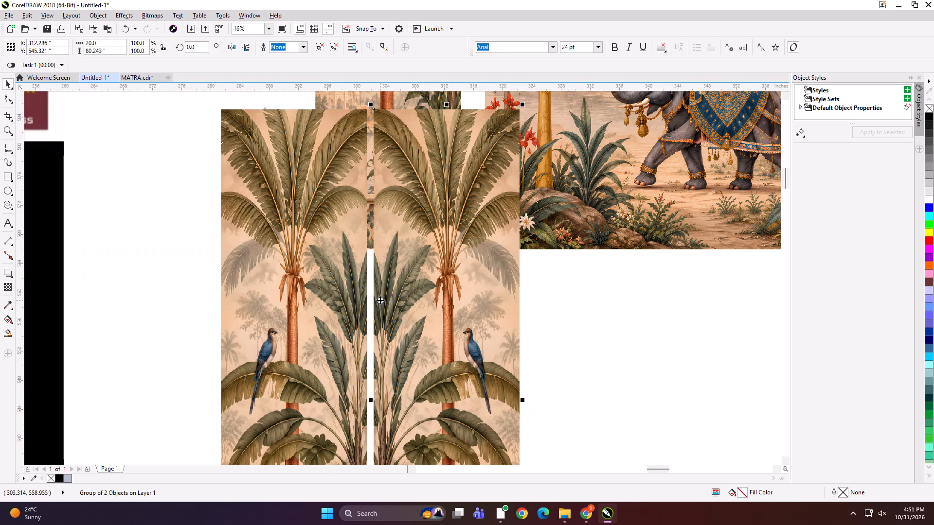
scroll(380, 300, up, 1)
key(Left)
scroll(353, 297, up, 2)
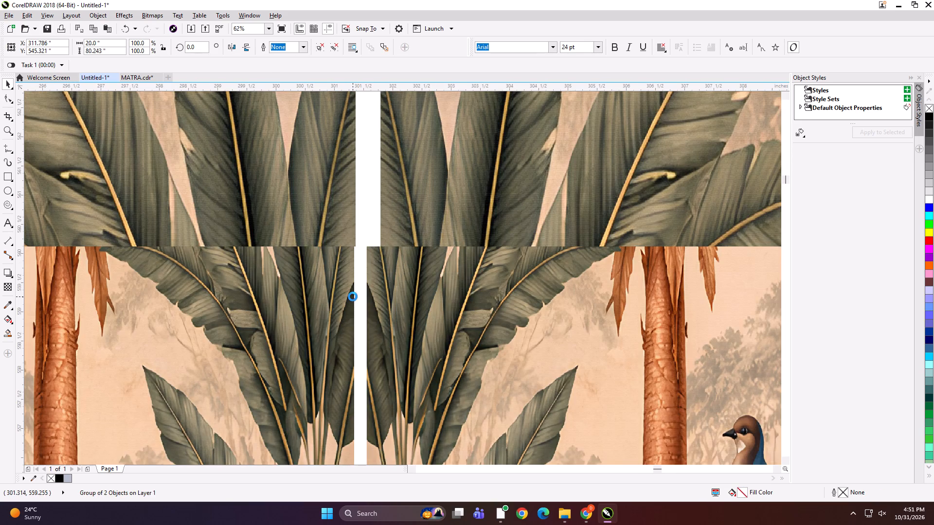
Group the two copied palm panels together.
shift+click(329, 295)
scroll(356, 295, down, 4)
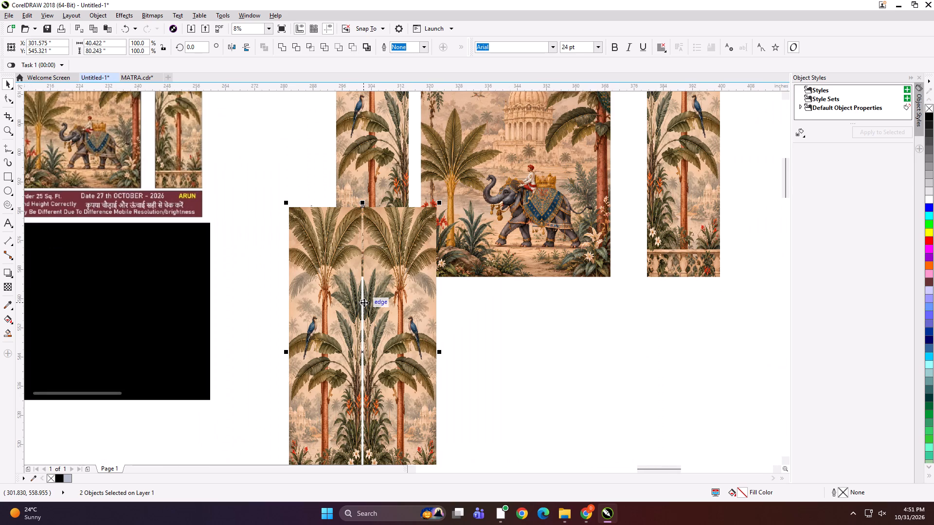
key(ctrl+g)
Export the grouped palm panel pair as a TIFF bitmap named "40.5x80 B" and delete the pair from the page.
key(ctrl+e)
click(483, 210)
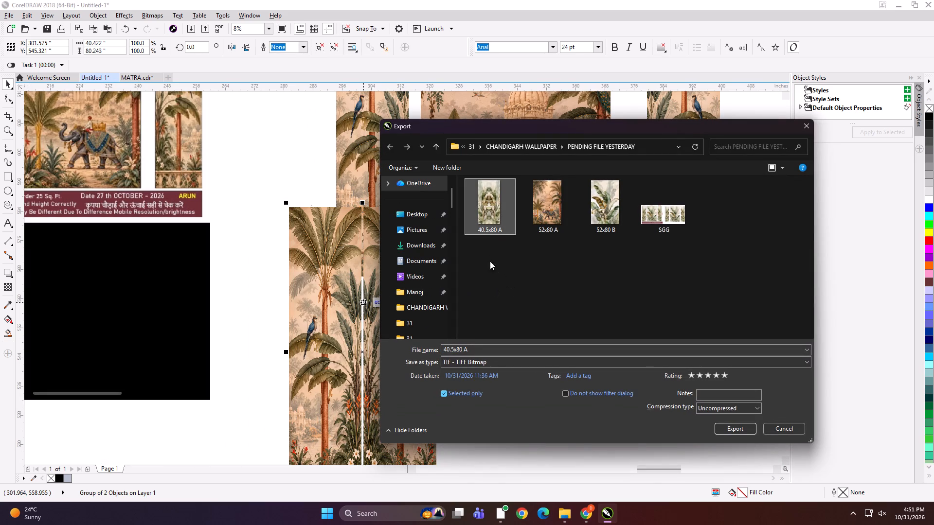
click(472, 350)
click(472, 350)
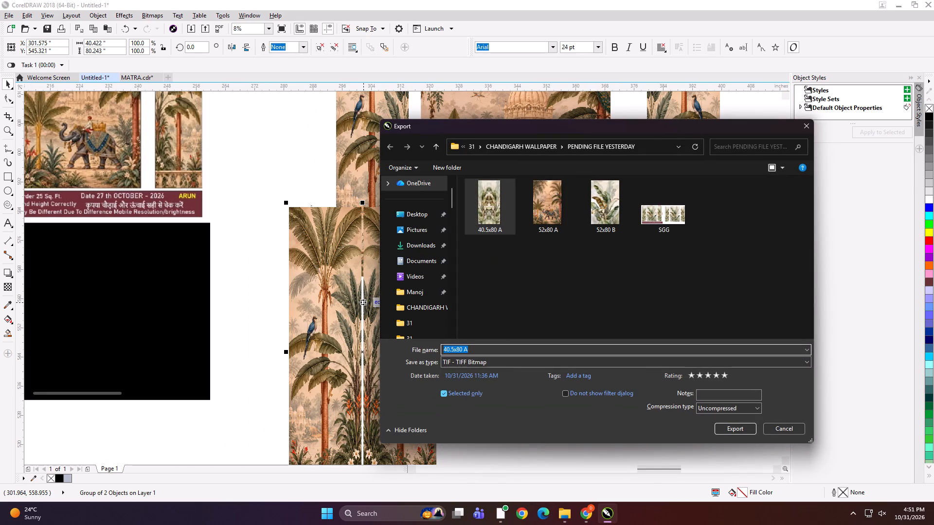
click(472, 350)
key(b)
key(Return)
key(Return)
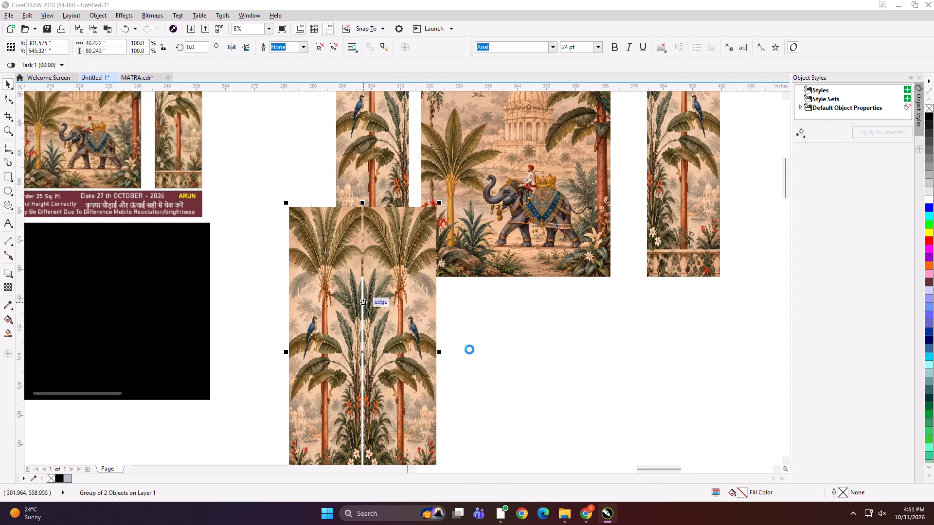
key(Delete)
Move the palm panel beyond the elephant panel's tree side closer to the elephant panel, evening out the gaps.
scroll(417, 331, down, 1)
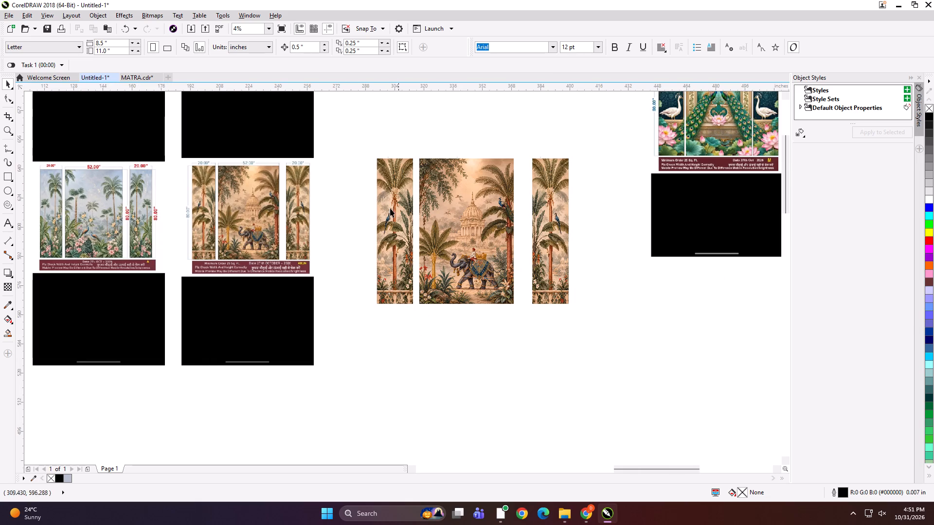
drag(358, 136, 578, 334)
click(539, 347)
drag(542, 232, 531, 232)
click(369, 139)
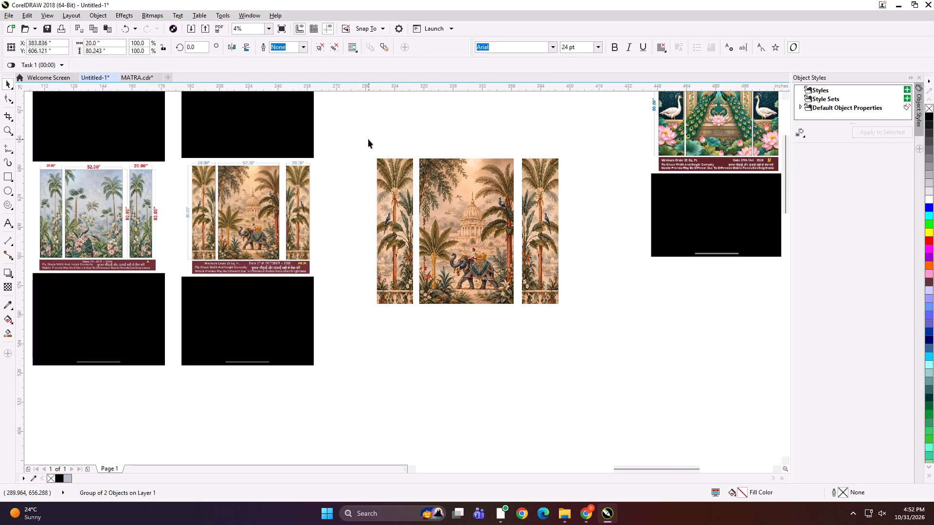
Group the three panels, scale the group down to about 72.6 x 58.5 inches, and place it beside its order screenshot.
drag(367, 139, 586, 342)
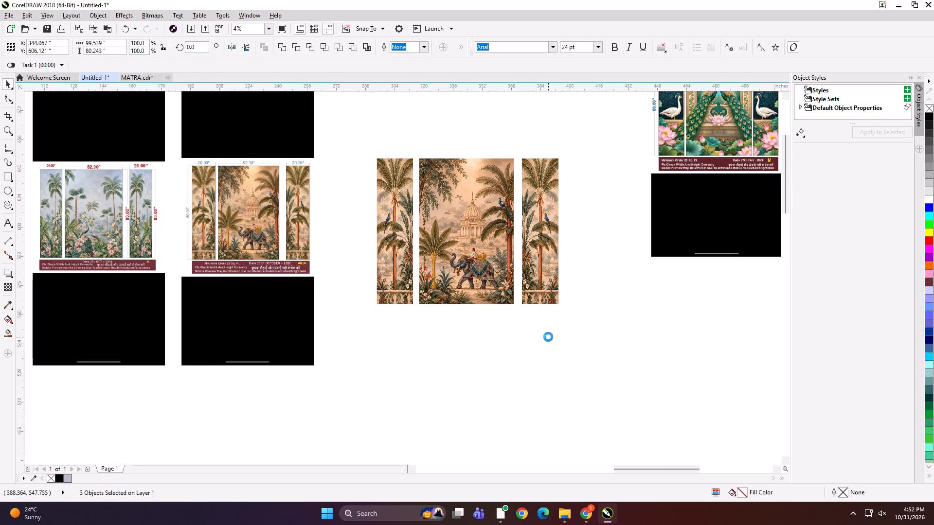
key(ctrl+g)
shift+click(563, 307)
shift+drag(563, 307, 536, 305)
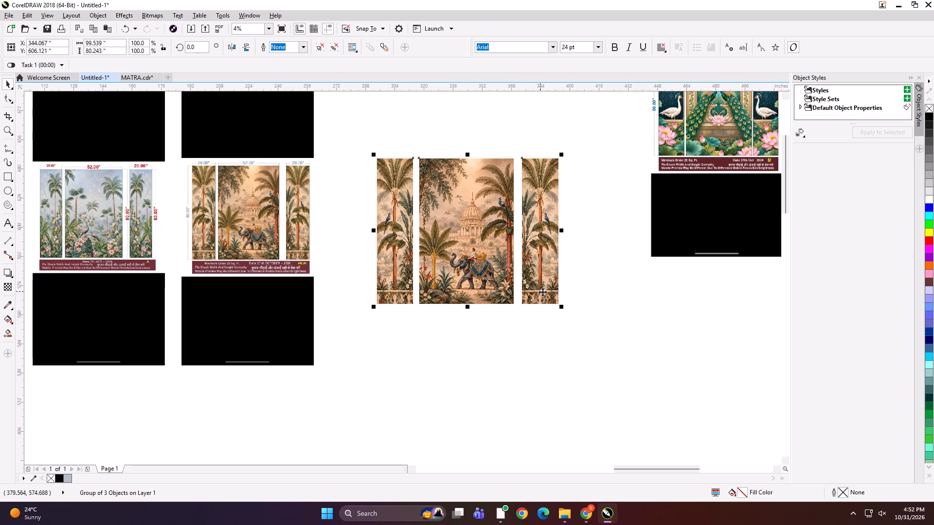
shift+drag(563, 305, 538, 303)
drag(488, 252, 420, 231)
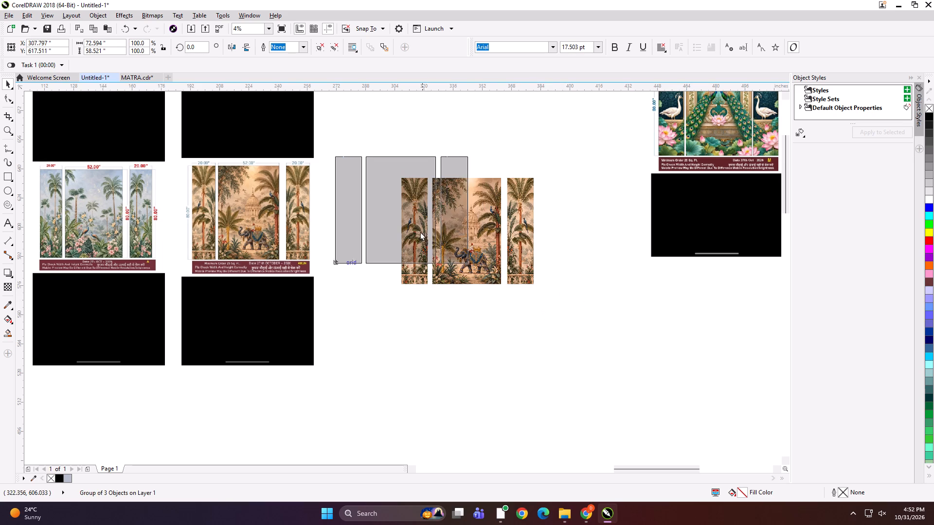
drag(420, 231, 407, 237)
Create a rectangle about 148.3 x 63.75 inches enclosing the order screenshot's artwork and banner together with the panel group.
shift+double_click(10, 175)
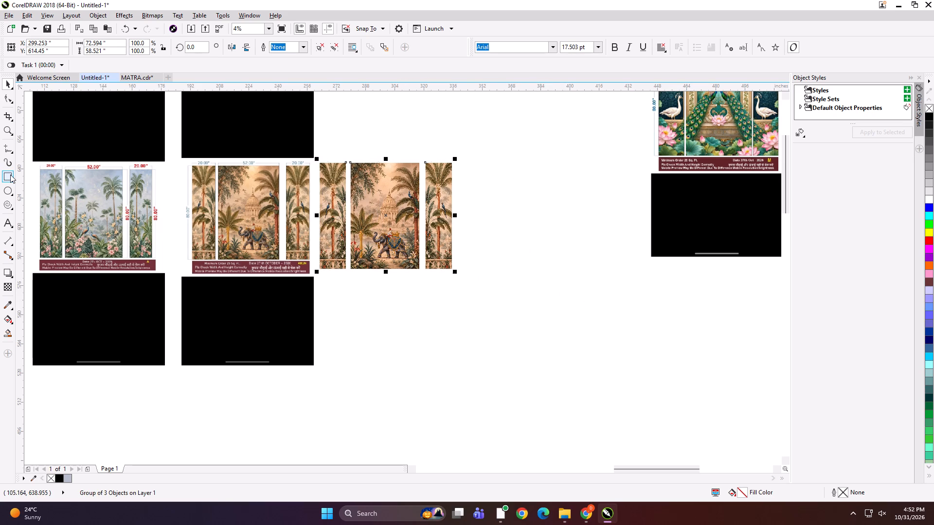
key(shift+space)
drag(316, 215, 274, 216)
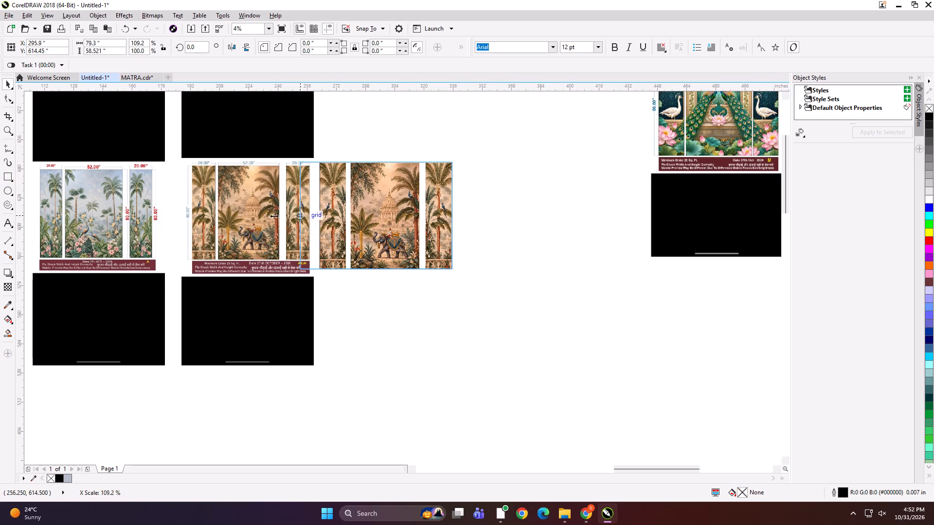
drag(274, 216, 175, 220)
scroll(316, 155, up, 1)
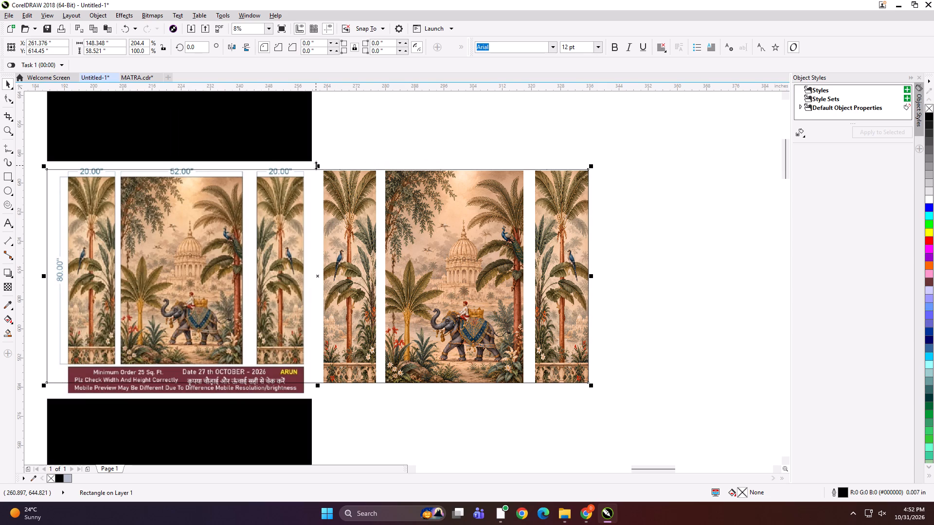
drag(316, 165, 322, 160)
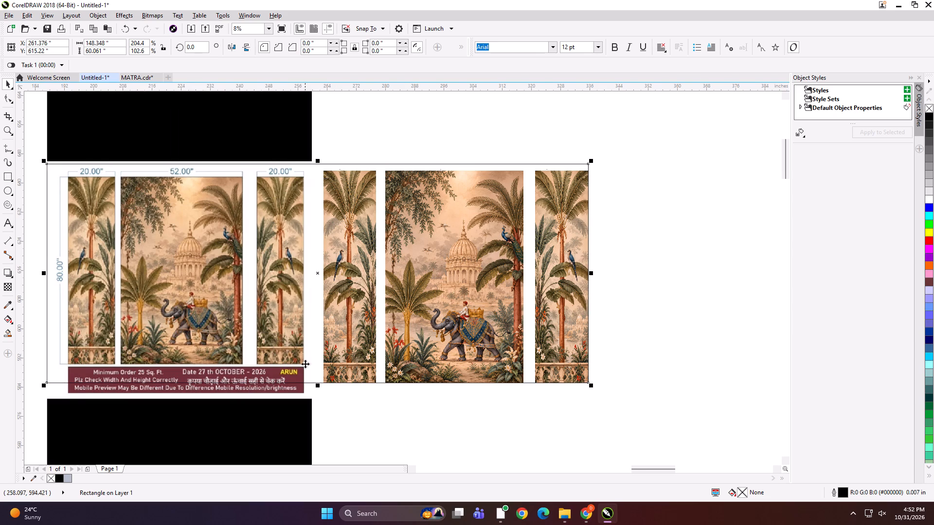
scroll(318, 394, up, 1)
drag(319, 373, 319, 398)
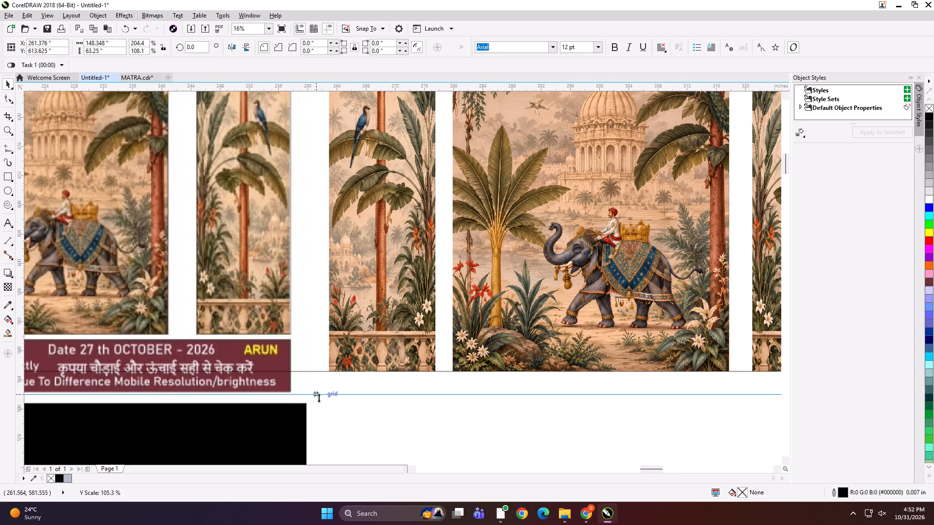
drag(319, 398, 319, 400)
PowerClip the order screenshot and the panel group inside the rectangle and remove the rectangle's outline.
scroll(359, 319, down, 2)
click(311, 387)
key(shift+Return)
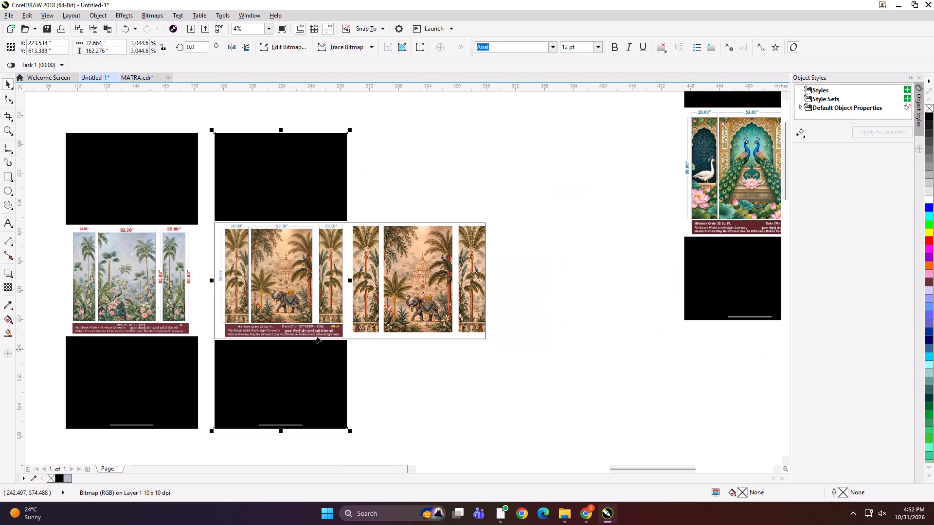
click(336, 318)
drag(521, 195, 296, 352)
key(shift+Return)
click(331, 281)
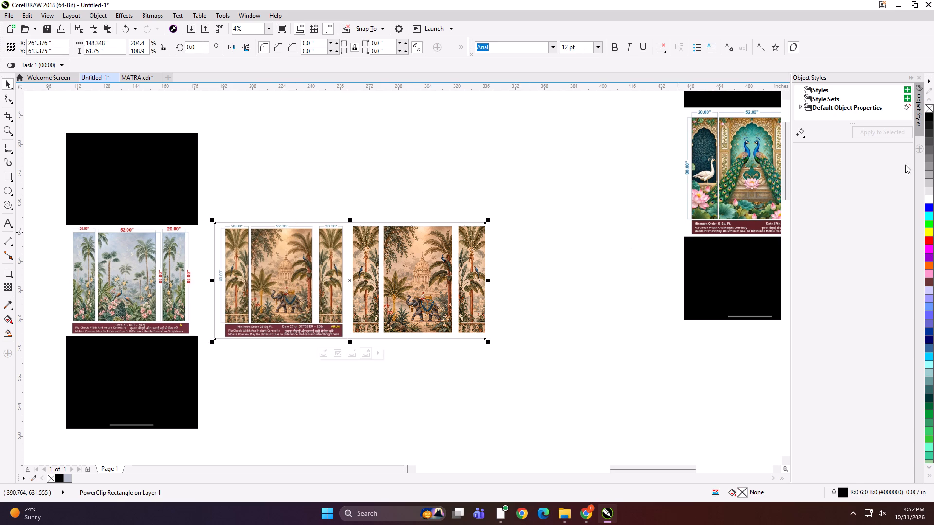
right_click(929, 108)
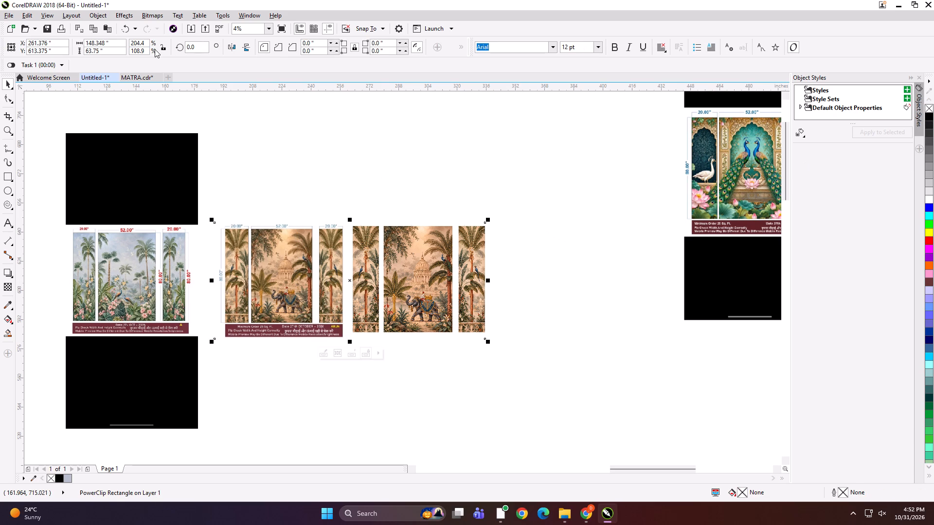
Scale the clipped order preview proportionally to a height of 2.5 inches.
click(162, 46)
click(115, 48)
key(ctrl+a)
text(2.5)
key(Return)
Export the small order preview as a TIFF bitmap named "SGDG" and delete it from the page.
key(ctrl+e)
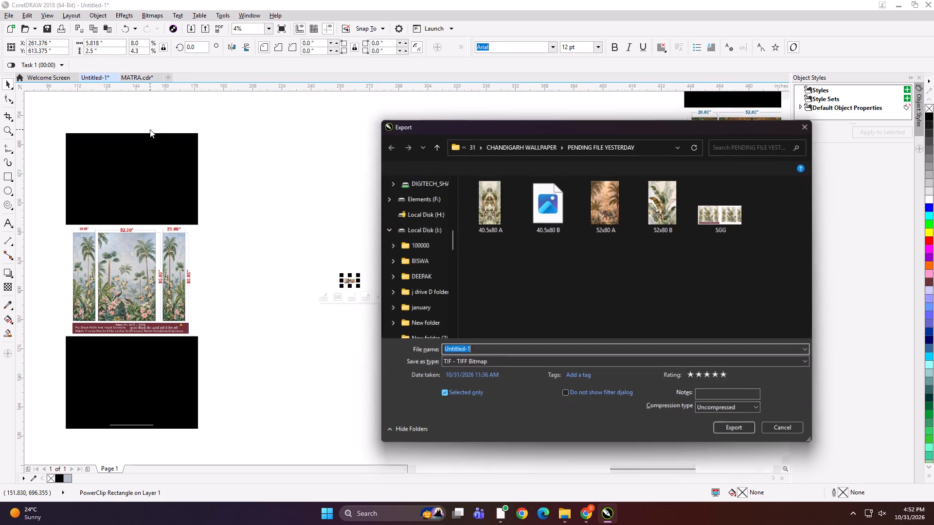
text(SGDG)
key(Return)
key(Return)
key(Return)
key(Delete)
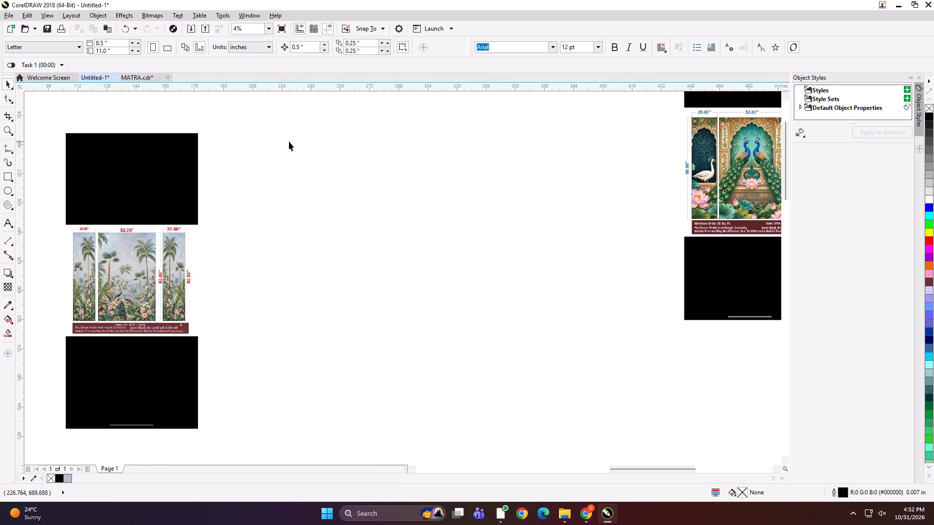
Turn off the size-ratio lock and move the blue palm order screenshot next to the peacock order screenshot.
click(321, 176)
click(166, 182)
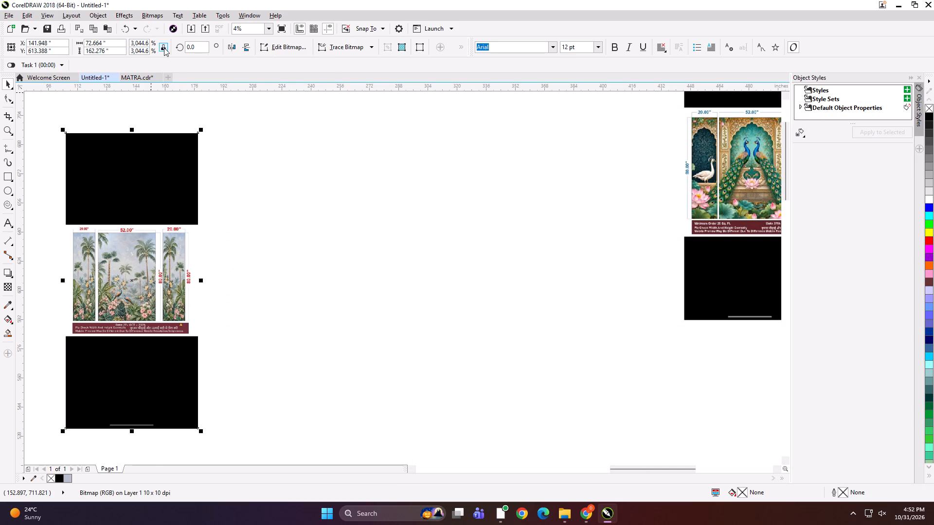
click(164, 48)
drag(152, 265, 361, 219)
scroll(311, 220, down, 1)
drag(329, 238, 336, 231)
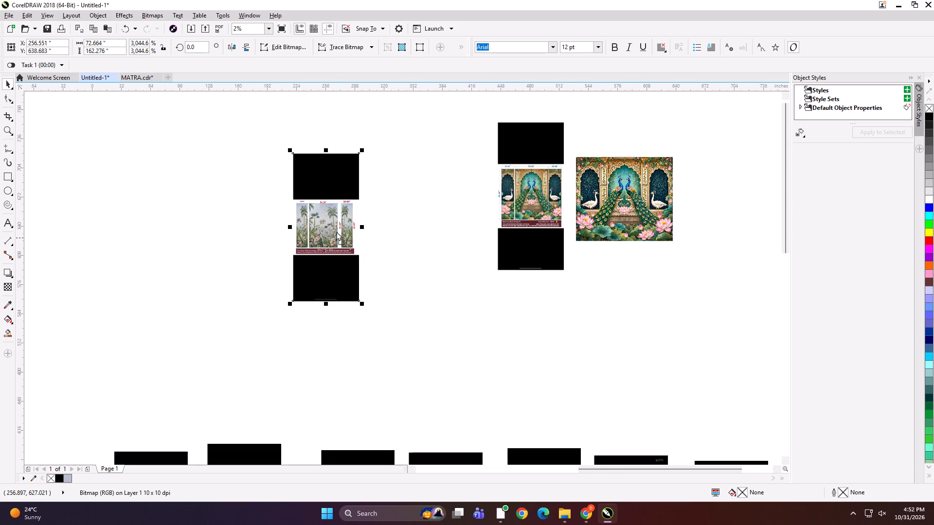
drag(336, 231, 430, 211)
Resize the peacock artwork to 20+52+20 inches wide and 80 inches high.
scroll(680, 158, up, 1)
click(591, 193)
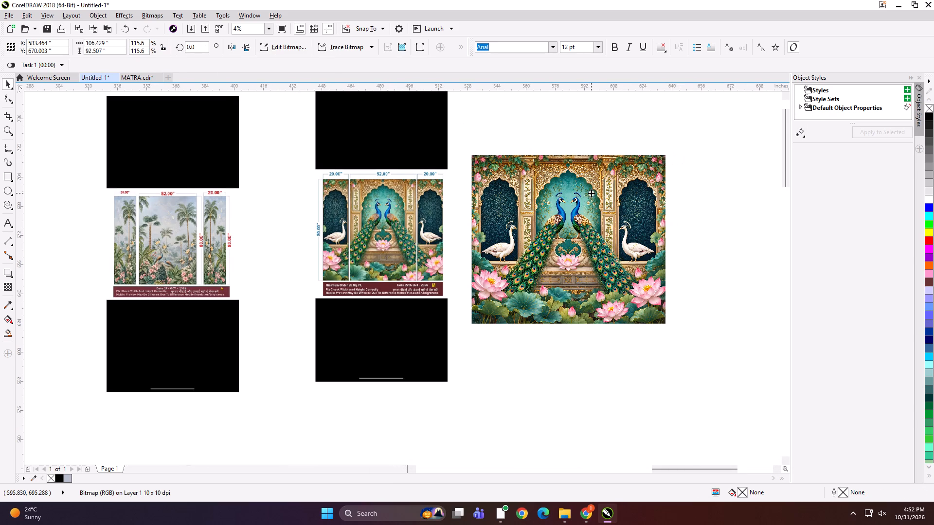
click(122, 45)
key(ctrl+a)
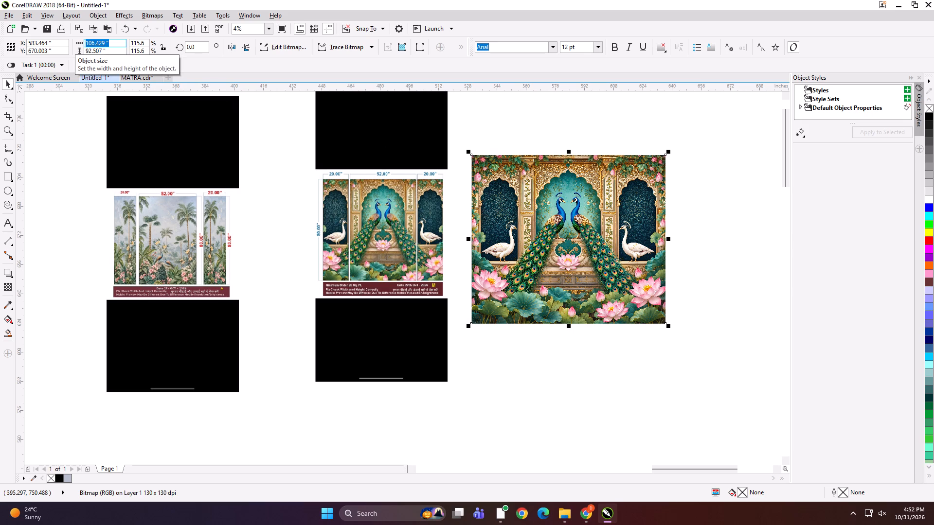
text(20+52+20)
key(Tab)
text(80)
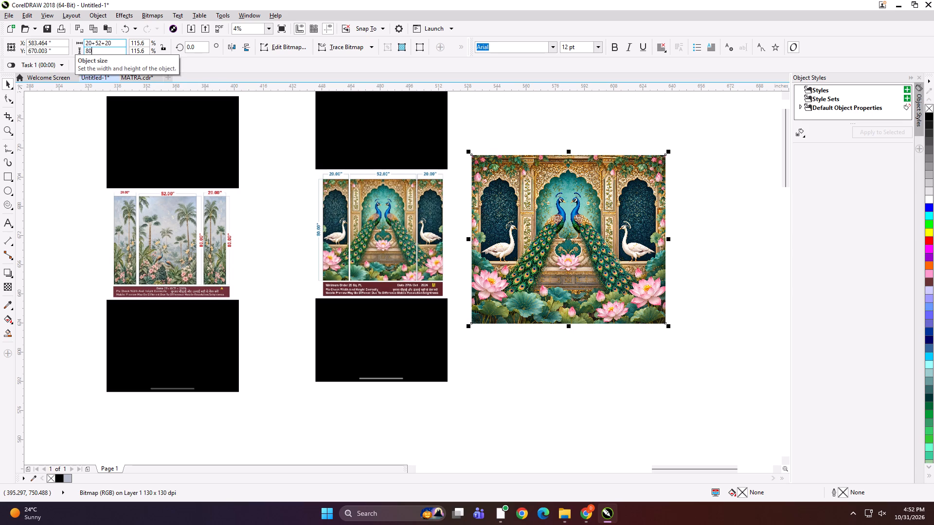
key(Return)
Create a 20 x 80 inch rectangle over the peacock artwork and align it with the artwork's left edge.
shift+double_click(8, 174)
key(shift+space)
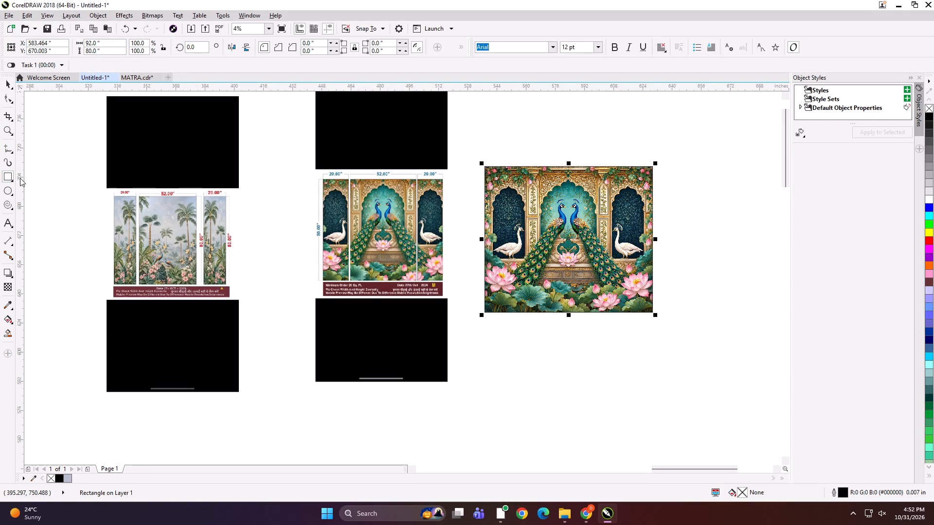
click(541, 141)
click(543, 187)
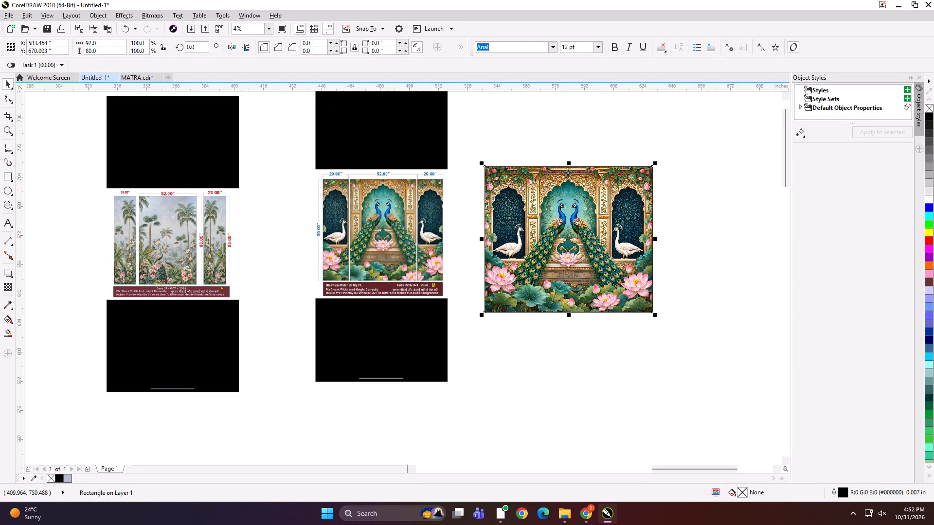
click(110, 46)
key(ctrl+a)
text(20)
key(Return)
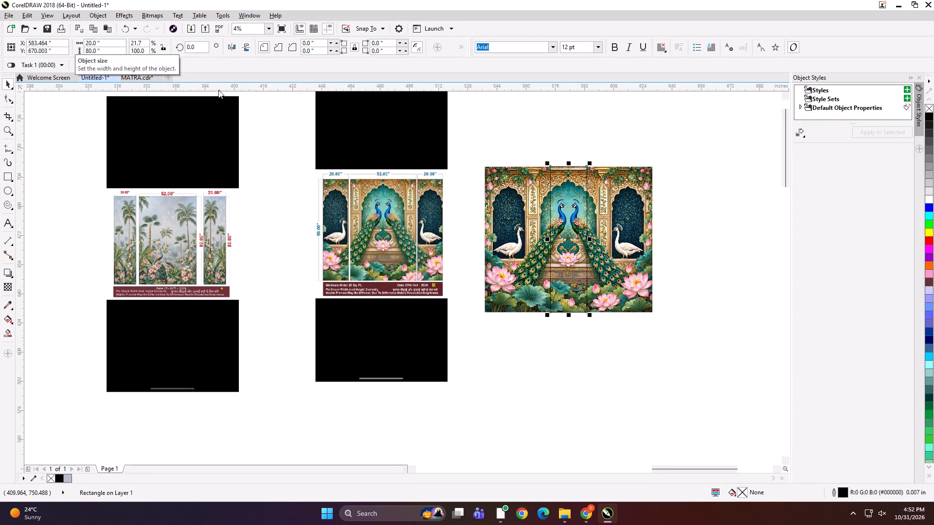
shift+click(514, 260)
key(l)
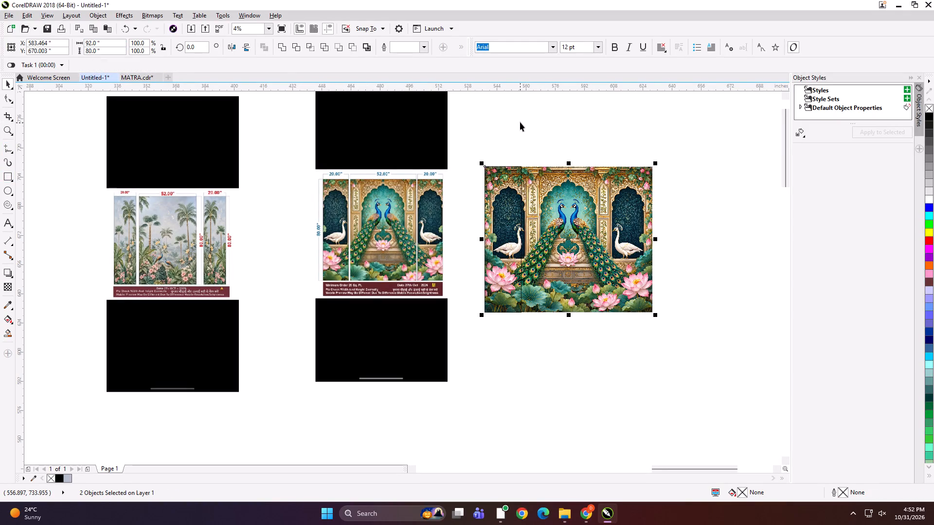
click(530, 127)
Widen the left panel rectangle to about 22.8 inches, extending its inner edge to the pillar beside the swan.
scroll(492, 228, up, 1)
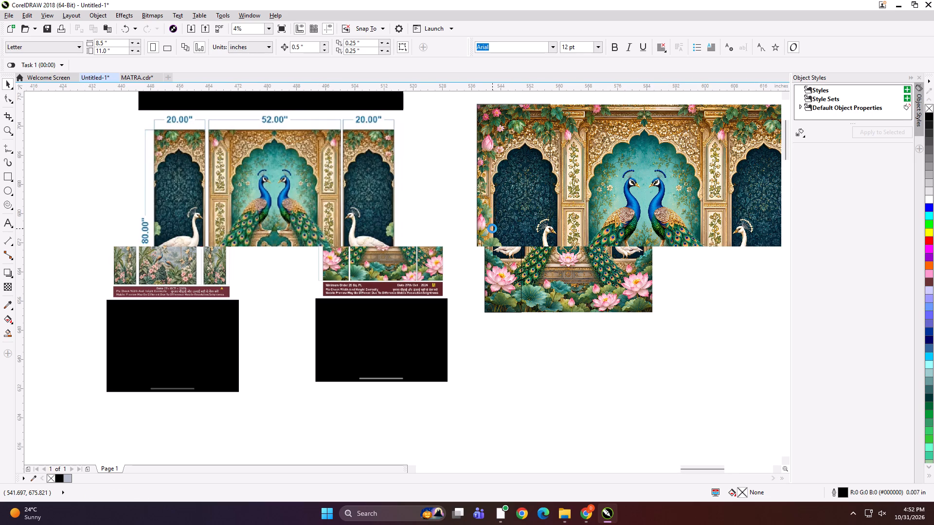
click(494, 189)
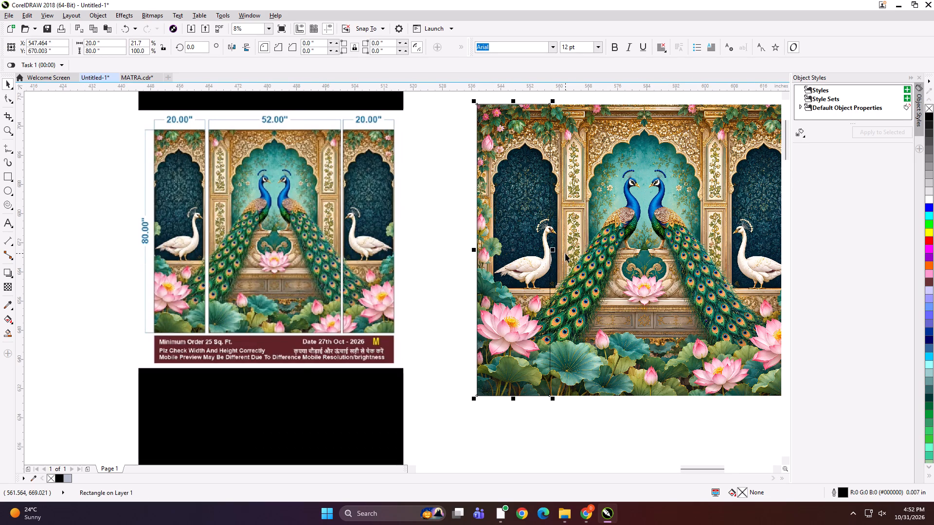
scroll(562, 235, up, 1)
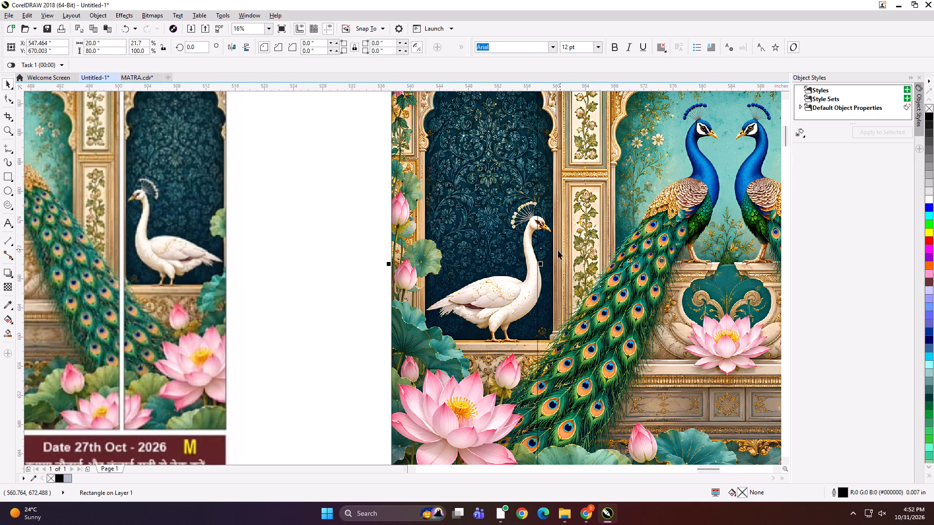
drag(540, 265, 559, 263)
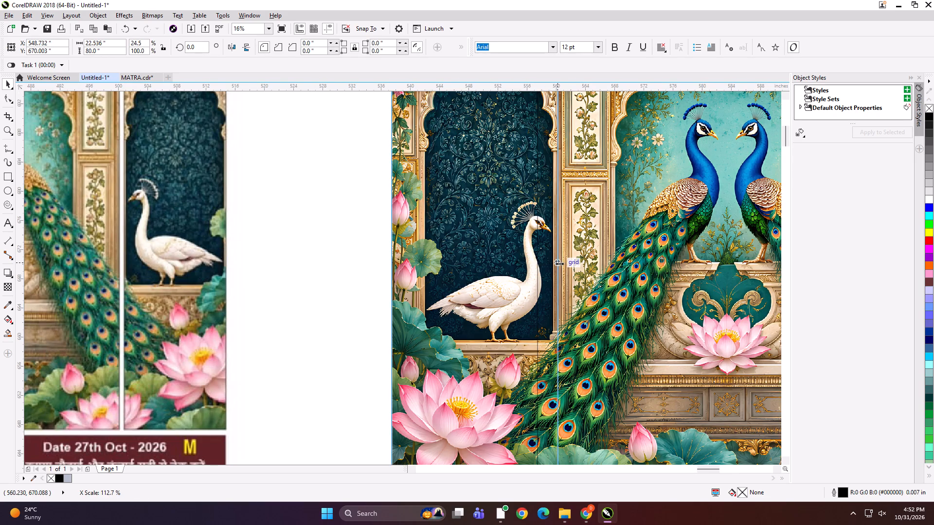
drag(559, 263, 561, 262)
Duplicate the left panel rectangle and align the copy with the peacock artwork's right edge.
scroll(477, 220, down, 1)
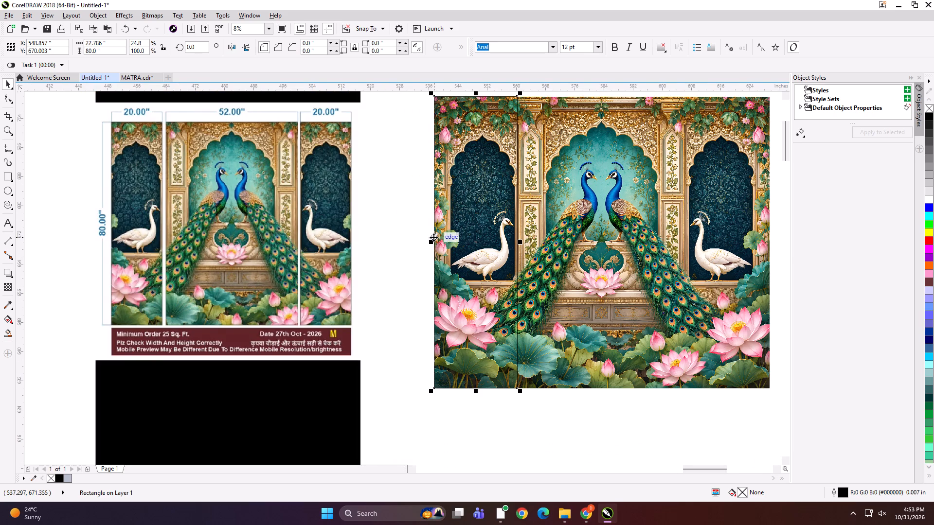
key(plus)
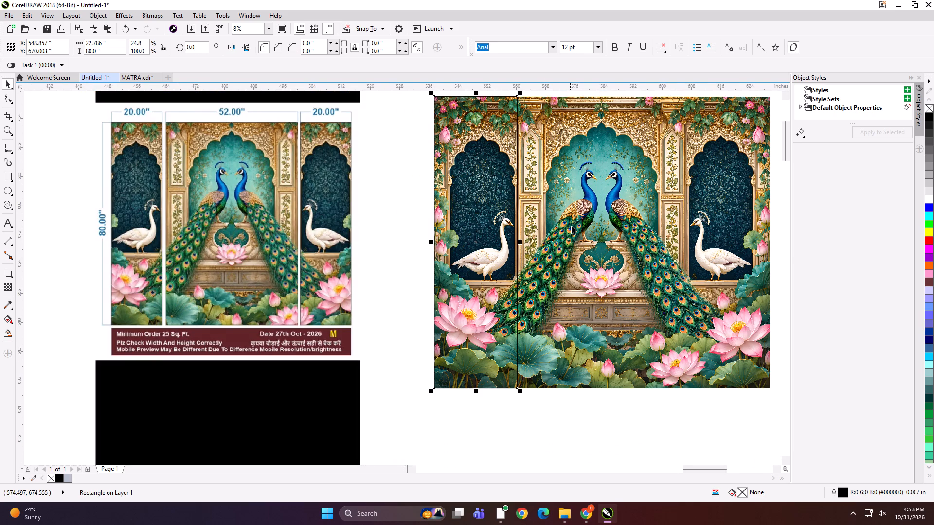
shift+click(572, 226)
key(r)
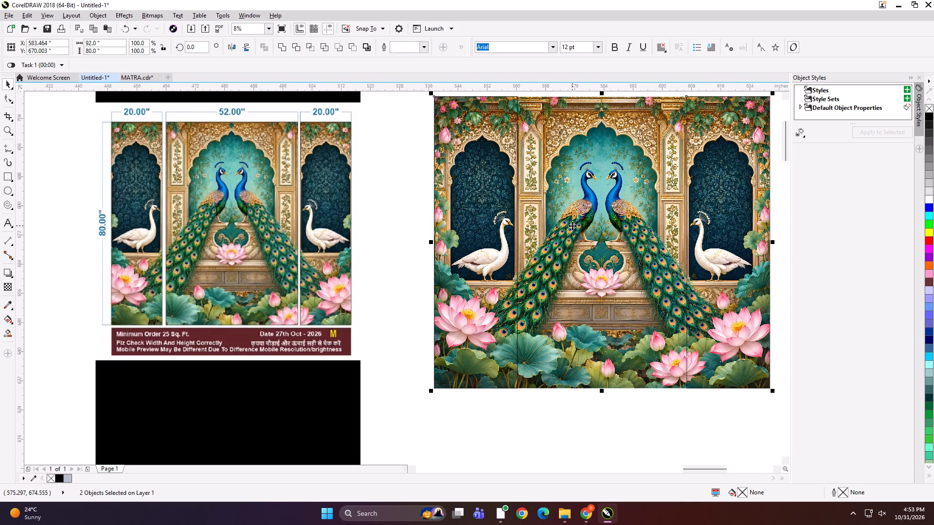
Create a mirrored copy of the left panel rectangle against its inner edge, over the centre of the peacock artwork.
click(508, 202)
ctrl+drag(433, 245, 552, 248)
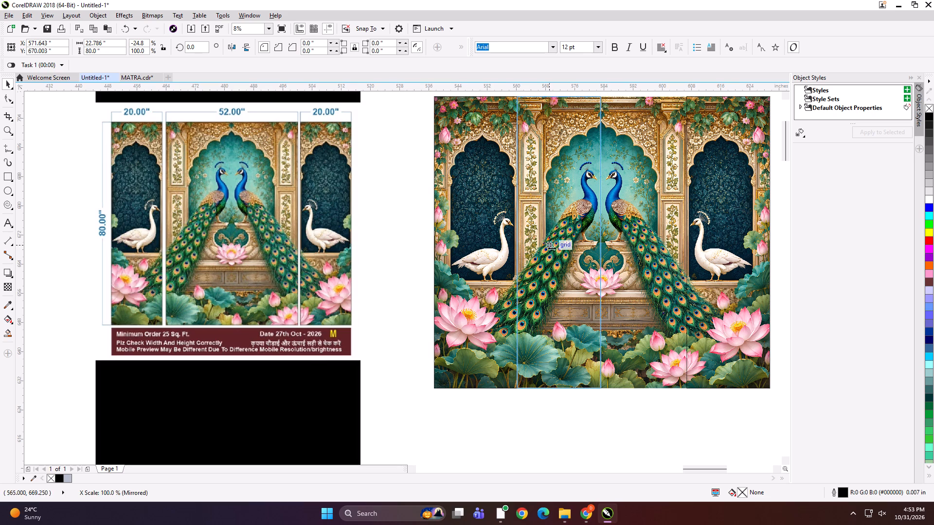
ctrl+drag(552, 248, 553, 248)
ctrl+right_click(552, 248)
Widen the middle rectangle to about 46.4 inches so that it meets the inner edge of the right panel rectangle.
drag(603, 240, 670, 240)
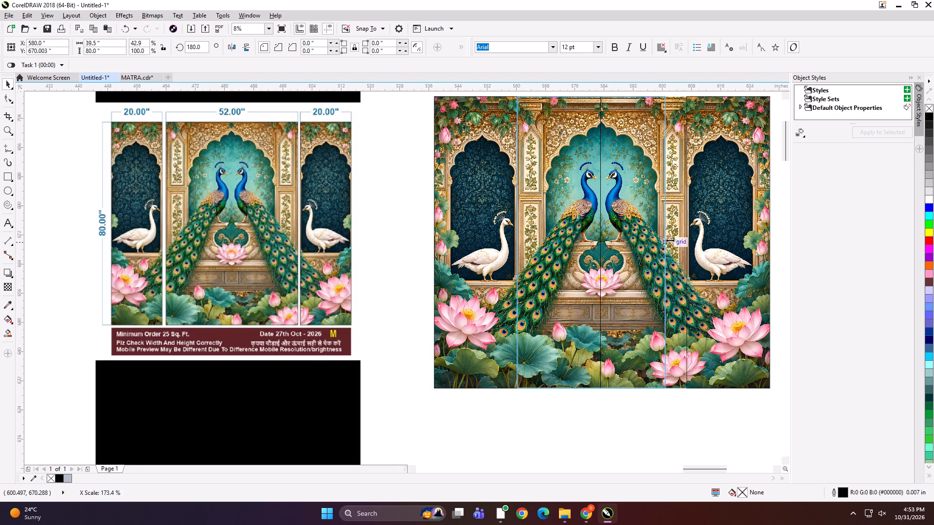
drag(670, 240, 674, 240)
drag(680, 240, 685, 240)
key(ctrl+z)
click(595, 238)
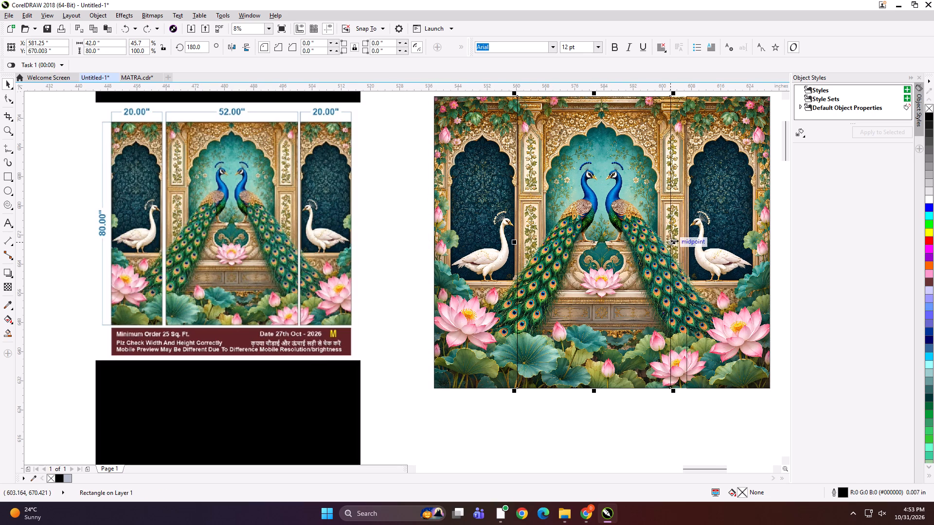
scroll(685, 241, up, 3)
drag(567, 253, 646, 252)
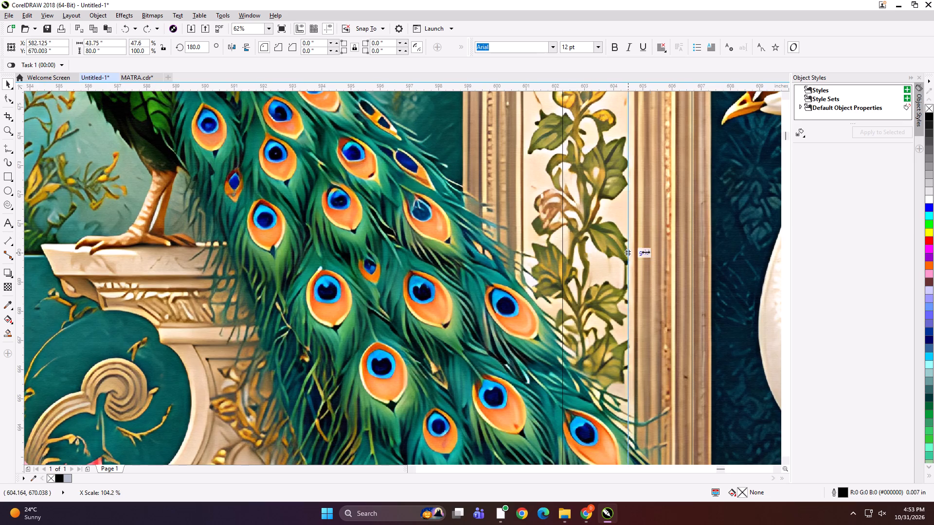
drag(646, 252, 664, 252)
drag(666, 252, 692, 250)
click(612, 249)
key(ctrl+z)
click(612, 249)
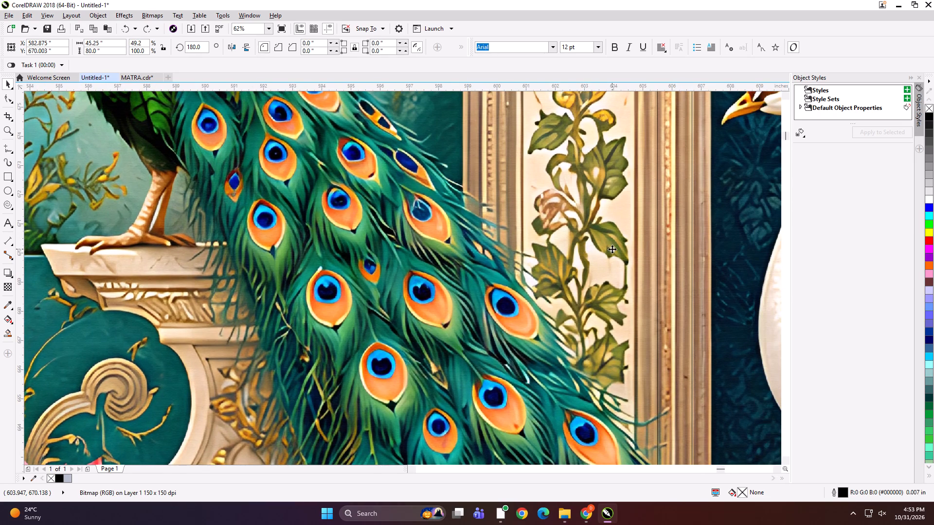
drag(661, 254, 694, 252)
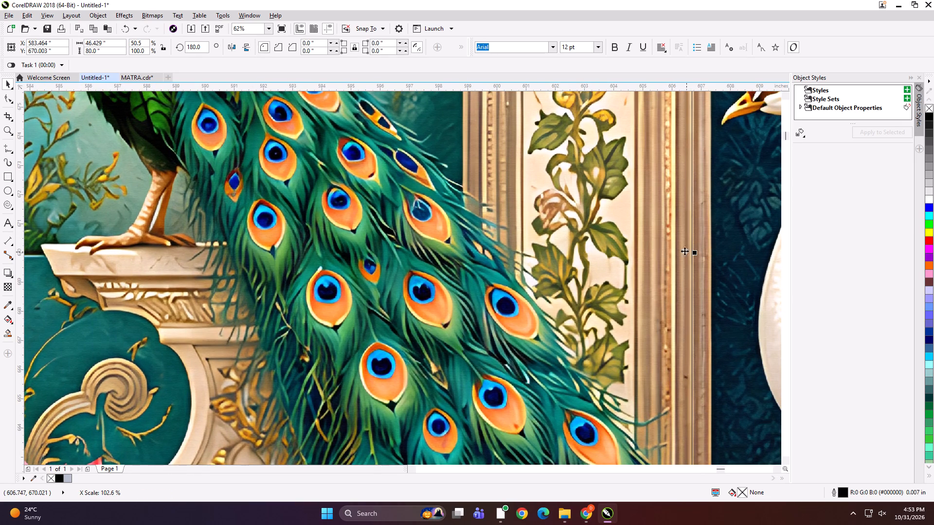
scroll(593, 242, down, 3)
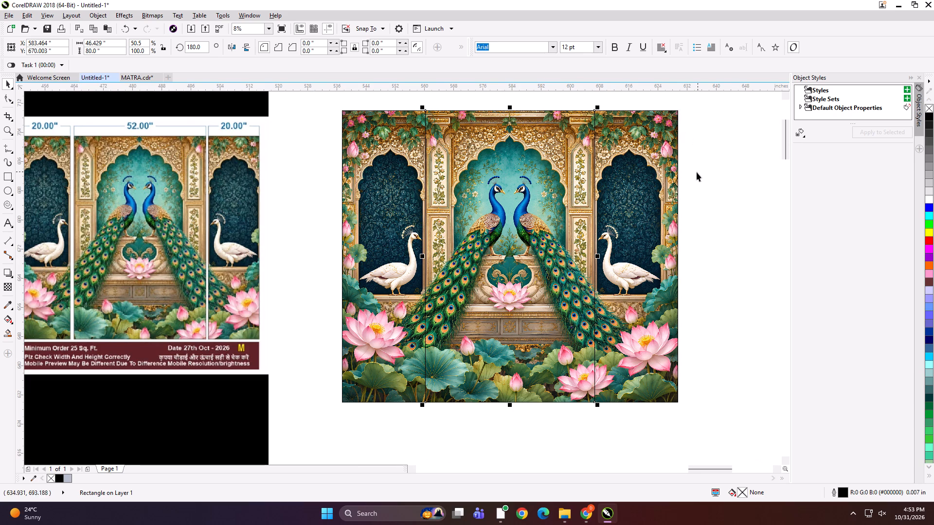
Group the three panel rectangles and PowerClip the peacock artwork inside the group.
click(709, 182)
click(619, 202)
shift+click(530, 209)
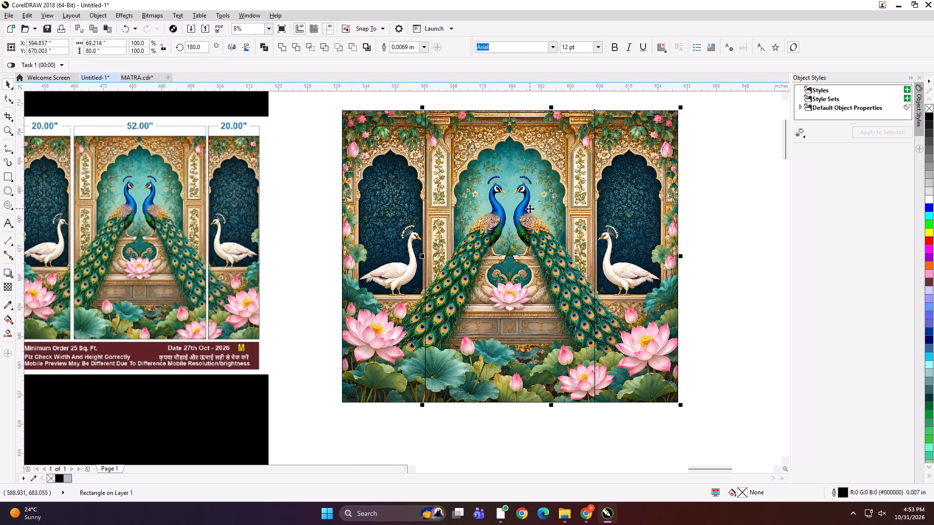
shift+click(397, 217)
key(ctrl+g)
click(708, 262)
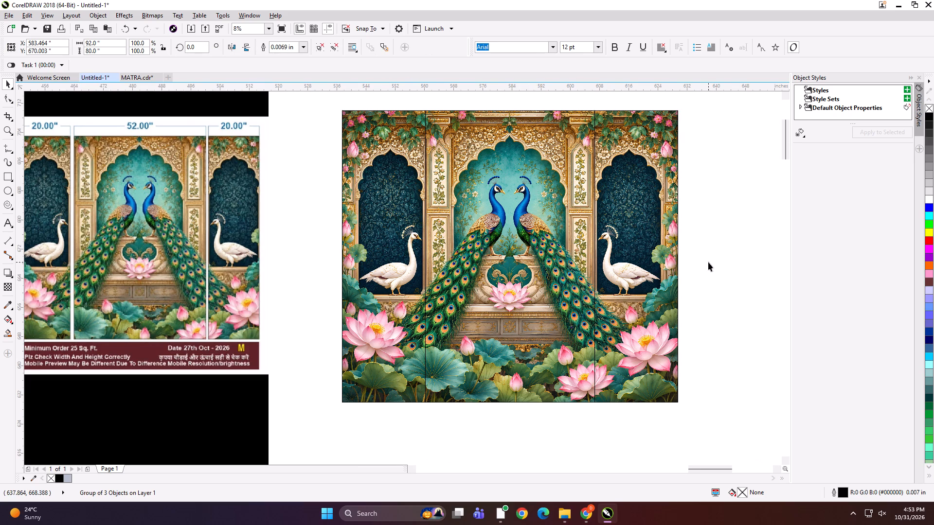
alt+click(516, 251)
key(shift+Return)
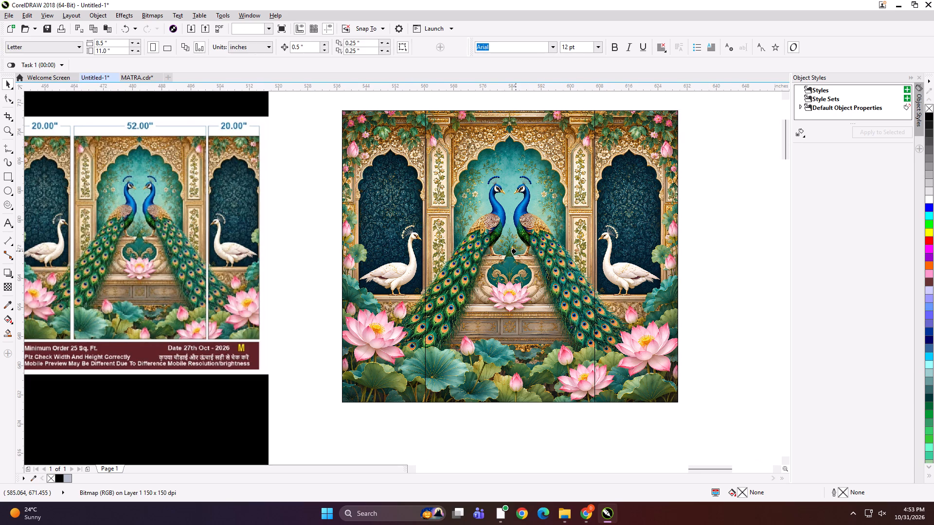
Ungroup the clipped peacock artwork into three separate panels.
click(516, 251)
key(ctrl+u)
key(ctrl+u)
key(ctrl+u)
Spread the three peacock panels apart by nudging the centre and right panels outward, leaving 2.5-inch gaps.
scroll(516, 251, down, 1)
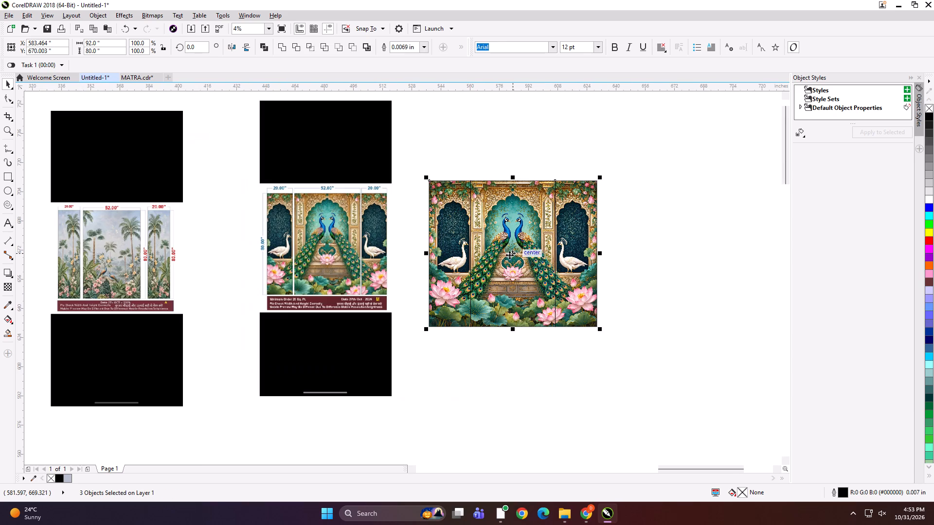
click(462, 165)
drag(462, 165, 663, 361)
key(Right)
key(Right)
key(Right)
key(Right)
key(Right)
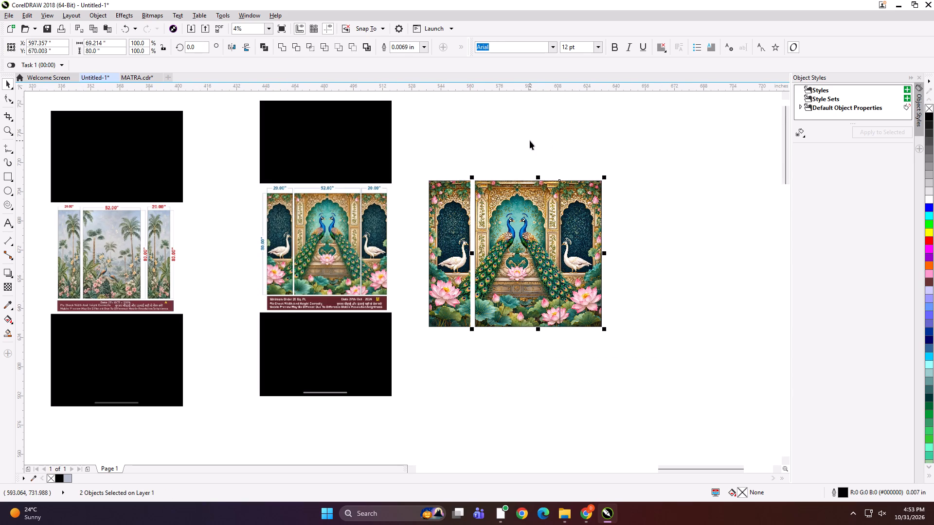
drag(530, 141, 689, 365)
key(Right)
key(Right)
key(Right)
key(Right)
key(Right)
click(656, 236)
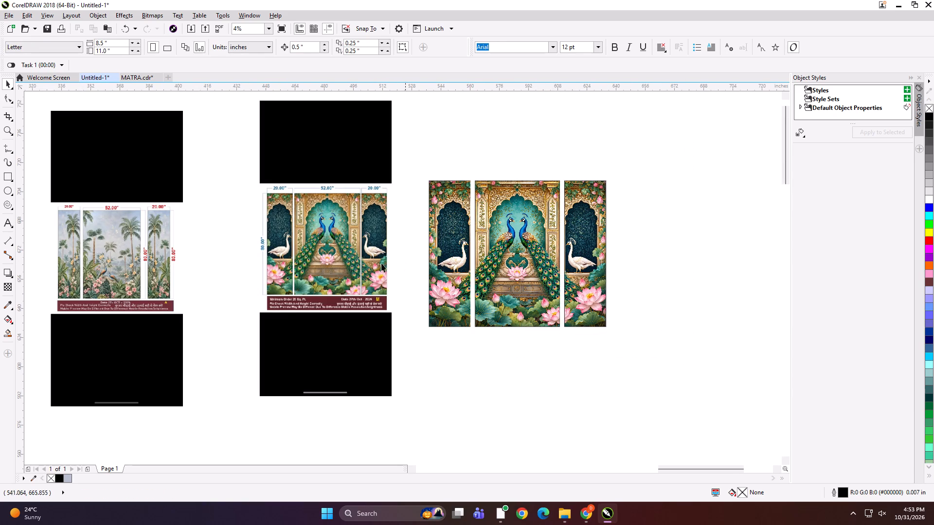
PowerClip the peacock order preview into a rectangle about 72.7 x 69.6 inches that excludes the black areas, and remove its outline.
click(358, 258)
click(8, 174)
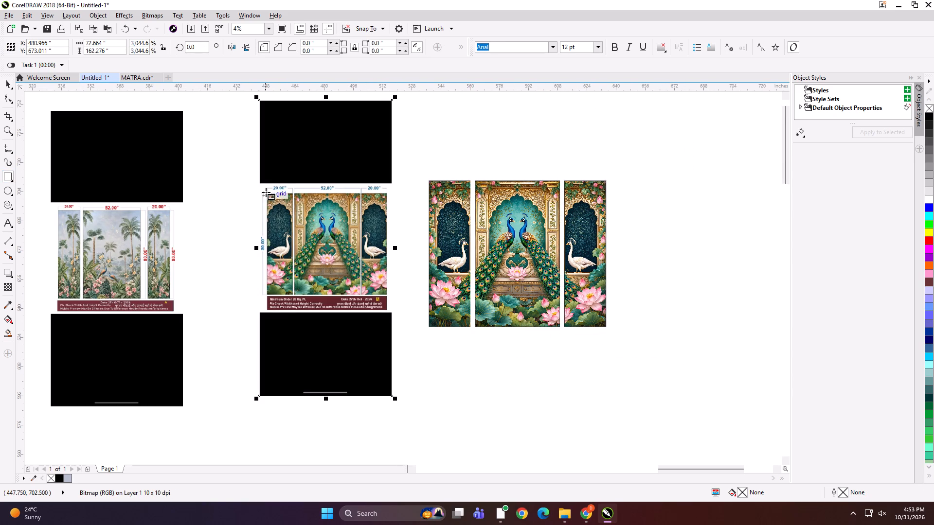
drag(261, 184, 393, 311)
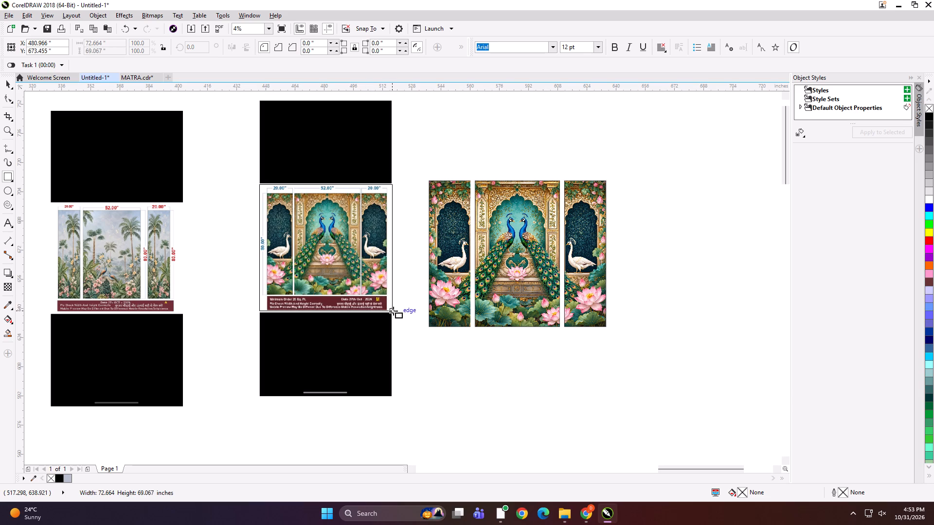
drag(393, 311, 391, 311)
click(361, 335)
key(shift+Return)
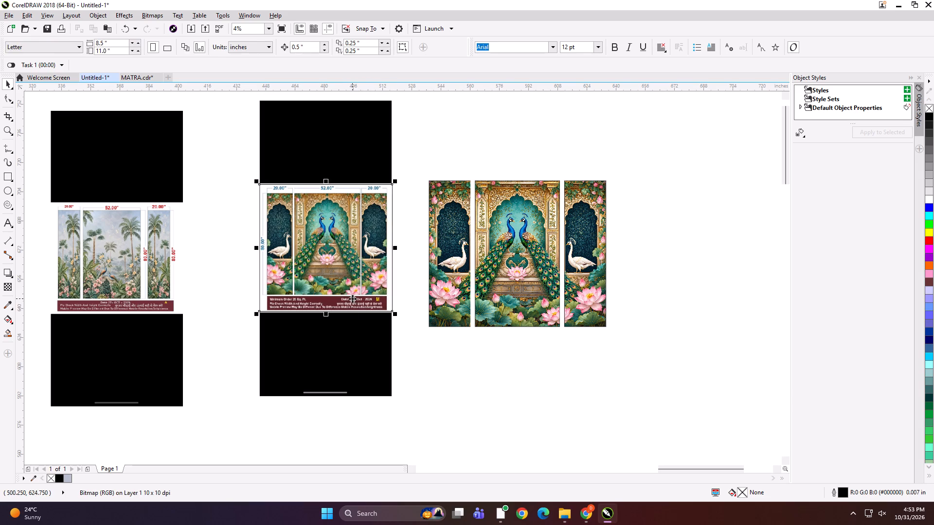
click(352, 298)
right_click(930, 104)
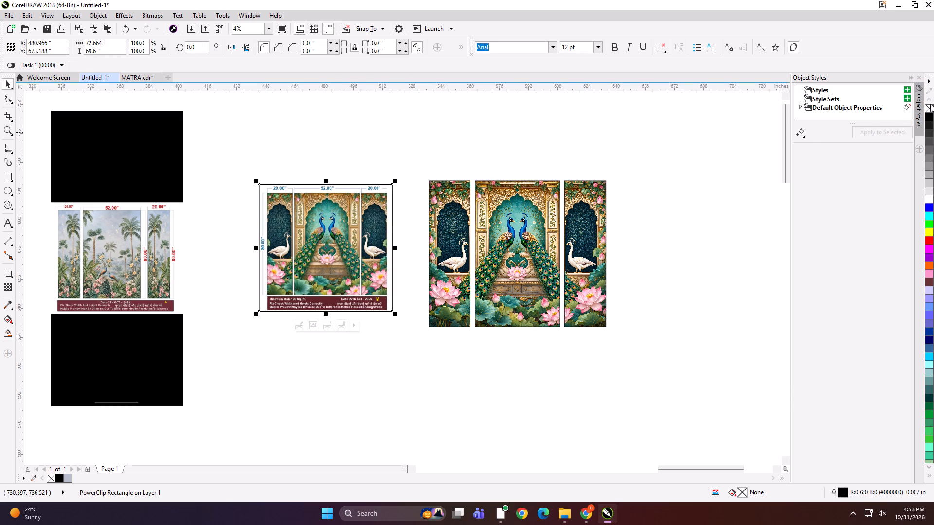
right_click(931, 107)
click(523, 125)
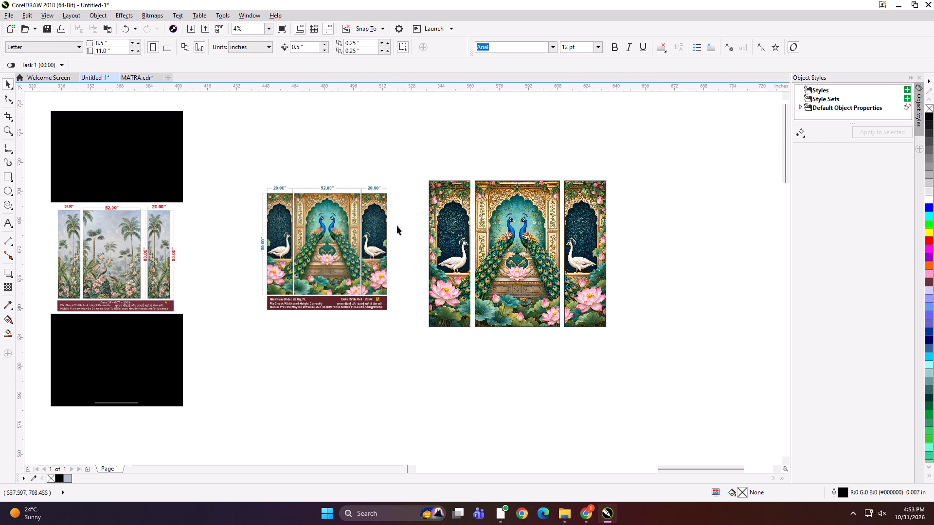
Enlarge the cropped peacock order preview and position it beside the three print panels.
click(377, 251)
shift+drag(398, 316, 416, 329)
drag(397, 262, 406, 263)
click(469, 137)
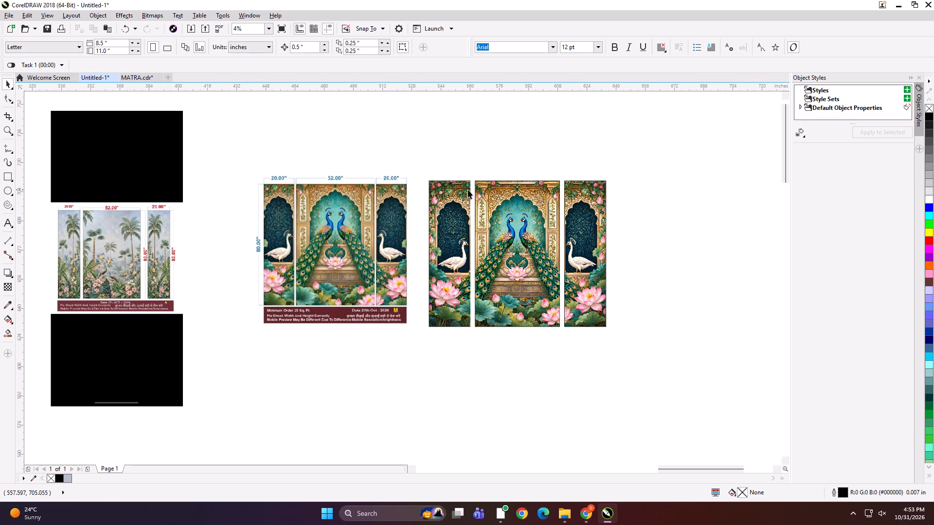
Set the width of both swan side panels to 20 inches.
click(435, 190)
click(116, 43)
key(ctrl+a)
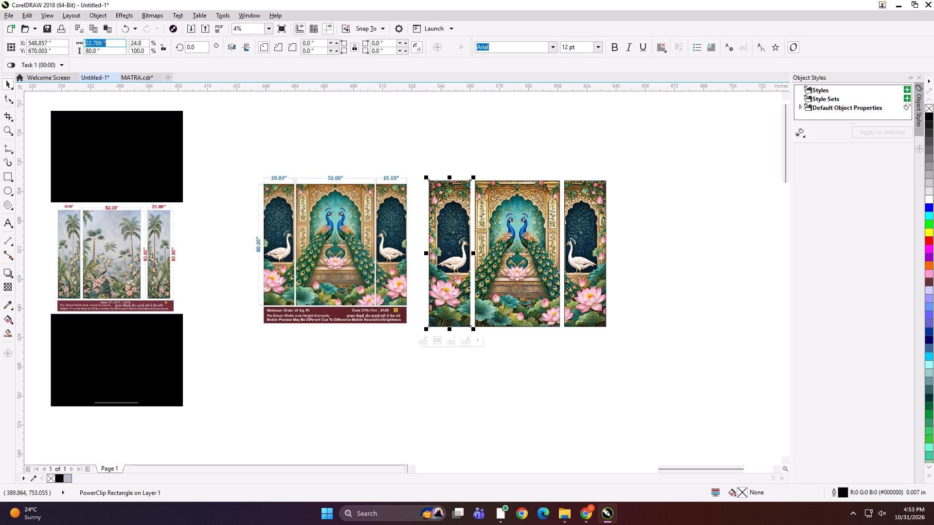
text(20)
key(Tab)
key(Return)
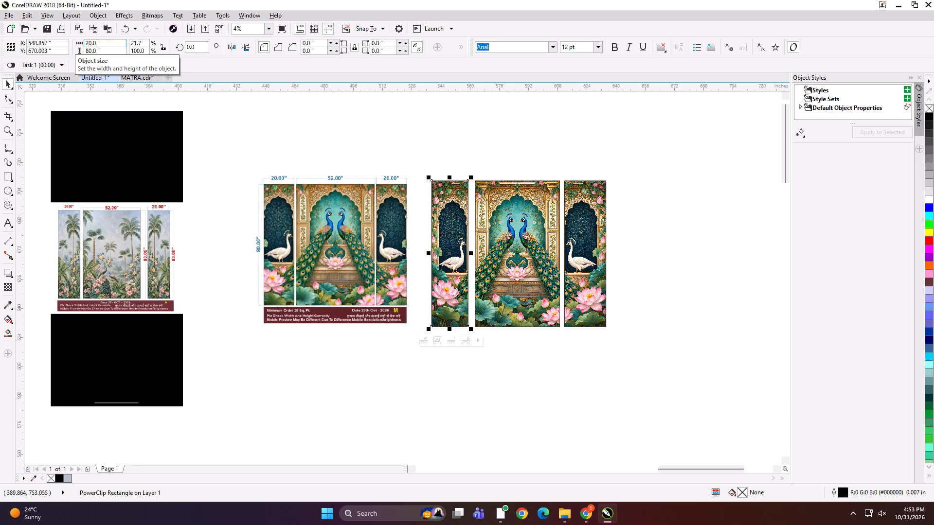
click(579, 199)
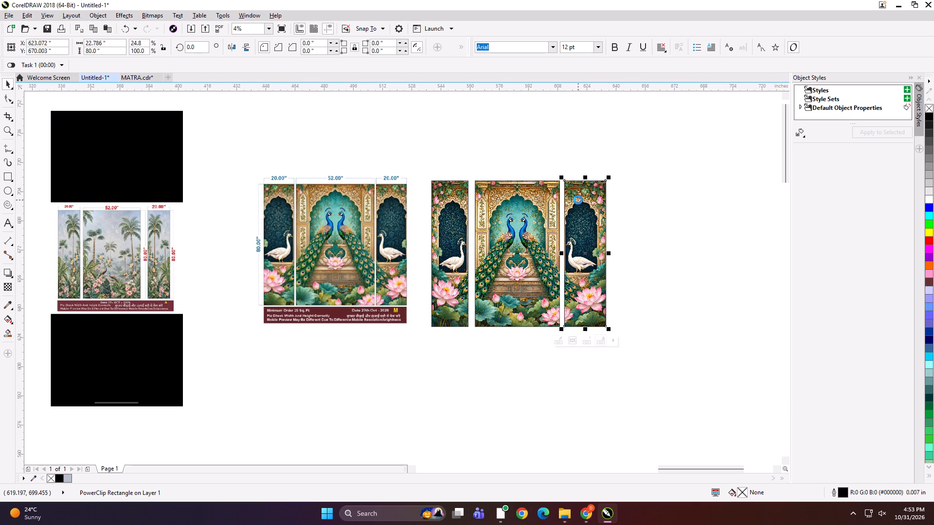
key(ctrl+r)
Set the width of the central peacock panel to 52 inches.
click(482, 193)
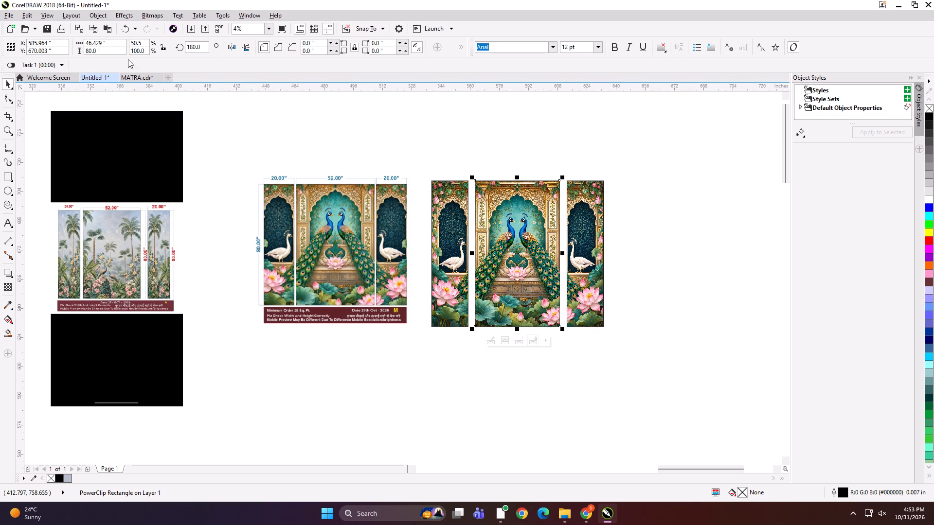
drag(113, 40, 73, 45)
text(52)
key(Return)
click(448, 123)
Convert the left swan panel's frame to curves and move its outer edge nodes inward 3.5 inches, cropping it to 16.5 inches wide.
click(445, 207)
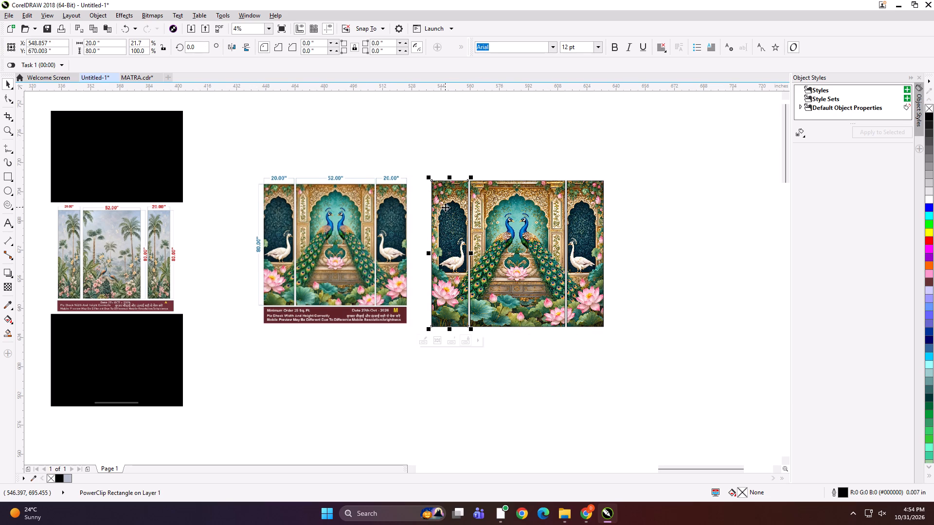
click(453, 145)
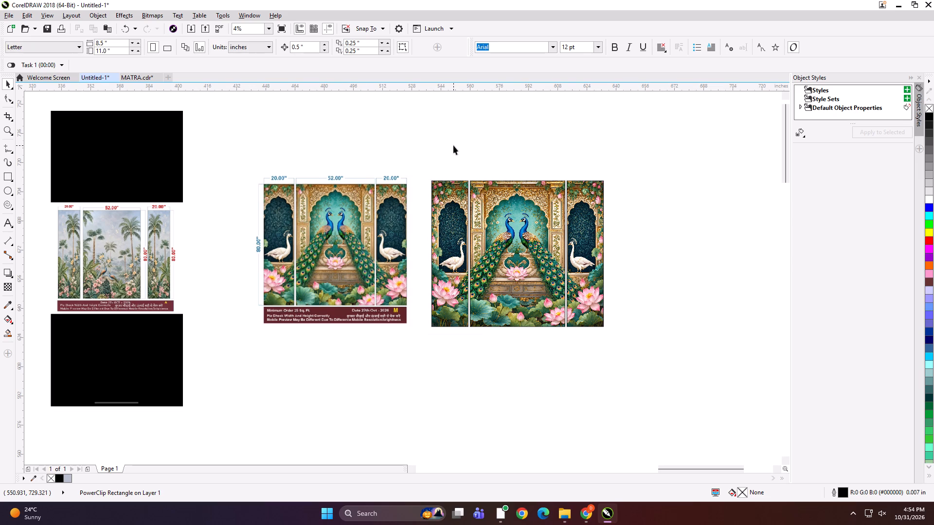
click(434, 217)
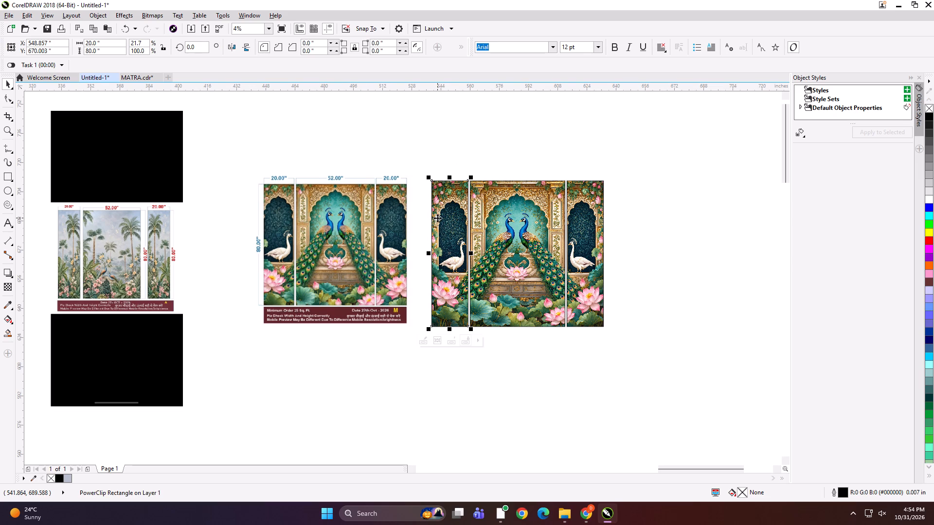
key(F10)
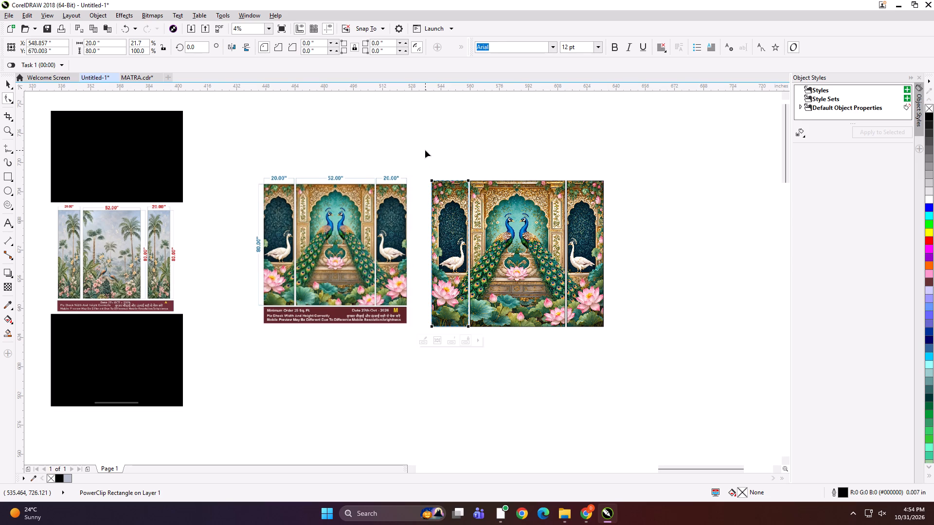
key(ctrl+q)
drag(422, 150, 438, 362)
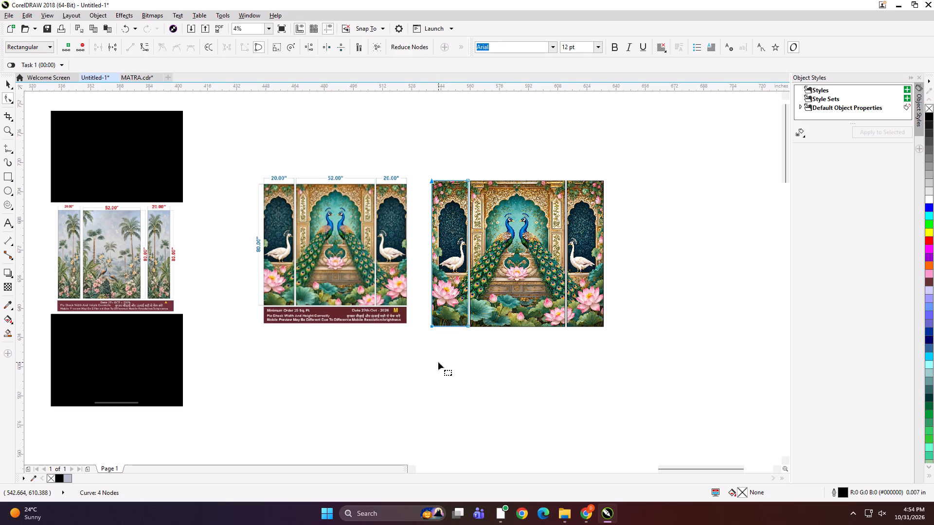
key(Right)
key(Right)
key(Right)
key(Right)
key(Right)
key(Right)
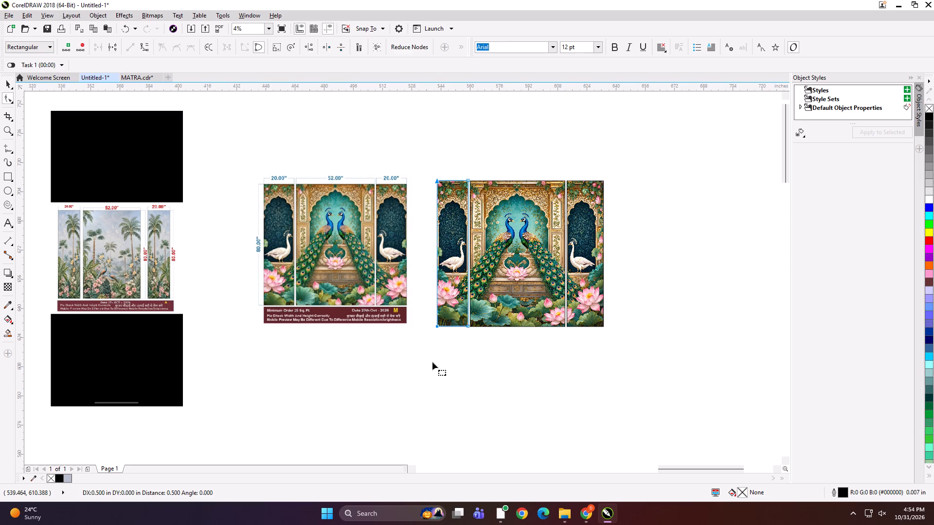
key(Right)
key(Right)
key(Left)
key(space)
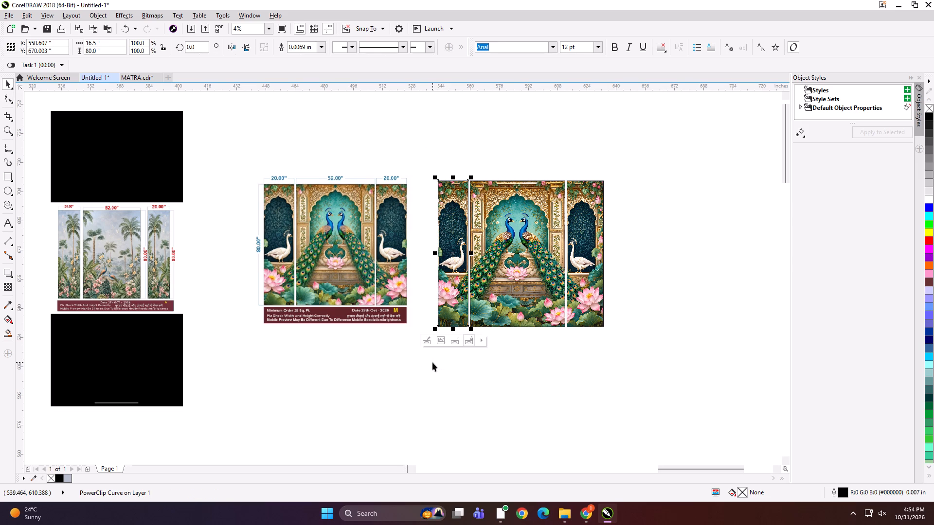
Delete the right swan panel.
click(581, 241)
key(Delete)
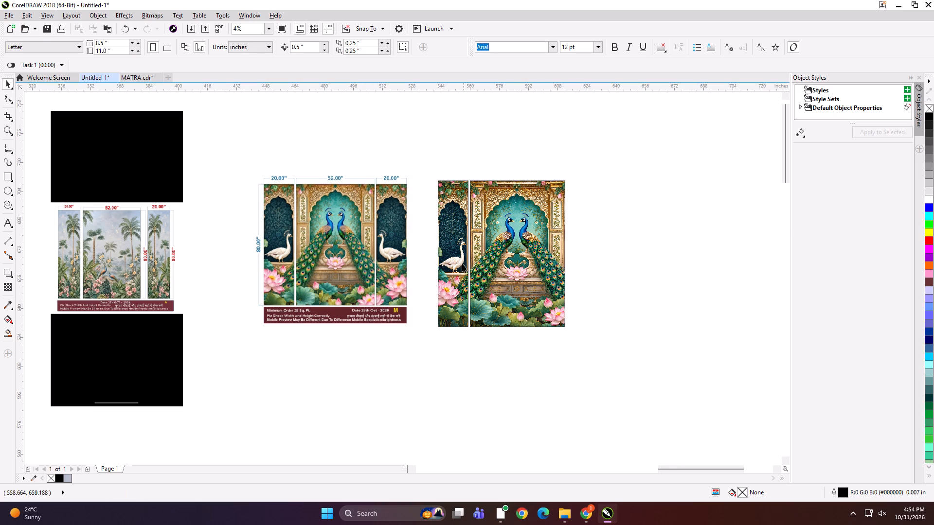
Set the cropped left swan panel's width to 20 inches and move it 3 inches outward from the central panel.
click(454, 183)
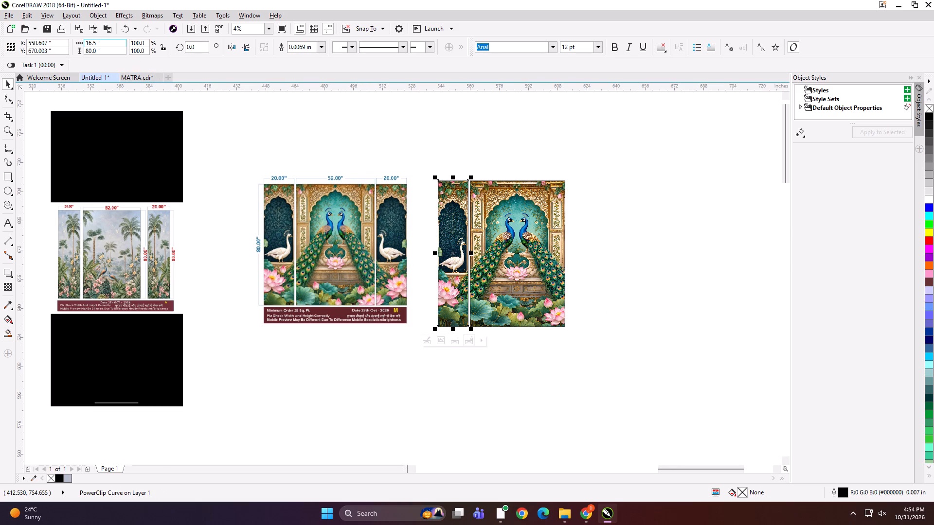
drag(104, 43, 78, 44)
text(20)
key(Return)
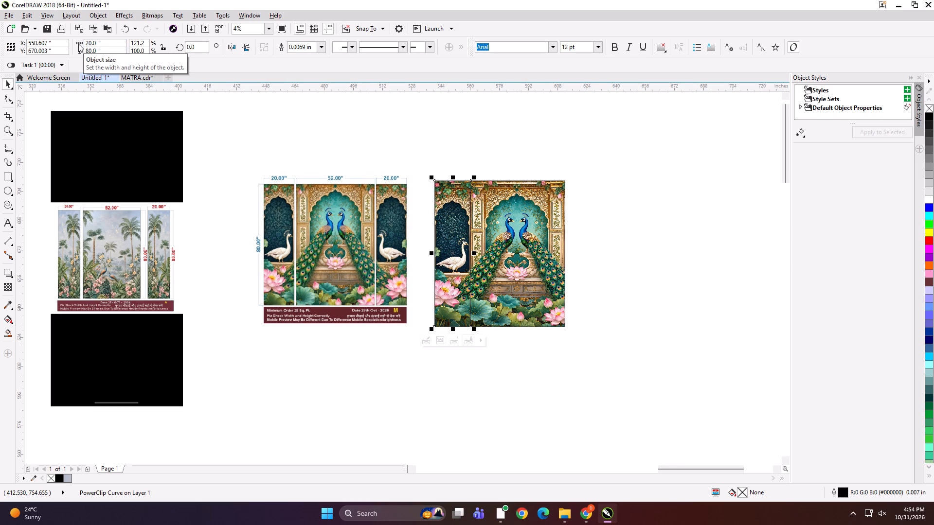
key(Left)
key(Left)
key(Left)
key(Left)
key(Left)
key(Left)
click(457, 151)
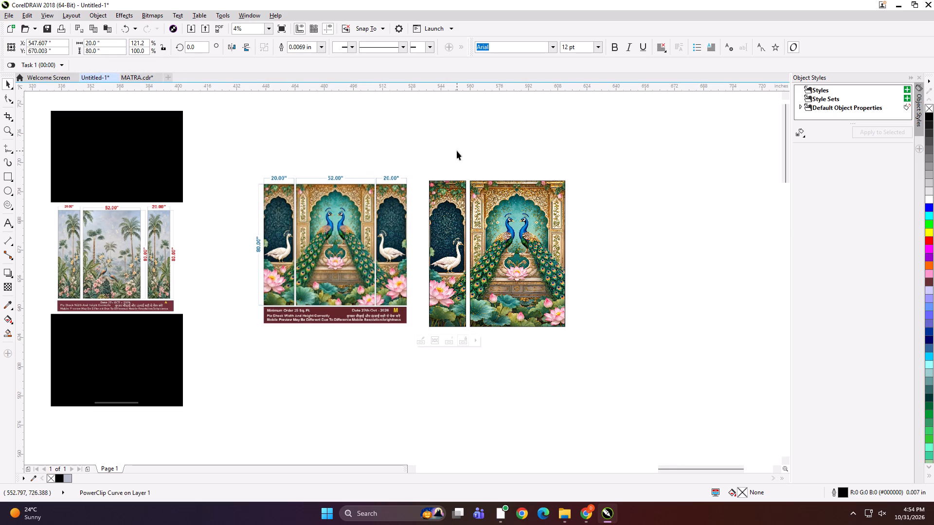
Copy the left swan panel to the other side of the central peacock panel and mirror the copy horizontally.
click(462, 255)
drag(447, 250, 587, 247)
shift+right_click(589, 247)
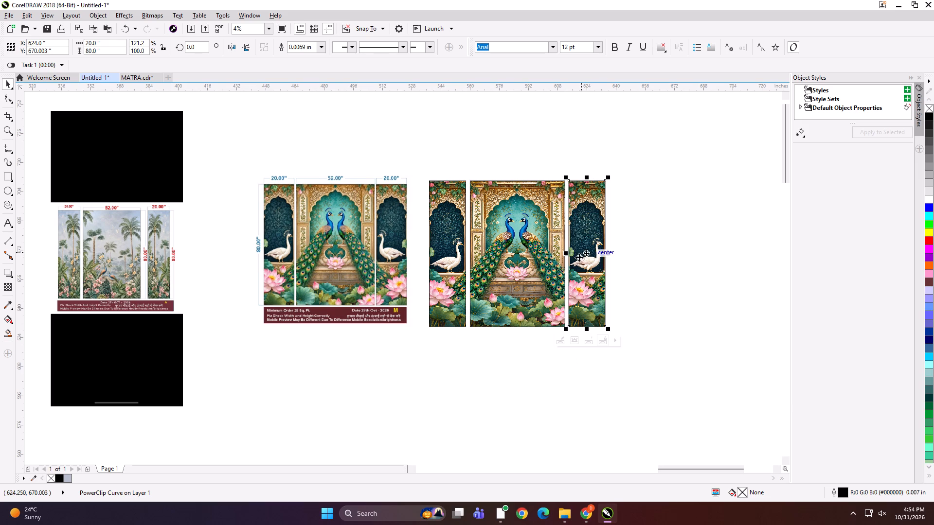
click(235, 48)
click(498, 139)
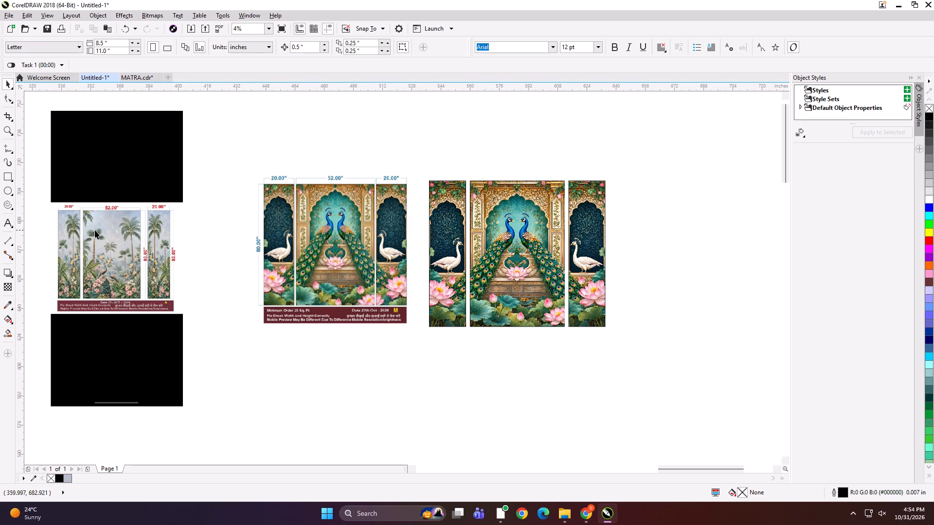
Add text labels A, B and C at the top edges of the left, central and right panels.
click(8, 220)
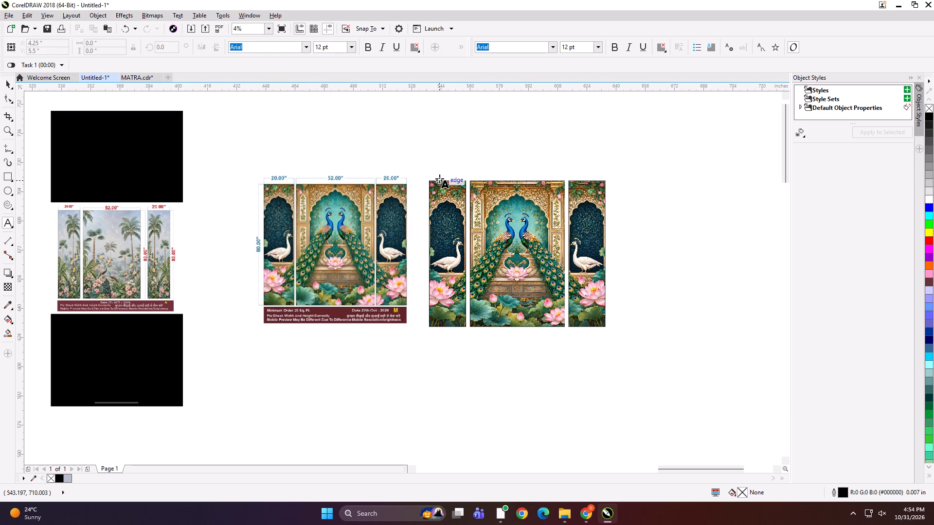
click(439, 178)
key(a)
click(502, 180)
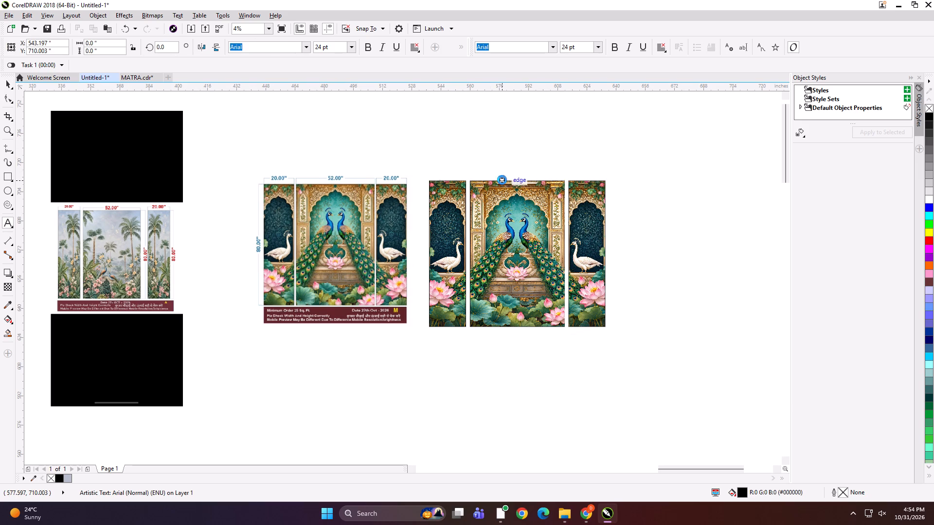
key(b)
click(576, 178)
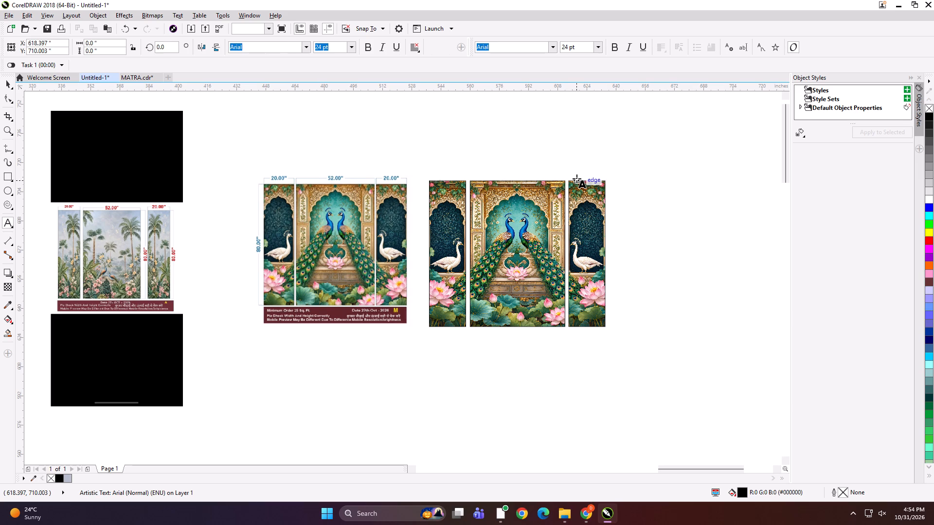
key(c)
click(8, 87)
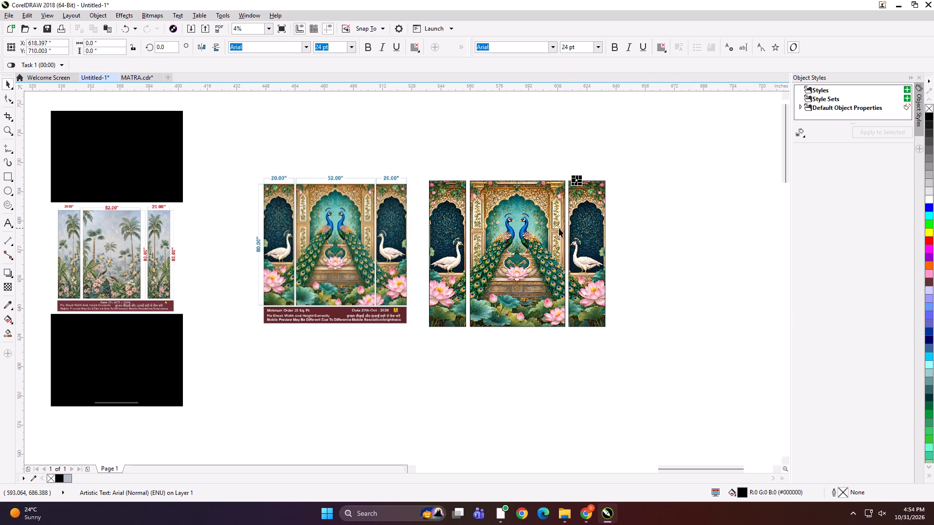
Group the right swan panel with its letter label.
click(634, 140)
drag(650, 146, 575, 270)
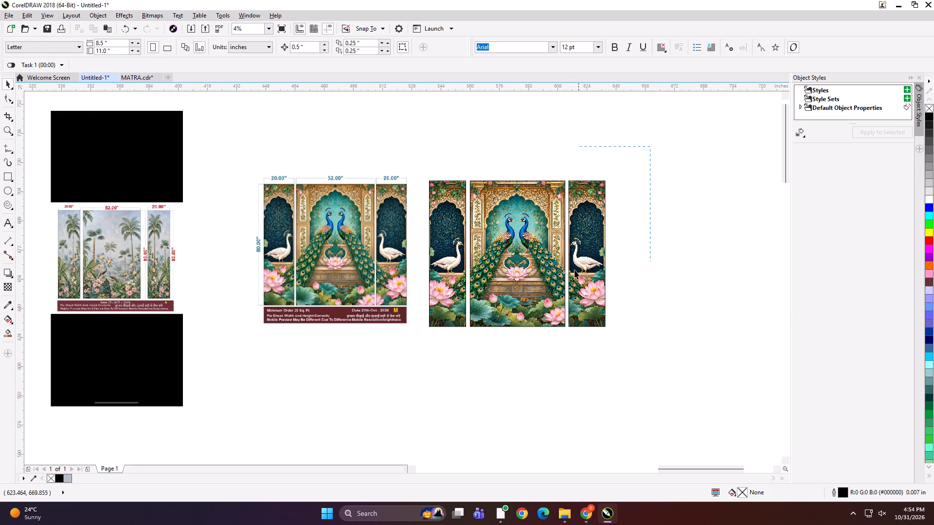
drag(575, 270, 573, 274)
drag(568, 287, 551, 345)
key(ctrl+z)
click(633, 170)
drag(633, 146, 529, 371)
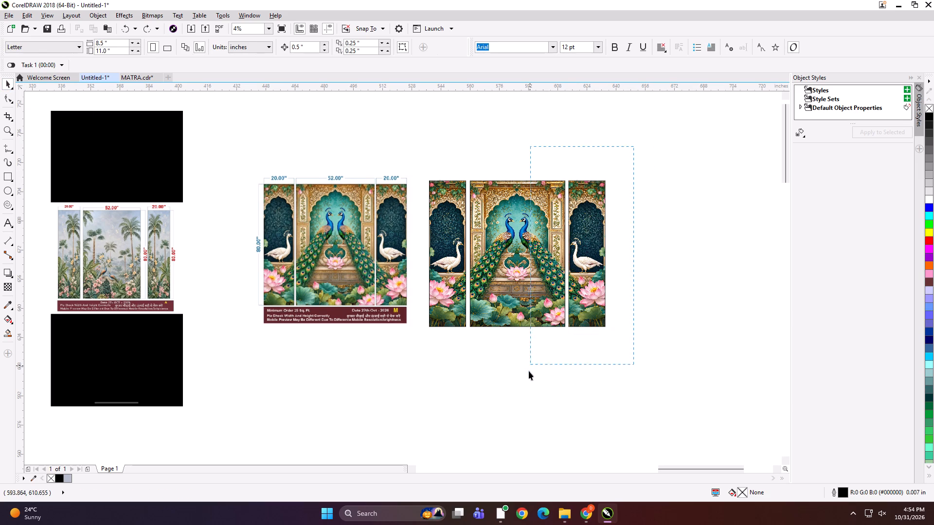
drag(529, 371, 531, 384)
drag(537, 385, 544, 386)
drag(560, 144, 626, 356)
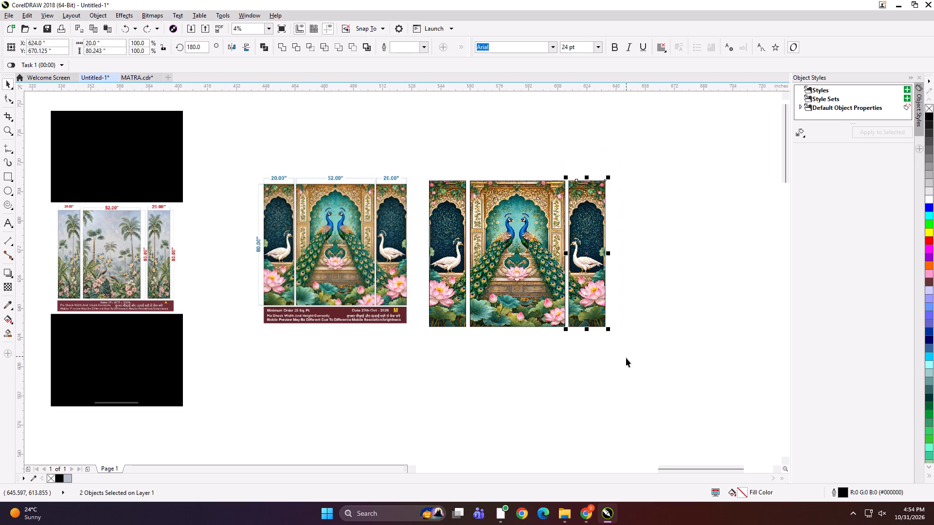
key(ctrl+g)
Group the central peacock panel with its letter label, and likewise the left swan panel with its label.
drag(467, 167, 561, 332)
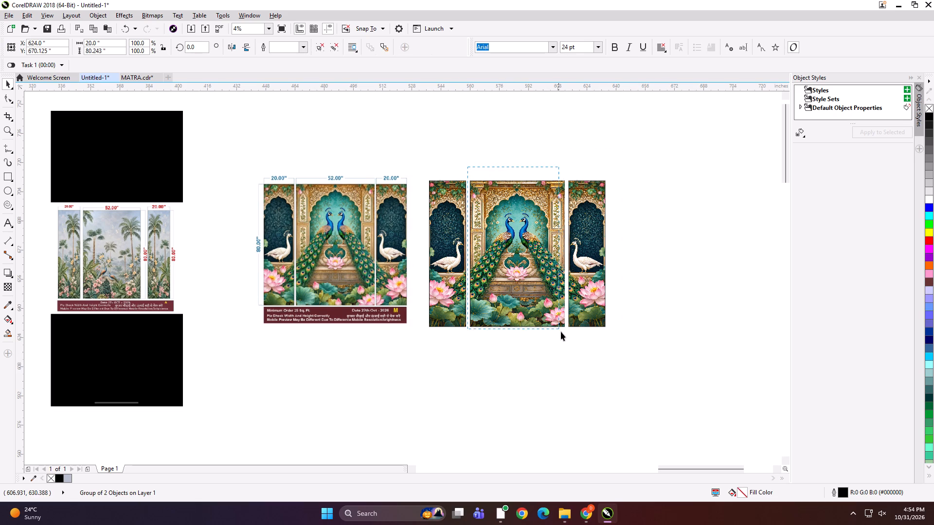
drag(561, 332, 573, 356)
key(ctrl+g)
drag(500, 145, 490, 172)
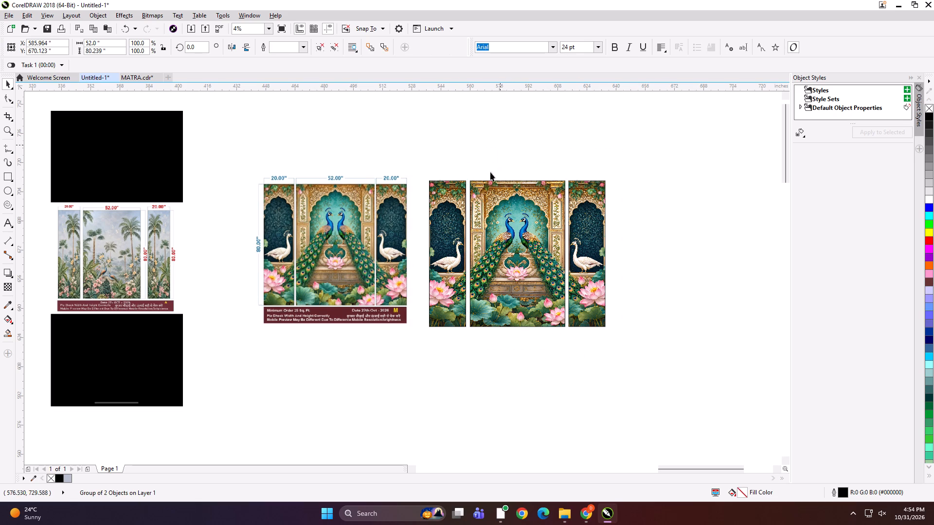
drag(490, 172, 390, 385)
key(ctrl+g)
key(ctrl+e)
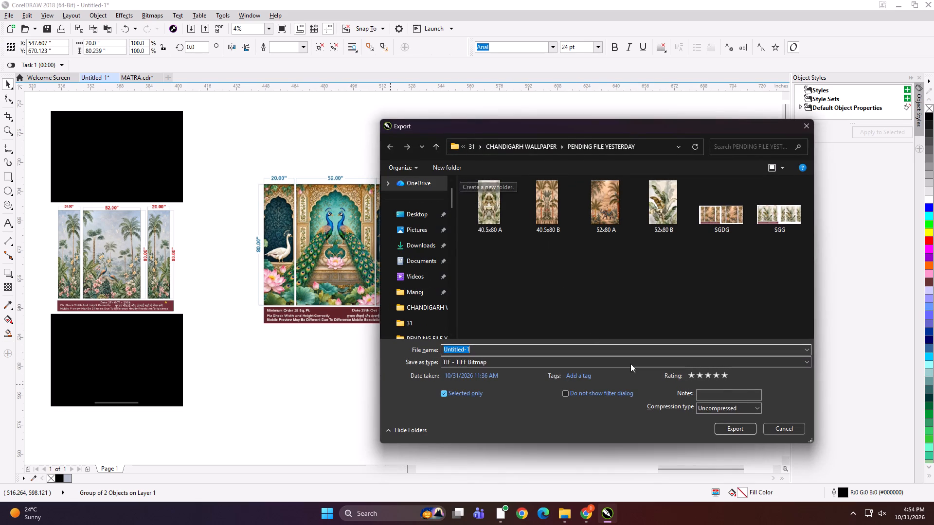
click(778, 428)
Place copies of both labelled swan panels side by side below the artwork and align their bottom edges.
drag(444, 237, 390, 335)
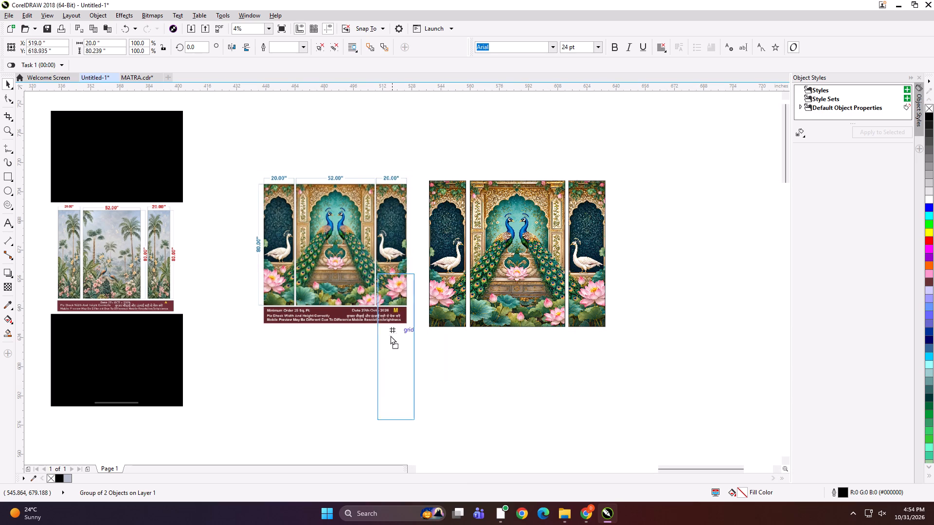
drag(390, 335, 389, 337)
right_click(390, 337)
drag(591, 242, 438, 349)
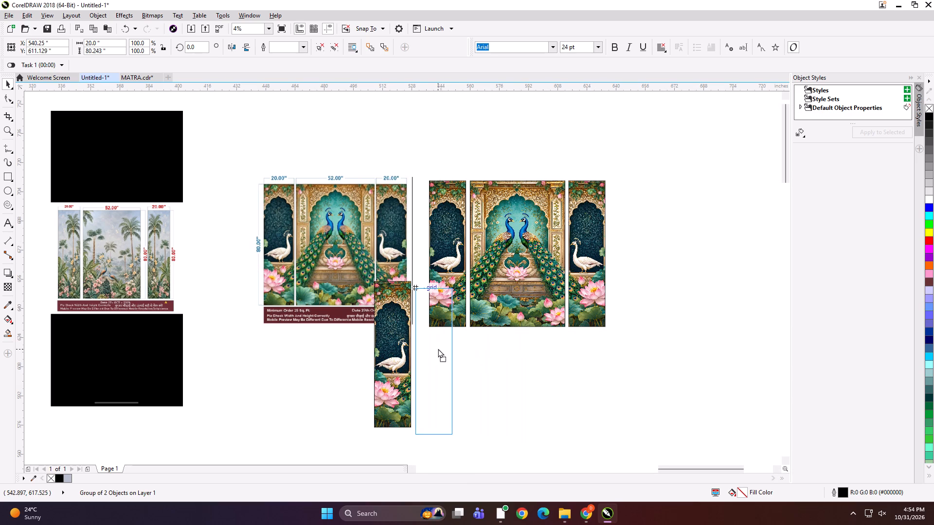
drag(438, 349, 436, 345)
right_click(436, 345)
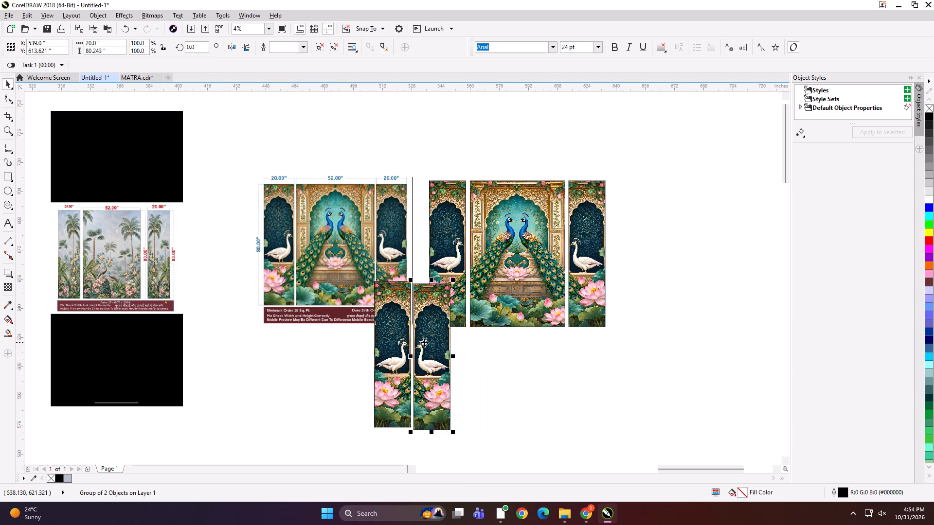
shift+click(392, 343)
key(b)
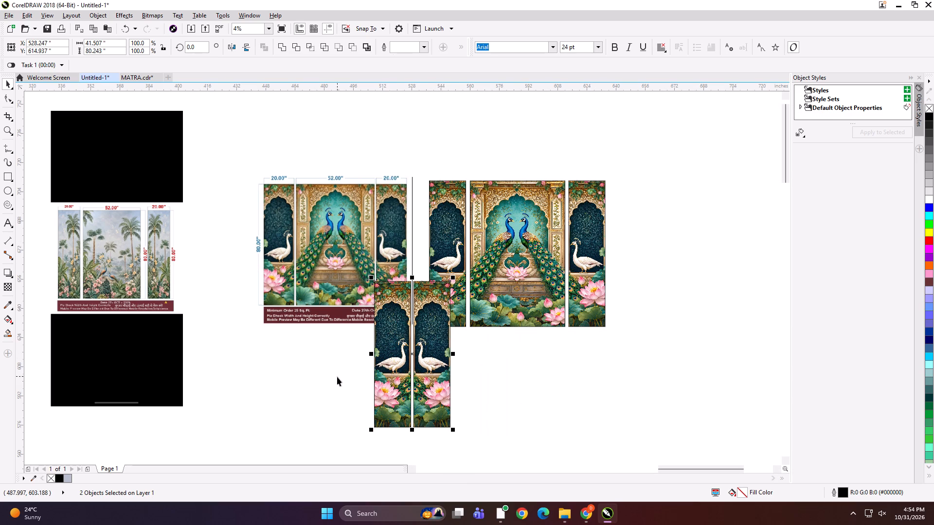
Nudge the right swan copy 1 inch toward the left copy, bottom-align the two and group them.
click(328, 405)
click(396, 368)
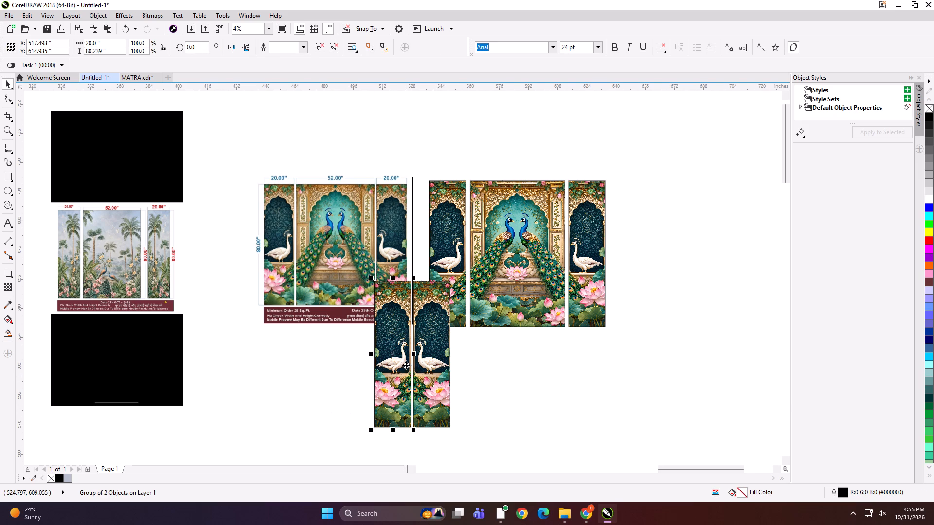
scroll(406, 365, up, 1)
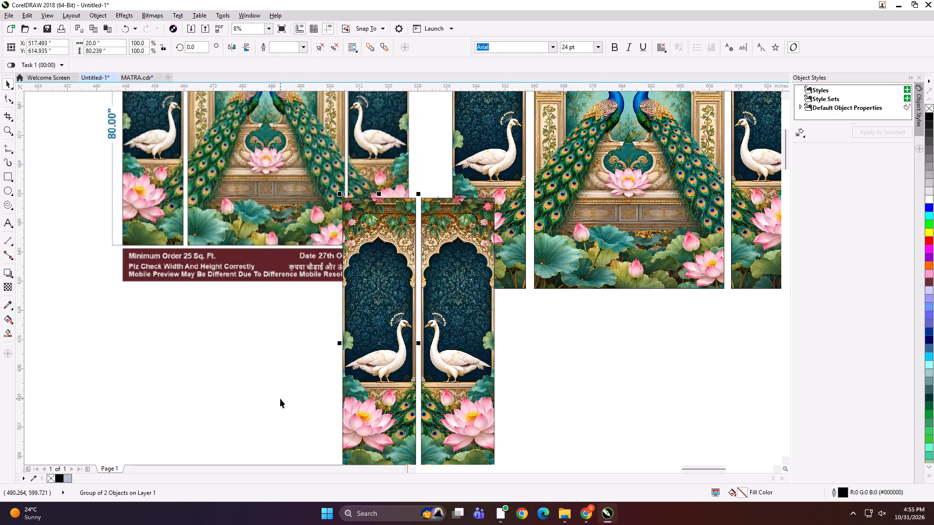
click(280, 399)
click(428, 402)
scroll(425, 401, up, 1)
key(Left)
key(Left)
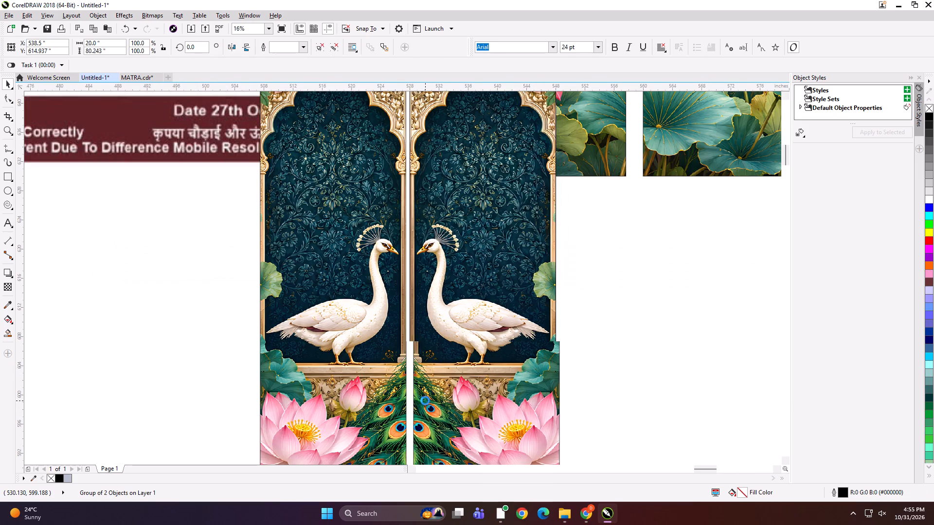
scroll(421, 400, down, 1)
shift+click(396, 385)
key(b)
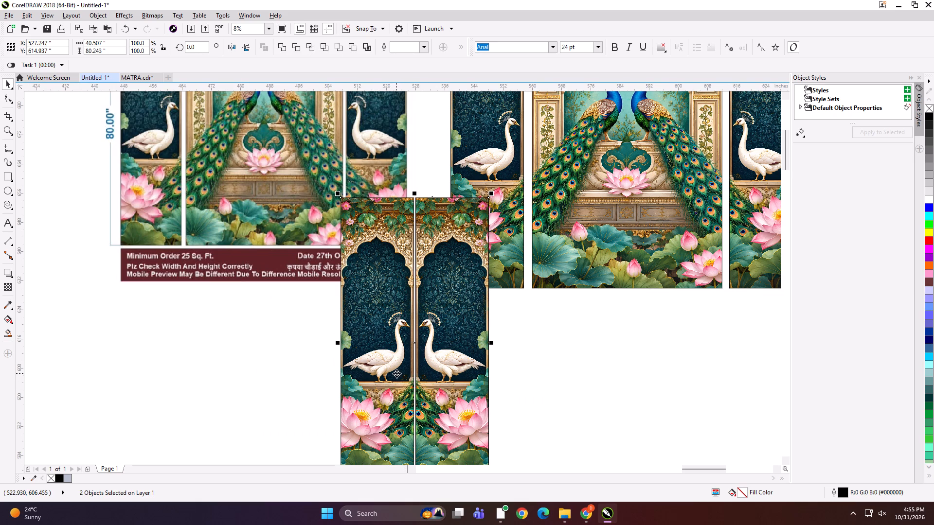
key(ctrl+g)
Export the swan pair as a TIFF named 40.5x80 C and delete the copied pair from the page.
key(ctrl+e)
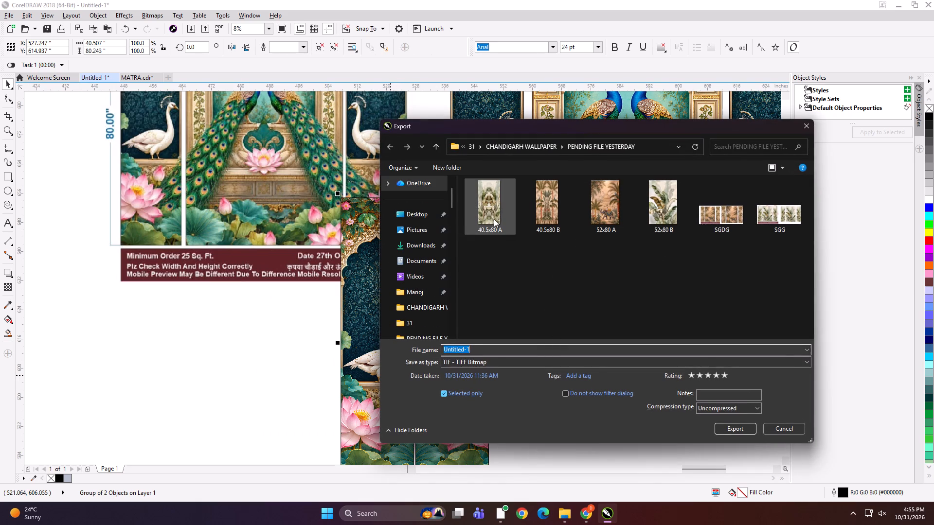
click(494, 214)
double_click(477, 348)
key(c)
key(Return)
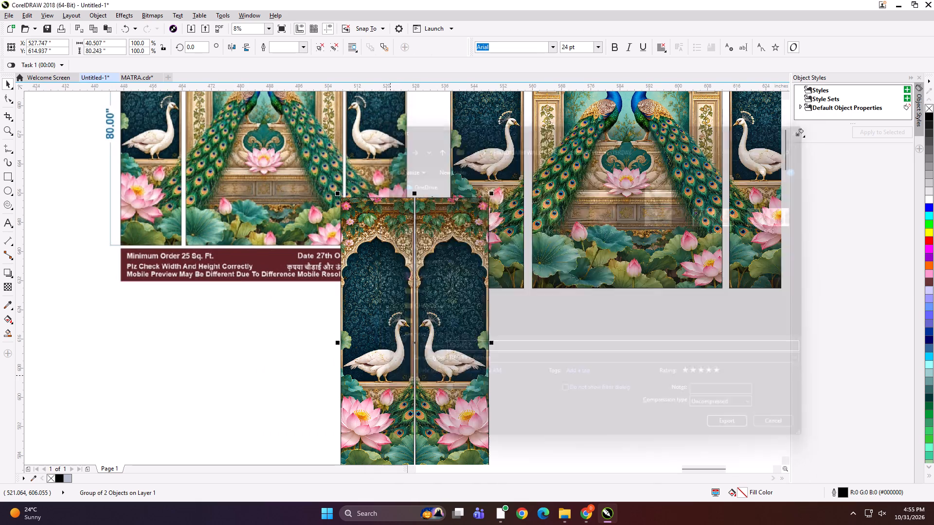
key(Return)
scroll(479, 347, down, 1)
key(Delete)
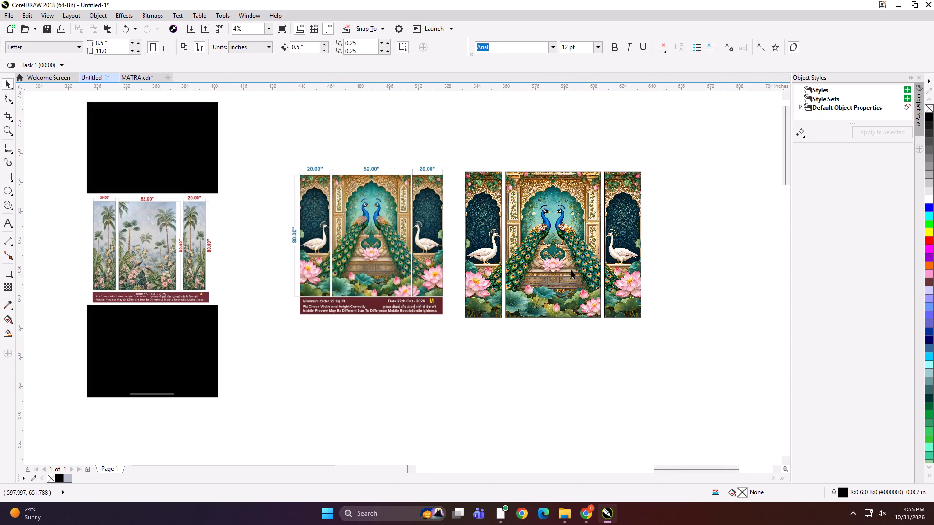
Export the labelled central peacock panel as a TIFF named 52x80 C at 100 dpi in RGB.
click(571, 270)
key(ctrl+e)
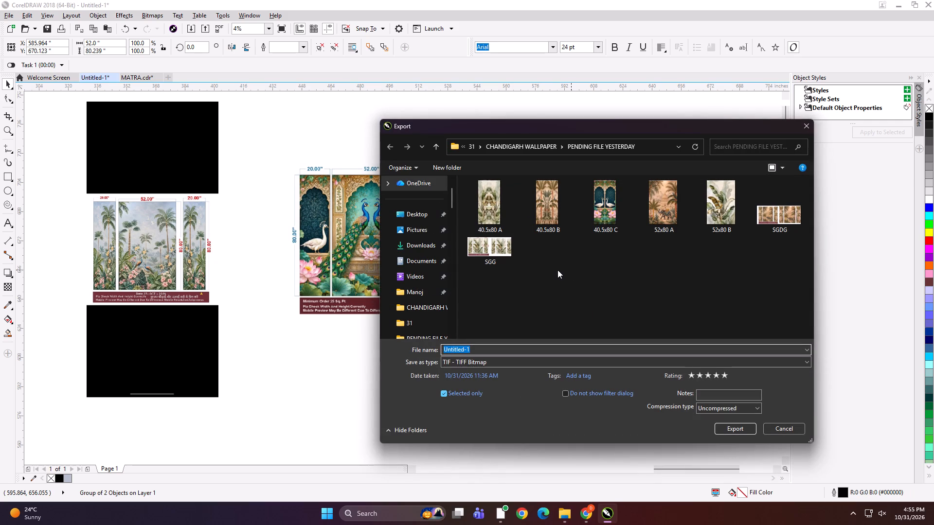
text(52x80 C)
key(Return)
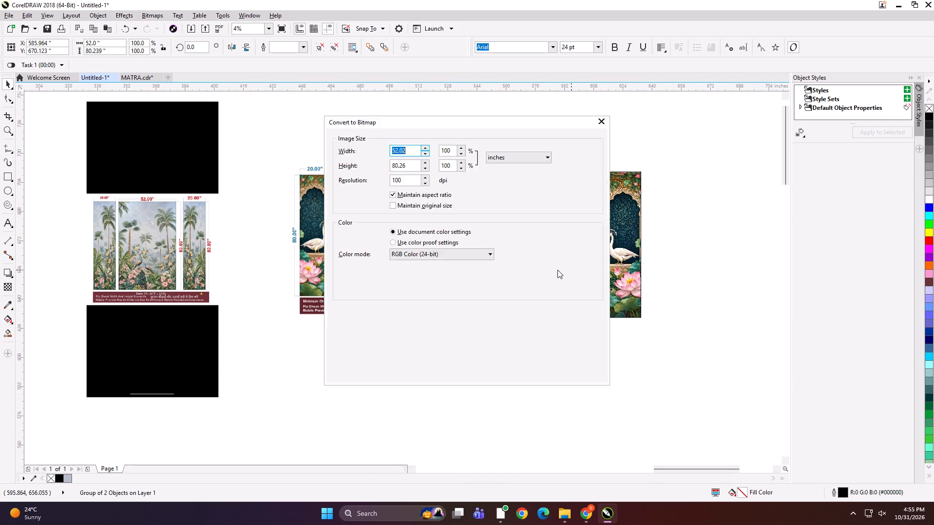
key(Return)
Group the peacock order preview with its three panels and scale the group proportionally to 2.5 inches high.
drag(267, 143, 514, 295)
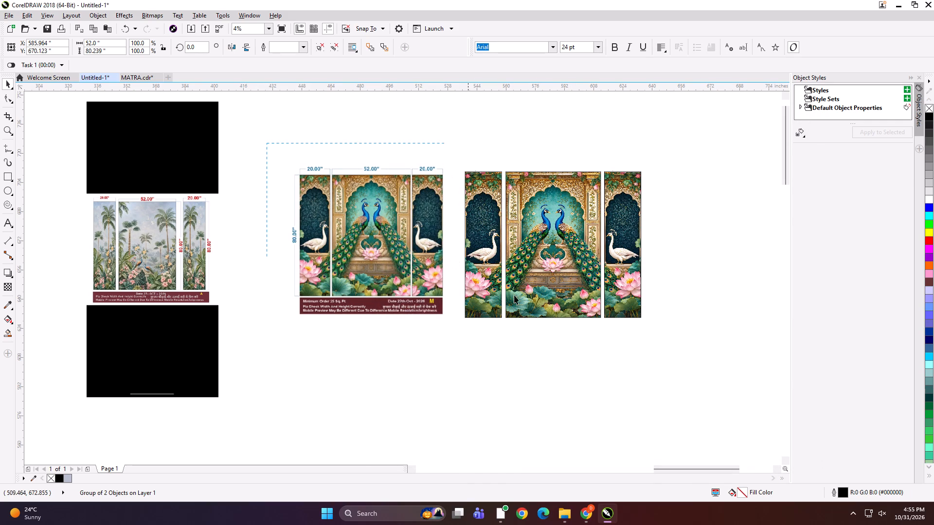
drag(514, 295, 667, 367)
key(ctrl+g)
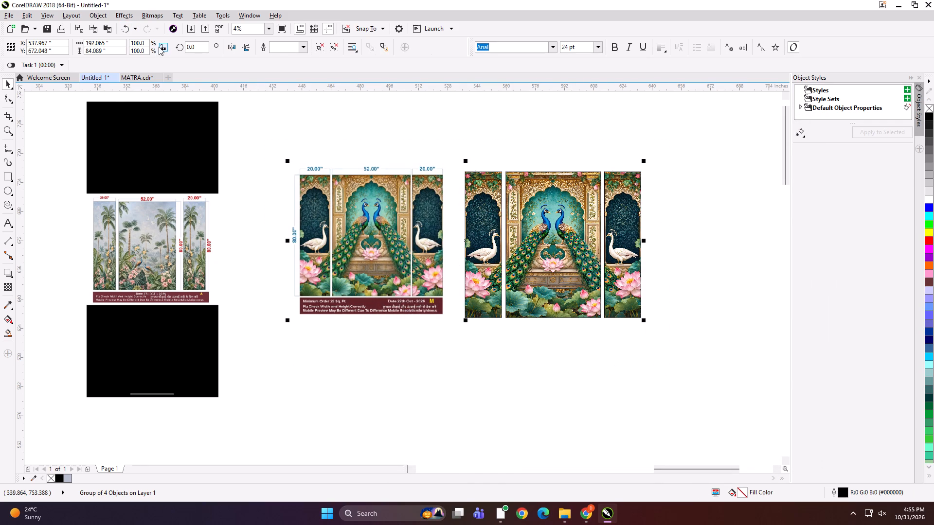
click(162, 48)
click(116, 53)
key(ctrl+a)
text(.5)
key(Return)
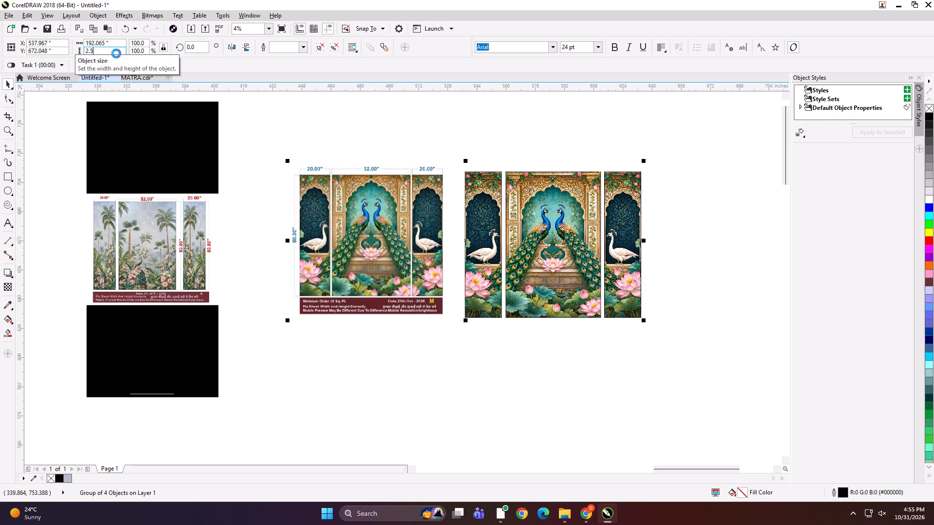
Export the scaled peacock group as a TIFF preview, entering SGDG and FH for the file name, and delete the group.
key(ctrl+e)
text(SGDG)
key(Return)
key(Return)
text(FH)
key(Return)
key(j)
key(Return)
key(Delete)
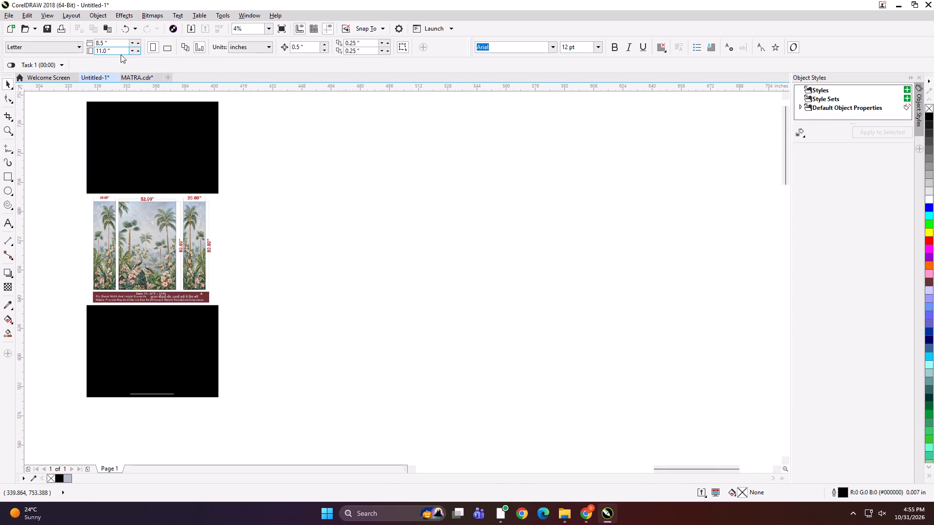
Move the palm-tree order screenshot about 170 inches left into empty space and toggle its aspect-ratio lock.
key(F4)
scroll(540, 118, up, 2)
drag(540, 160, 290, 240)
click(163, 48)
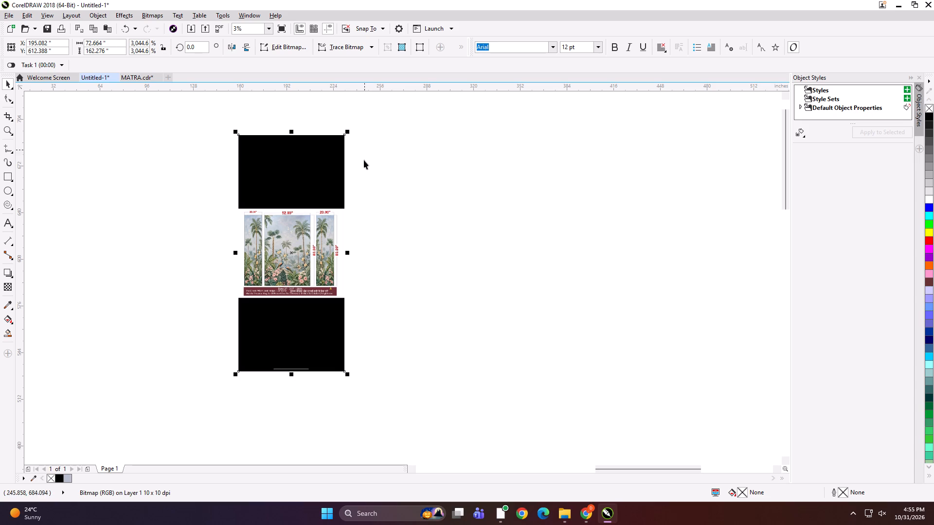
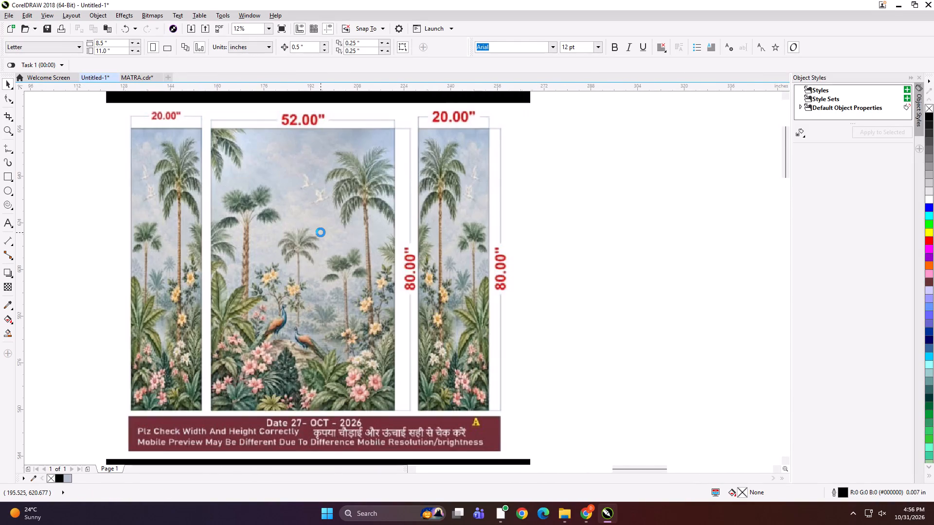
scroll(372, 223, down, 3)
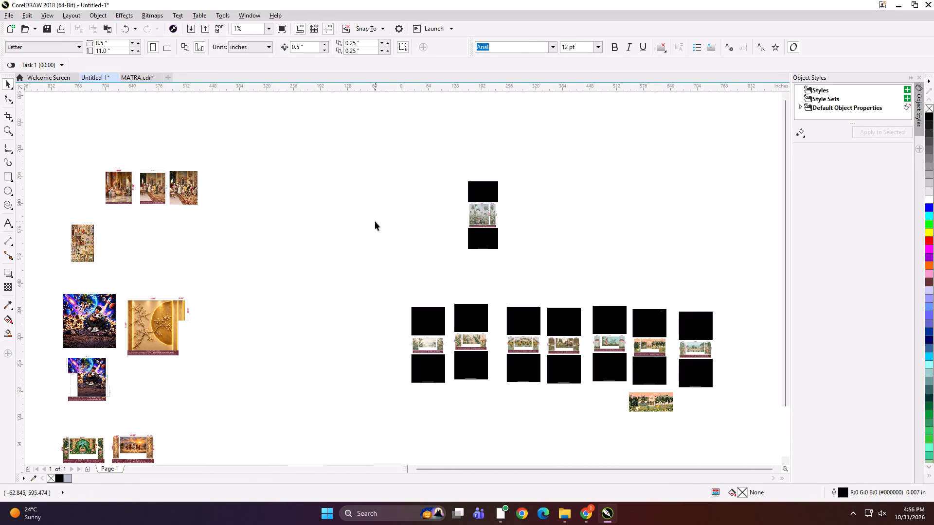
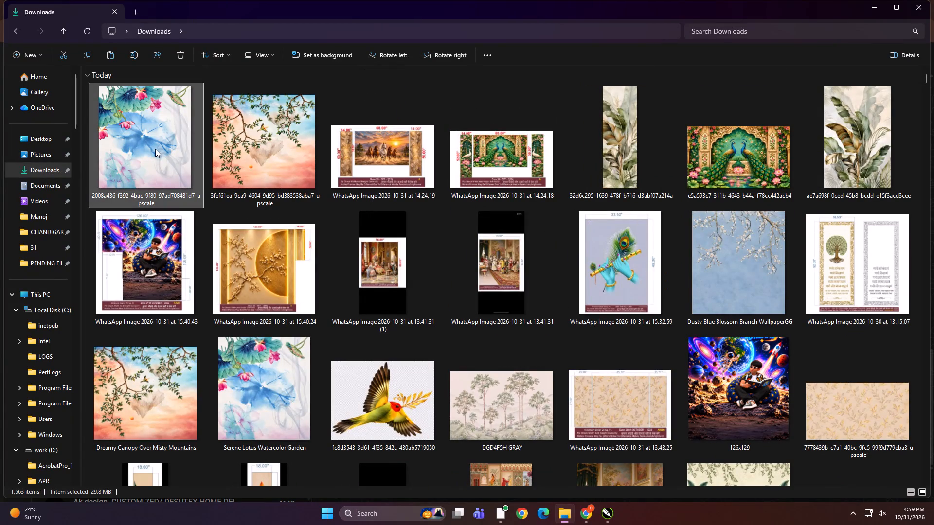
Bring the two upscaled images, the blue lotus and the misty-mountain canopy, from Downloads into the Untitled-1 CorelDRAW document.
ctrl+click(257, 159)
drag(149, 119, 557, 480)
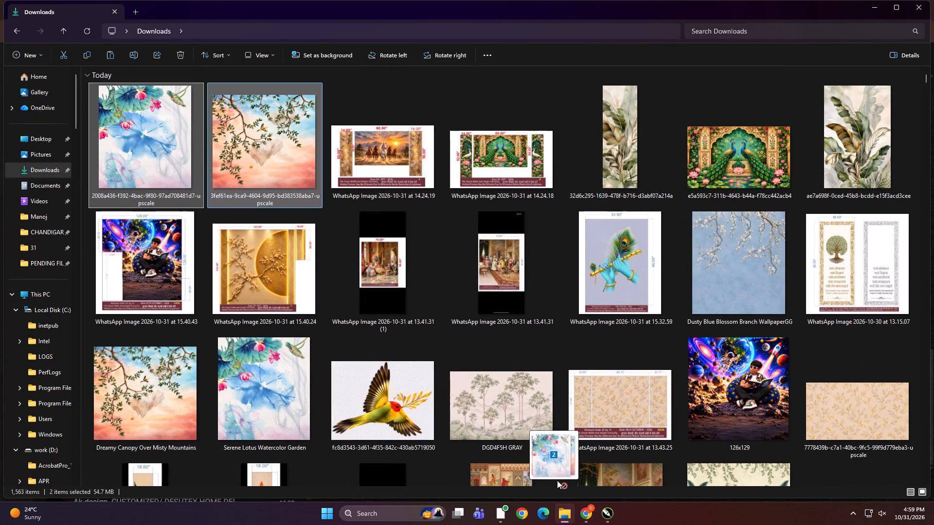
drag(557, 480, 593, 490)
key(F4)
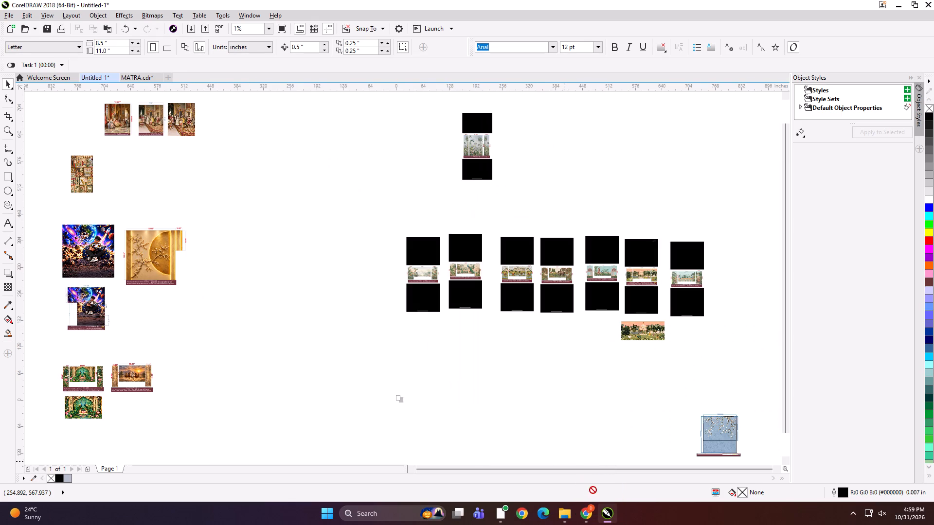
drag(593, 490, 332, 360)
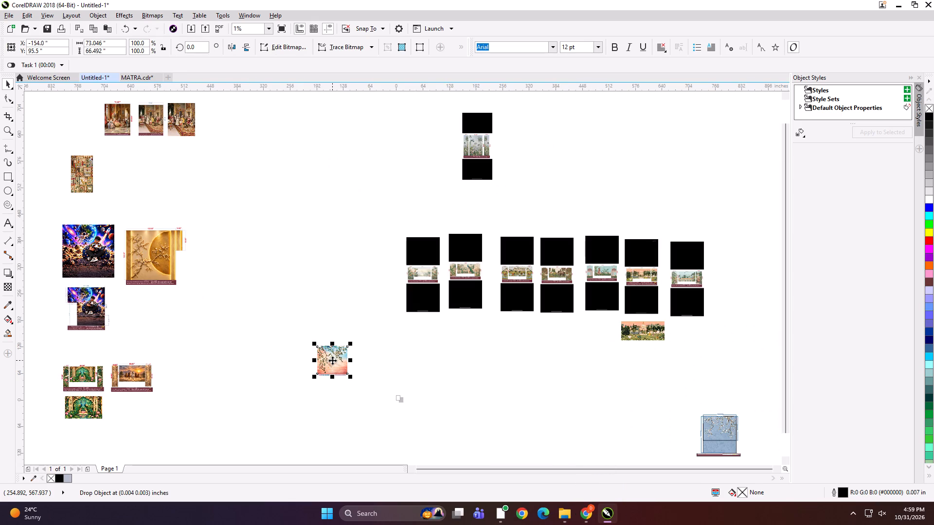
Scale both stacked imported images together proportionally to about 172%.
click(331, 330)
drag(307, 325, 364, 388)
shift+drag(355, 382, 362, 386)
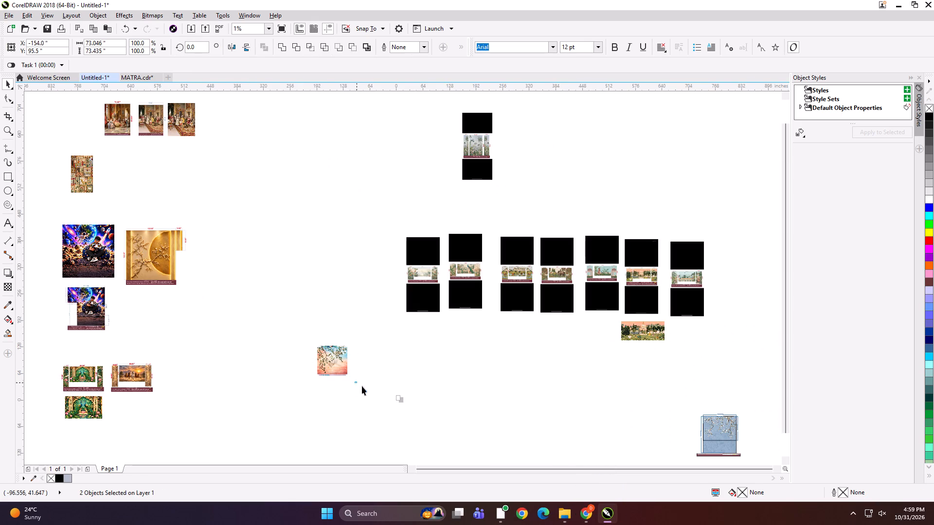
shift+drag(362, 386, 371, 393)
shift+drag(353, 379, 368, 390)
click(378, 390)
Separate the canopy artwork from the lotus artwork so they sit side by side, and shift the pair slightly down into empty space.
drag(342, 360, 352, 360)
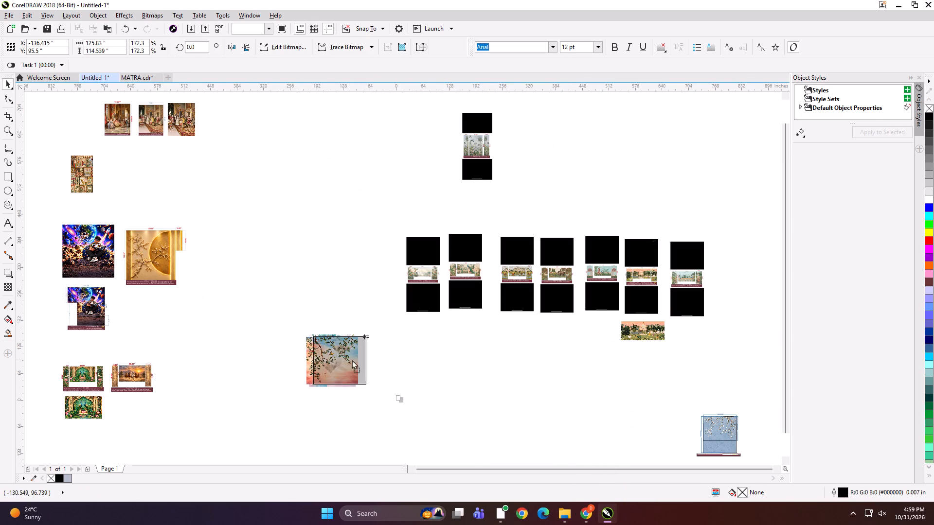
drag(352, 360, 398, 363)
click(347, 353)
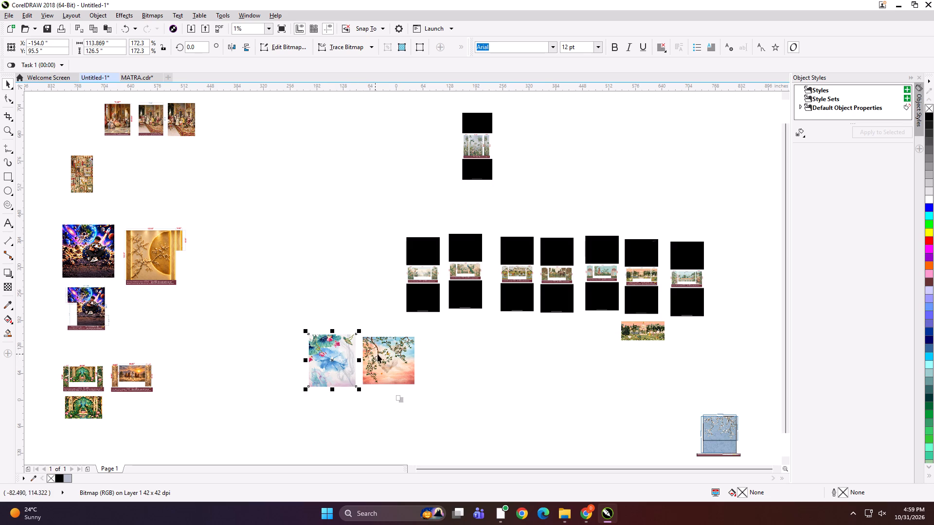
shift+click(379, 355)
drag(327, 353, 335, 378)
click(470, 367)
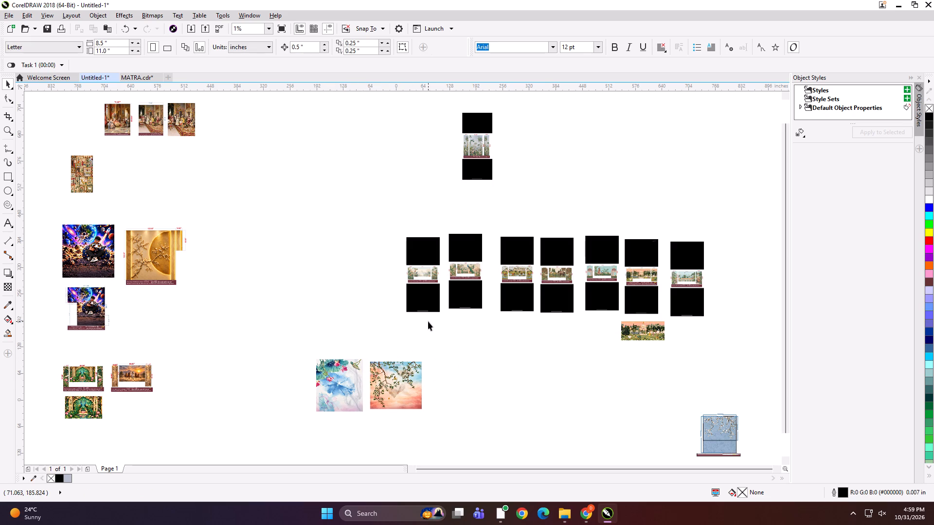
click(447, 353)
scroll(449, 355, down, 2)
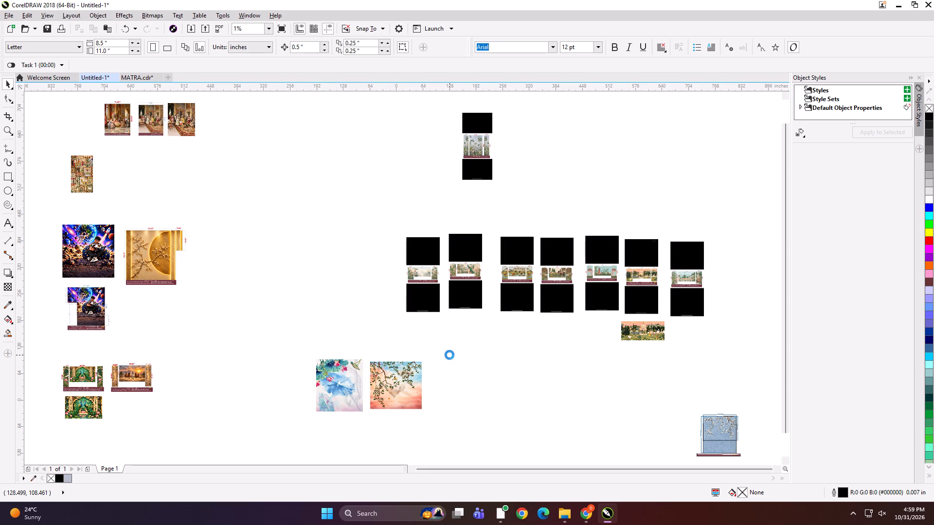
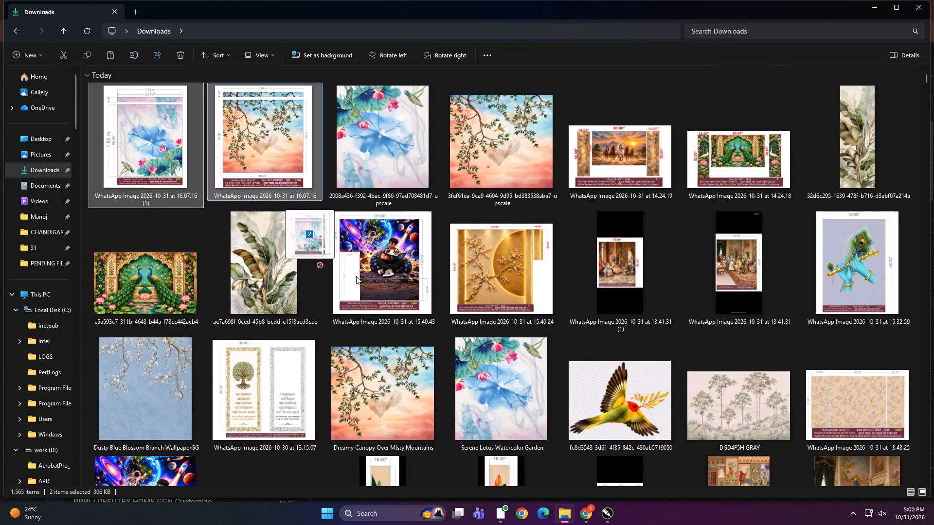
Bring the two WhatsApp order-preview images from 16.07.16 out of Downloads into empty space beside the canopy artwork in Untitled-1.
drag(356, 276, 462, 392)
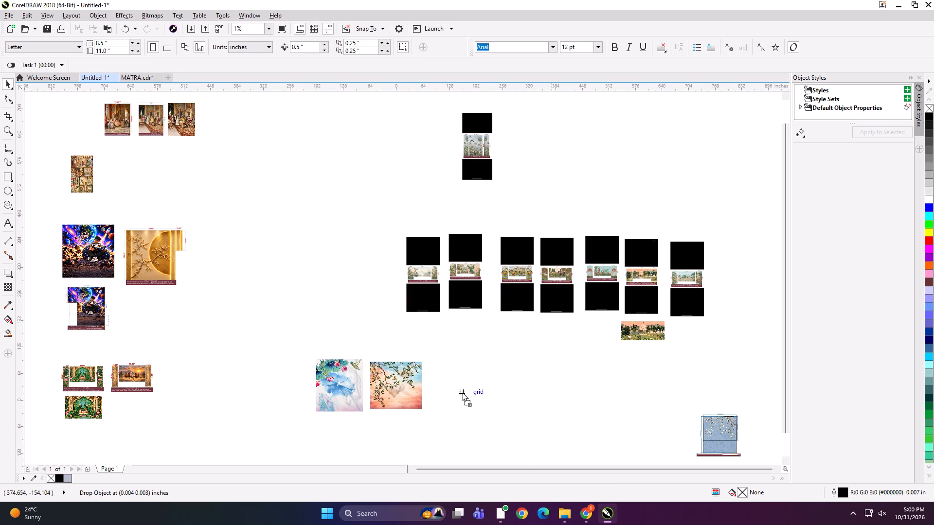
drag(462, 392, 462, 390)
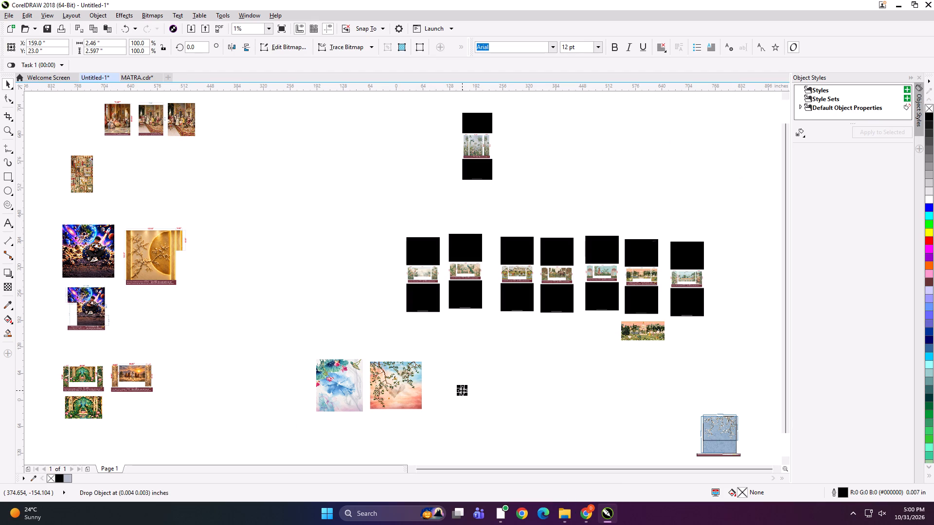
Scale both stacked order-preview images up together proportionally to about 134 inches high.
drag(445, 368, 488, 410)
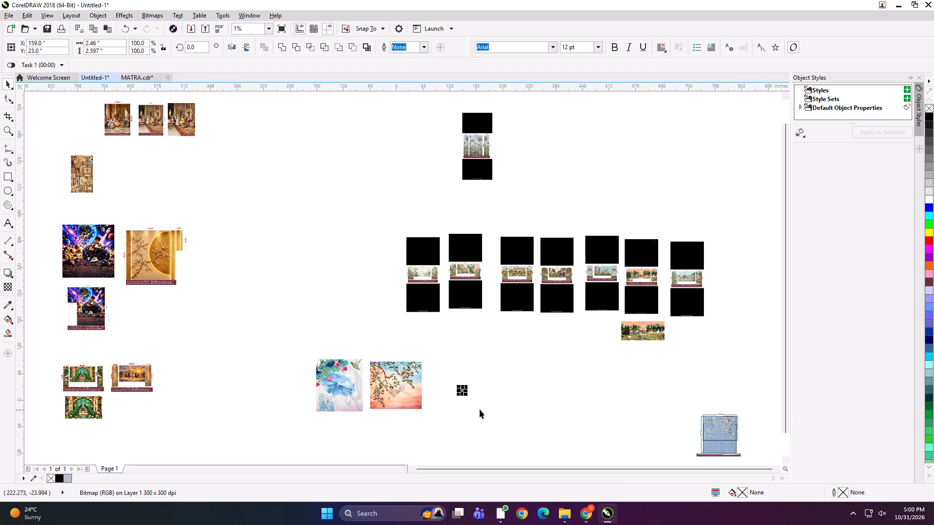
shift+drag(467, 396, 514, 423)
click(515, 424)
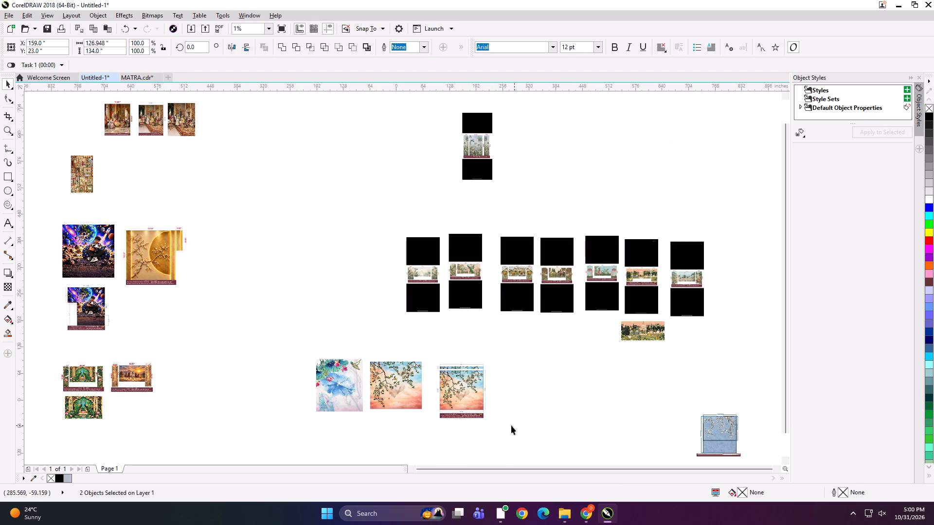
Separate the order previews, placing the canopy preview beside the canopy artwork and the lotus preview on the outer side of the lotus artwork.
drag(471, 385, 453, 377)
drag(484, 397, 308, 390)
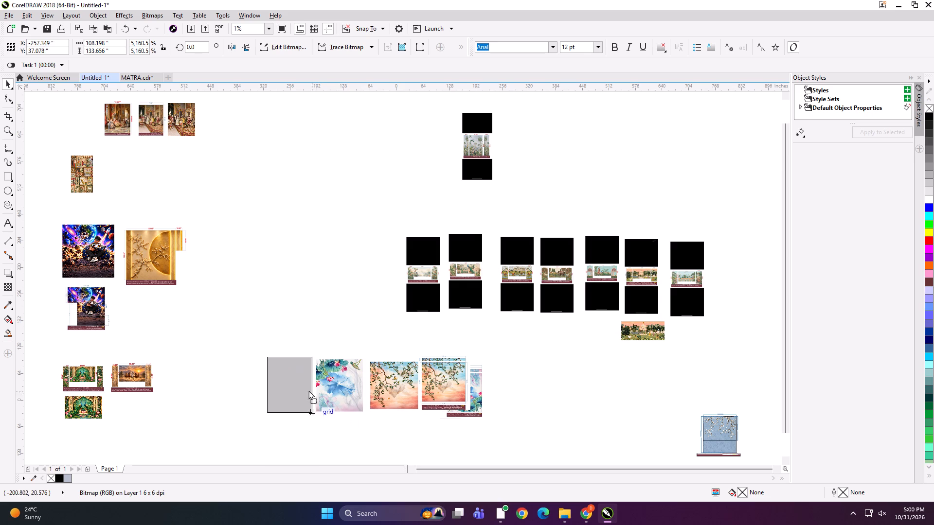
drag(308, 390, 305, 390)
Mirror the lotus artwork vertically to match the orientation of its order preview.
scroll(273, 389, up, 1)
scroll(509, 346, down, 1)
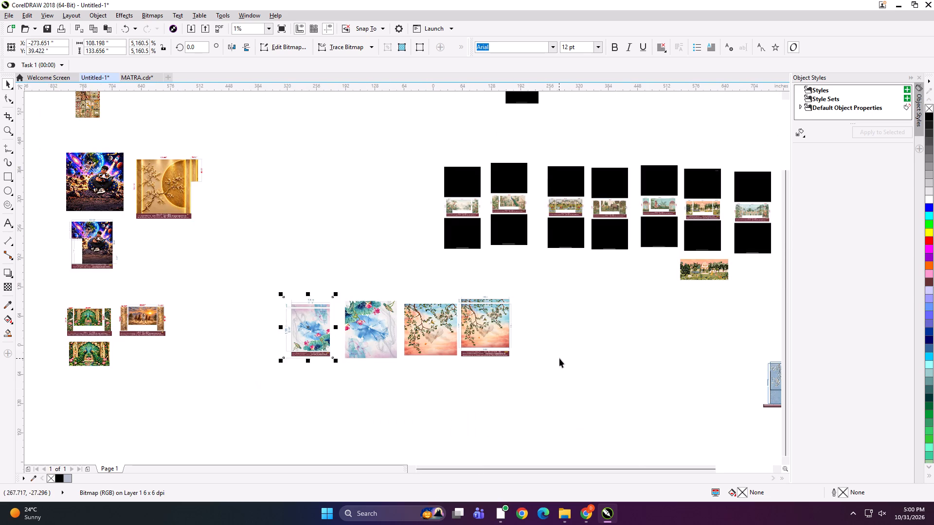
scroll(507, 340, up, 1)
drag(481, 323, 500, 330)
shift+click(405, 316)
shift+click(306, 312)
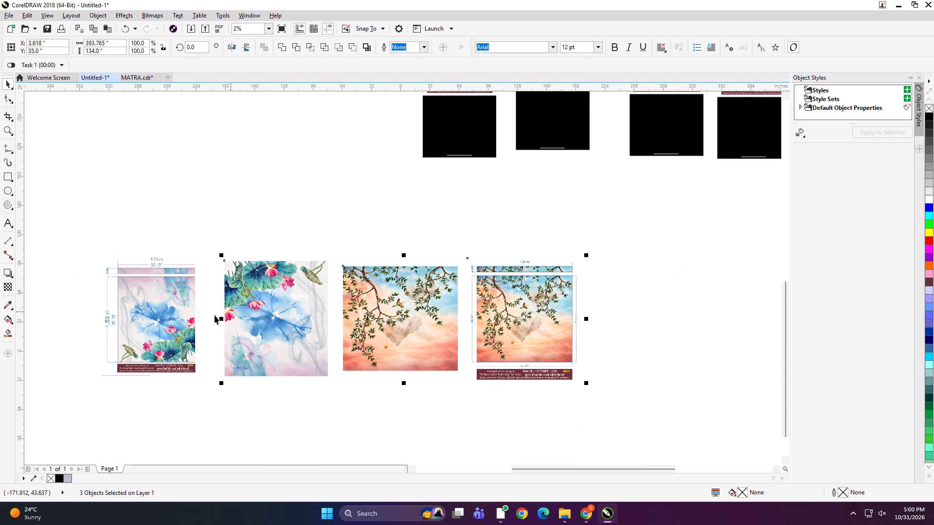
shift+click(127, 308)
key(shift+F2)
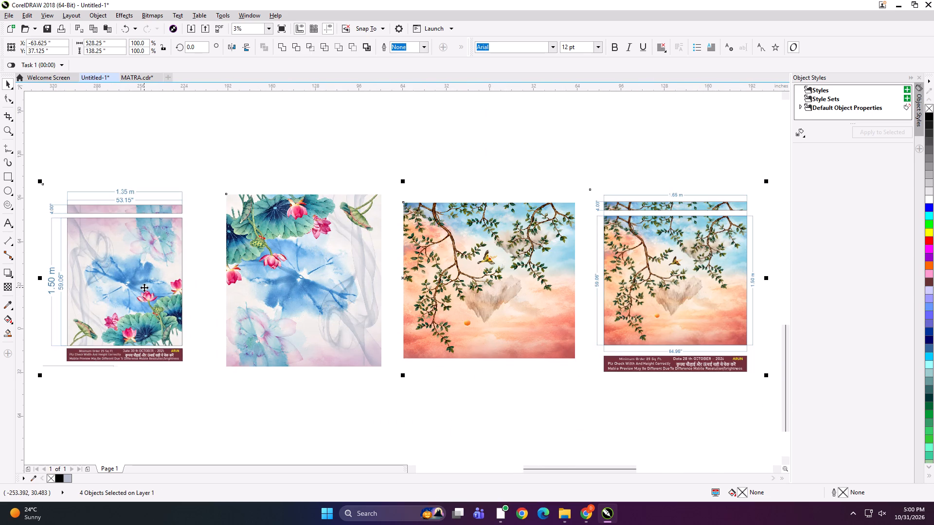
click(213, 160)
click(291, 225)
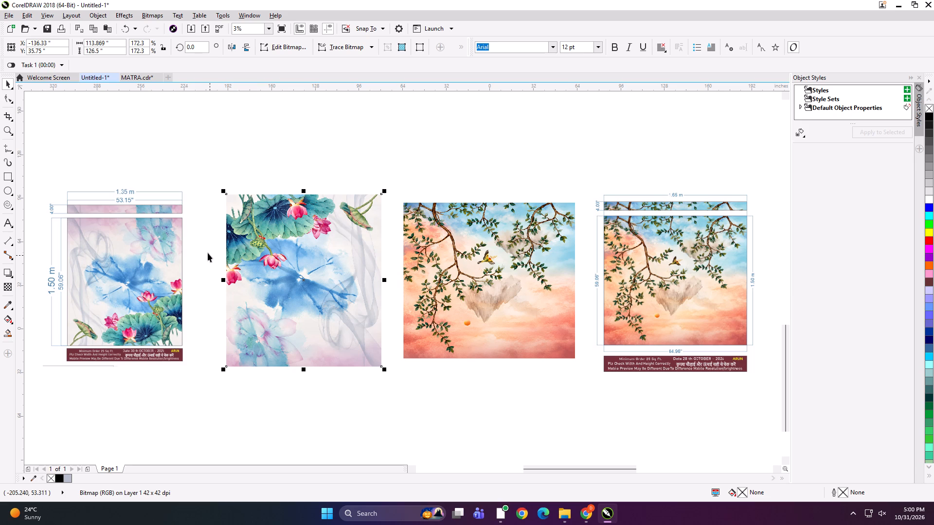
click(243, 50)
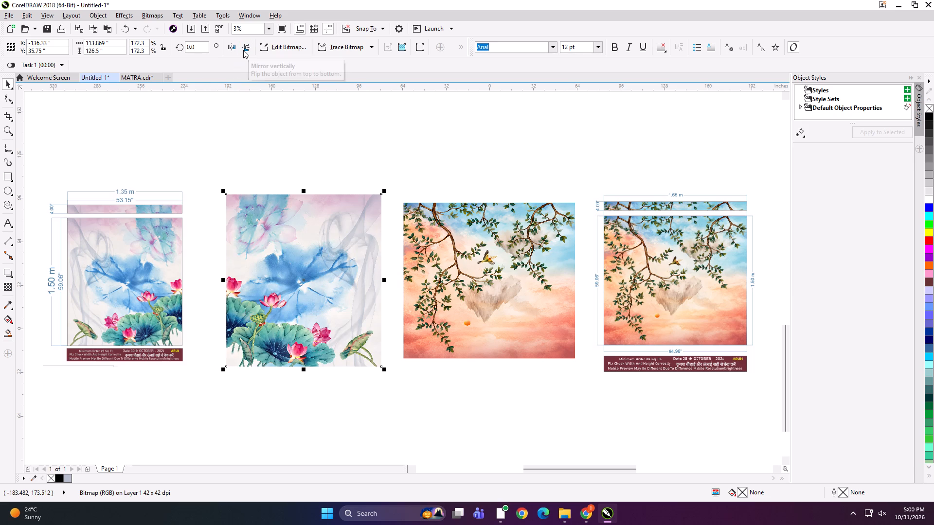
Resize the lotus artwork to 53.15 inches wide by 59.06 inches high.
click(119, 43)
key(ctrl+a)
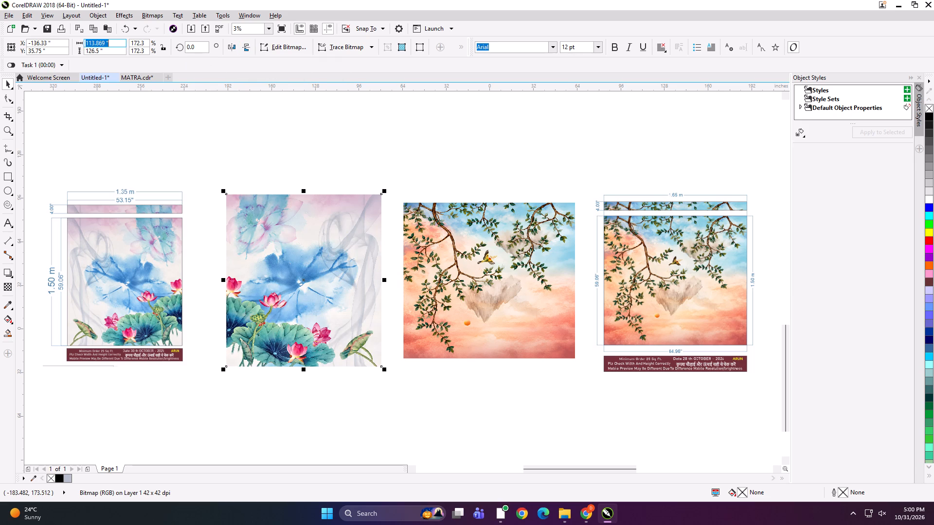
text(53.14)
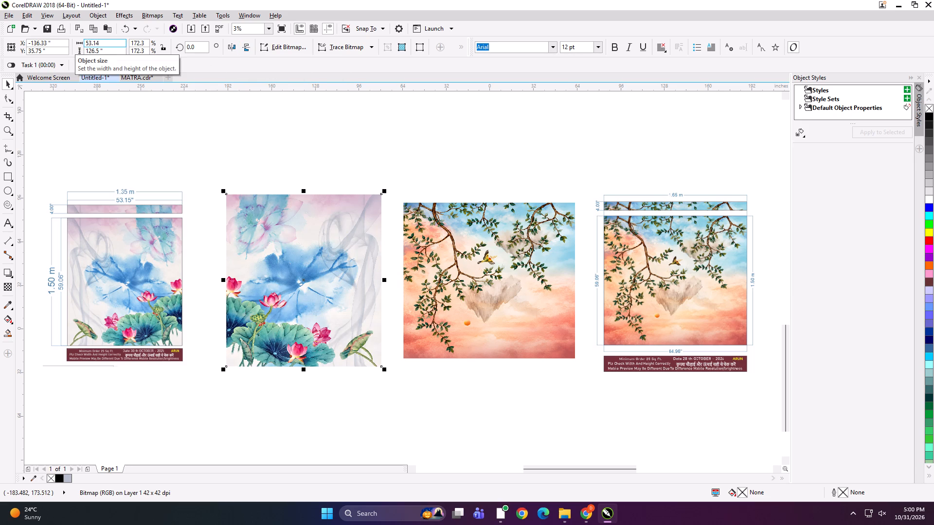
key(BackSpace)
key(5)
key(Tab)
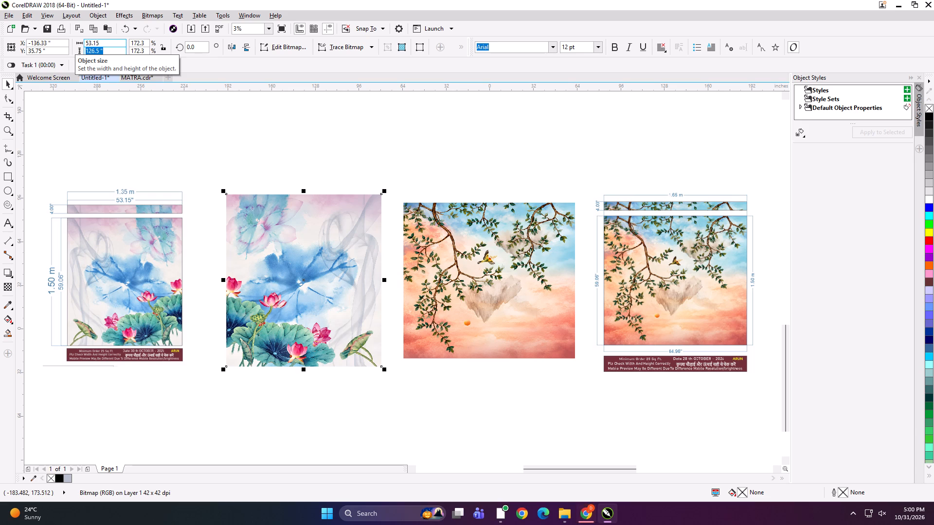
text(59.06)
key(Return)
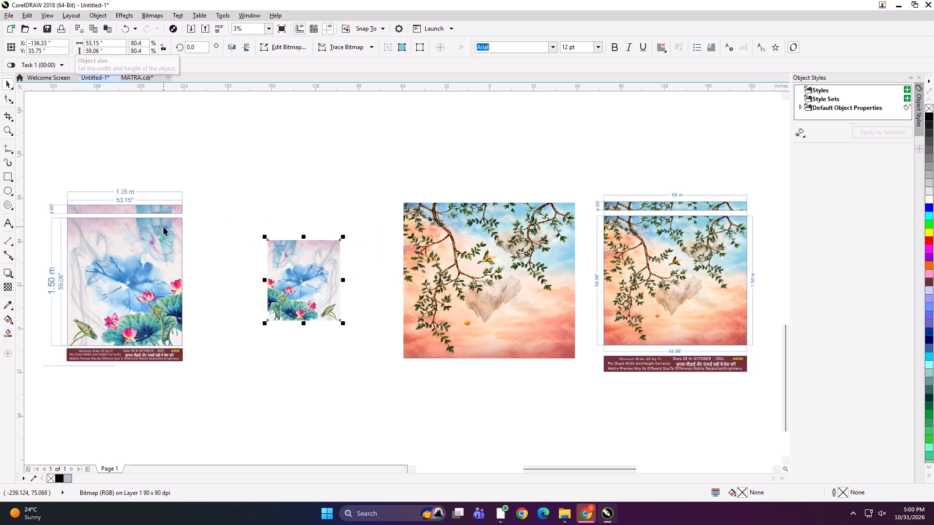
Duplicate the lotus artwork in place and add a full-width, 4-inch-high rectangle aligned to its top edge.
key(plus)
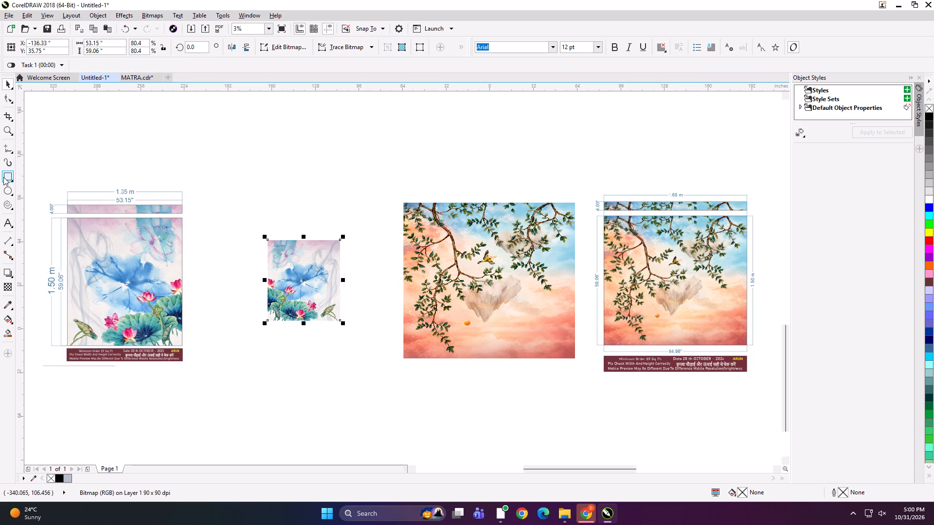
shift+click(3, 177)
key(shift+space)
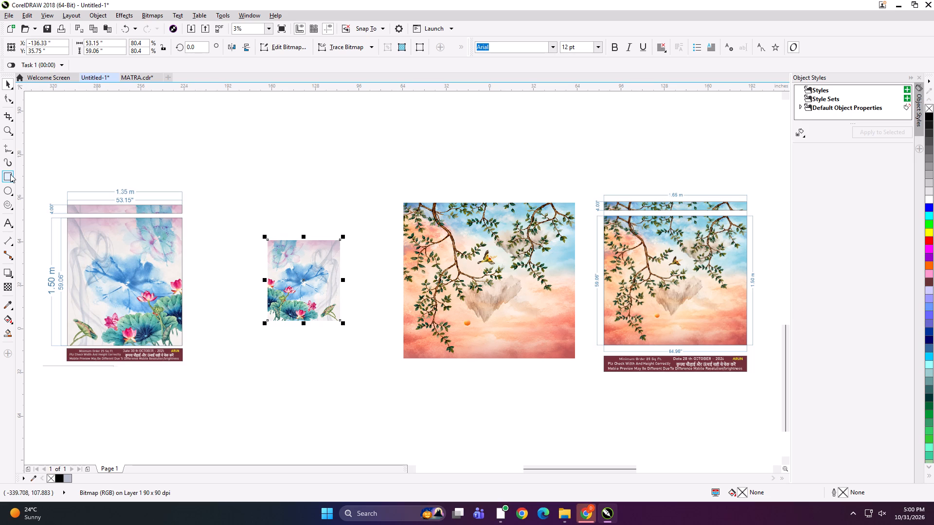
shift+double_click(10, 174)
key(shift+space)
drag(114, 52, 79, 55)
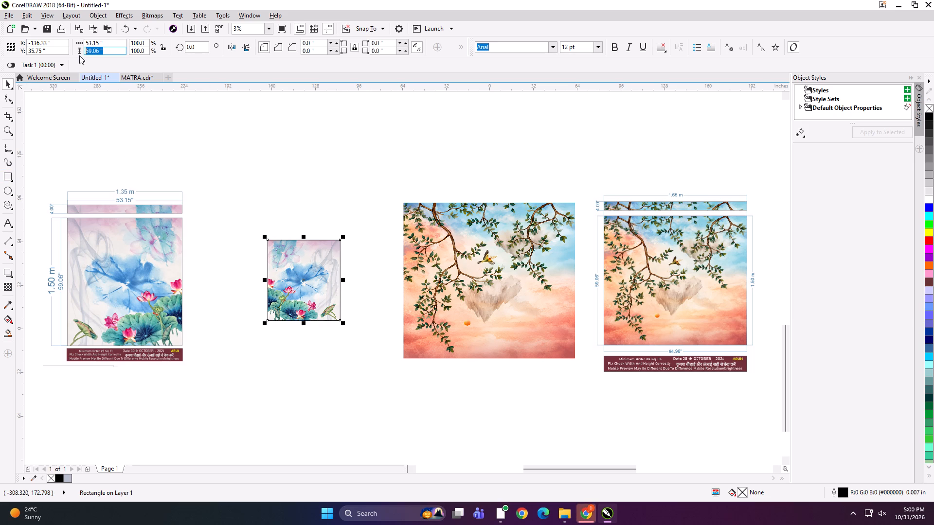
key(4)
key(Return)
shift+click(311, 268)
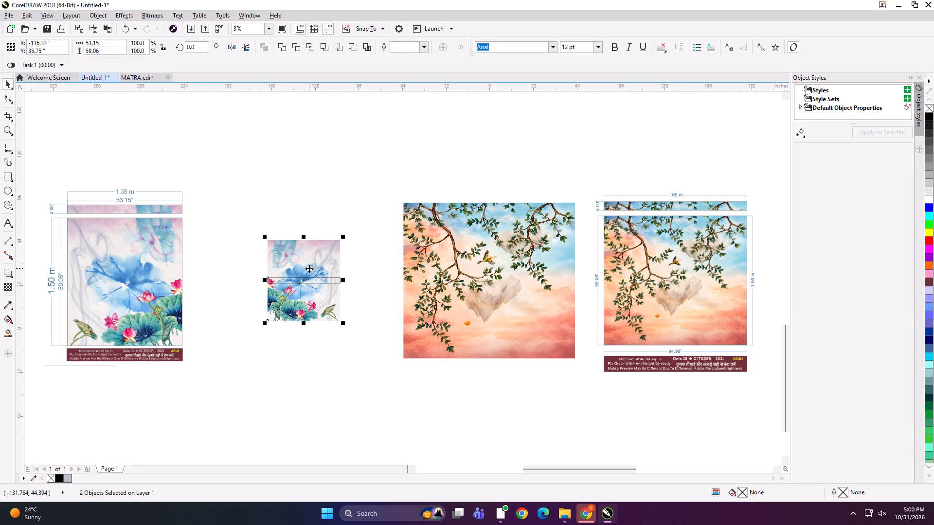
key(t)
click(288, 210)
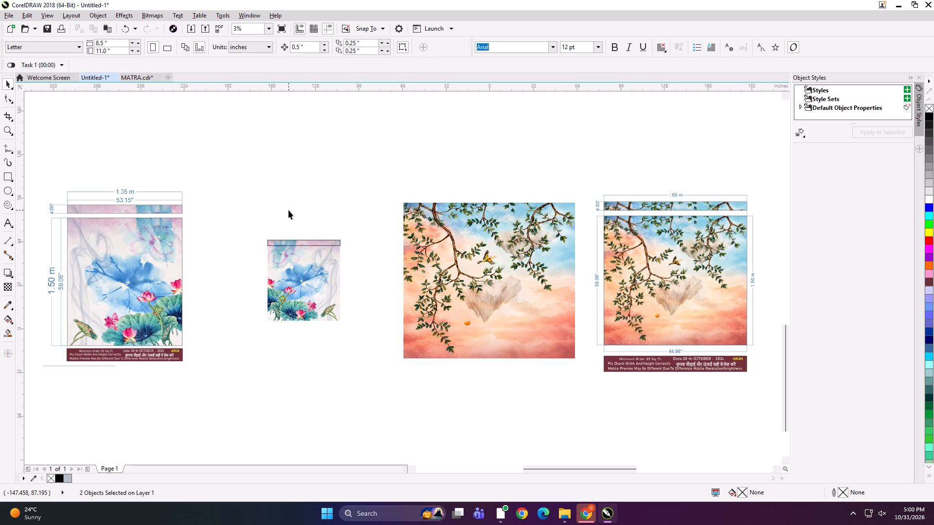
Mirror both lotus artwork copies and the strip rectangle horizontally to match the order preview.
click(304, 278)
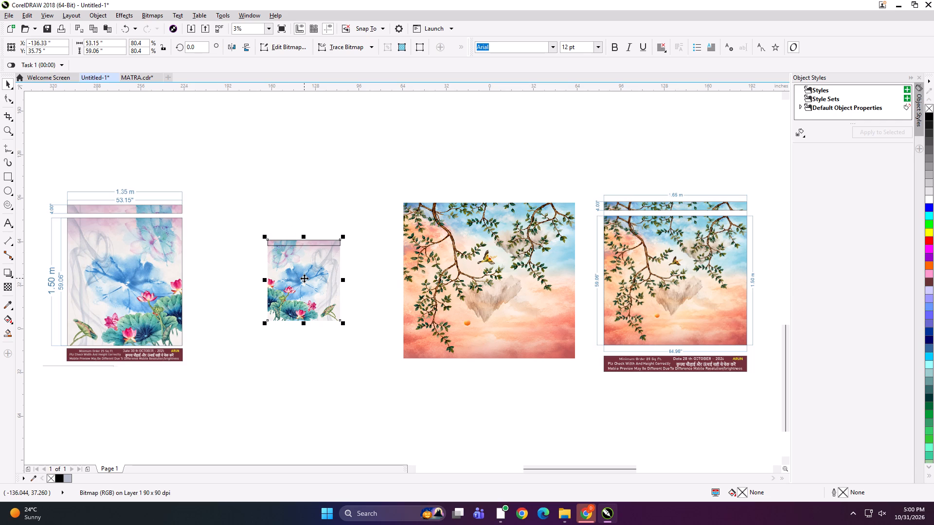
click(351, 211)
drag(353, 208, 259, 342)
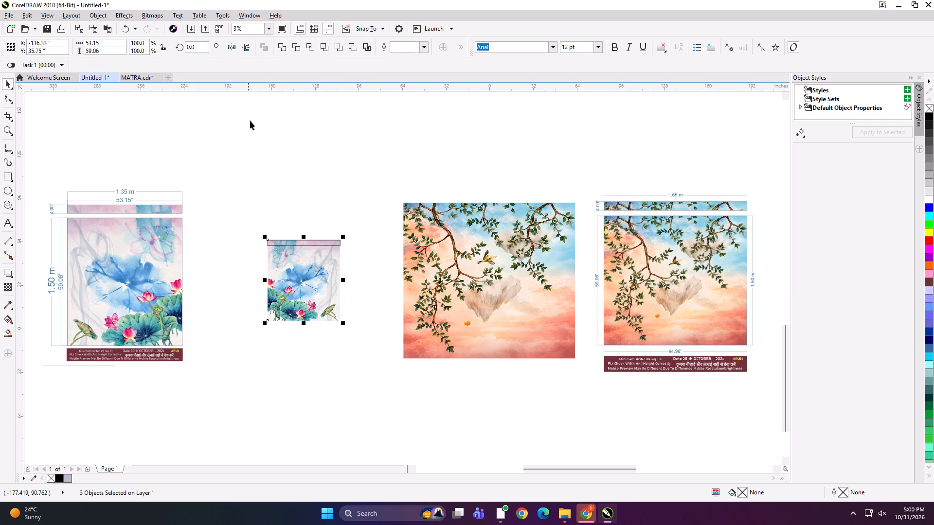
click(234, 49)
Place the upper lotus artwork copy inside the 4-inch strip rectangle as a PowerClip.
click(278, 170)
click(291, 262)
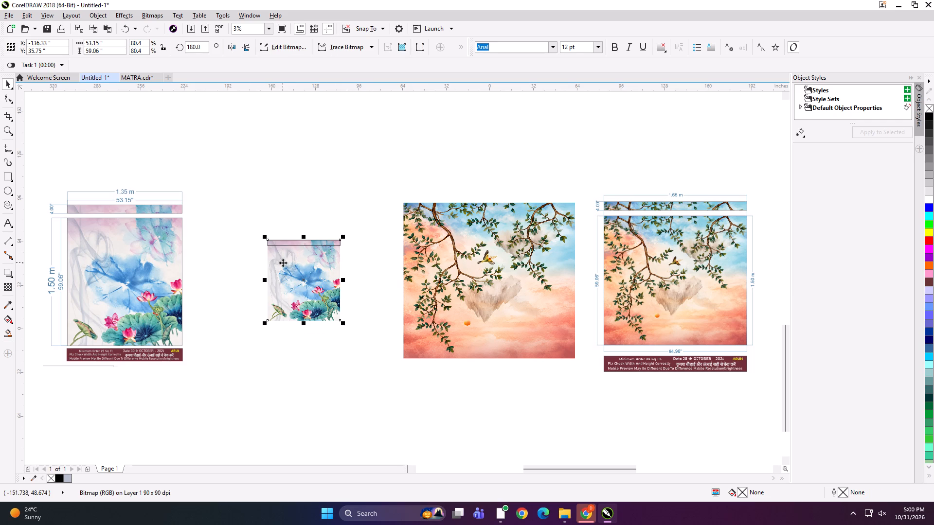
key(shift+Return)
click(281, 241)
click(289, 214)
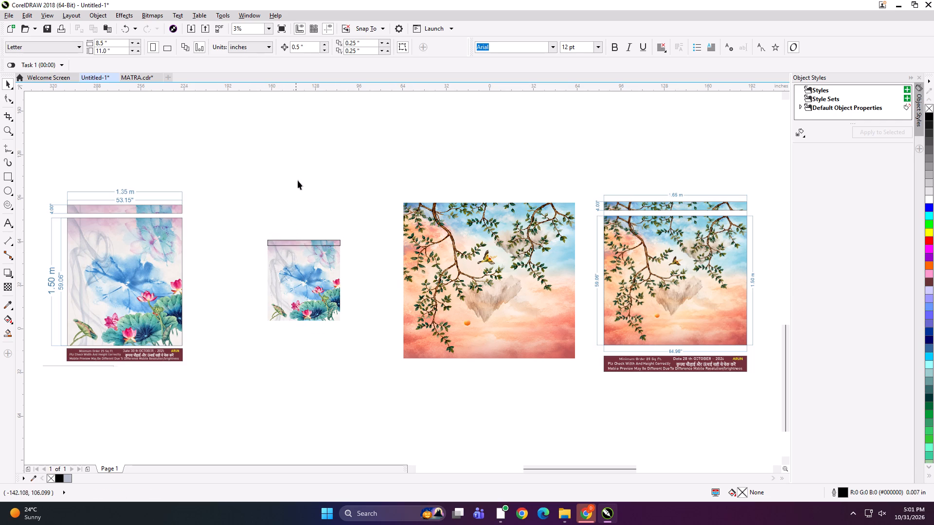
Set the nudge distance to 8 inches and move the clipped lotus strip up by one nudge above the main panel.
click(298, 180)
click(308, 47)
key(ctrl+a)
key(8)
key(Return)
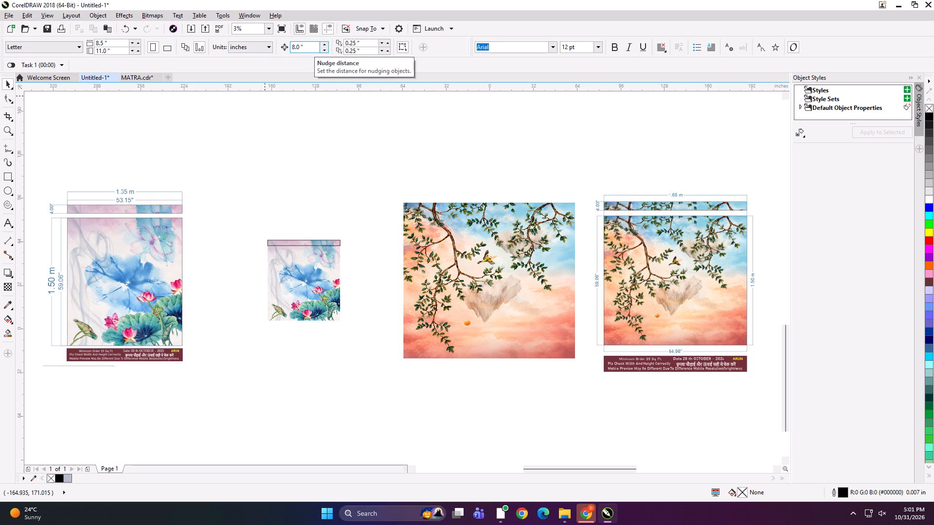
drag(224, 229, 356, 261)
key(Up)
click(297, 169)
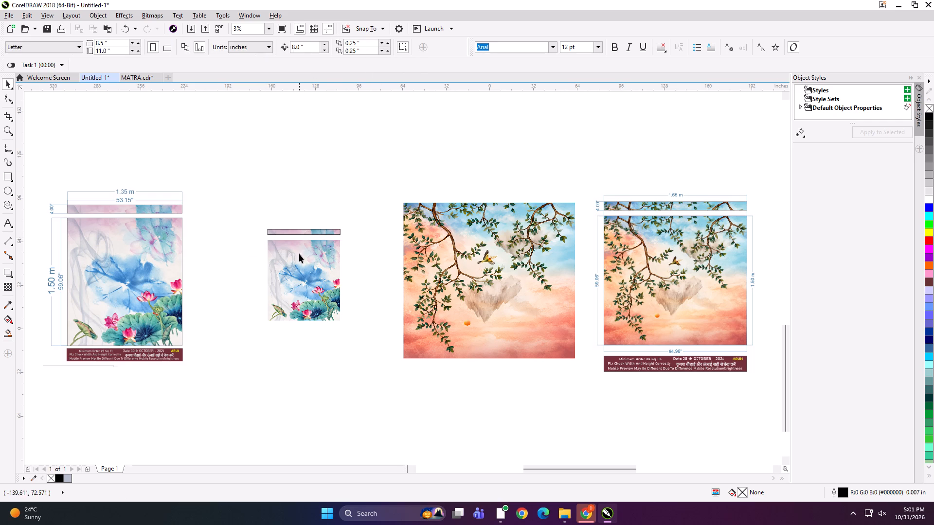
Reduce the main lotus panel's width by 1 inch to 52.15 inches.
click(299, 264)
click(107, 45)
text(-1)
key(Return)
Centre the lotus strip and main panel on a common vertical axis and group them.
drag(257, 202, 355, 341)
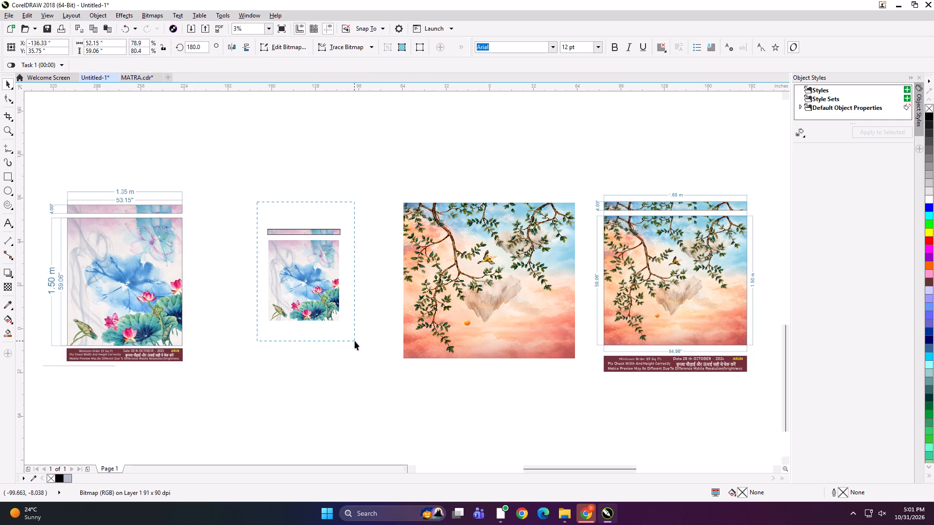
drag(355, 341, 356, 341)
key(c)
key(ctrl+g)
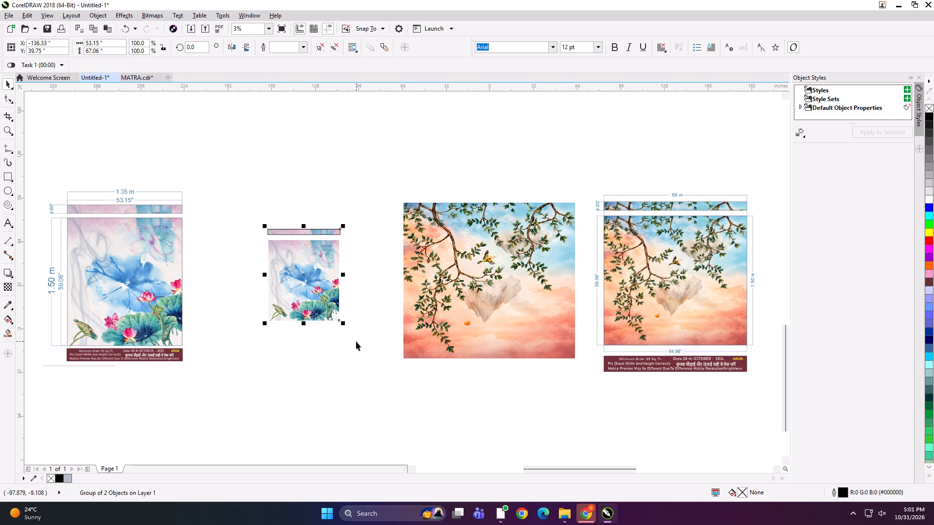
Start exporting the selected lotus group as a TIFF bitmap.
key(ctrl+e)
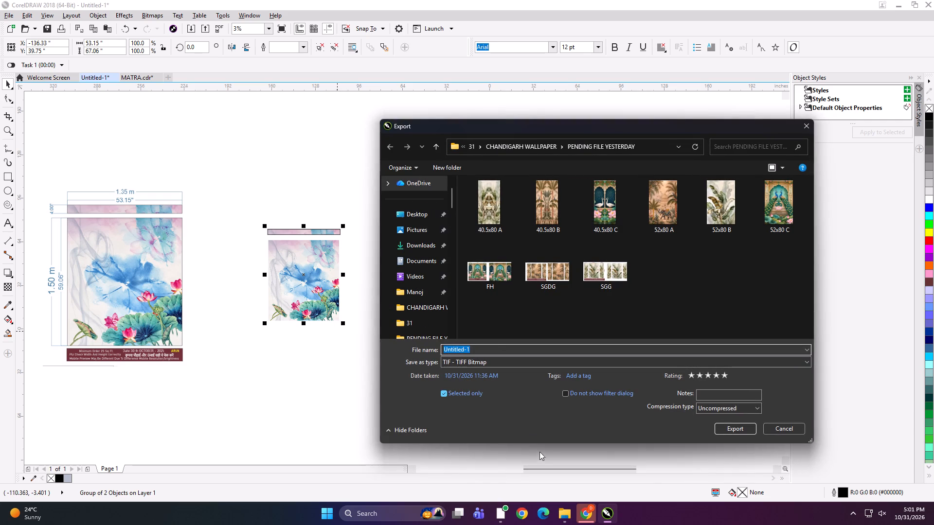
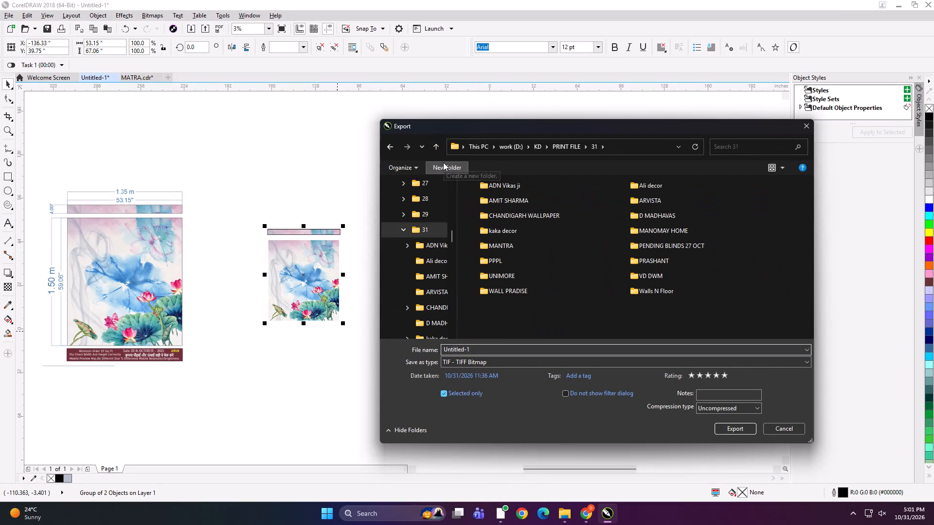
Name the new folder inside print folder 31 RG Interior mama and open it as the export destination.
key(ctrl+v)
key(Return)
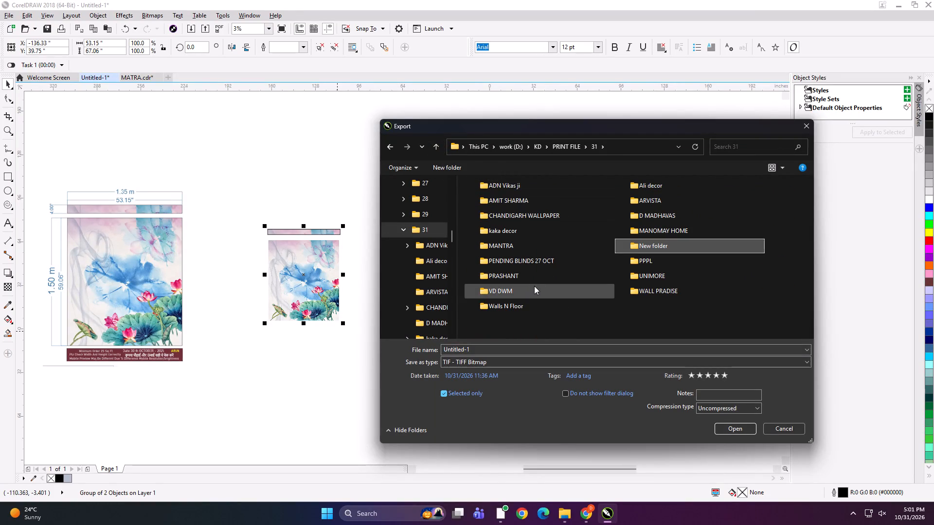
click(662, 245)
right_click(662, 245)
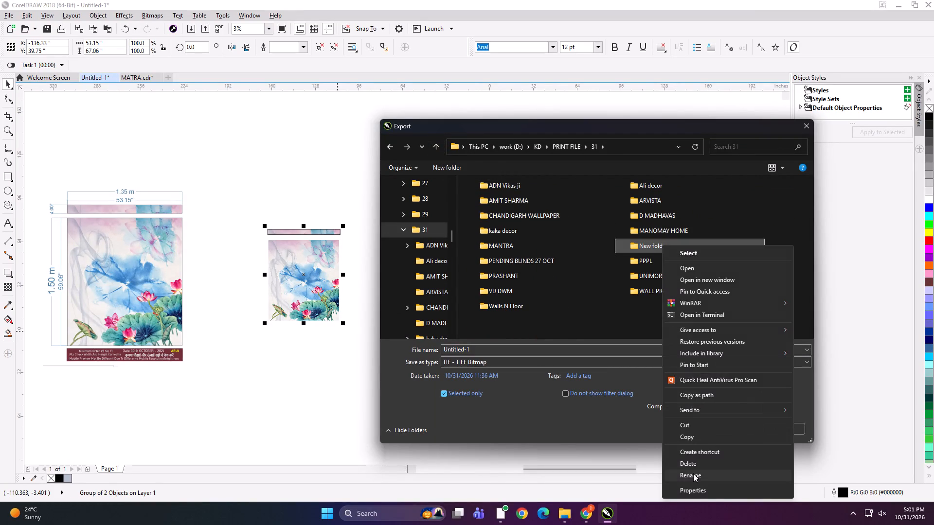
click(693, 473)
click(695, 245)
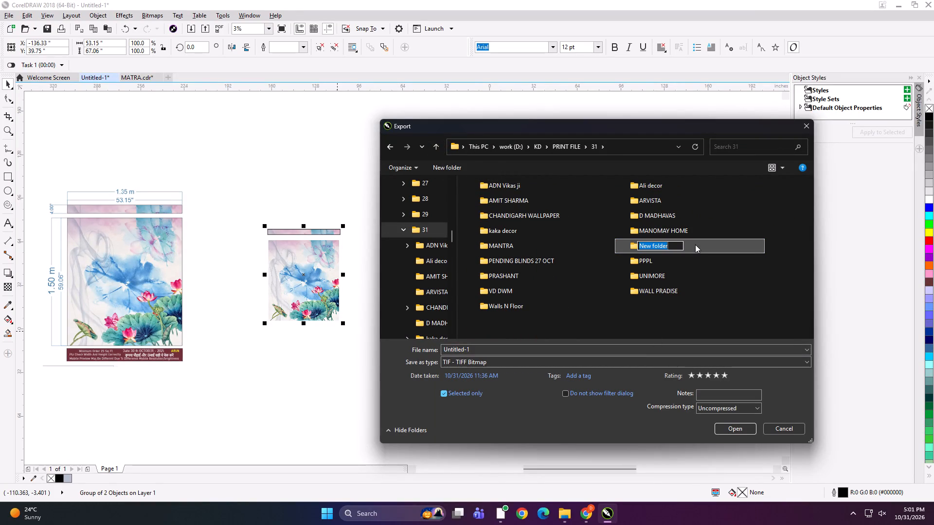
click(695, 245)
key(BackSpace)
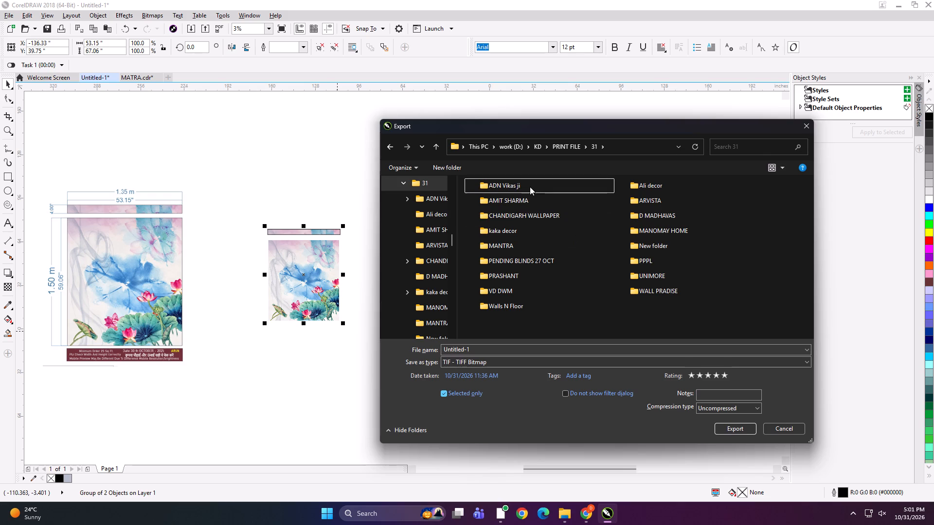
click(661, 241)
right_click(661, 241)
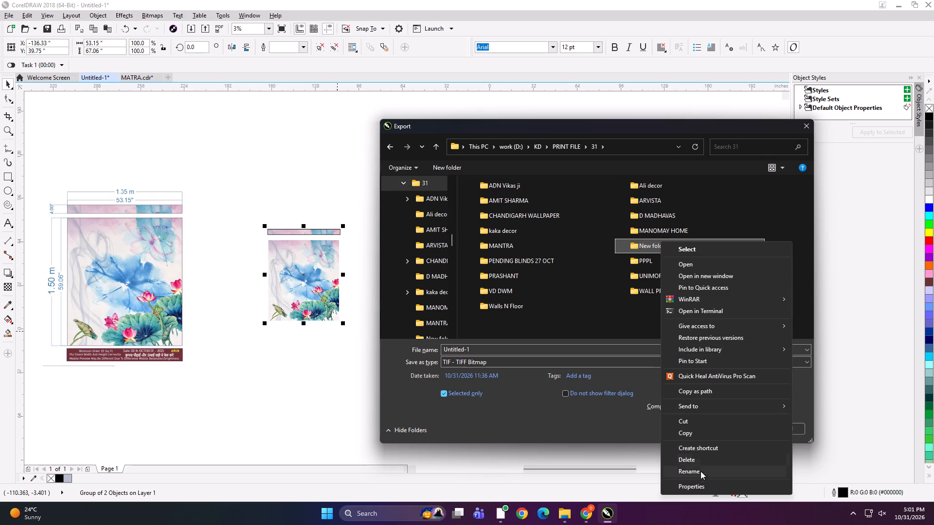
click(700, 472)
key(ctrl+v)
key(Return)
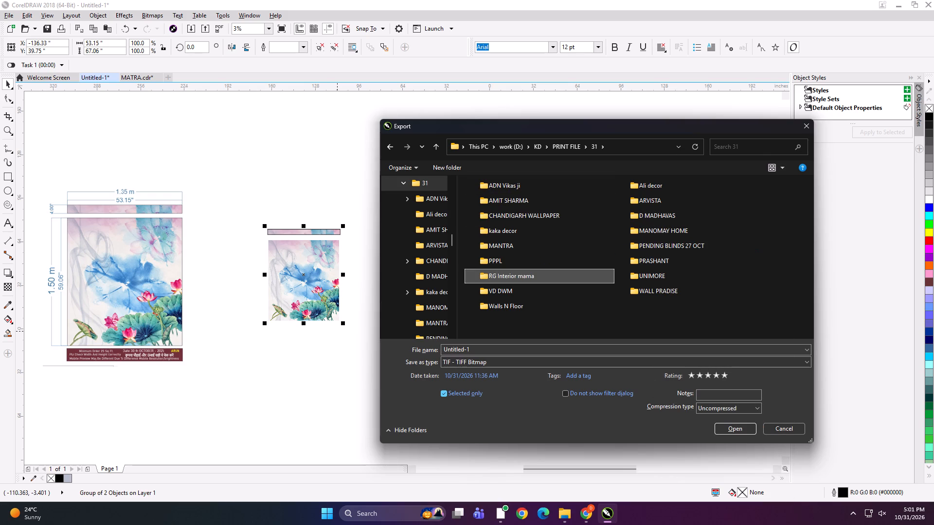
double_click(542, 271)
Export the selected lotus group as a TIFF named "53.67 A" with the current bitmap settings.
click(517, 350)
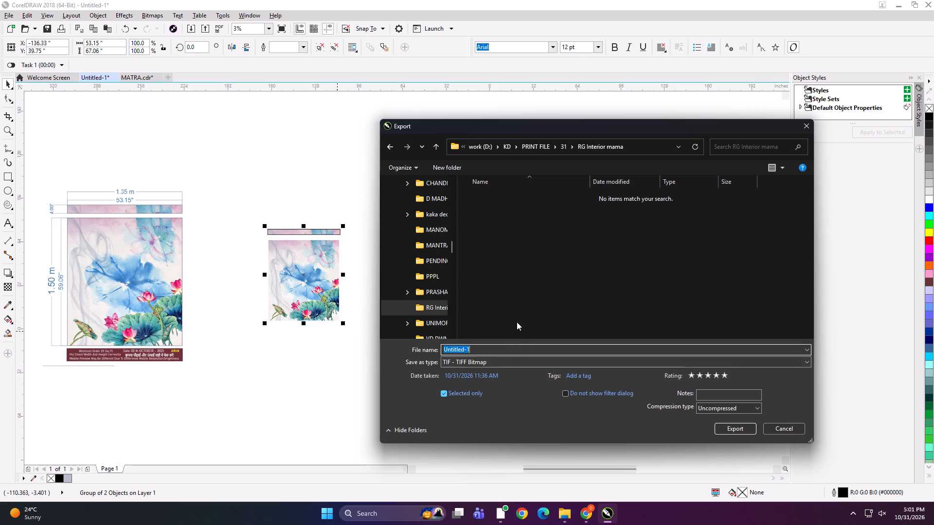
key(5)
text(3.)
text(67 A)
key(Return)
key(Return)
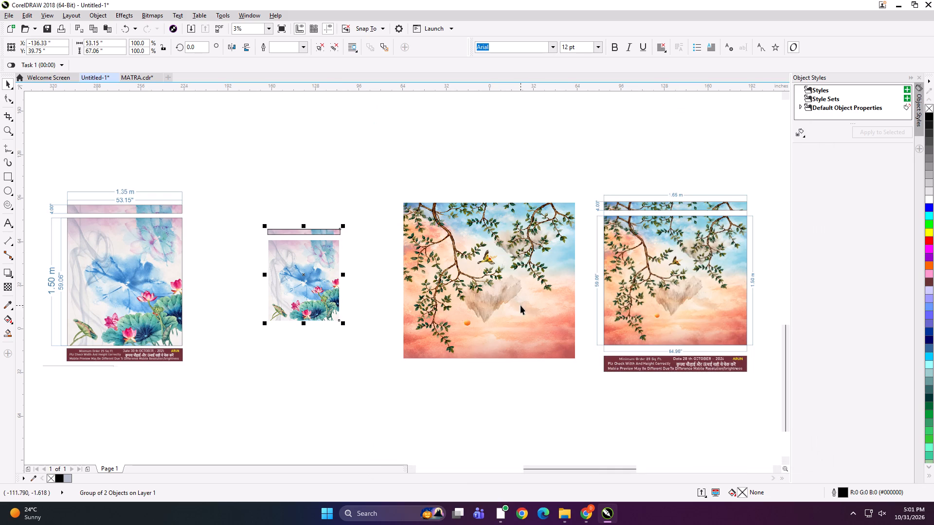
Enlarge the exported lotus group to about 87.7 × 110.6 inches, placing it beside its order preview and grouping the two.
shift+drag(344, 323, 367, 355)
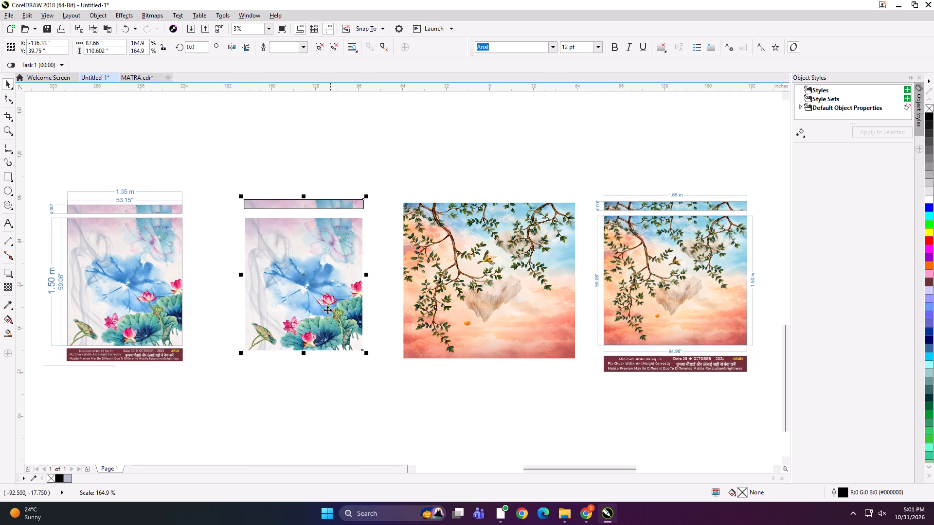
drag(303, 279, 261, 280)
shift+click(145, 280)
key(ctrl+g)
Set the sunset branch artwork's size to 64.96 inches wide by 56.06 inches high.
scroll(144, 250, down, 1)
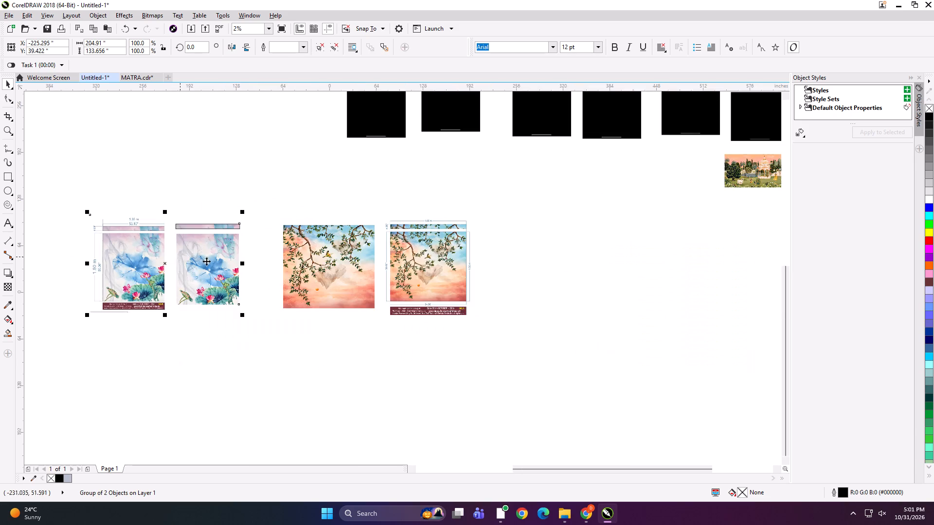
scroll(374, 271, up, 1)
click(357, 214)
click(117, 45)
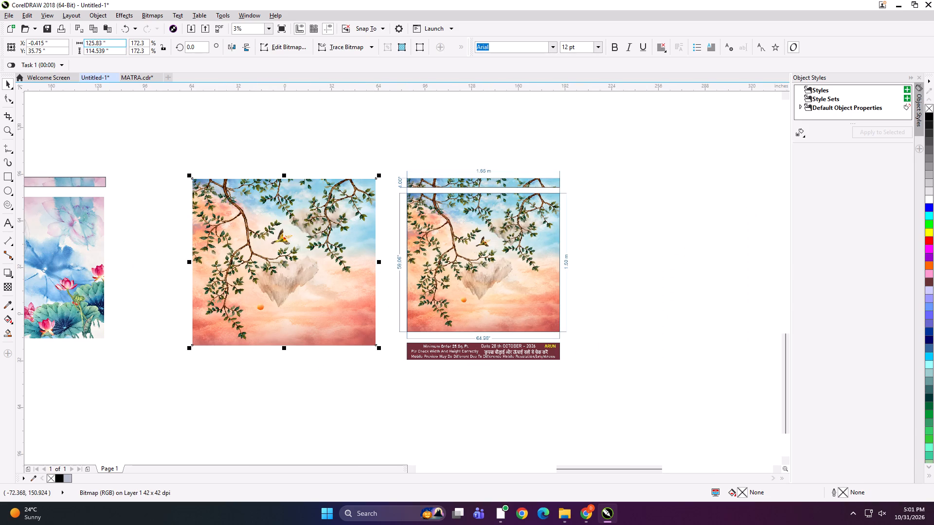
key(ctrl+a)
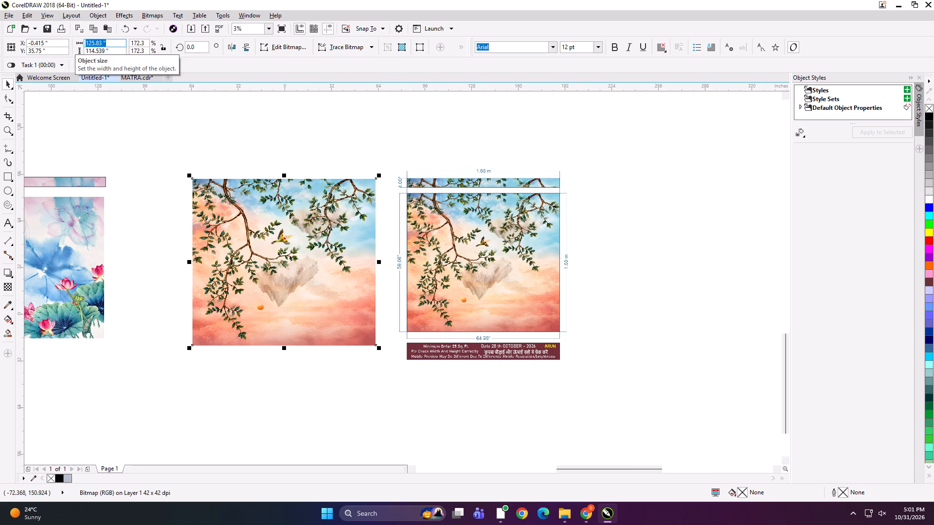
text(64.96)
key(Tab)
text(56.09)
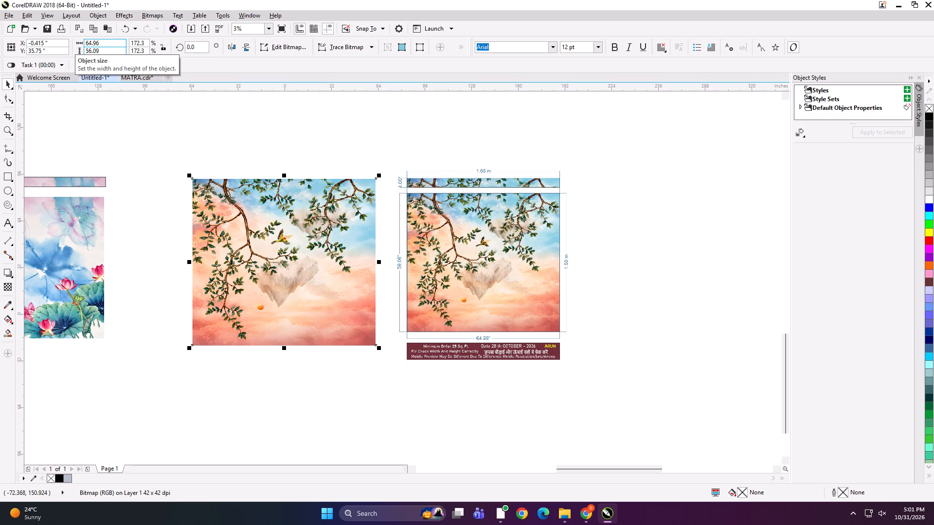
key(BackSpace)
key(6)
key(Return)
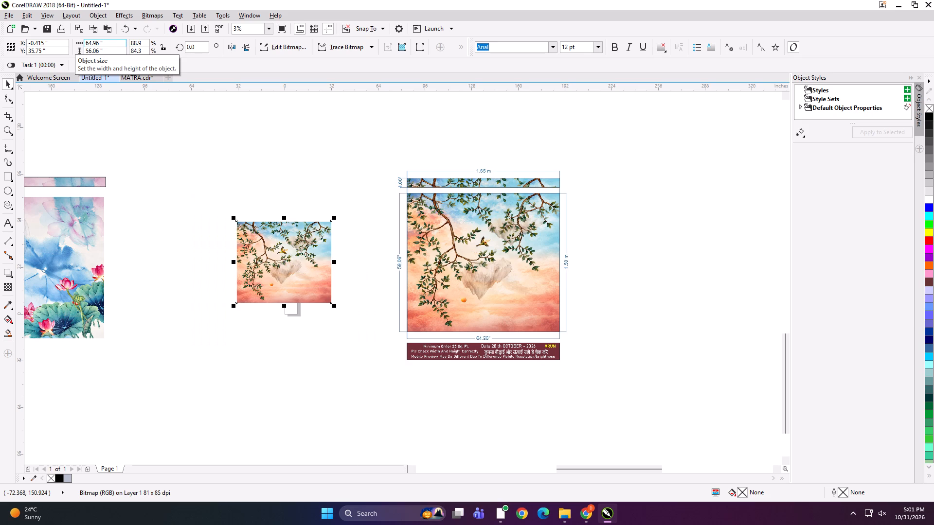
Shrink the branch order preview about its centre and move the resized branch artwork closer to it.
scroll(466, 239, up, 1)
click(465, 239)
scroll(389, 196, down, 1)
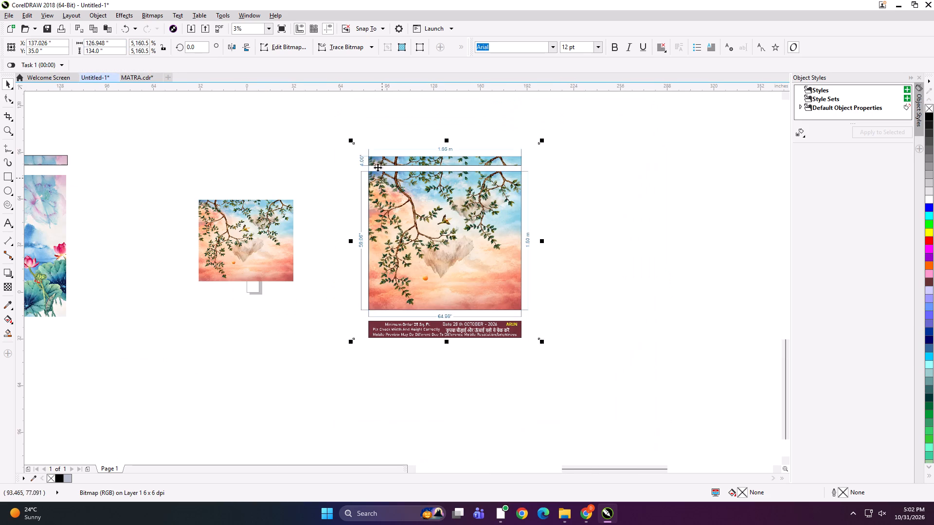
shift+drag(353, 142, 373, 168)
click(342, 224)
drag(277, 222, 314, 225)
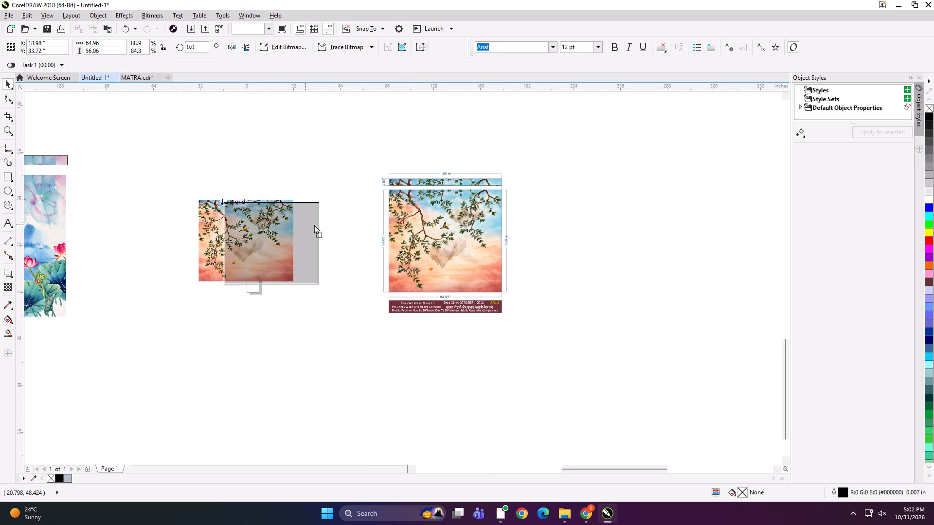
drag(314, 225, 352, 223)
Duplicate the branch artwork in place and add a rectangle frame matching its 64.96 × 56.06 inch outline.
shift+click(443, 244)
key(shift+F2)
click(142, 127)
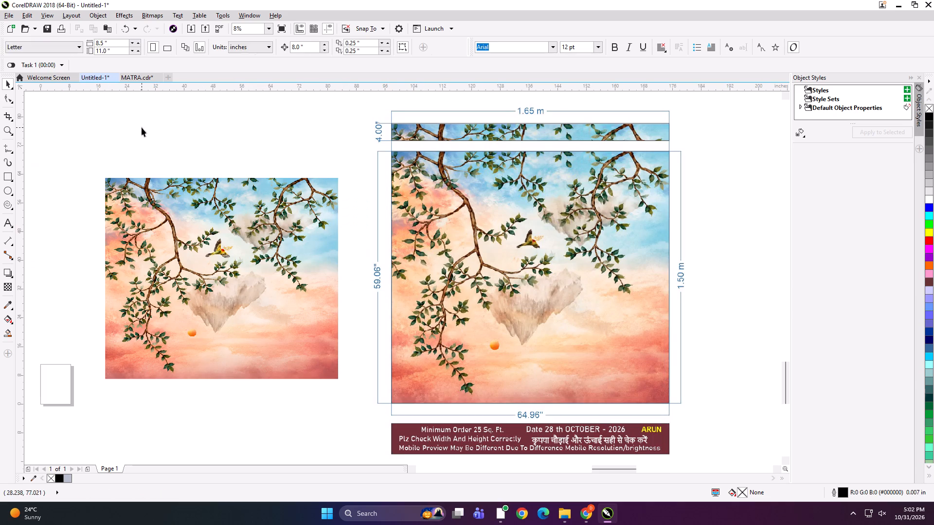
click(204, 232)
key(plus)
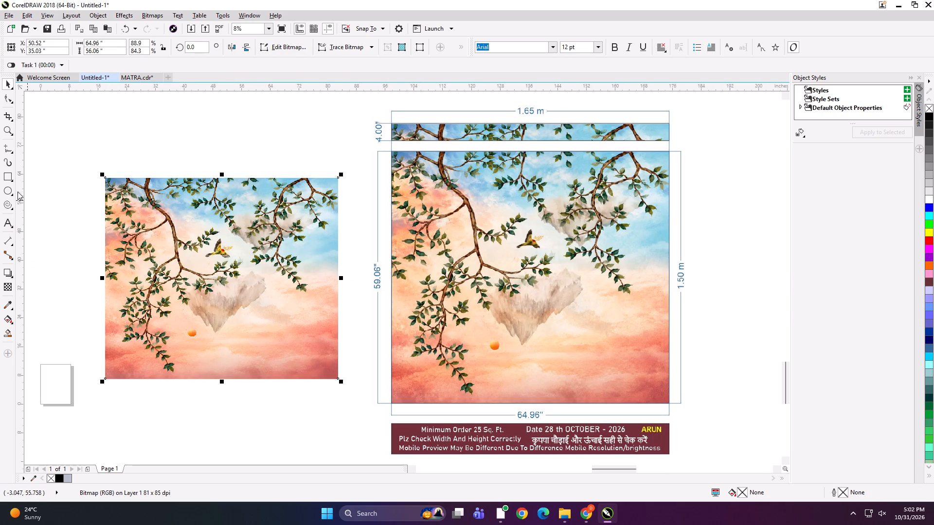
shift+double_click(6, 177)
key(shift+space)
click(168, 137)
click(164, 270)
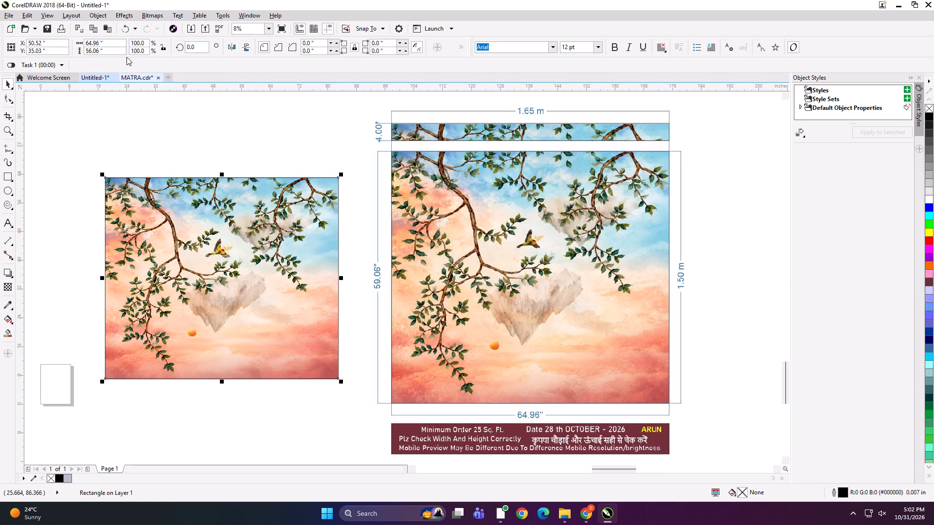
Set the frame rectangle's height to 4 inches and align it to the top edge of the branch artwork.
click(124, 48)
key(ctrl+a)
key(4)
key(Return)
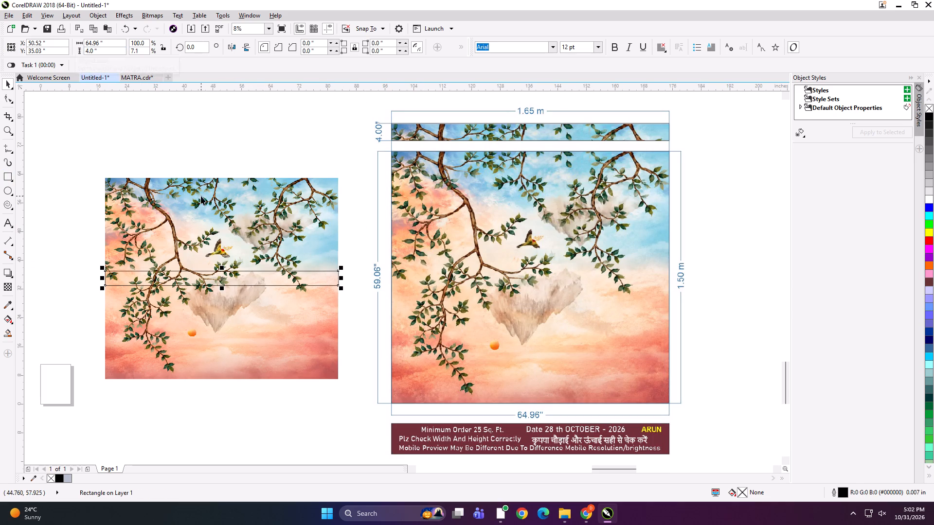
shift+click(201, 196)
key(t)
click(128, 147)
PowerClip one copy of the branch artwork into the 4-inch strip rectangle.
click(158, 297)
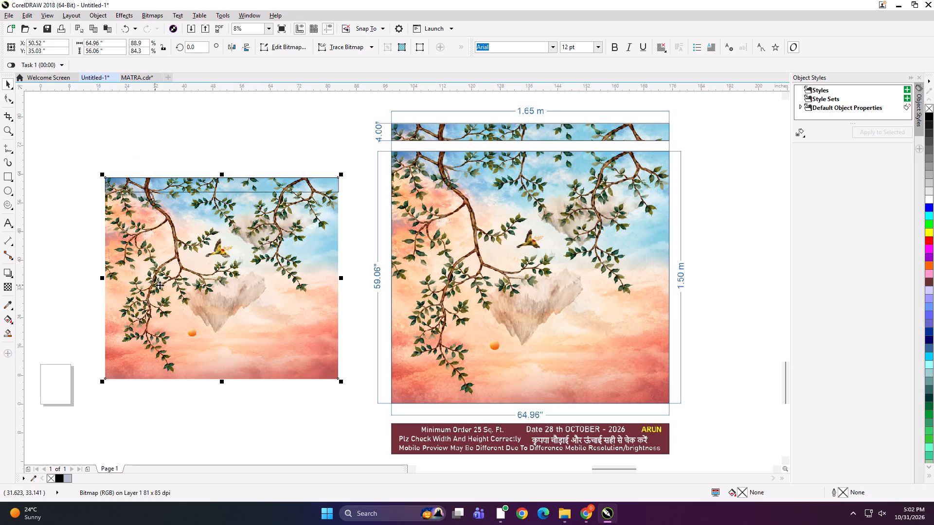
key(shift+bar)
key(shift+Return)
click(160, 180)
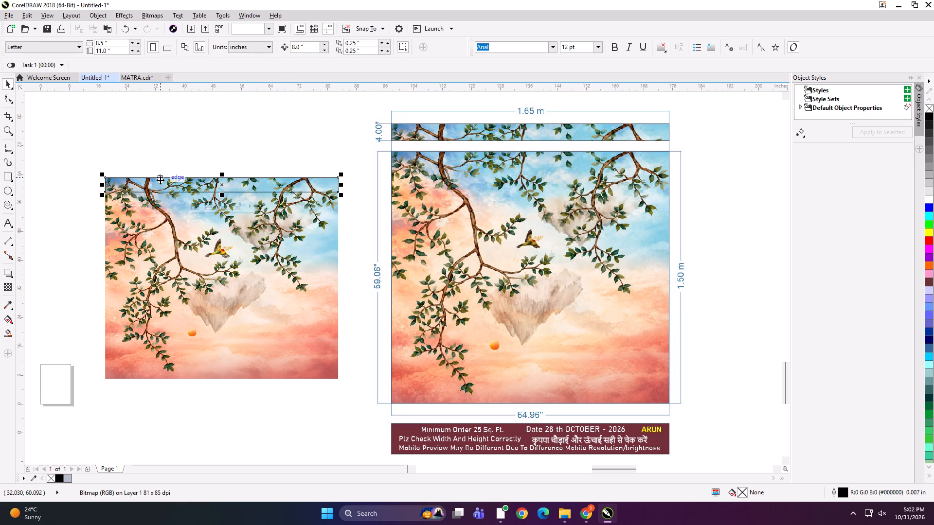
Move the clipped branch strip up by one 8-inch nudge above the main panel.
click(178, 161)
click(180, 180)
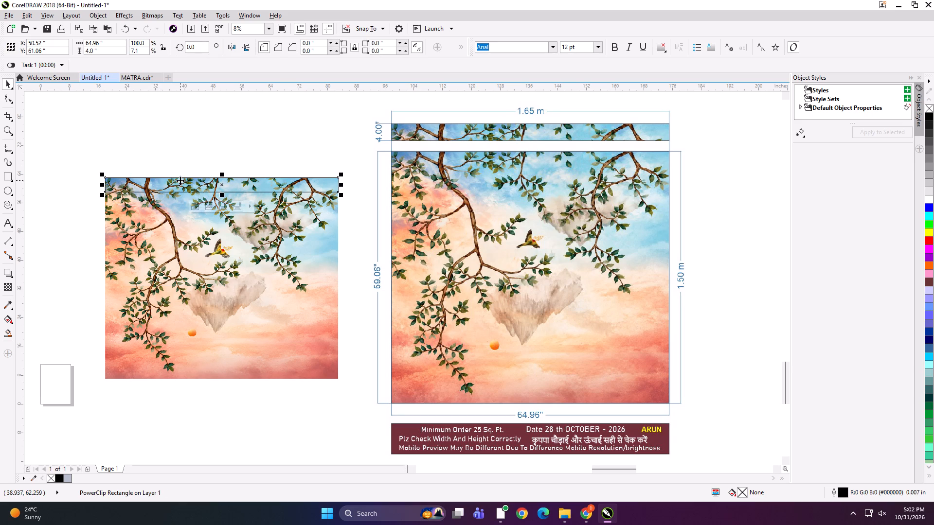
key(Up)
click(166, 129)
Reduce the main branch panel's width by 1 inch to 63.96 inches and group it with the strip.
click(185, 237)
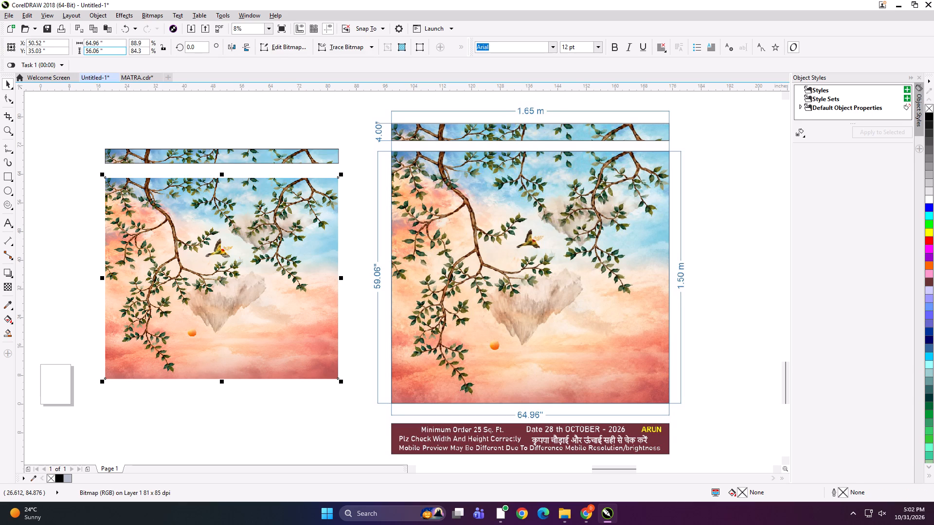
click(113, 41)
text(-1)
key(Return)
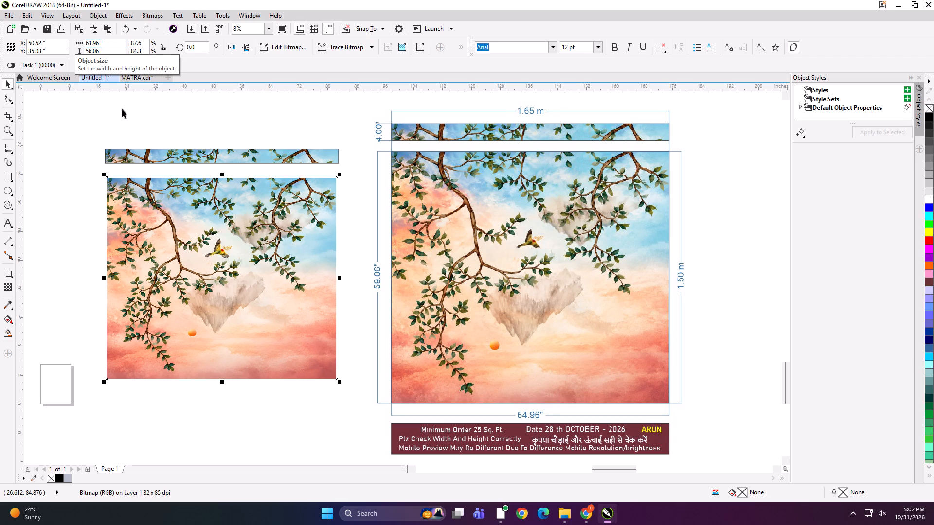
drag(87, 127, 362, 425)
key(ctrl+g)
Export the selected branch group to the RG Interior mama folder as a TIFF named "65x64 b".
key(ctrl+e)
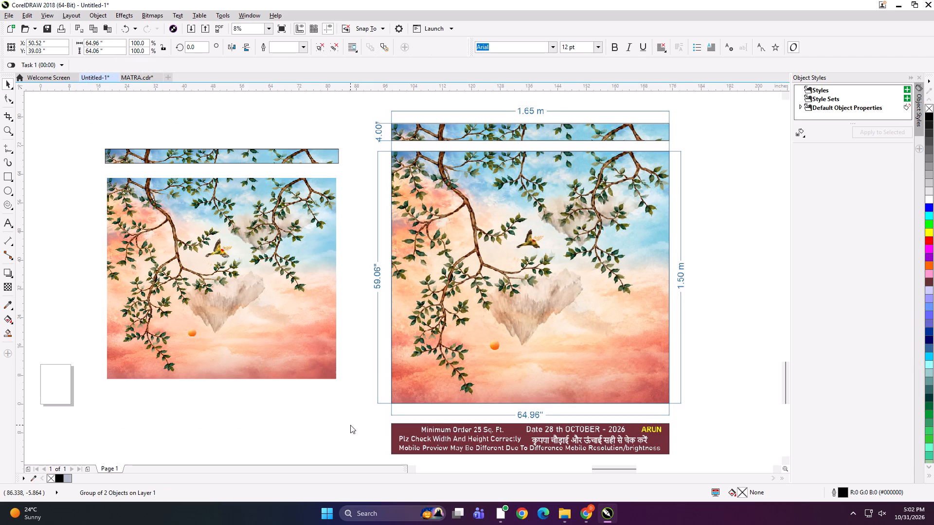
text(64)
key(ctrl+a)
text(65x)
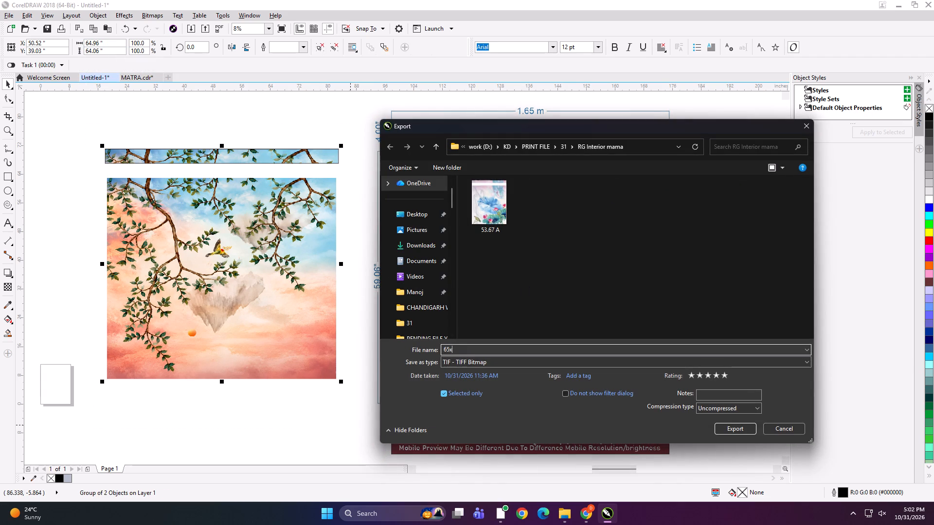
text(64)
key(space)
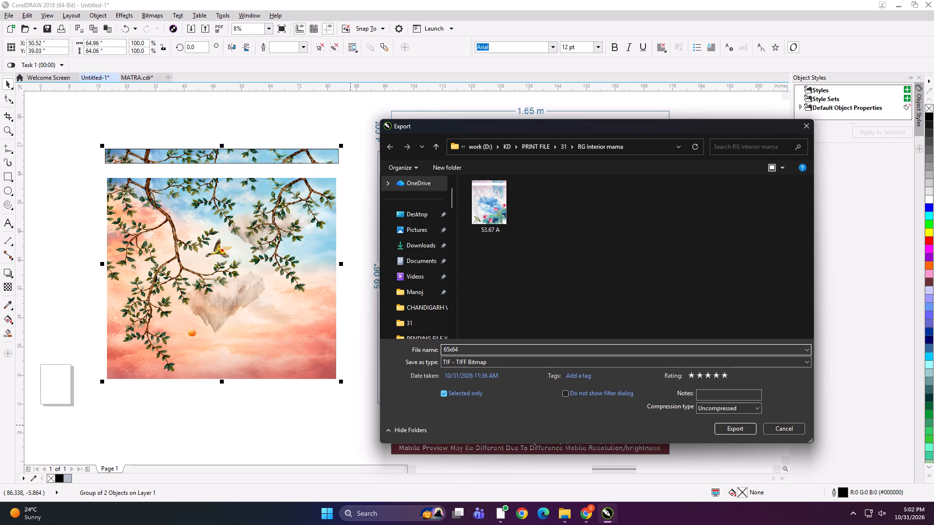
key(b)
key(Return)
key(Return)
Enlarge the exported branch group to about 83.2 × 82.1 inches, place it beside its order preview and group both.
scroll(527, 281, down, 1)
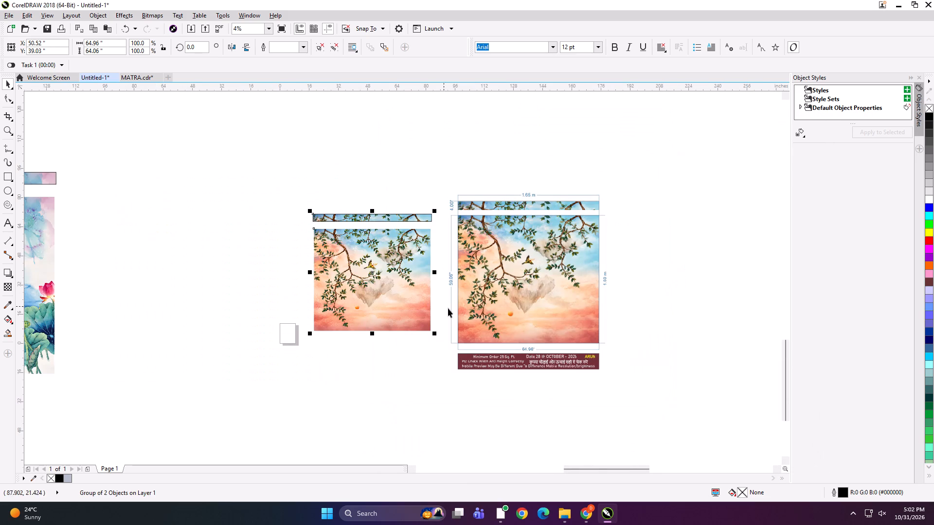
shift+drag(437, 336, 459, 352)
drag(432, 308, 424, 312)
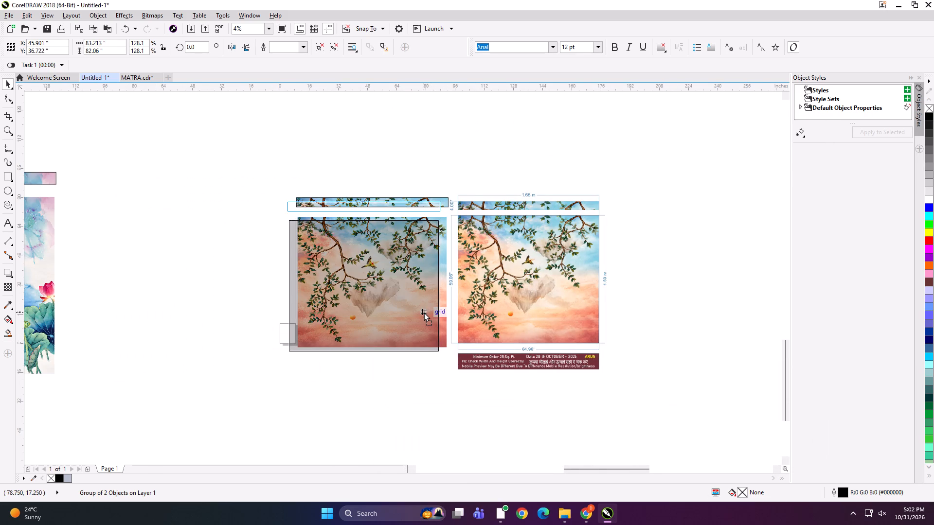
drag(424, 312, 426, 312)
key(ctrl+g)
shift+click(480, 309)
key(ctrl+g)
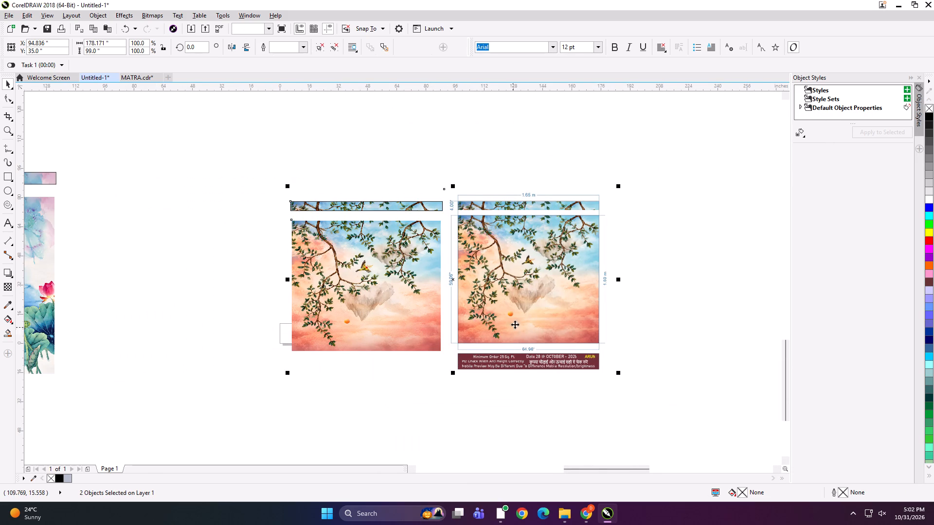
Move the combined branch group next to the lotus set and enlarge it to about 229.5 × 127.5 inches.
scroll(520, 320, down, 1)
drag(443, 297, 347, 282)
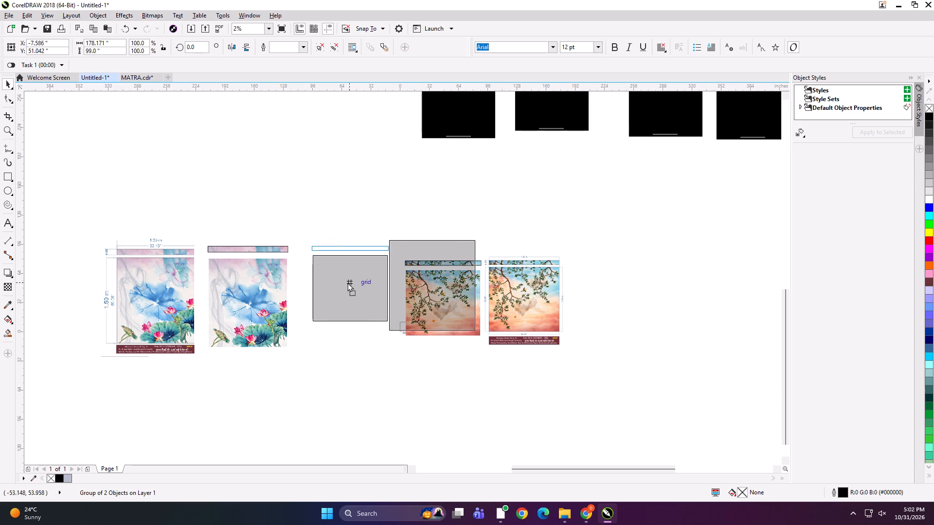
drag(347, 282, 341, 282)
drag(469, 334, 509, 353)
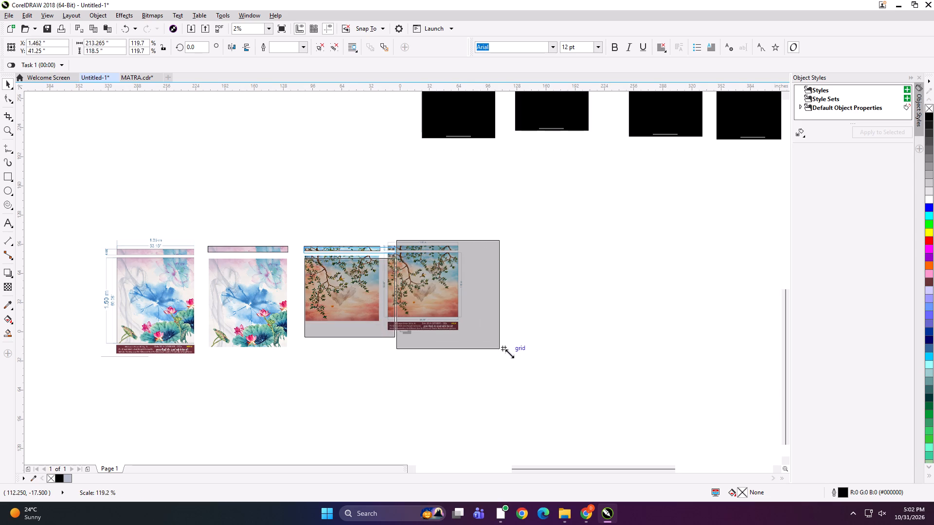
drag(509, 353, 517, 360)
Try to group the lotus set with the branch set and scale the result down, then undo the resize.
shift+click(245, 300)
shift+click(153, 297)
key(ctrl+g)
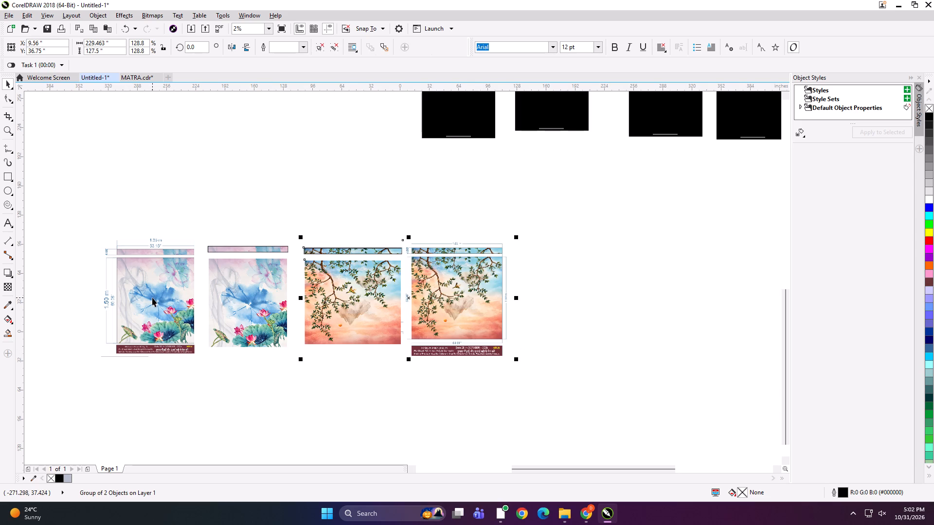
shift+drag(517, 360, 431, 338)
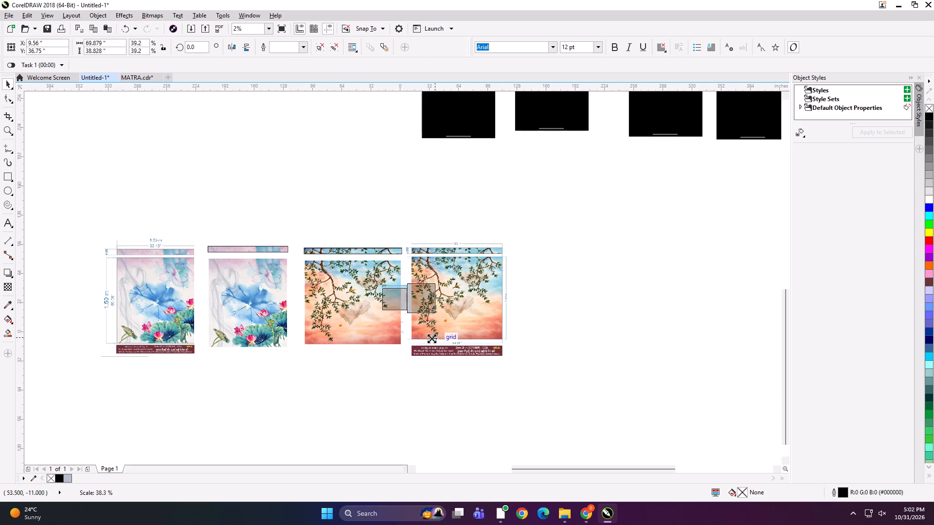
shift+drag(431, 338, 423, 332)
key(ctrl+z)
Group the lotus set with the branch set and shrink the combined group to about 12 × 3.5 inches.
shift+click(261, 283)
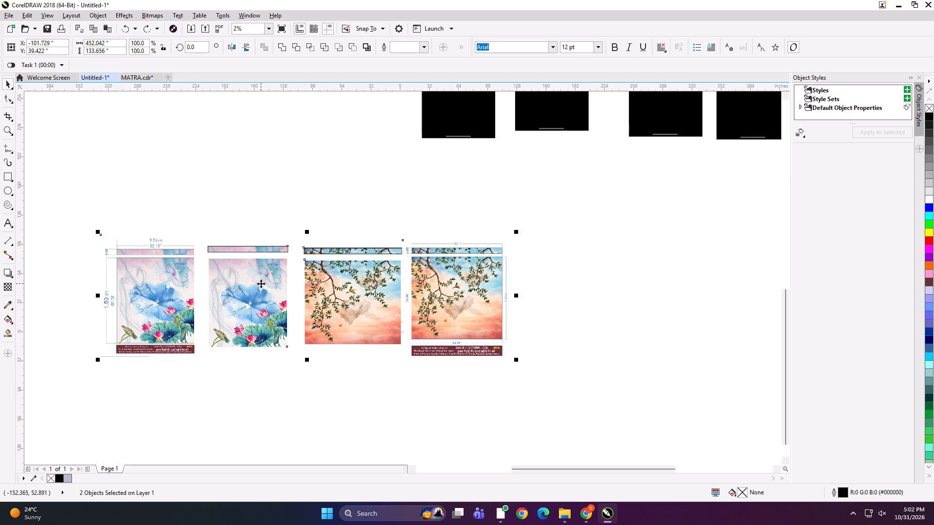
key(ctrl+g)
shift+drag(518, 359, 484, 357)
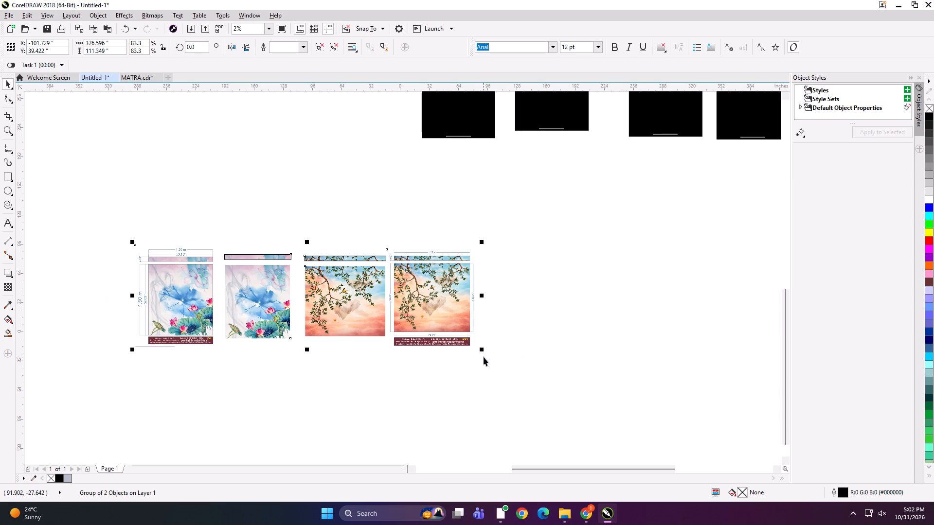
shift+drag(483, 350, 328, 314)
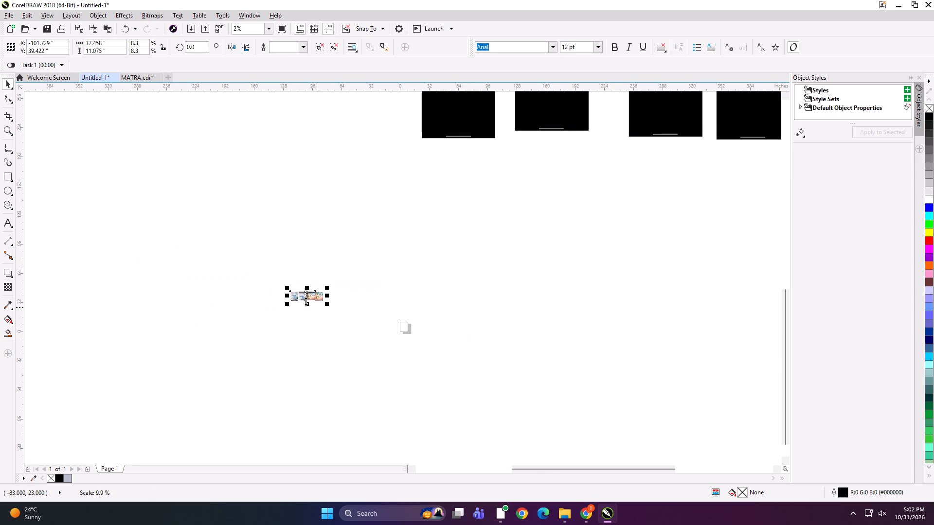
scroll(303, 298, up, 3)
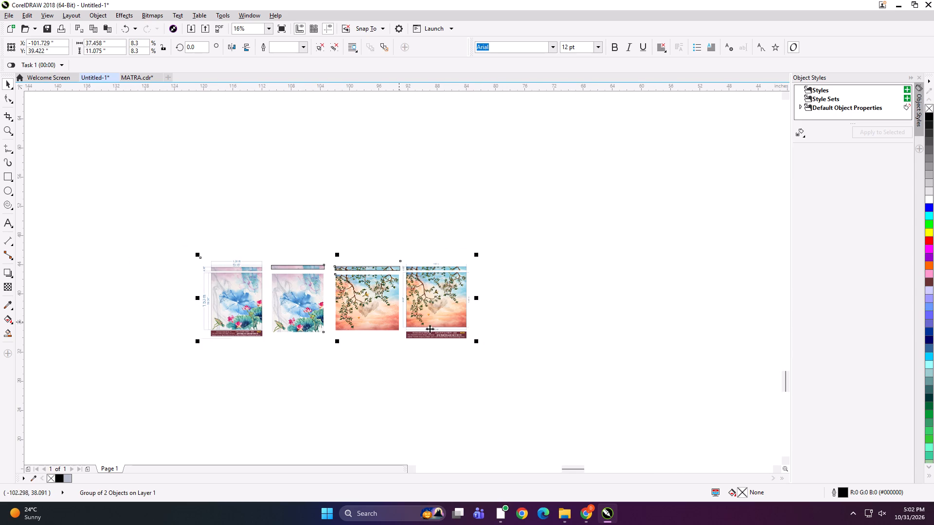
shift+drag(477, 341, 398, 327)
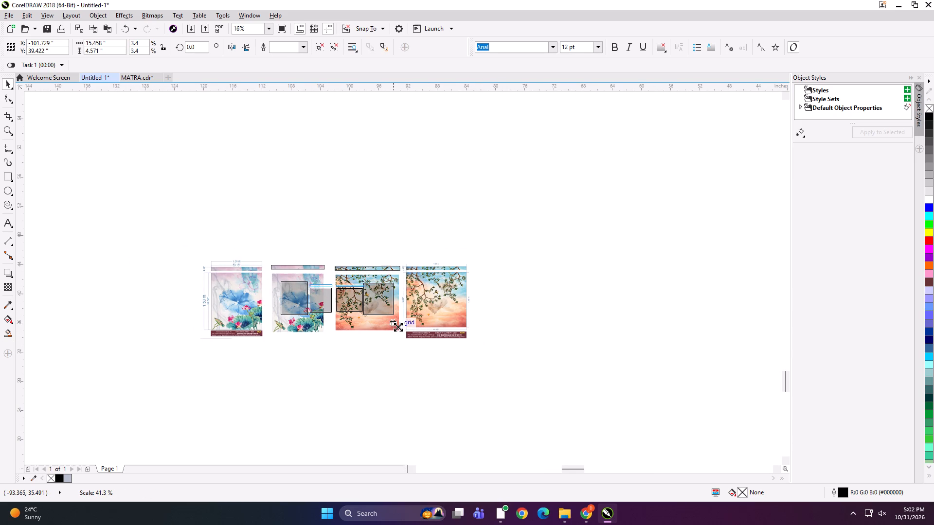
shift+drag(398, 327, 385, 326)
Export the reduced lotus and branch group as a file named "GFHJ", accepting the export settings.
scroll(327, 294, up, 2)
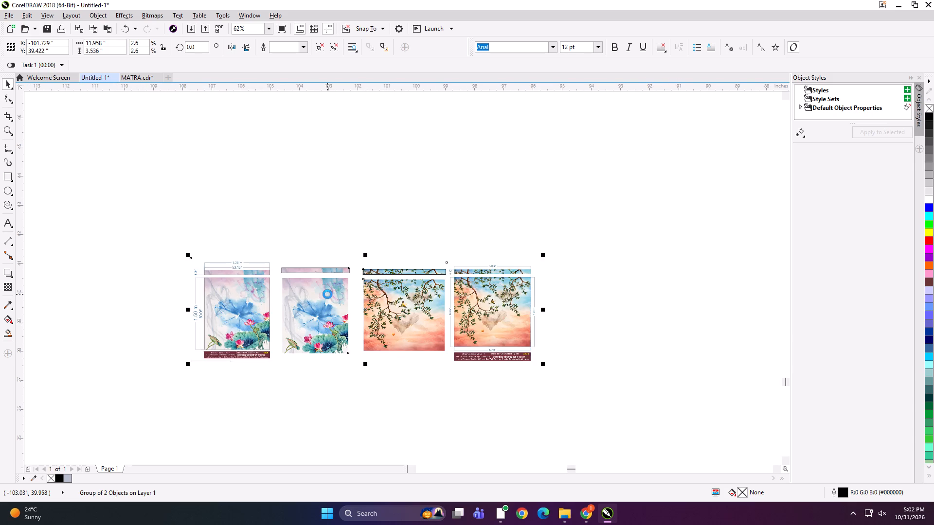
key(ctrl+e)
text(GFHJ)
key(Return)
key(Return)
key(Return)
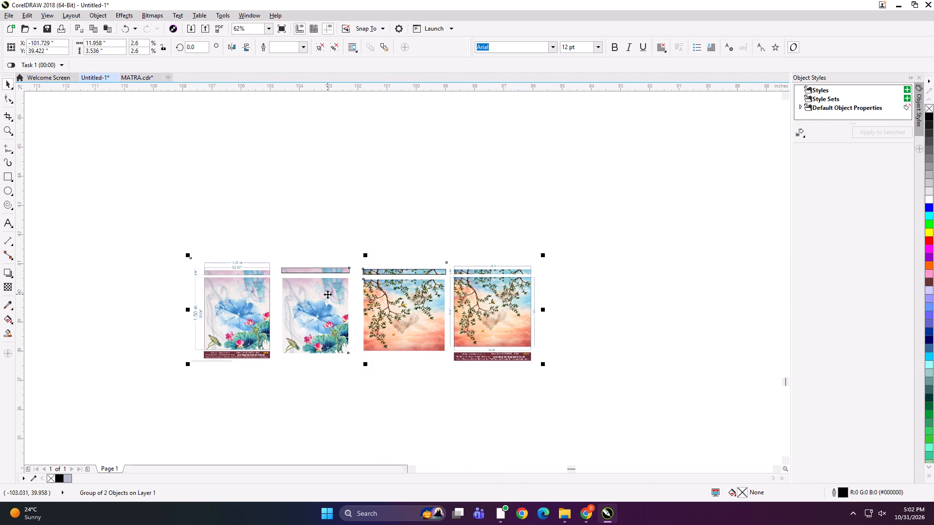
Delete the exported lotus and branch group from the drawing and show all remaining artwork.
key(Delete)
key(F4)
click(327, 294)
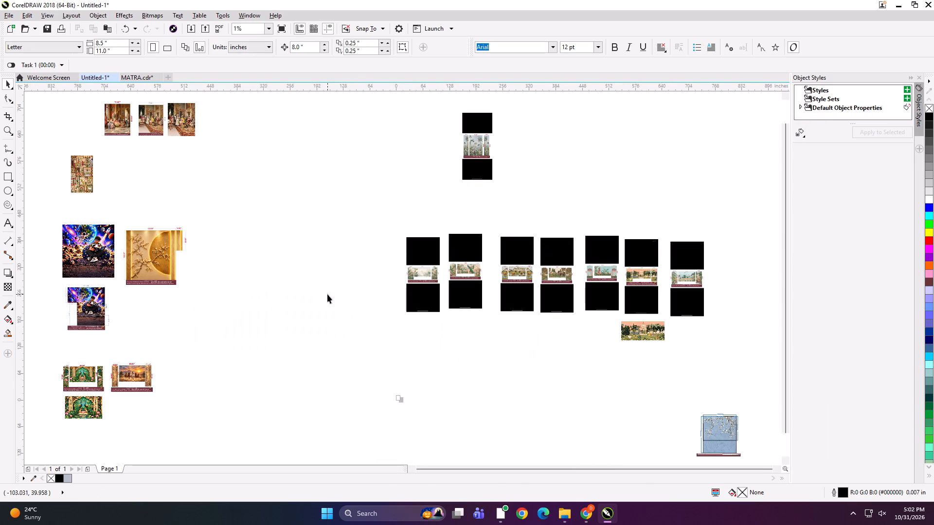
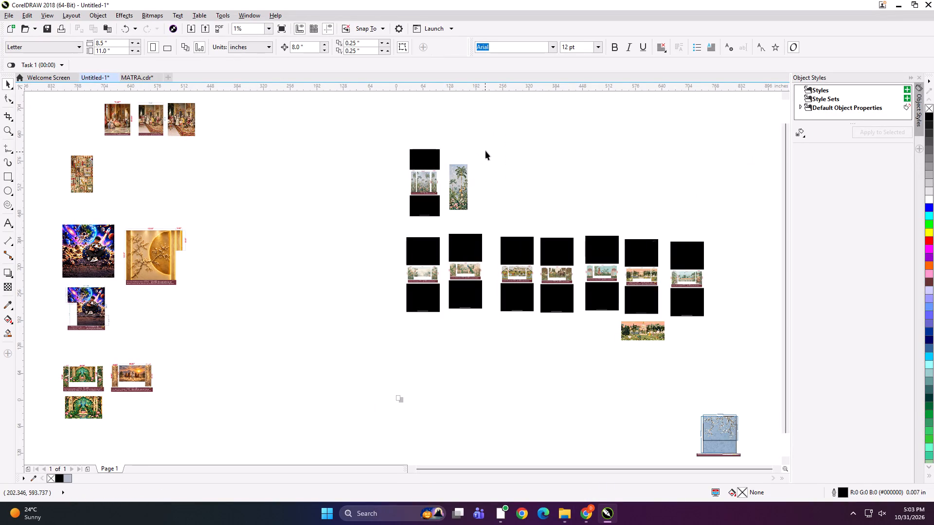
Move the palm-tree reference screenshot and its artwork together slightly up and to the left, away from the row below.
drag(395, 134, 488, 227)
drag(432, 175, 424, 163)
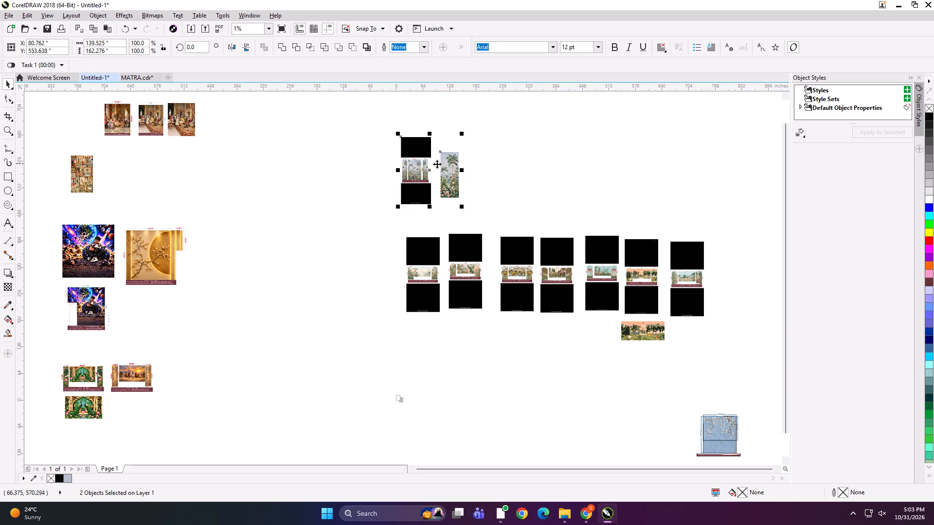
click(520, 186)
Crop the palm-tree reference screenshot with a PowerClip rectangle of about 69.5 × 59.4 inches around the panel layout, and remove the frame's outline.
scroll(429, 150, up, 1)
scroll(422, 192, up, 1)
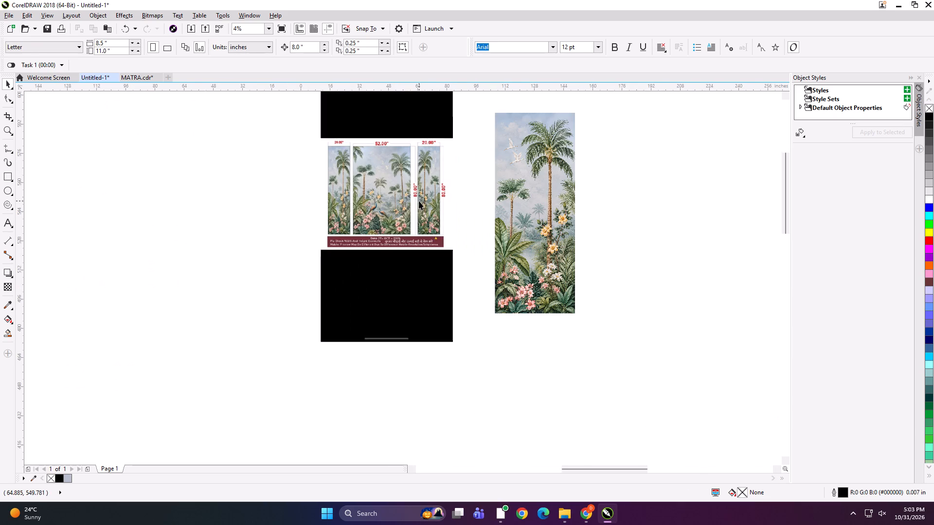
click(397, 183)
click(5, 176)
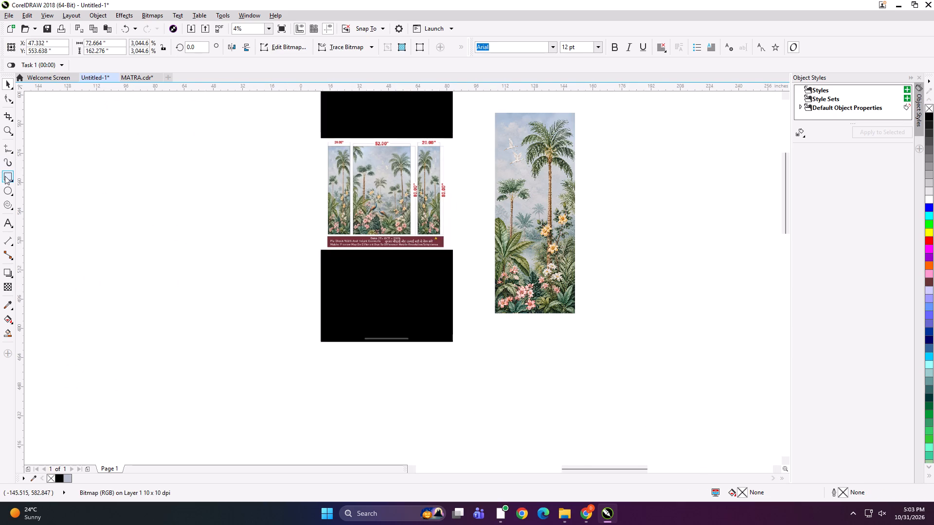
drag(320, 140, 391, 184)
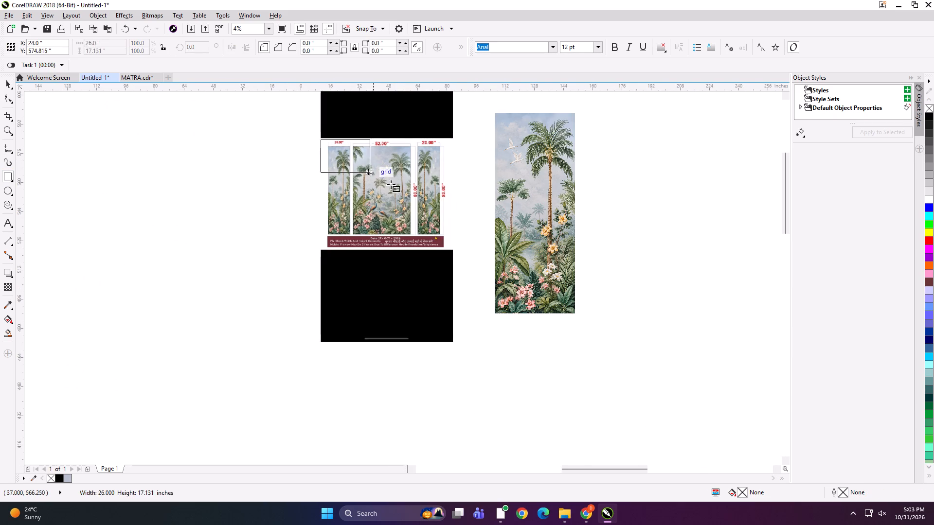
drag(391, 184, 448, 248)
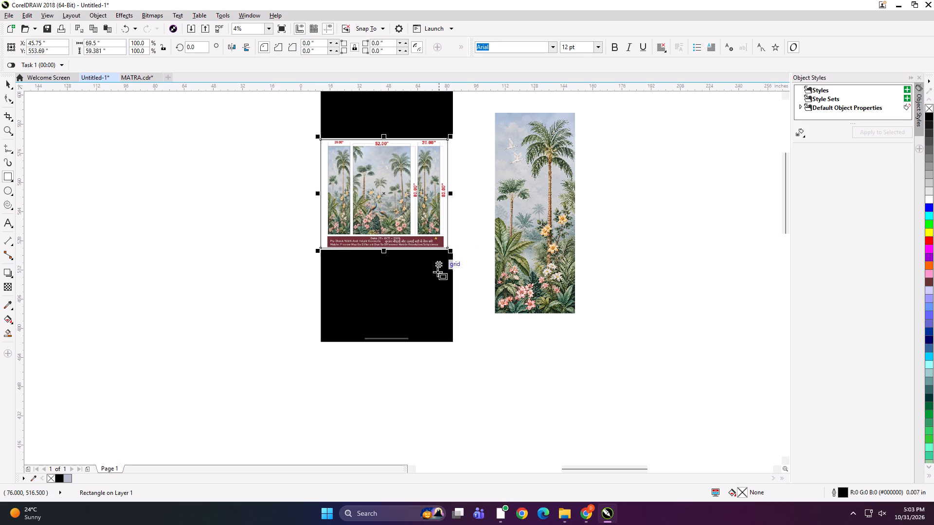
click(437, 272)
key(space)
key(shift+Return)
click(403, 217)
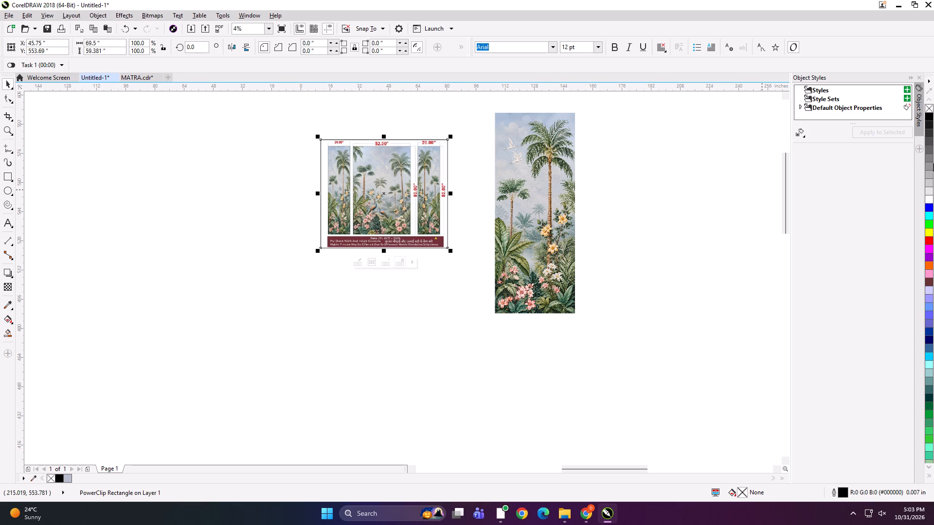
right_click(931, 107)
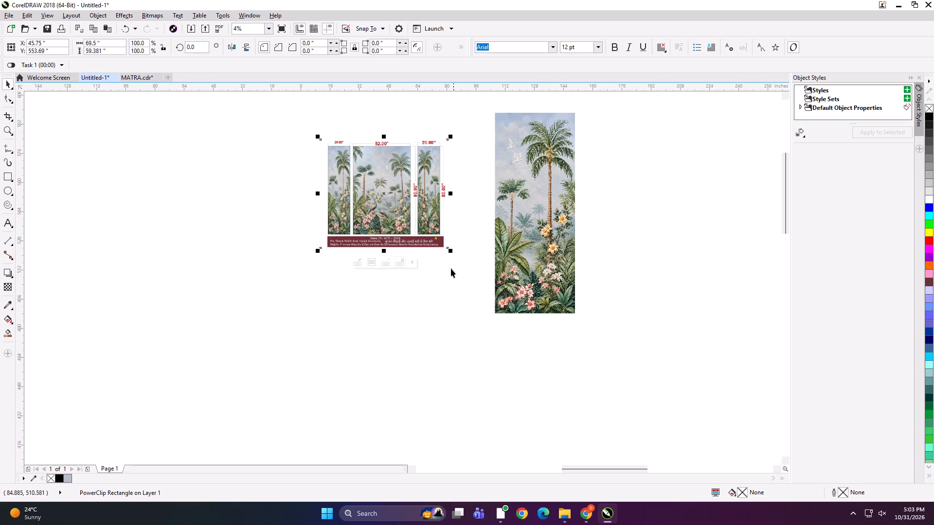
Enlarge the cropped palm reference to about 105.8 × 90.4 inches and shift it away from the tall palm artwork.
shift+drag(451, 252, 485, 280)
drag(384, 192, 366, 204)
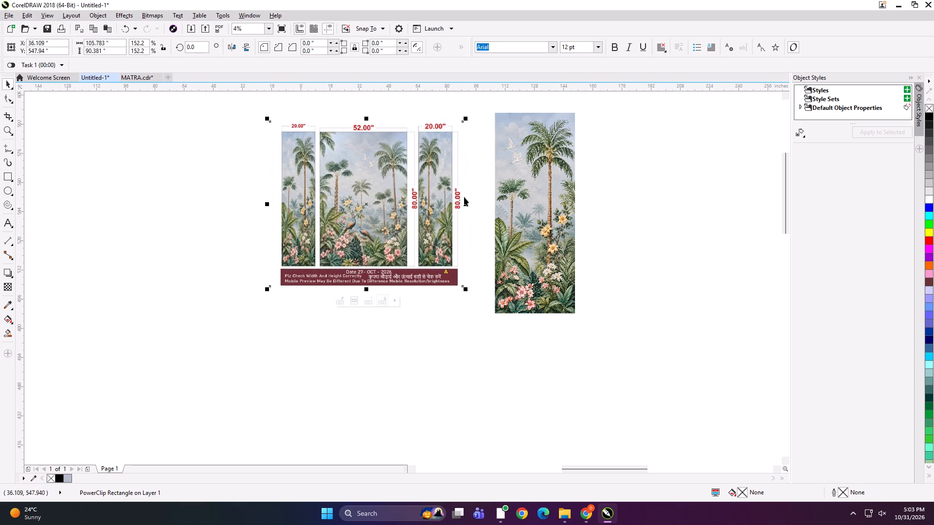
Resize the tall palm artwork to 20 inches wide by 80 inches high.
click(527, 193)
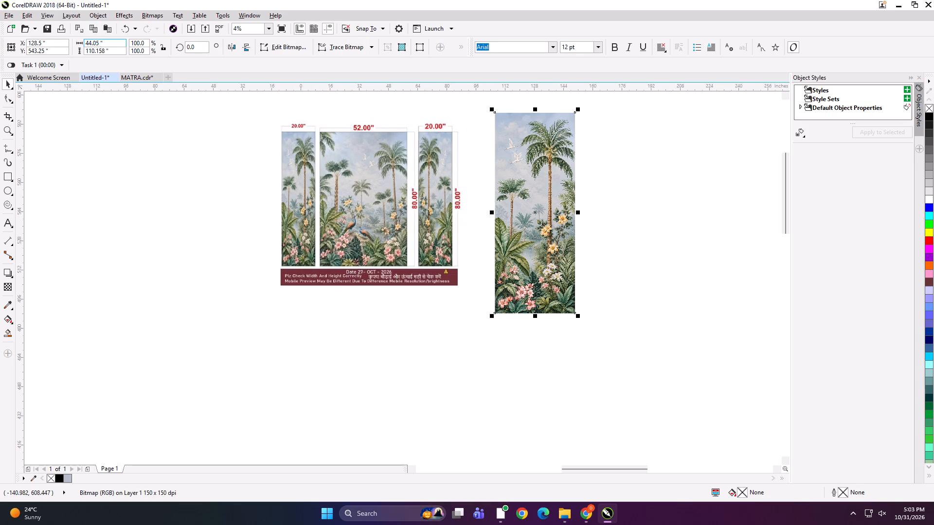
click(112, 42)
key(ctrl+a)
text(20)
key(Tab)
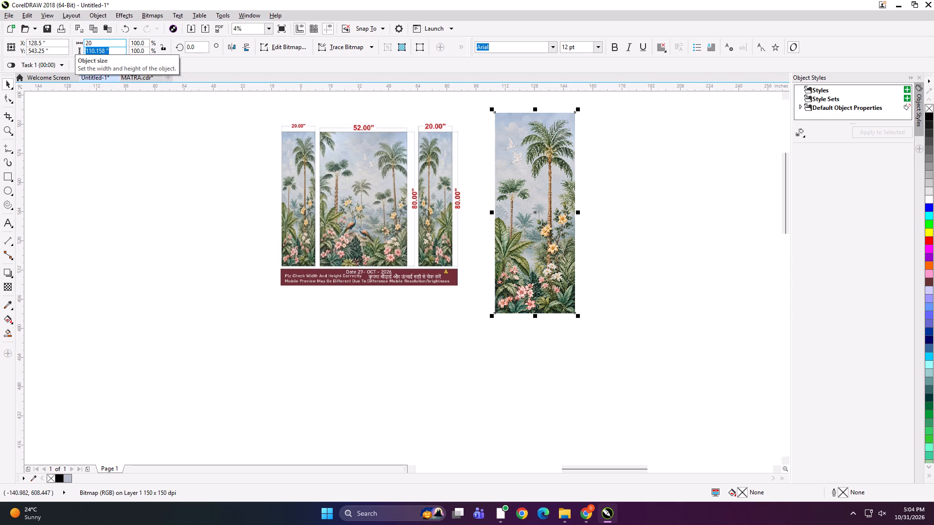
text(80)
key(Return)
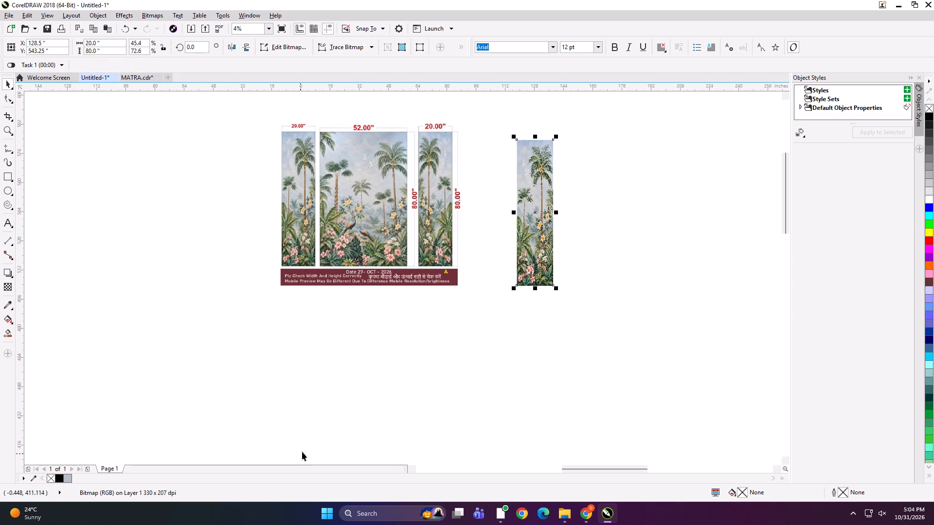
click(513, 324)
Place a copy of the 20 × 80 inch palm panel about 65 inches to its right and mirror the copy horizontally.
drag(530, 207, 659, 198)
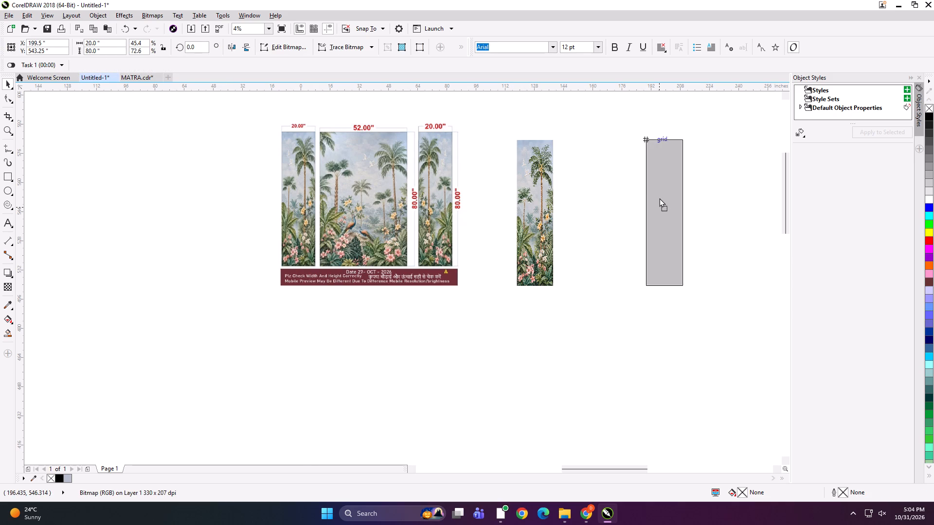
drag(659, 198, 649, 198)
shift+right_click(649, 198)
click(233, 44)
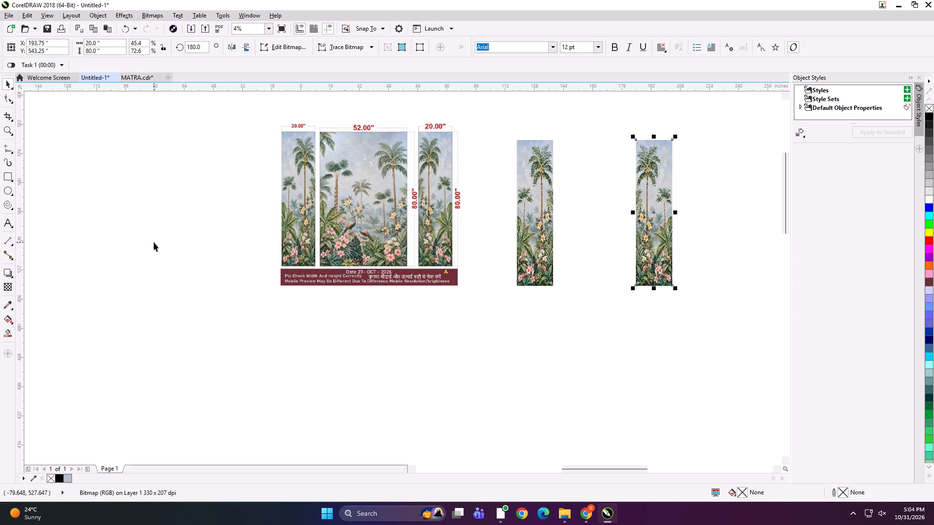
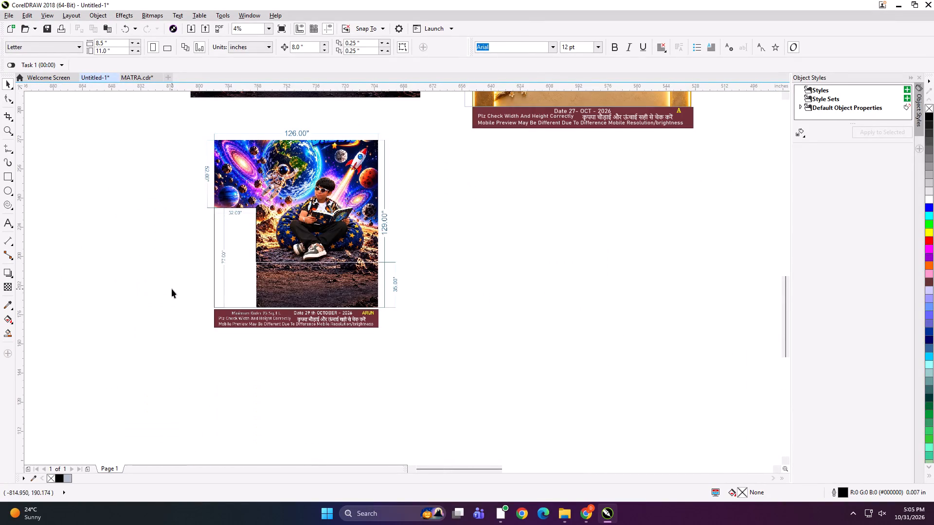
Examine the wall-art layouts across the workspace, including the space-themed, peacock, horse and gold tree designs, and the palm reference with its two side panels.
scroll(267, 223, down, 1)
scroll(184, 440, up, 1)
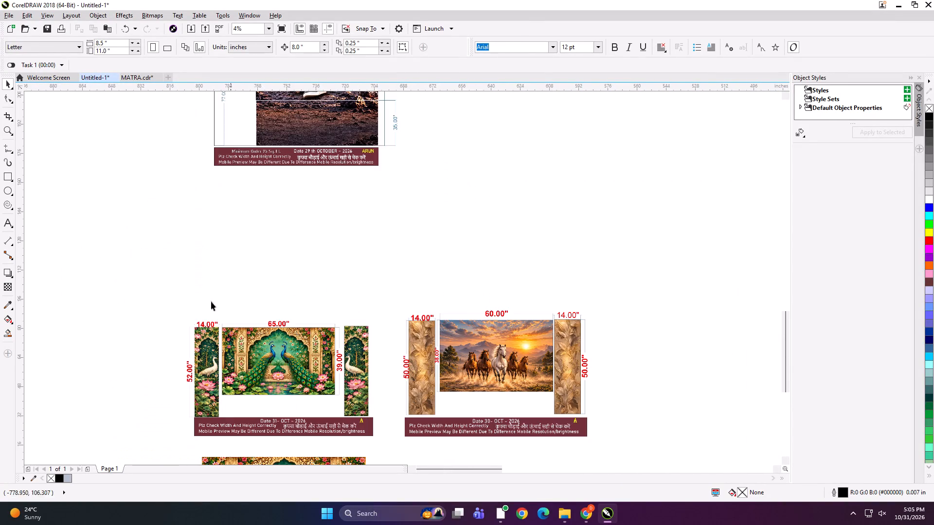
scroll(207, 307, down, 2)
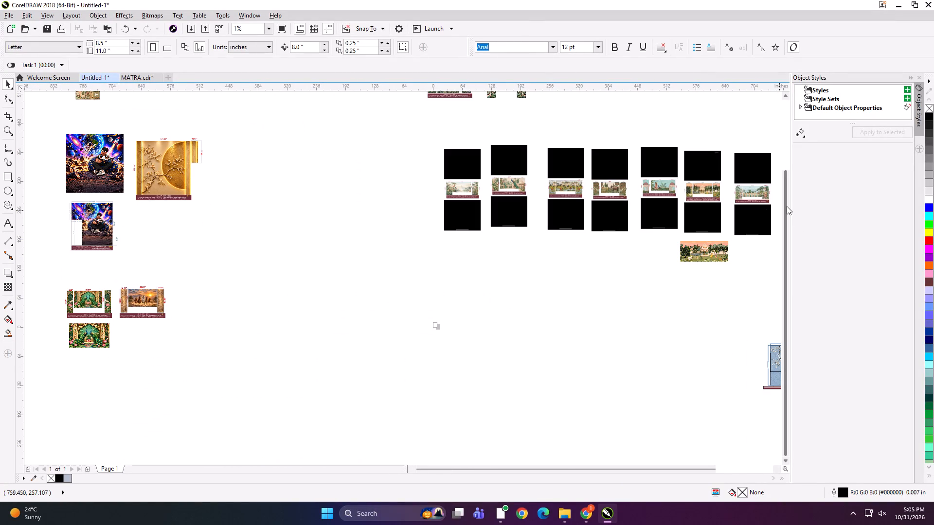
double_click(787, 98)
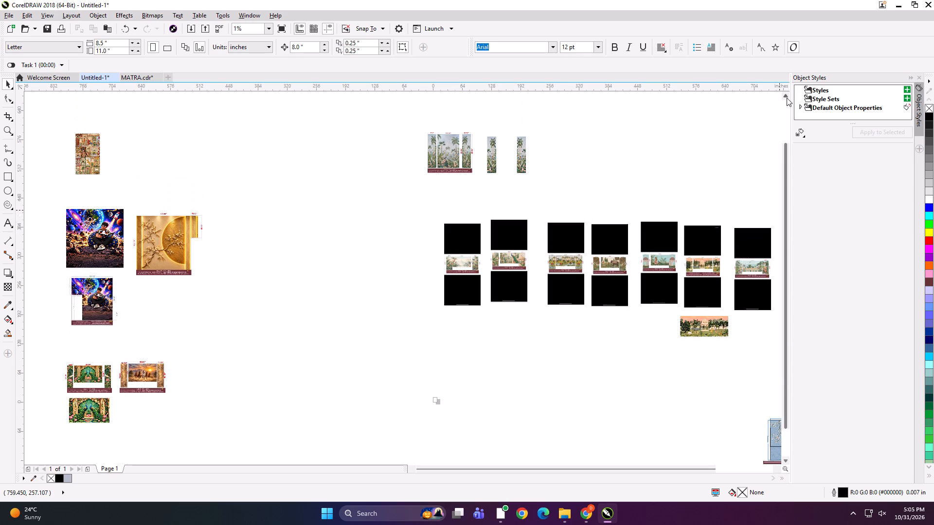
scroll(108, 241, up, 1)
scroll(281, 300, up, 1)
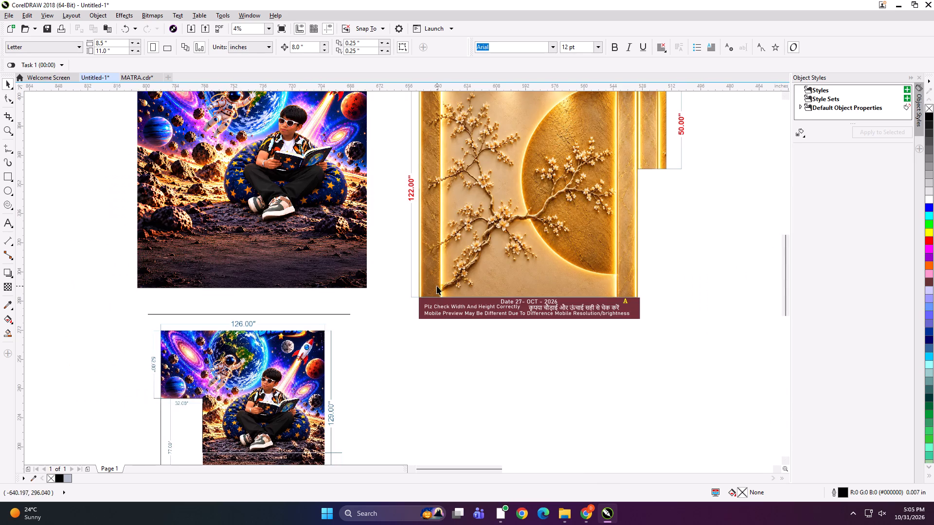
scroll(271, 256, down, 2)
scroll(676, 268, up, 2)
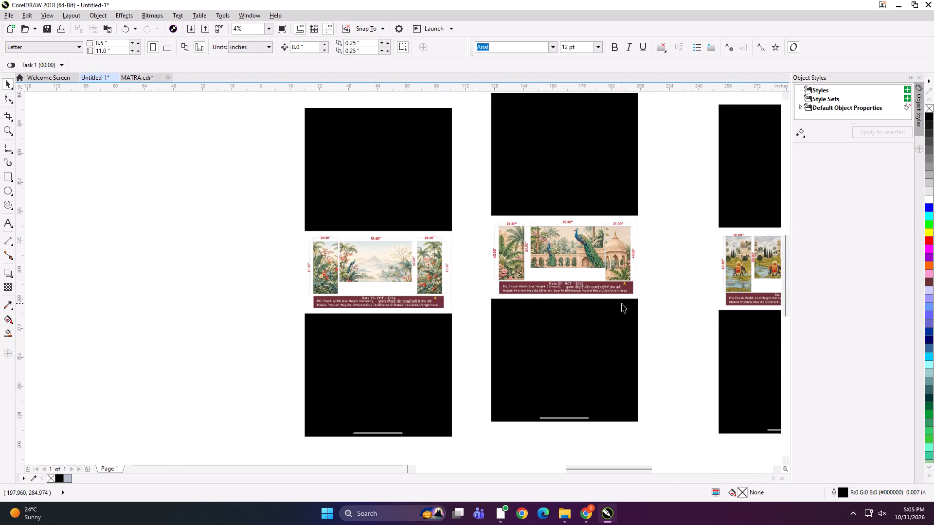
scroll(352, 291, down, 1)
scroll(557, 295, down, 2)
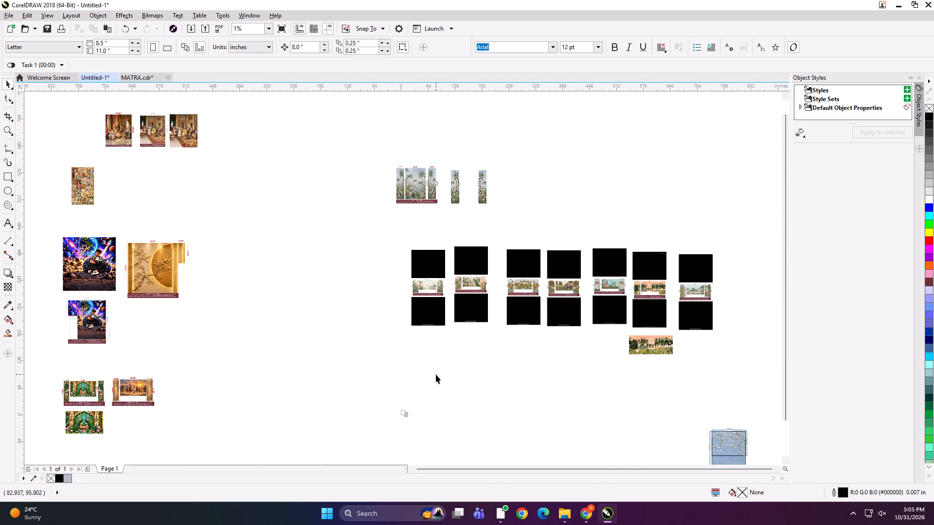
click(436, 374)
scroll(467, 152, up, 1)
scroll(461, 197, up, 1)
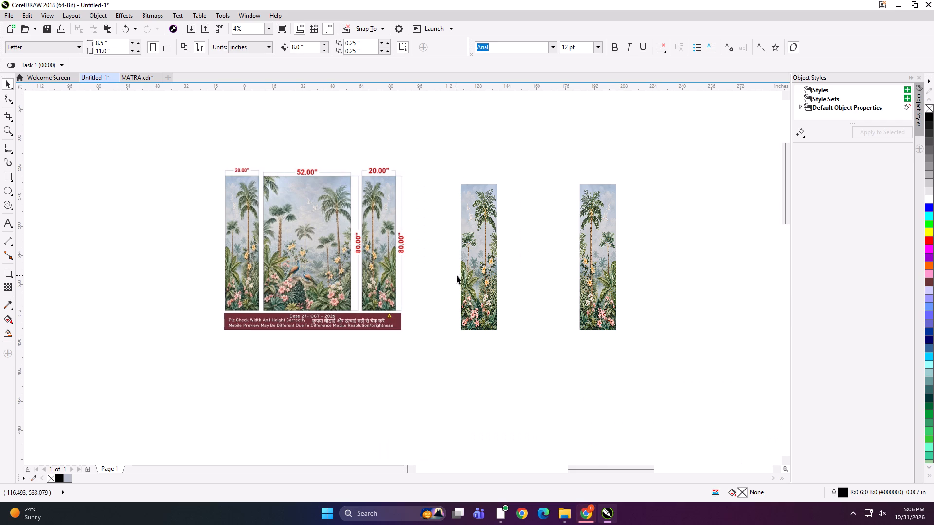
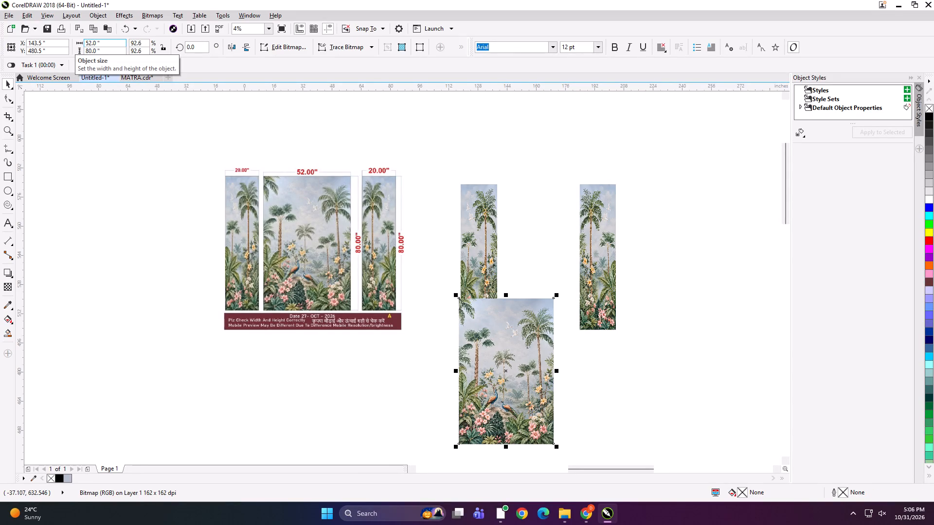
Arrange the three palm panels in a row matching the reference, with the 52-inch panel between the side panels and bottoms aligned.
drag(490, 246, 485, 247)
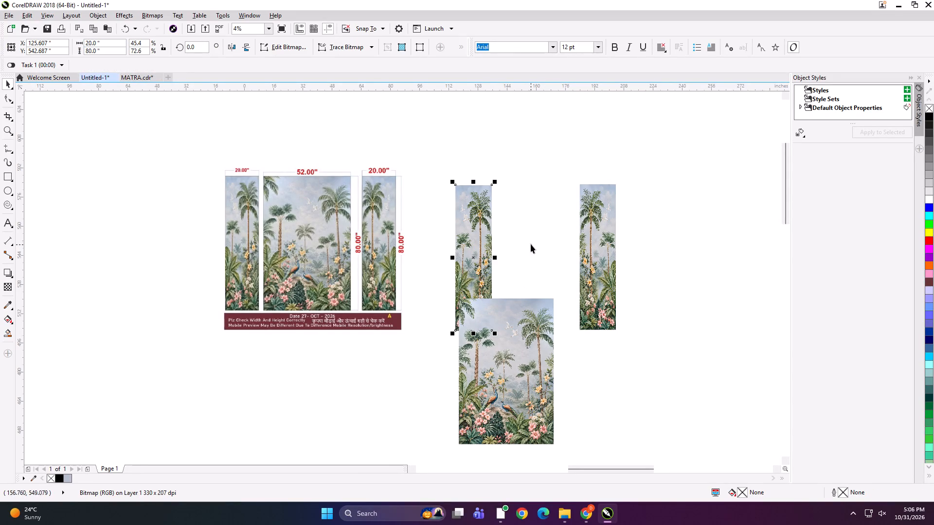
drag(514, 358, 552, 245)
drag(607, 251, 621, 250)
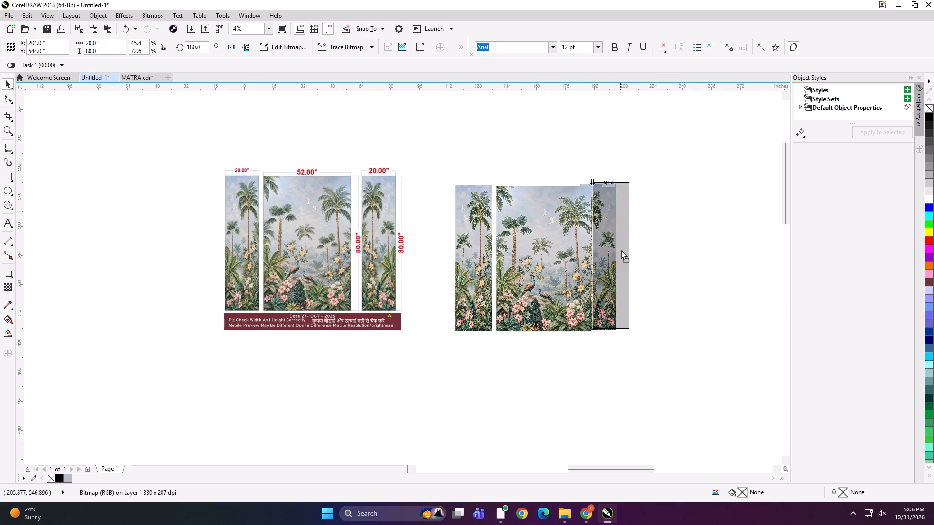
drag(621, 250, 625, 250)
drag(667, 163, 412, 357)
key(b)
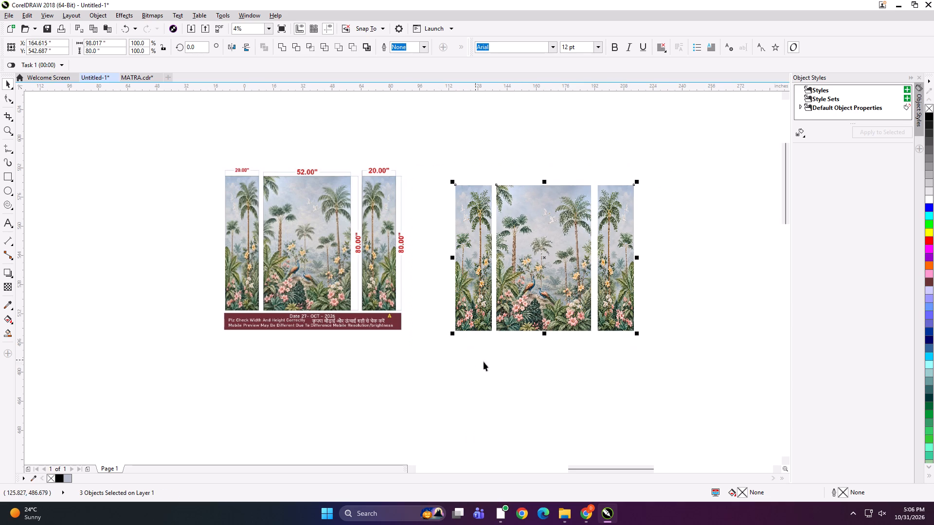
click(506, 367)
click(477, 279)
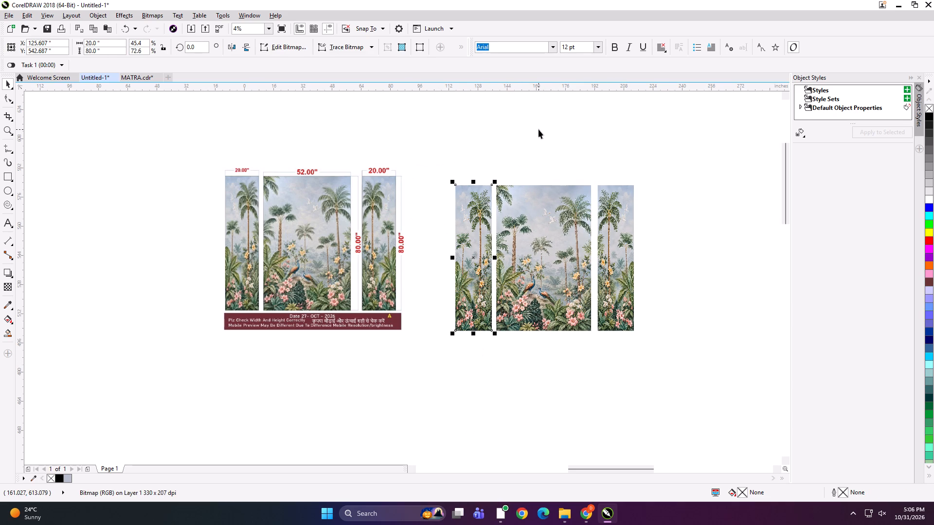
click(539, 129)
click(559, 235)
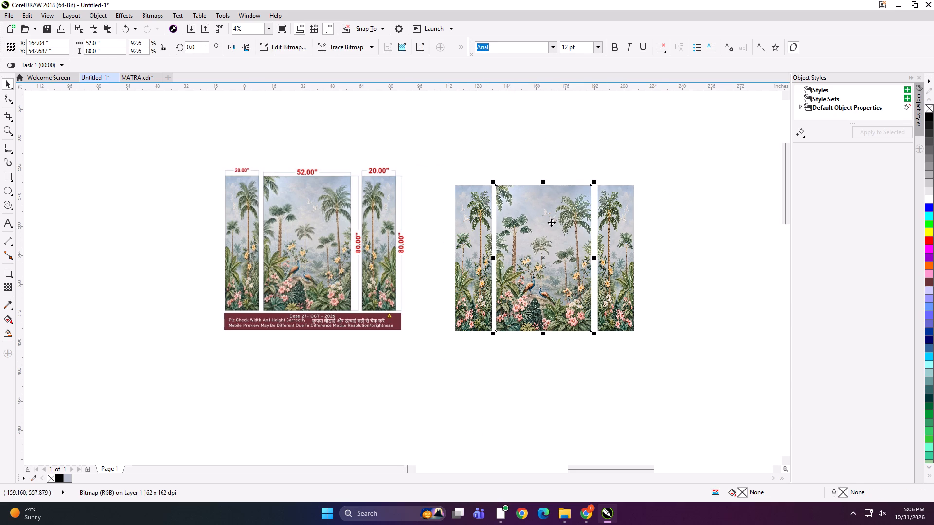
click(536, 150)
Place small text labels A above the left side panel and C above the right side panel, at their upper edges.
click(6, 226)
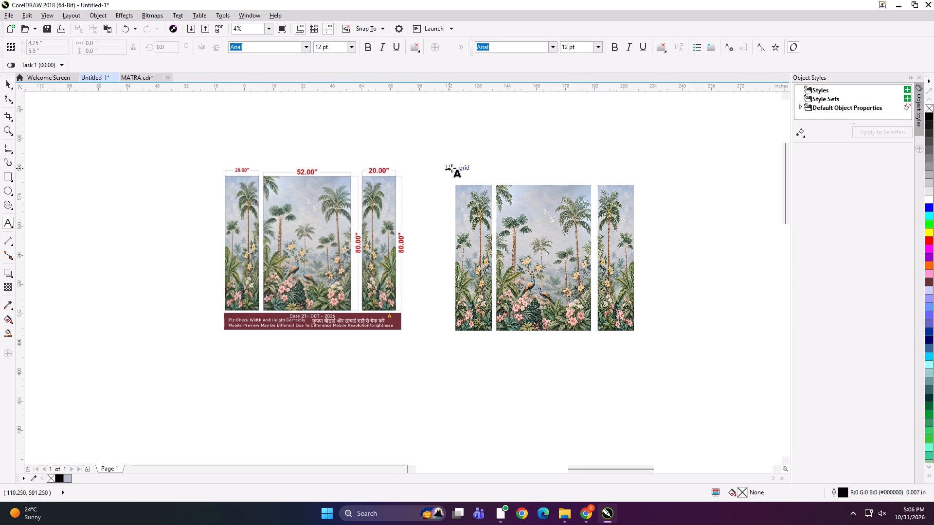
click(464, 184)
key(a)
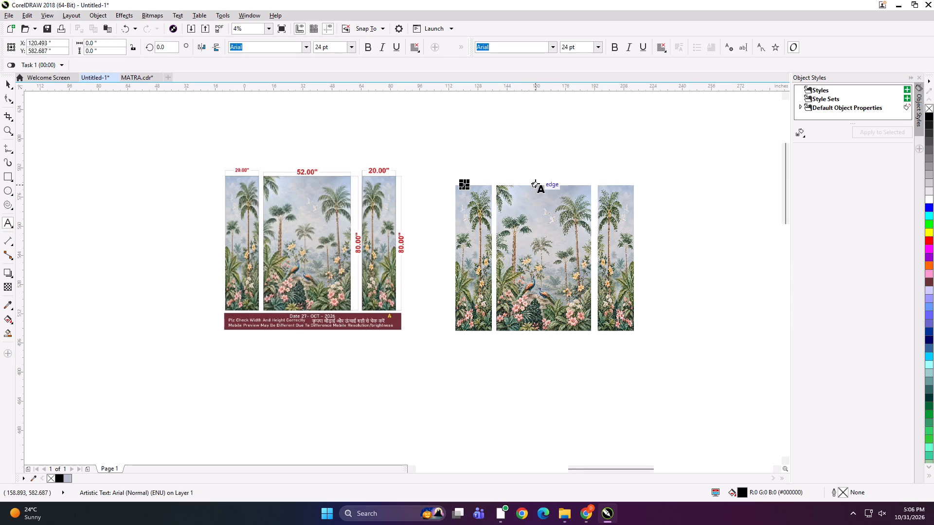
key(b)
click(605, 184)
key(c)
Group the right side panel with its C label.
click(9, 84)
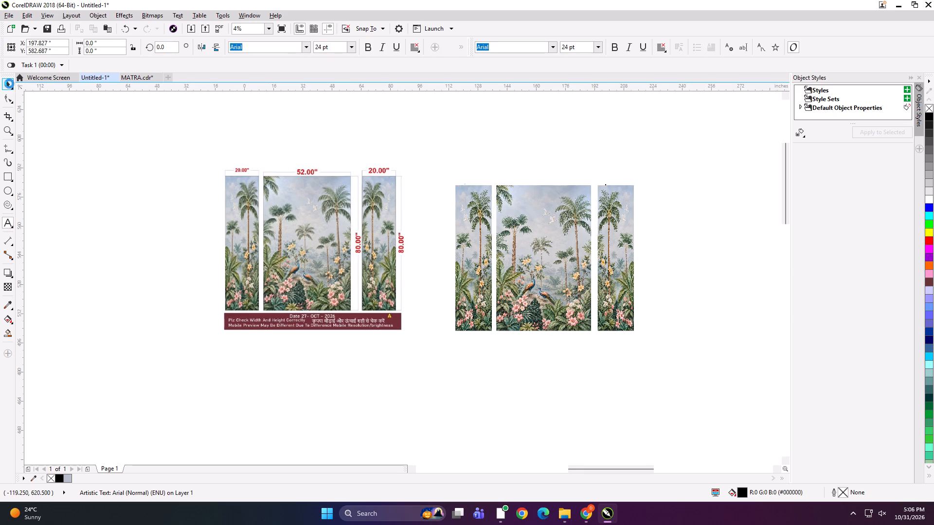
shift+click(619, 232)
key(ctrl+g)
Add a small text label B at the upper edge of the centre palm panel.
scroll(610, 182, up, 1)
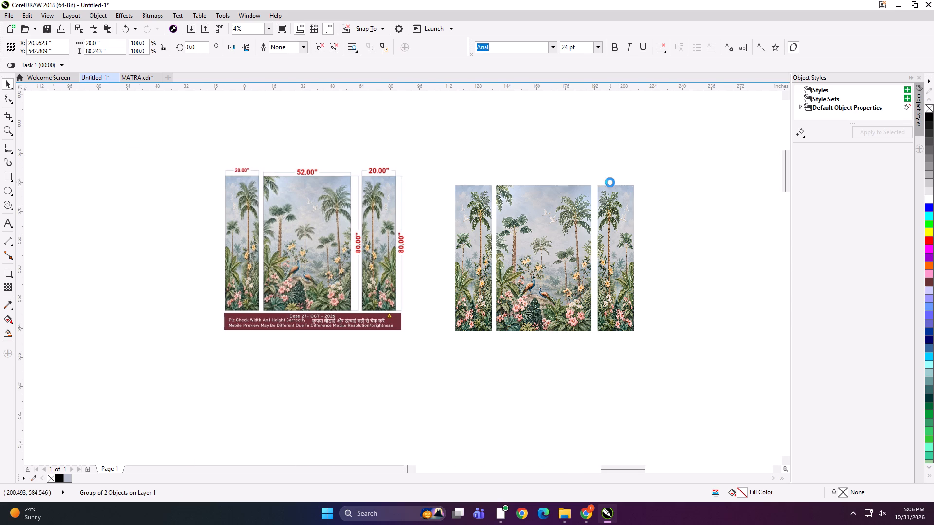
scroll(606, 196, up, 3)
scroll(609, 172, down, 3)
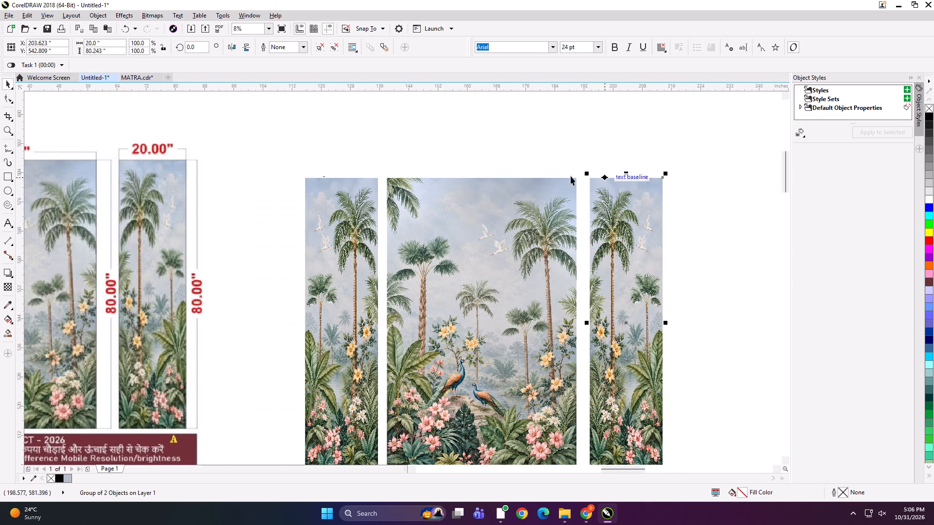
drag(483, 155, 414, 221)
scroll(438, 184, up, 2)
scroll(405, 172, down, 1)
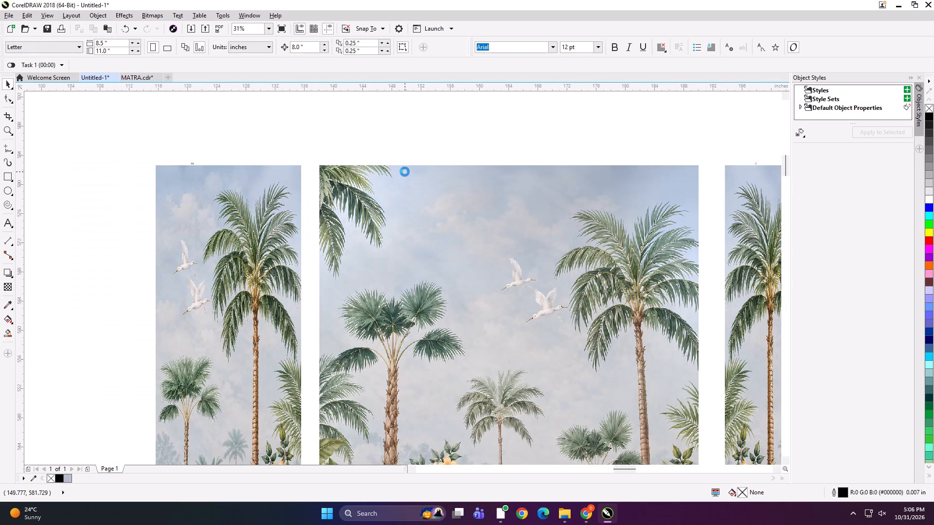
key(space)
click(434, 164)
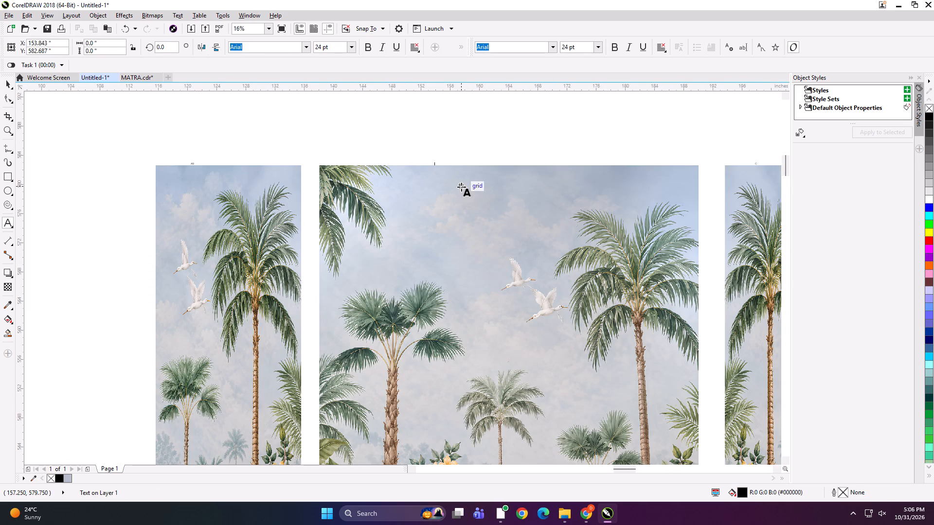
key(b)
Remove the stray B from the left side panel's text label, leaving only A.
scroll(198, 168, up, 3)
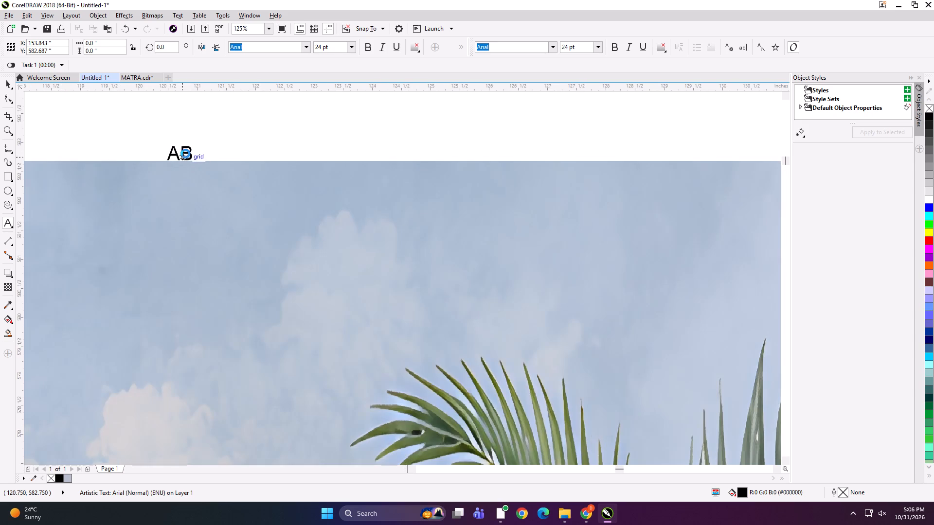
click(185, 154)
key(Right)
key(BackSpace)
click(7, 83)
Group the left side panel with its A label and the centre panel with its B label.
scroll(256, 153, down, 1)
shift+click(251, 204)
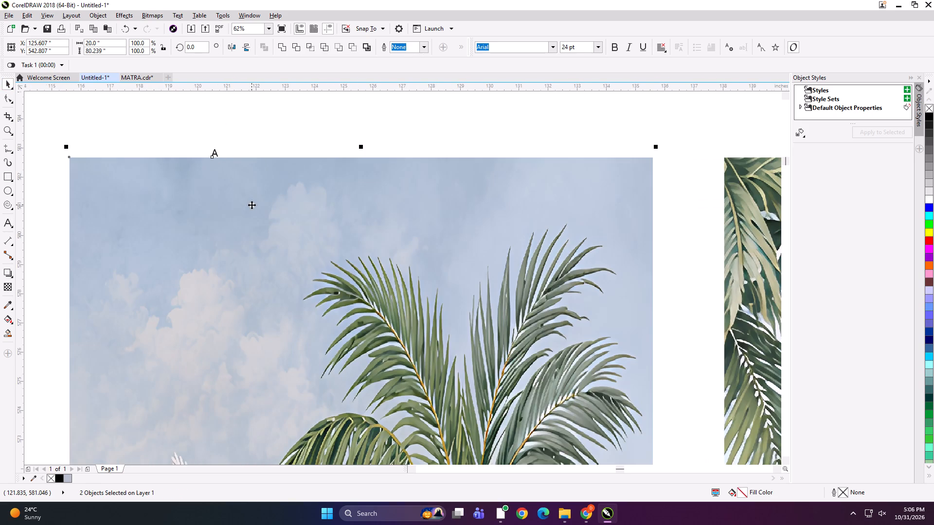
scroll(251, 206, down, 1)
key(ctrl+g)
scroll(257, 187, down, 1)
drag(340, 147, 447, 261)
drag(452, 162, 512, 228)
shift+click(513, 229)
key(ctrl+g)
scroll(339, 185, down, 1)
drag(533, 163, 647, 236)
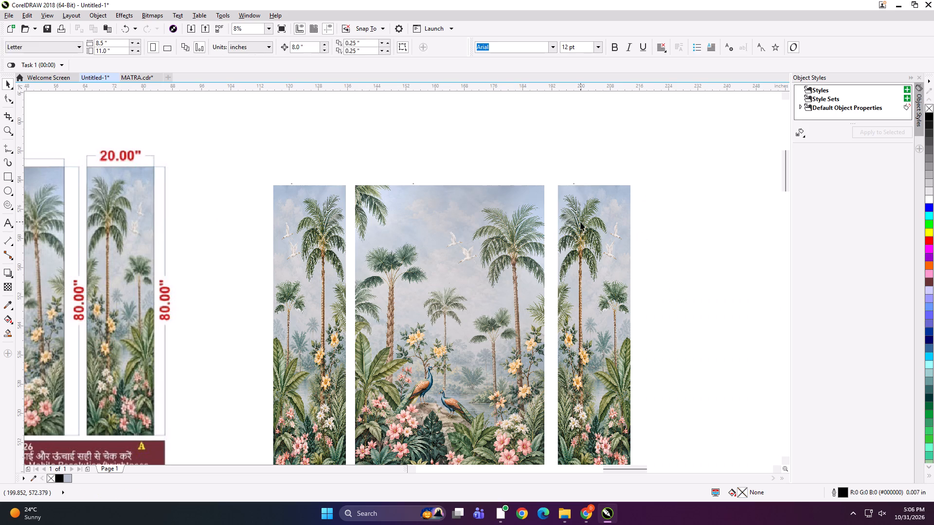
shift+click(580, 222)
click(483, 222)
click(313, 220)
Copy the labelled left and right side panels beside the layout and align the two copies at their bottom edges.
scroll(454, 215, down, 1)
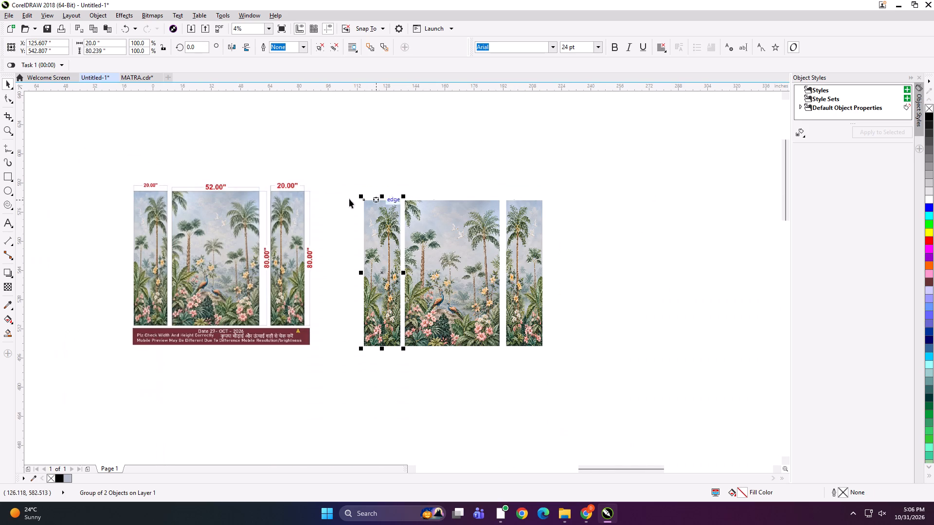
click(391, 169)
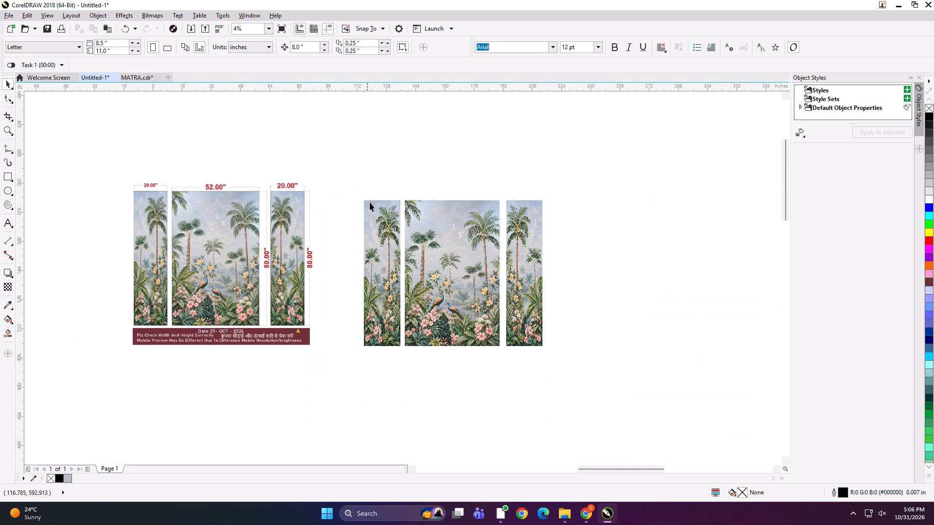
drag(372, 246, 612, 249)
right_click(612, 249)
drag(529, 252, 665, 254)
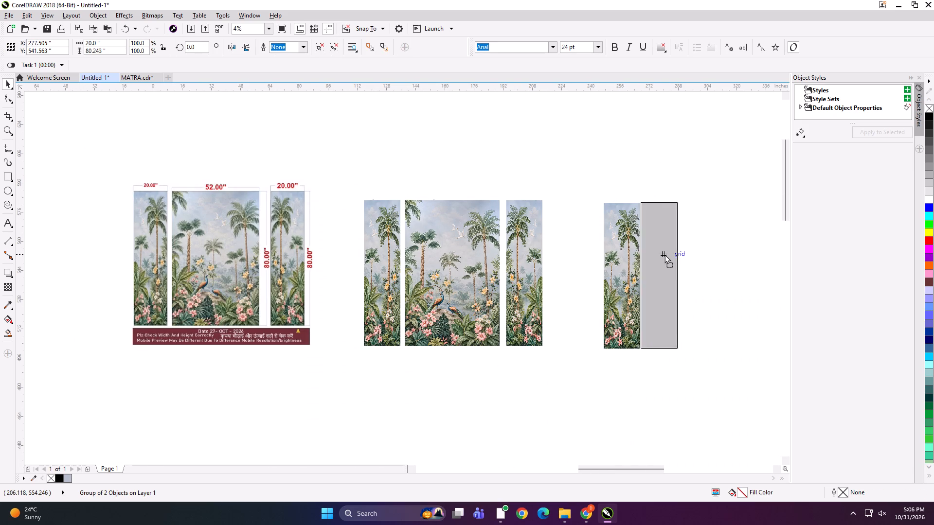
drag(665, 254, 665, 254)
right_click(665, 254)
shift+click(612, 247)
key(b)
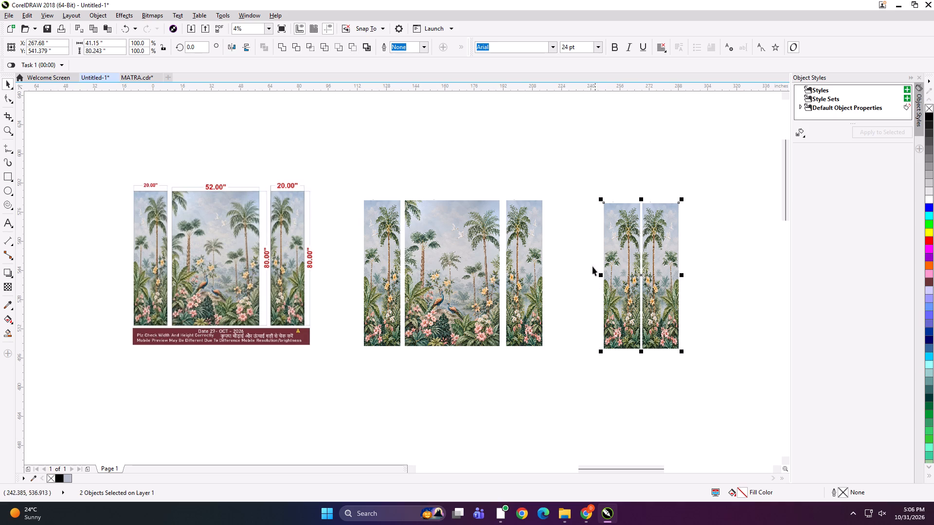
click(582, 172)
drag(582, 172, 666, 300)
click(649, 266)
Move the right panel copy flush against the left copy along the shared edge and align both copies at the bottom.
scroll(647, 264, up, 3)
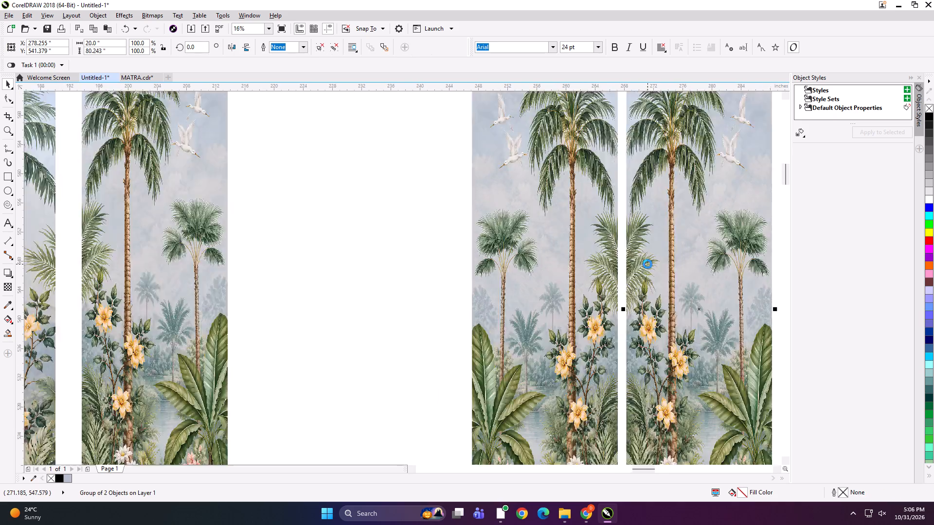
scroll(615, 255, up, 1)
drag(629, 257, 596, 258)
scroll(579, 241, up, 2)
drag(577, 242, 584, 243)
scroll(505, 243, up, 2)
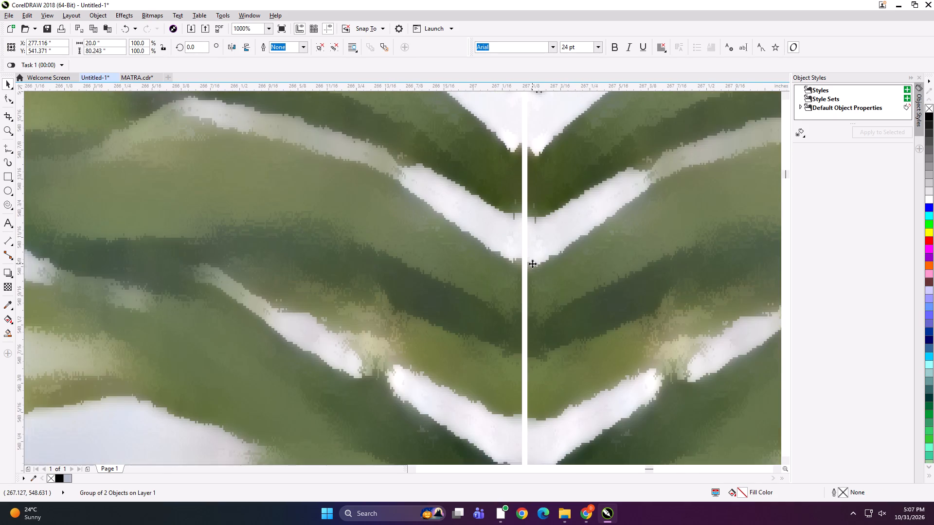
scroll(532, 263, up, 1)
drag(541, 263, 530, 263)
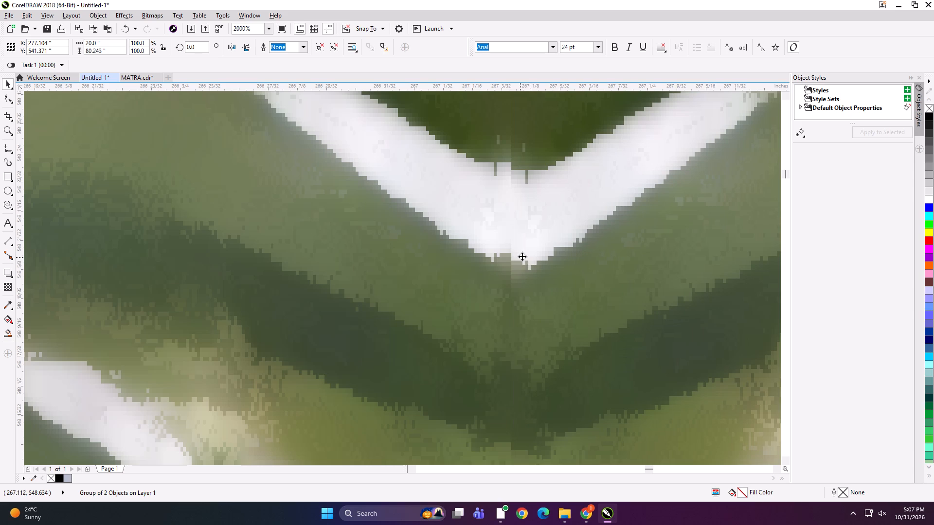
key(b)
scroll(499, 246, down, 8)
shift+click(485, 239)
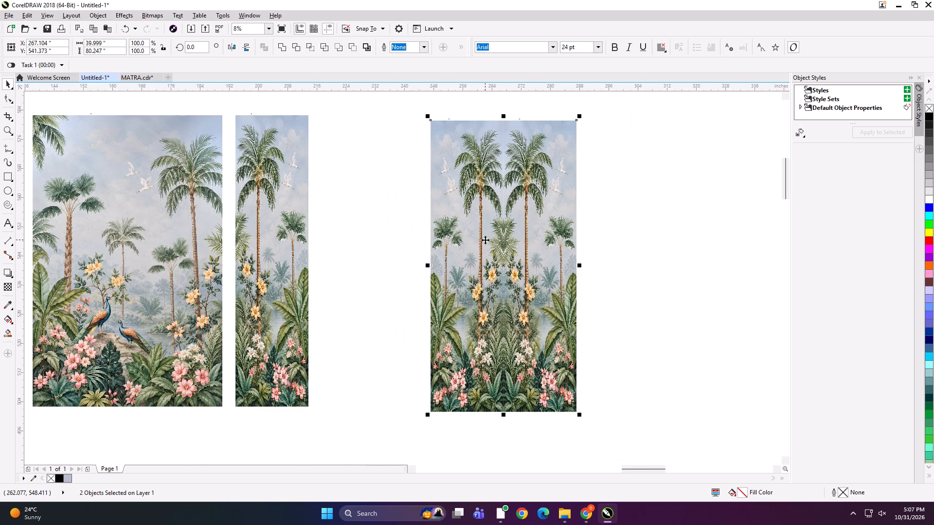
key(b)
click(607, 258)
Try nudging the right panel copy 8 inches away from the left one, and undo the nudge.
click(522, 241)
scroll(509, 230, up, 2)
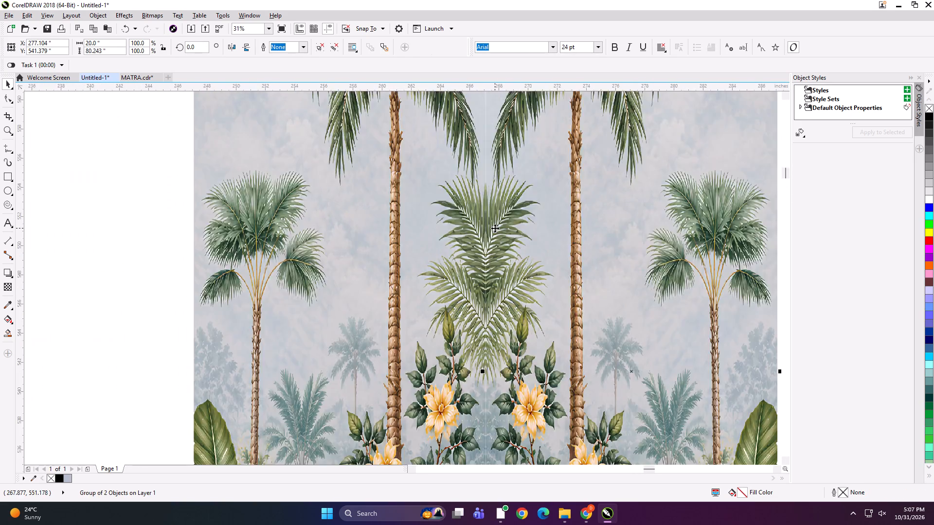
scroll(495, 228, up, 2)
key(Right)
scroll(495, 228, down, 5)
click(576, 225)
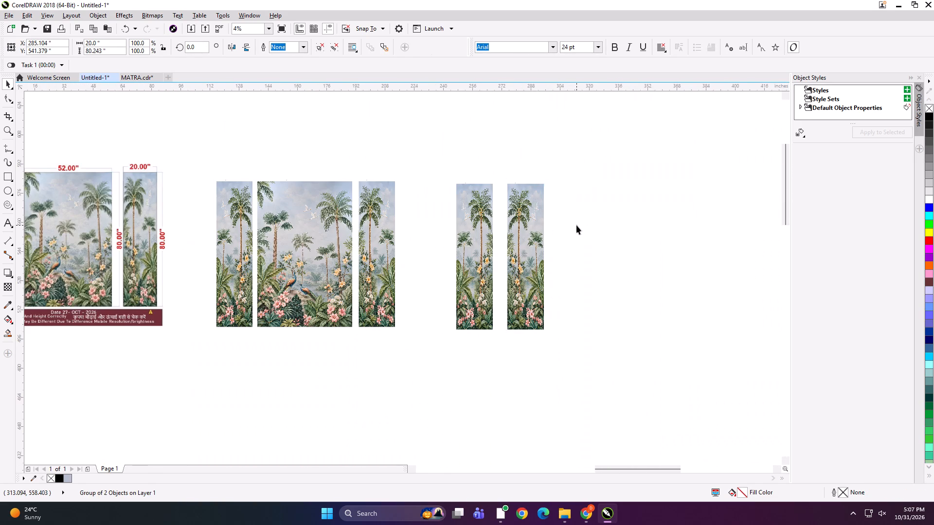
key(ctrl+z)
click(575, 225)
Set the nudge distance to 0.5 inch, nudge the right panel copy once away from the left one, and group the pair.
click(309, 50)
key(ctrl+a)
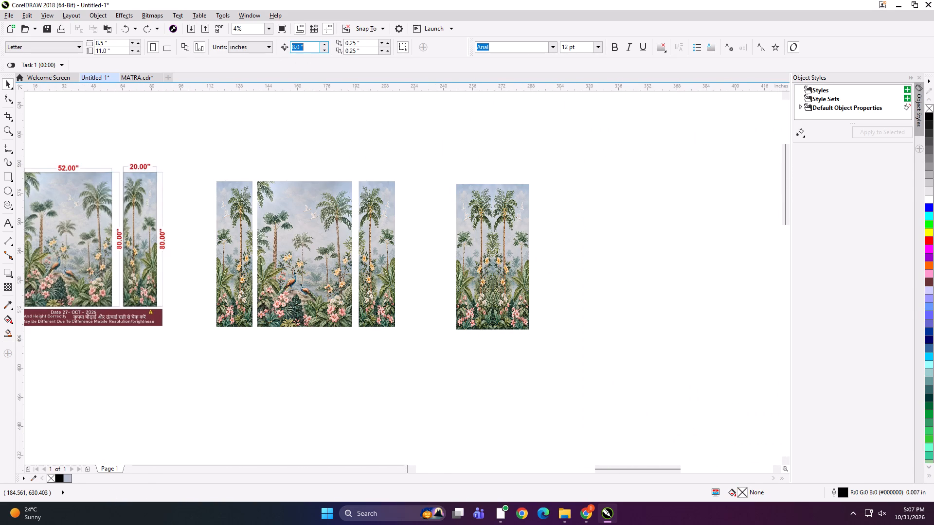
text(.5)
key(Return)
click(518, 218)
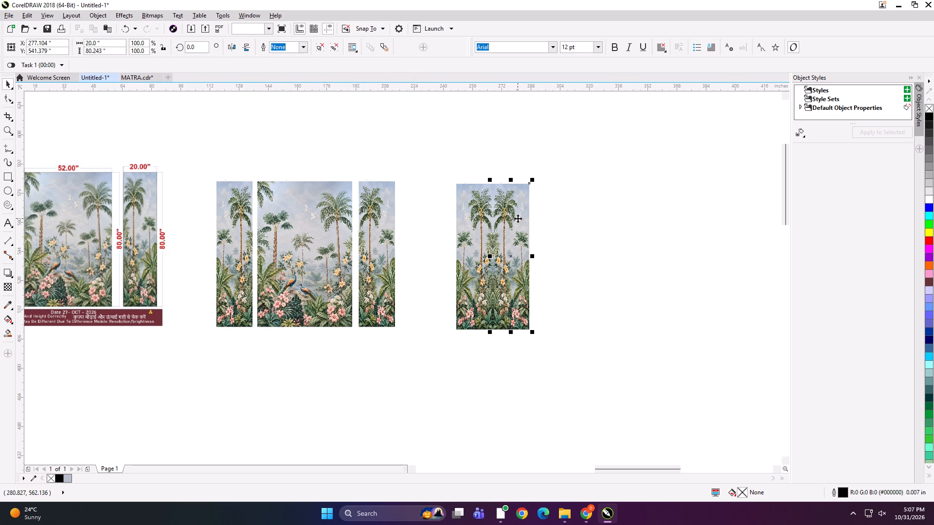
key(Right)
click(574, 164)
drag(560, 156, 415, 378)
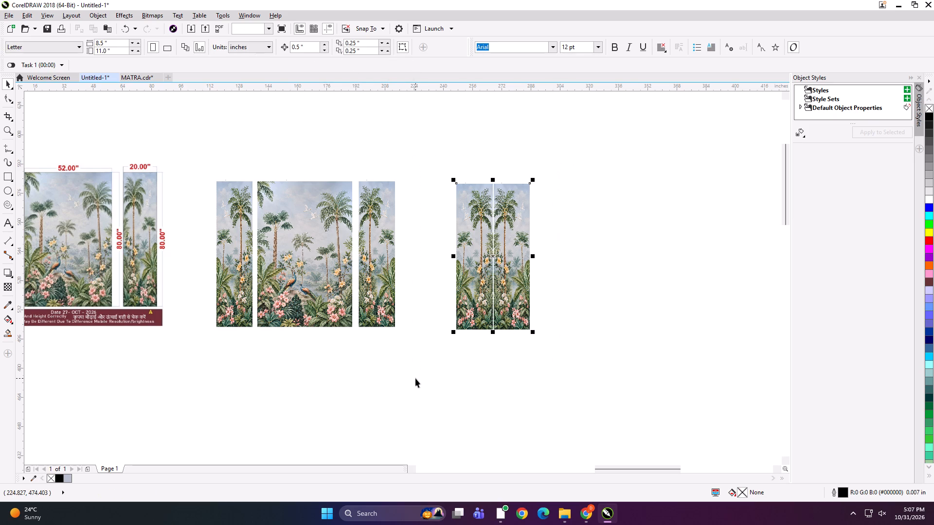
key(ctrl+g)
Export the grouped side-panel pair as TIFF 40x80 D into CHANDIGARH WALLPAPER's PENDING FILE YESTERDAY folder, and delete the pair from the workspace.
key(ctrl+e)
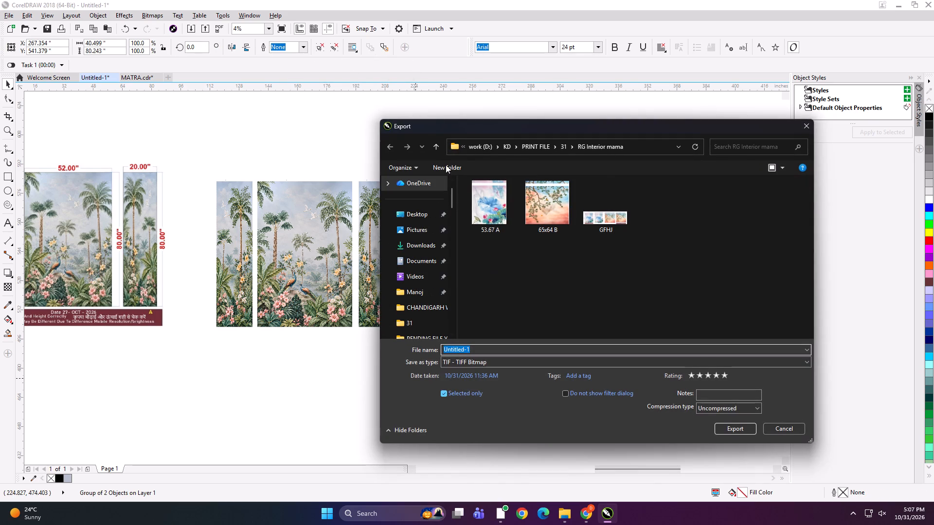
click(441, 148)
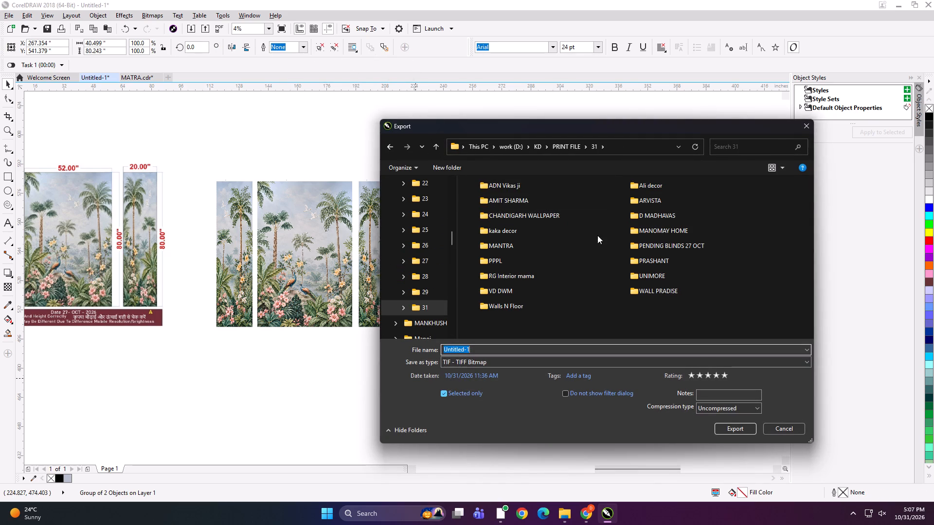
double_click(546, 211)
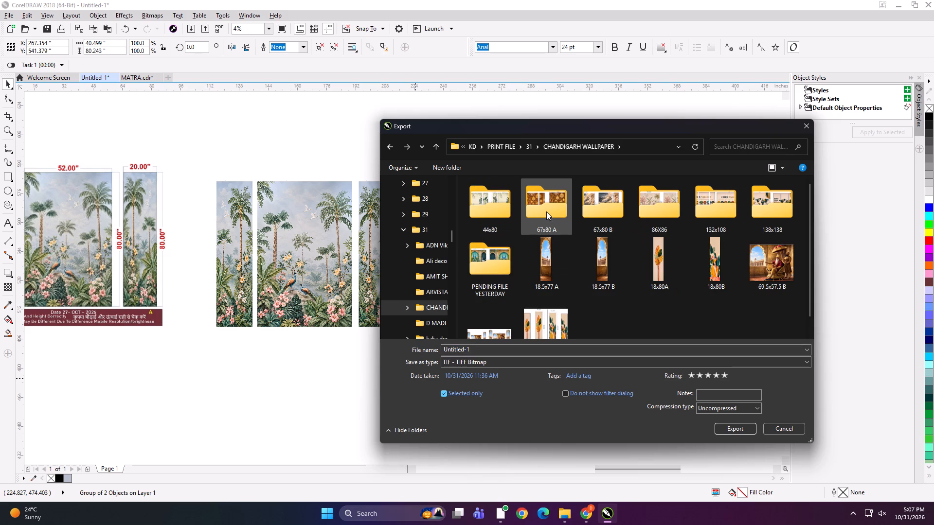
double_click(489, 255)
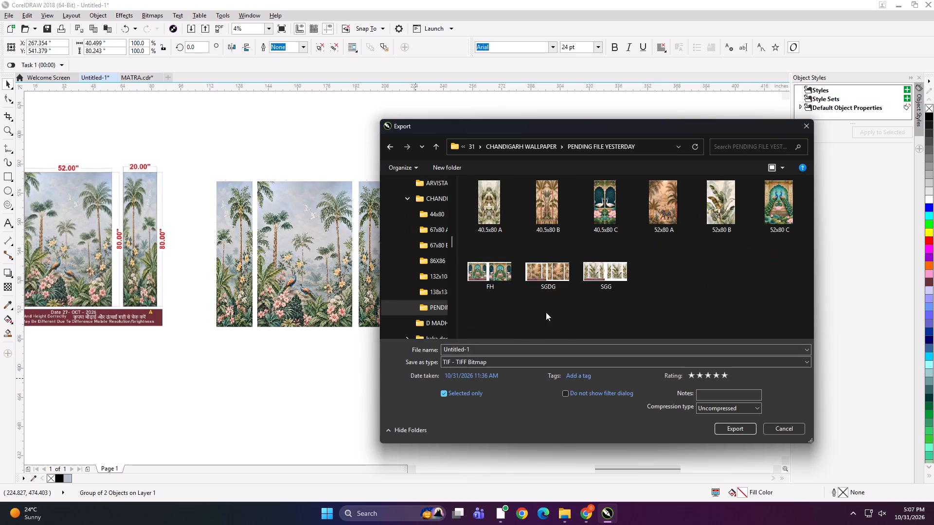
click(503, 348)
text(40x80)
key(space)
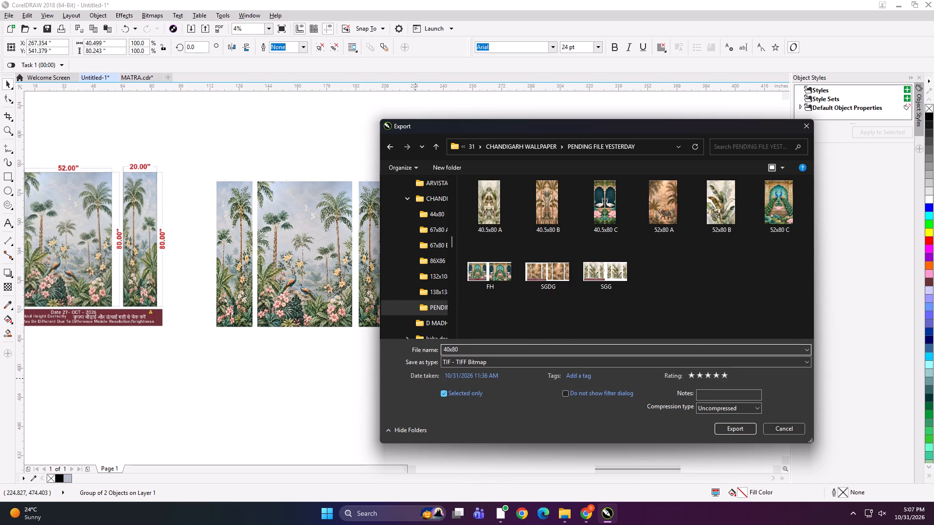
key(d)
key(Return)
key(Return)
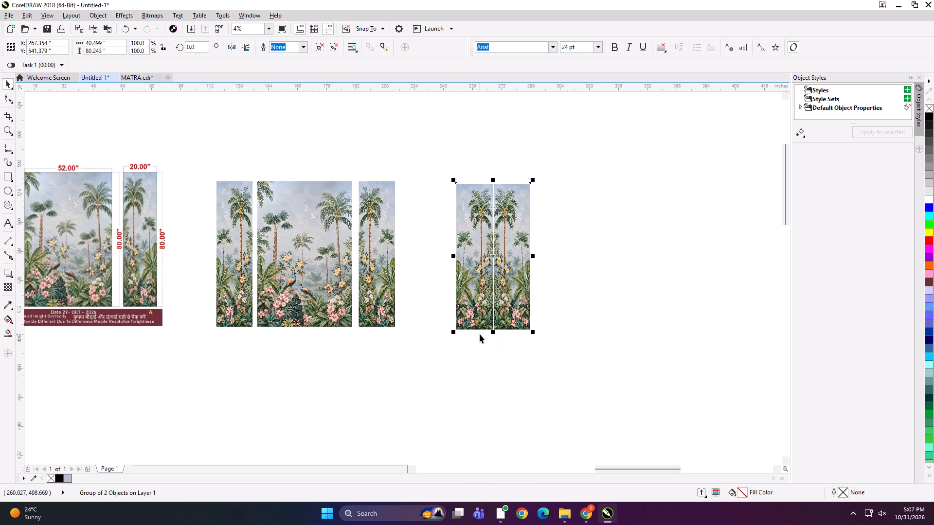
key(Delete)
Export the 52-inch-wide centre panel as a TIFF named 40.5x80 D into the PENDING FILE YESTERDAY folder.
click(328, 259)
key(ctrl+e)
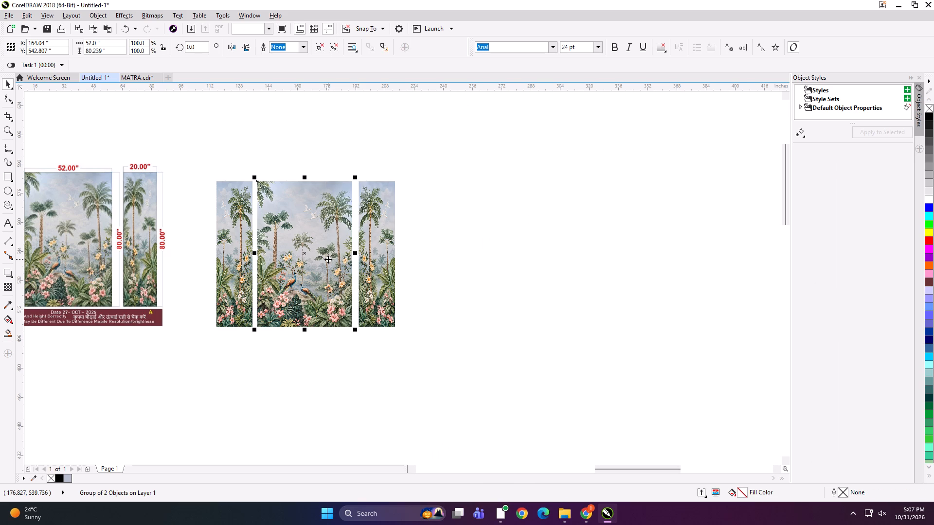
key(ctrl+e)
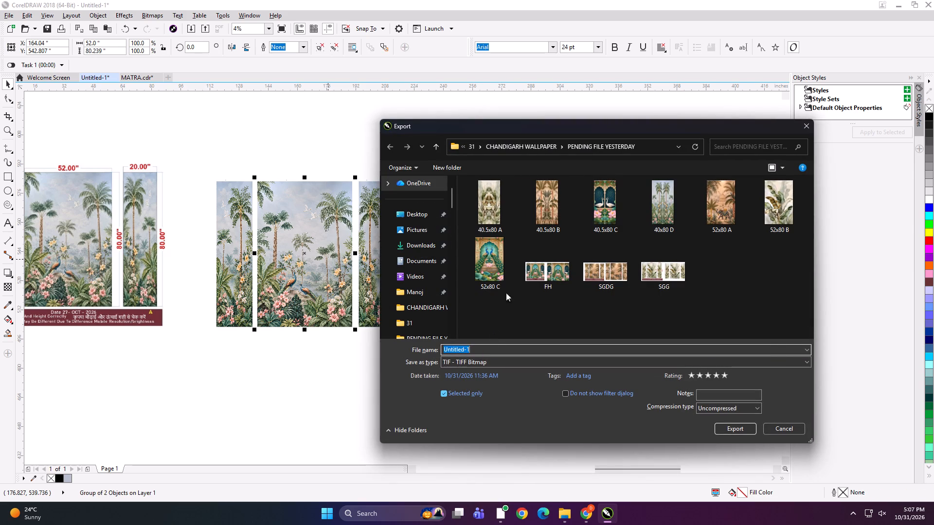
click(542, 218)
double_click(472, 349)
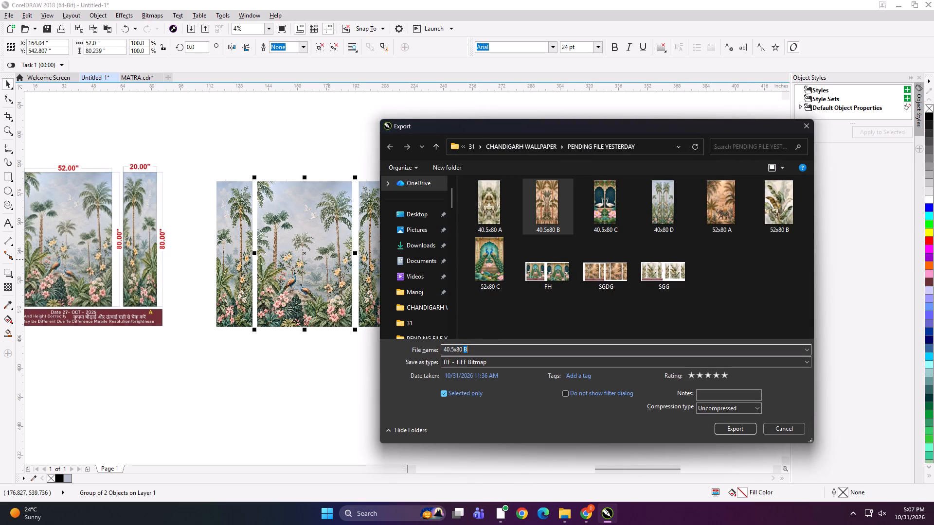
key(d)
key(Return)
key(Return)
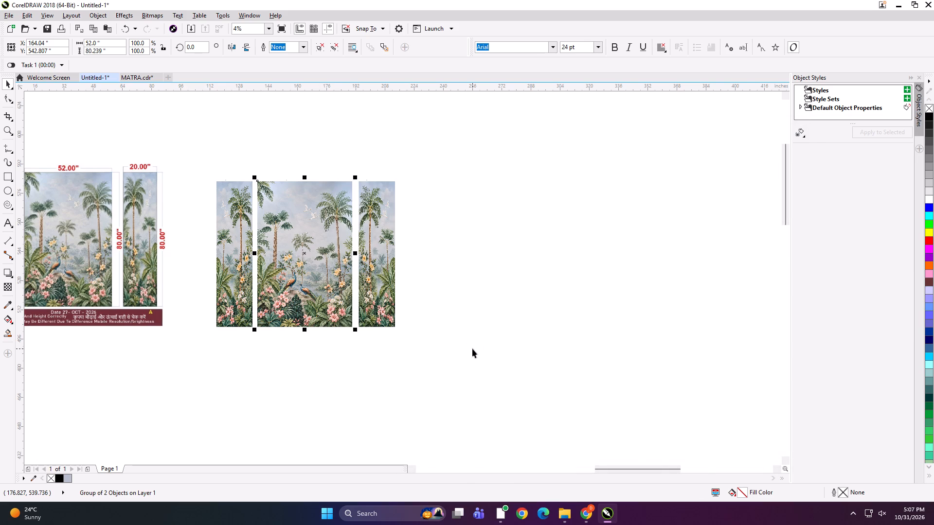
Move the three print panels closer beside the labelled reference layout and group everything together.
scroll(488, 312, down, 1)
scroll(308, 268, up, 1)
drag(379, 212, 613, 392)
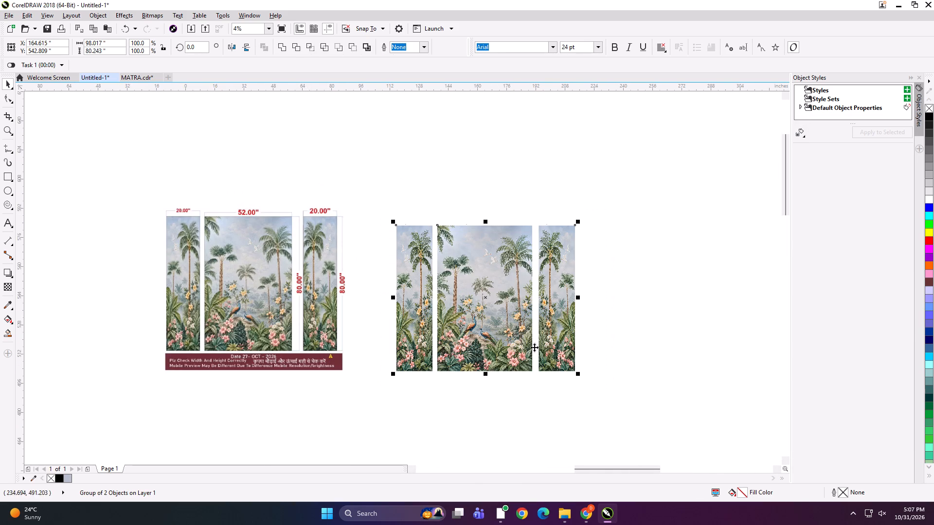
drag(478, 286, 450, 276)
shift+click(338, 274)
key(ctrl+g)
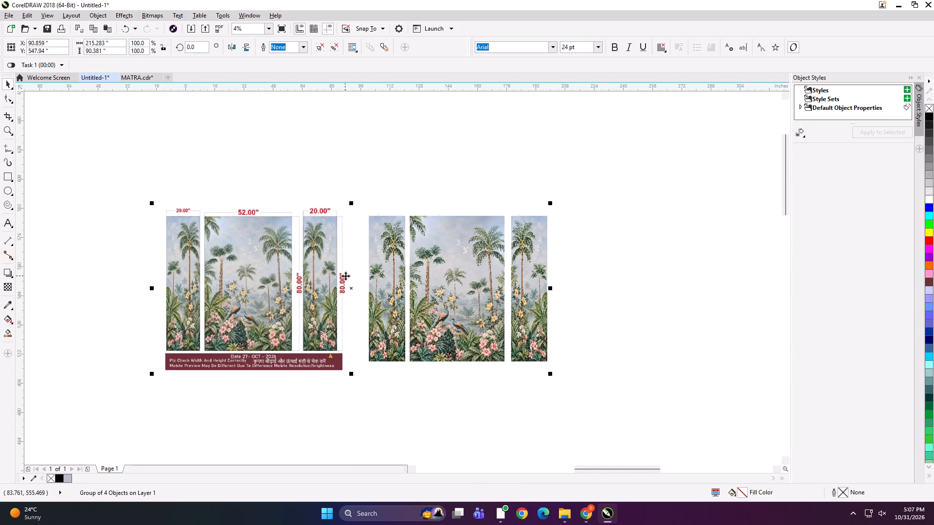
Scale the combined group proportionally to a height of 2.5 inches.
click(161, 49)
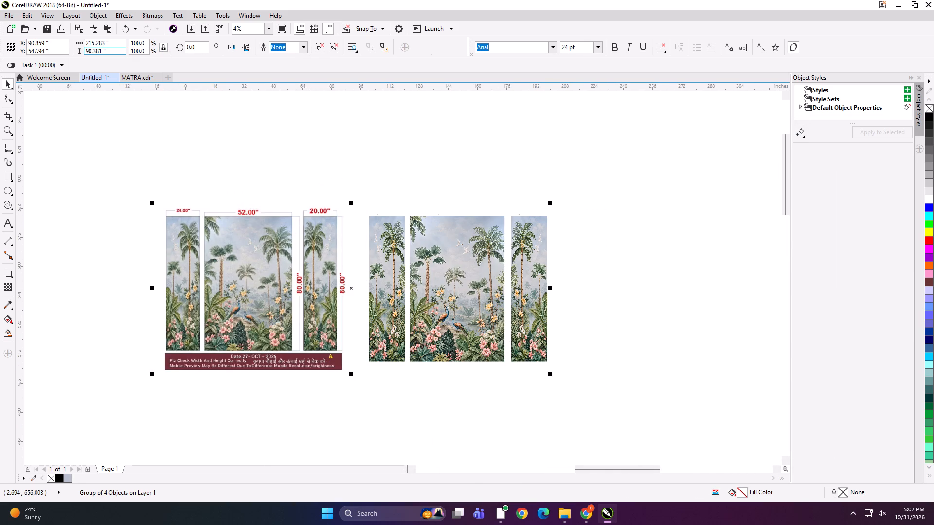
click(124, 49)
key(ctrl+a)
text(2.5)
key(Return)
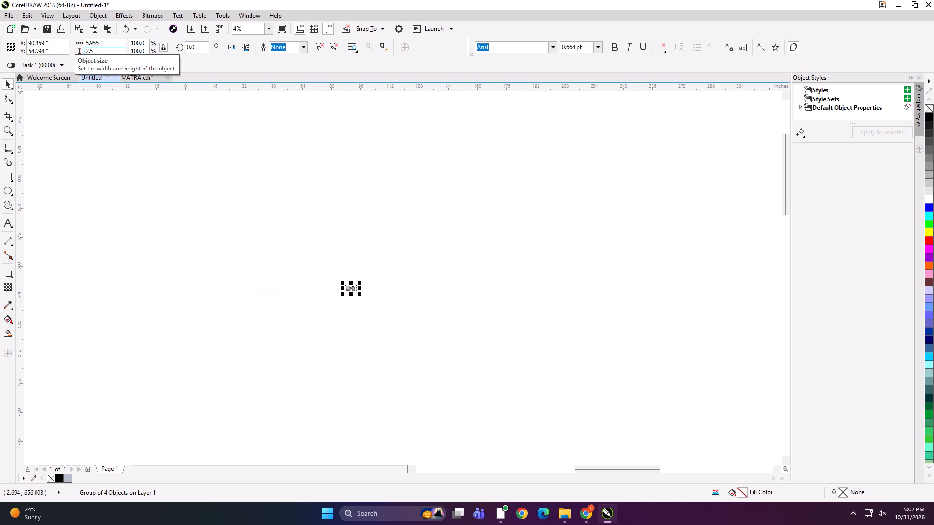
Export the reduced overview as TIFF SGDGH, delete the group, and return to the remaining artwork.
key(ctrl+e)
text(SGDGH)
key(Return)
key(Return)
key(Return)
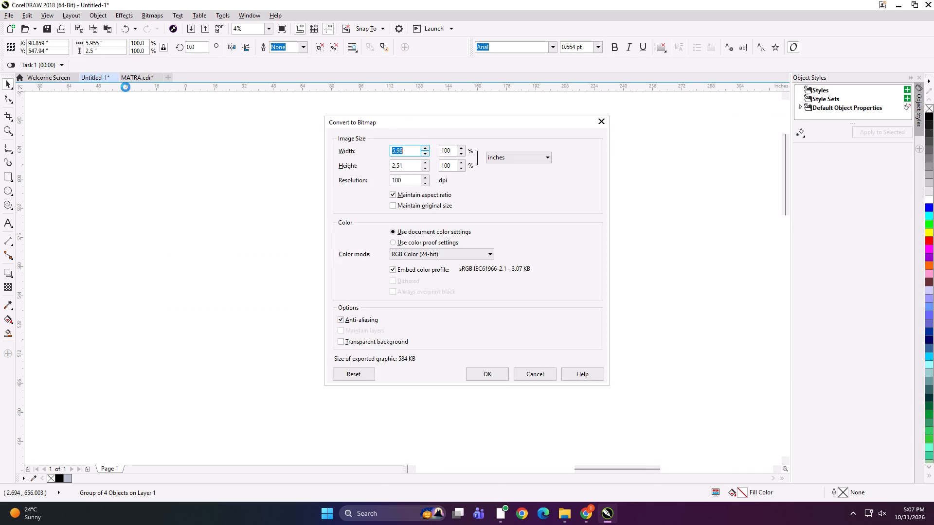
key(Delete)
key(F4)
click(305, 215)
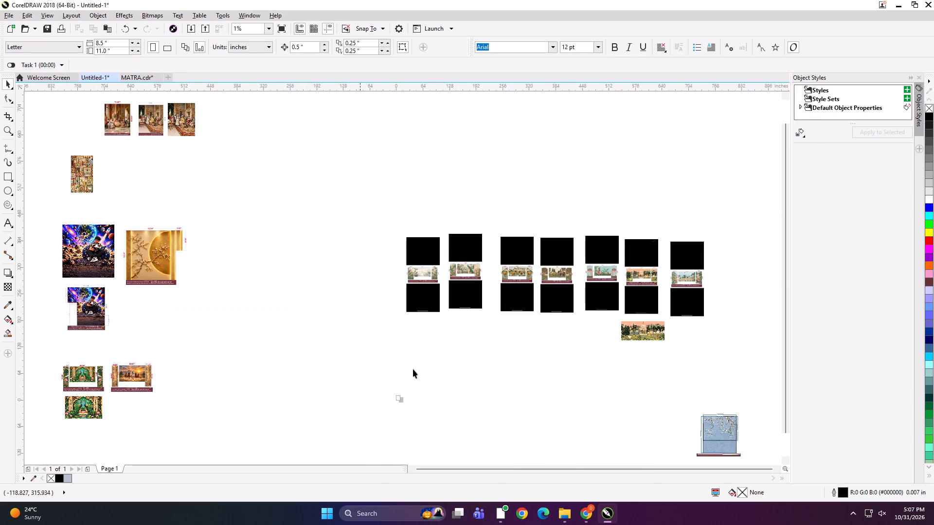
In File Explorer, copy the PENDING FILE YESTERDAY folder from work (D:) > KD > PRINT FILE > 31 > CHANDIGARH WALLPAPER.
click(567, 519)
click(468, 341)
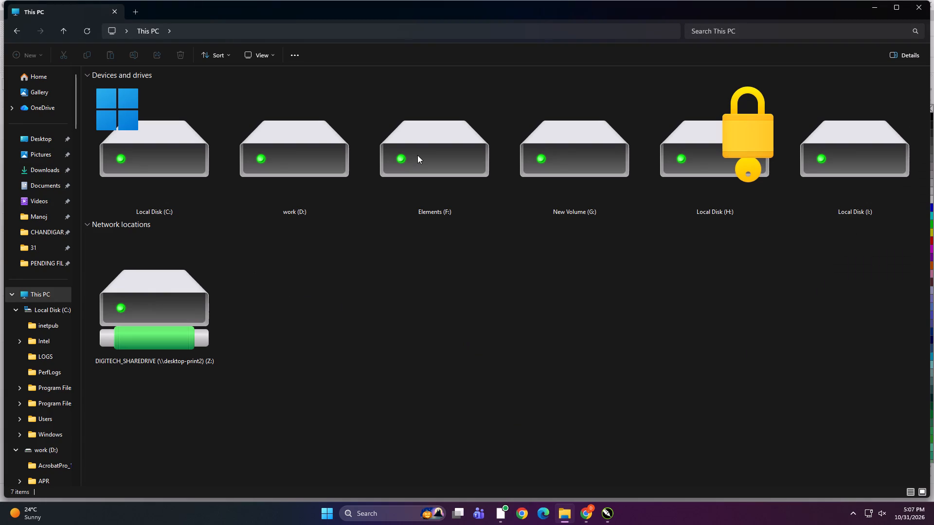
click(417, 155)
double_click(320, 162)
double_click(467, 104)
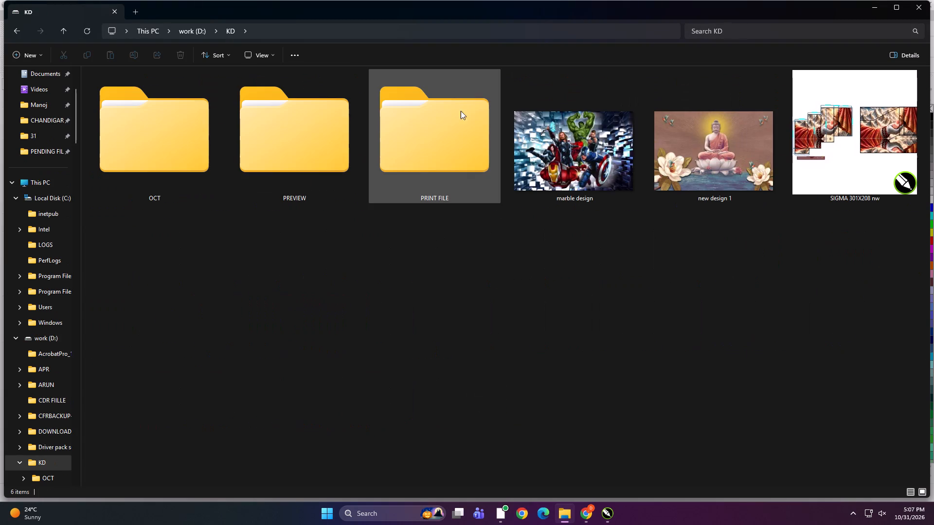
double_click(412, 140)
triple_click(423, 226)
click(423, 226)
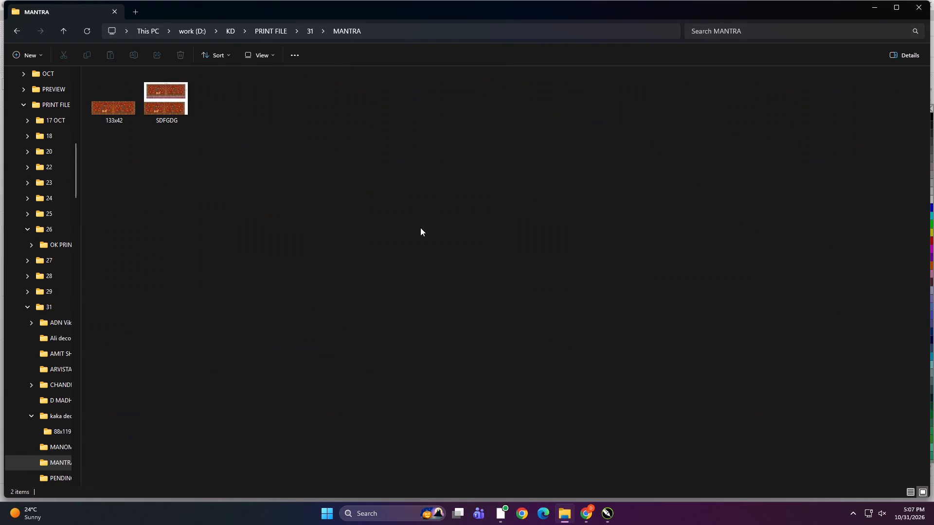
key(BackSpace)
ctrl+scroll(402, 221, down, 3)
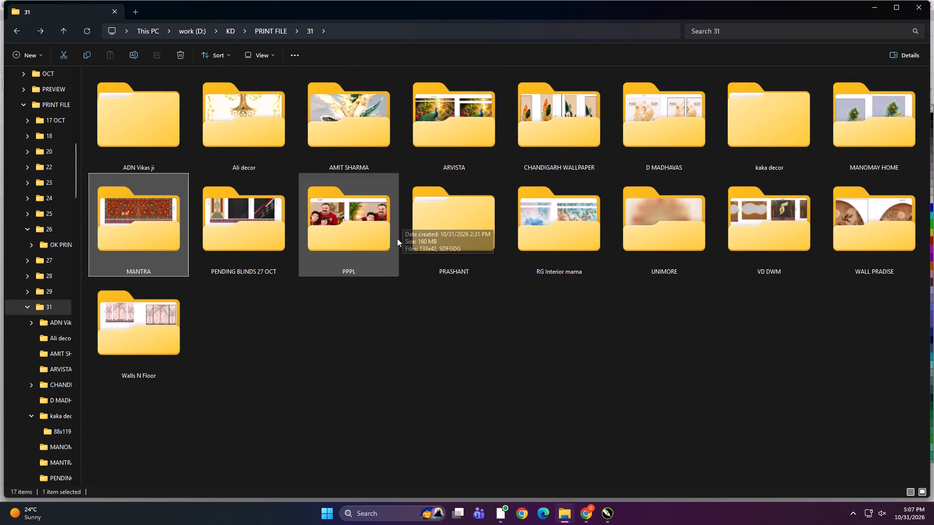
click(344, 343)
double_click(565, 111)
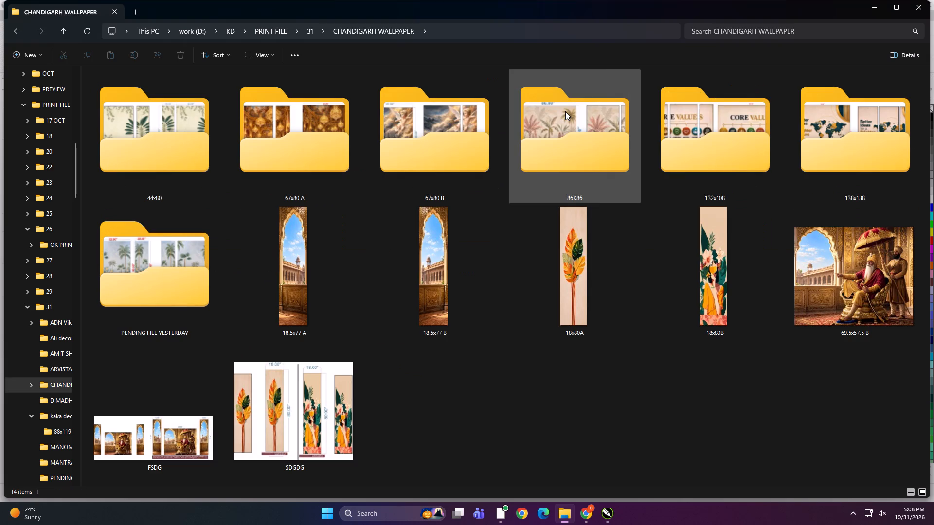
click(179, 277)
key(ctrl+c)
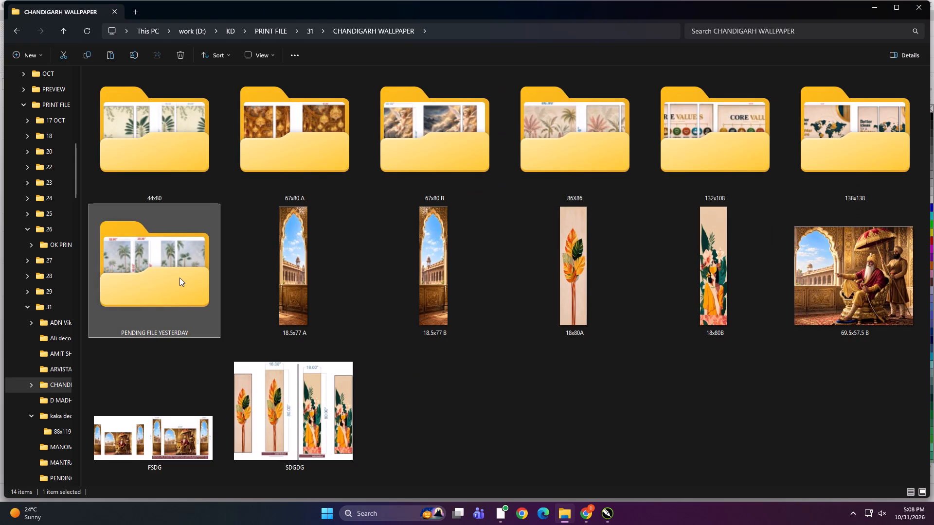
Paste the copied folder into CHANDIGARH WALLPAPER under Print > 31 on the DIGITECH_SHAREDRIVE (Z:) network drive.
scroll(4, 367, up, 5)
click(52, 290)
double_click(173, 289)
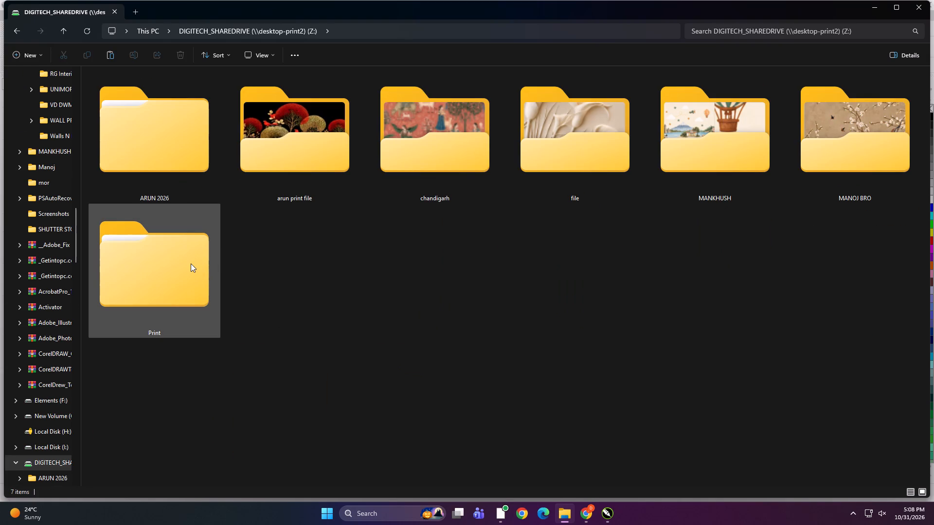
double_click(191, 263)
double_click(569, 221)
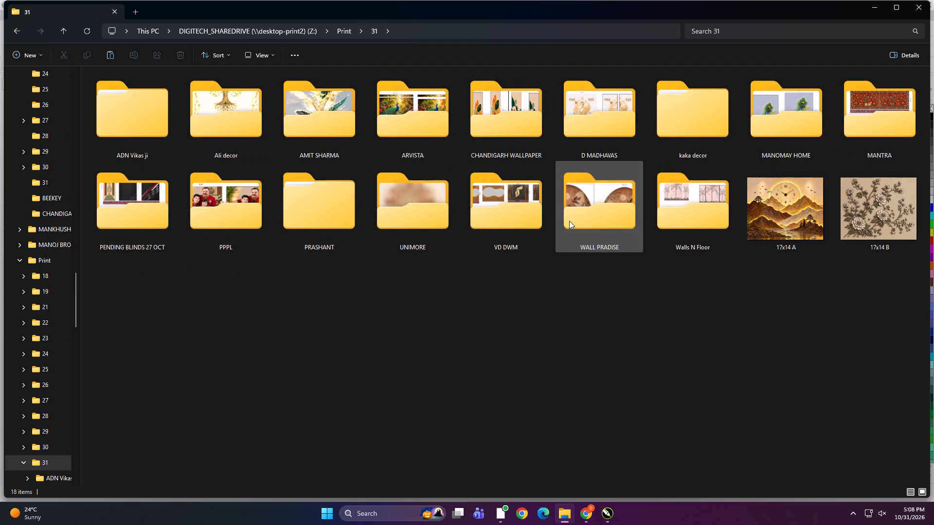
right_click(366, 308)
click(324, 350)
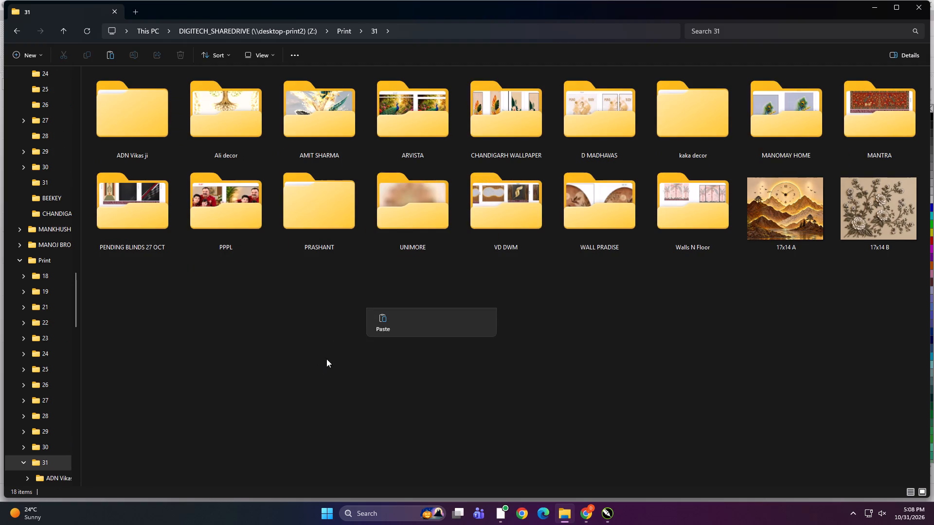
double_click(496, 120)
right_click(342, 405)
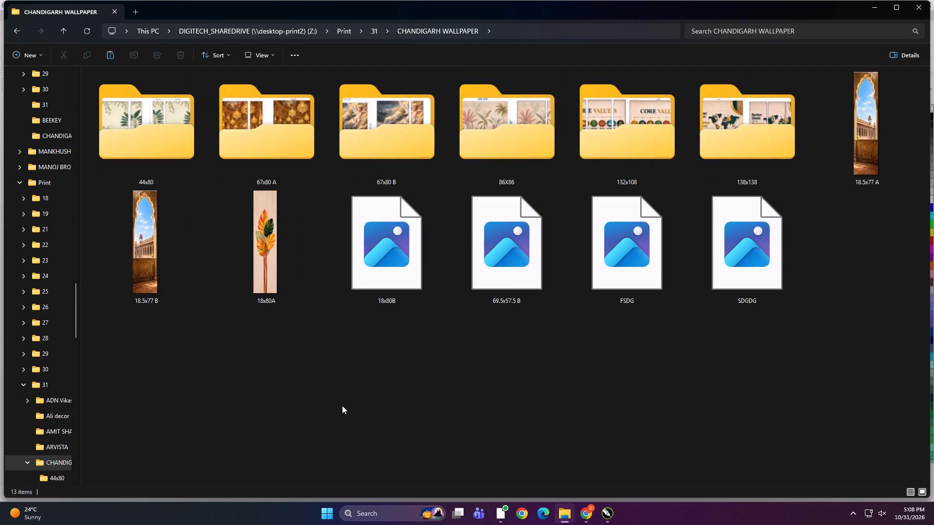
click(355, 418)
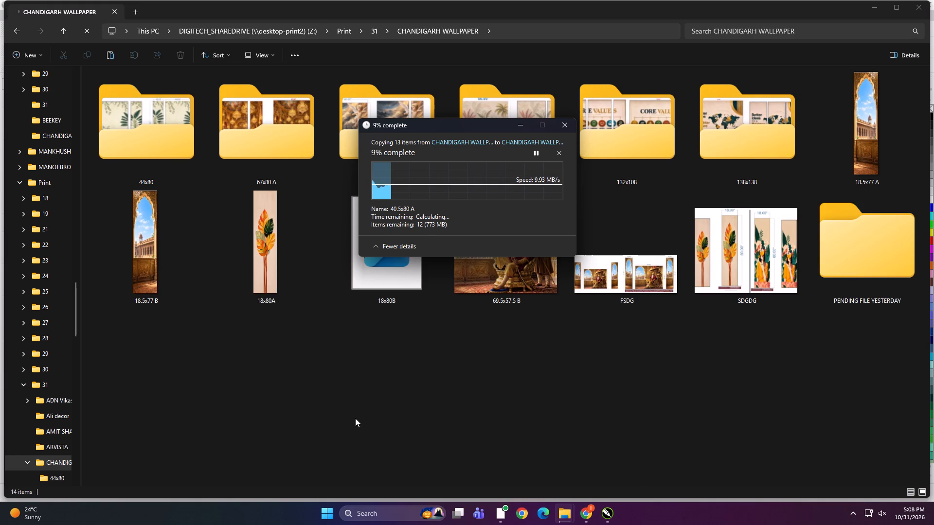
click(439, 373)
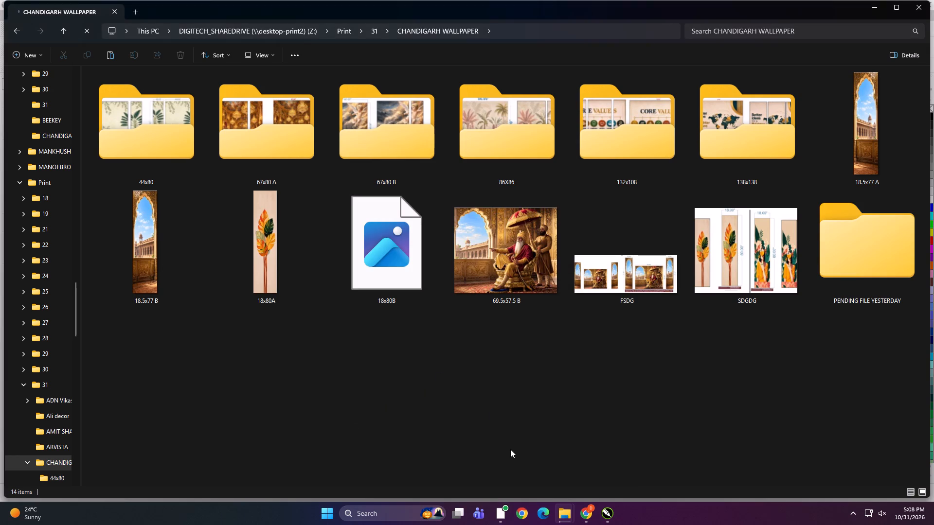
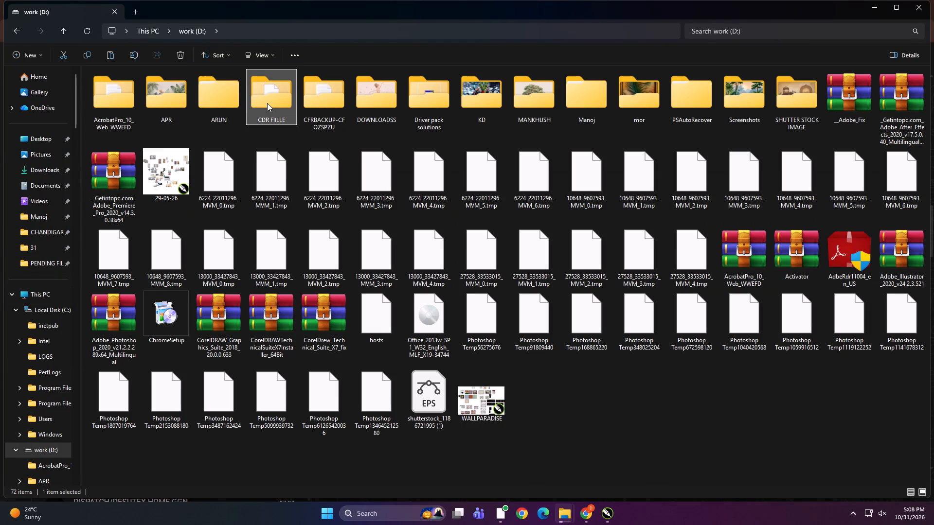
Copy the RG Interior mama folder from work (D:) > KD > PRINT FILE > 31.
click(488, 98)
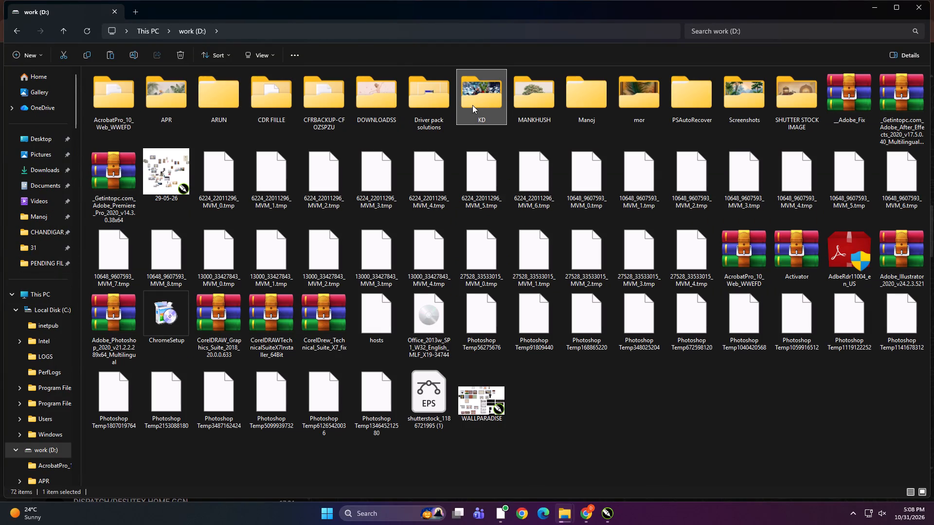
double_click(472, 105)
click(425, 234)
double_click(425, 162)
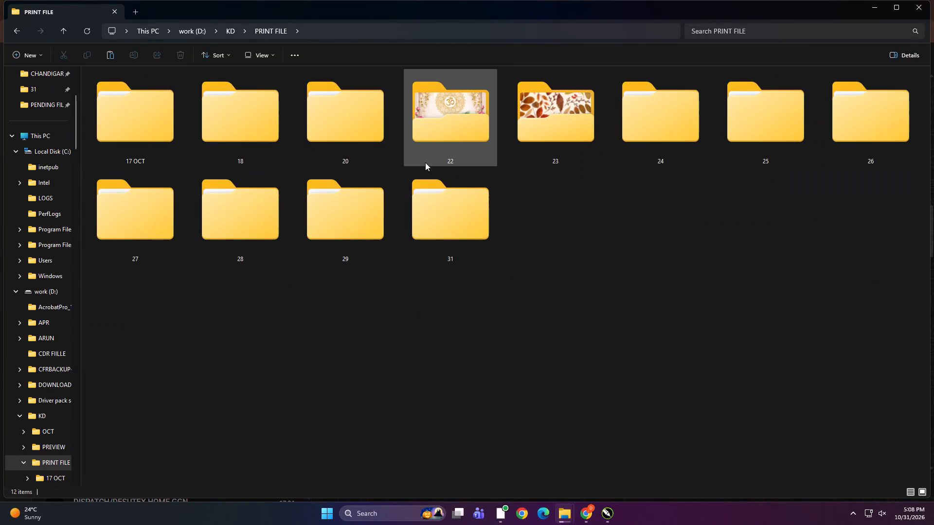
double_click(460, 246)
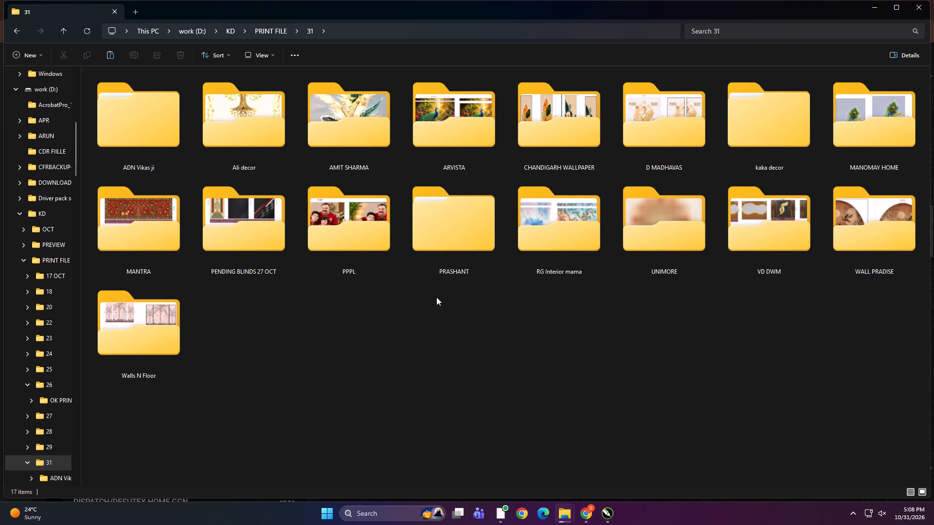
click(564, 235)
key(ctrl+c)
Paste the copied folder into Print > 31 on the DIGITECH_SHAREDRIVE (Z:) network drive.
scroll(18, 291, up, 3)
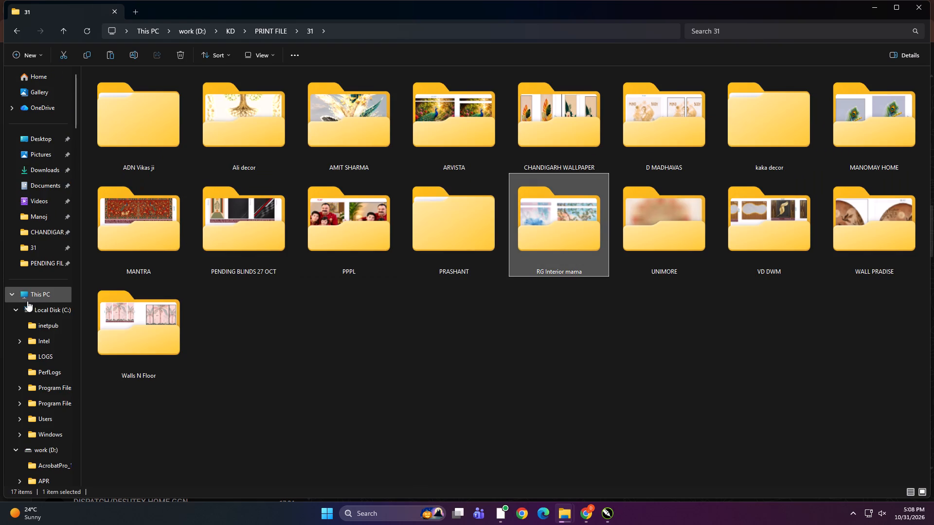
scroll(27, 301, up, 3)
click(31, 301)
double_click(180, 305)
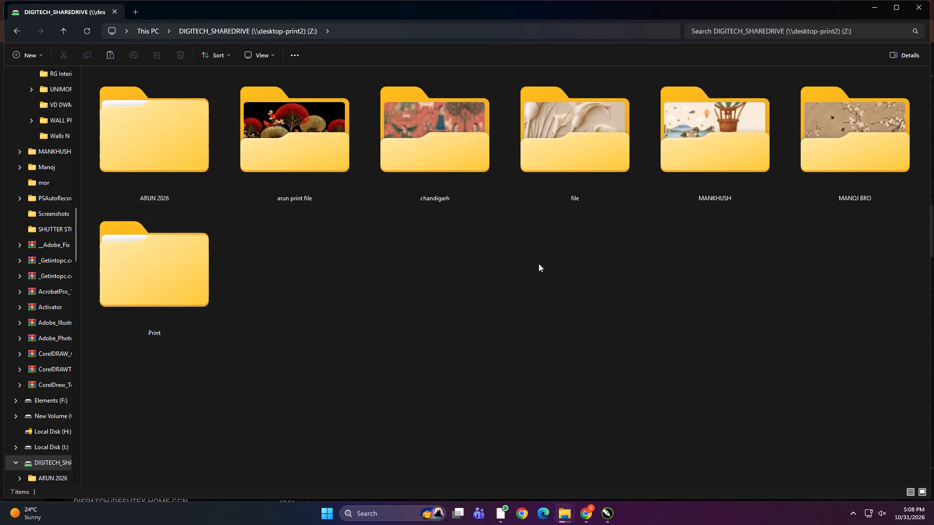
double_click(192, 265)
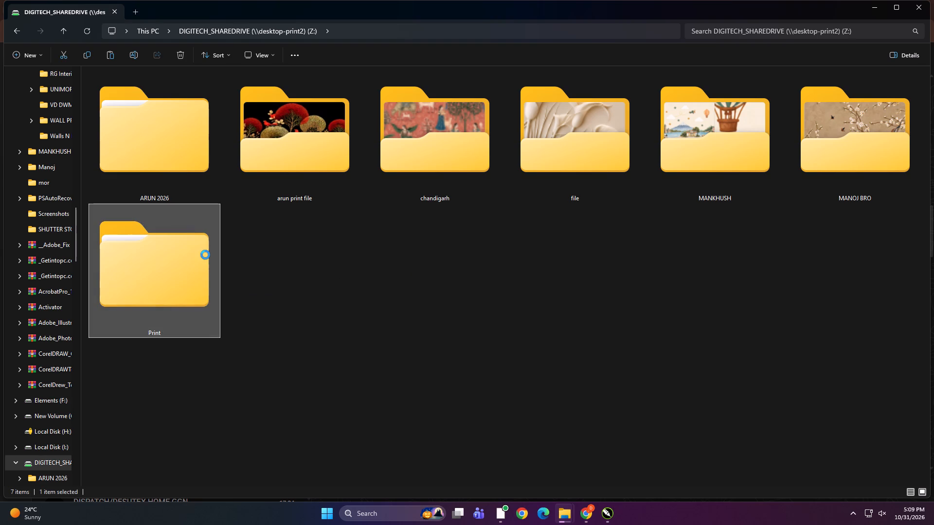
double_click(205, 255)
double_click(193, 275)
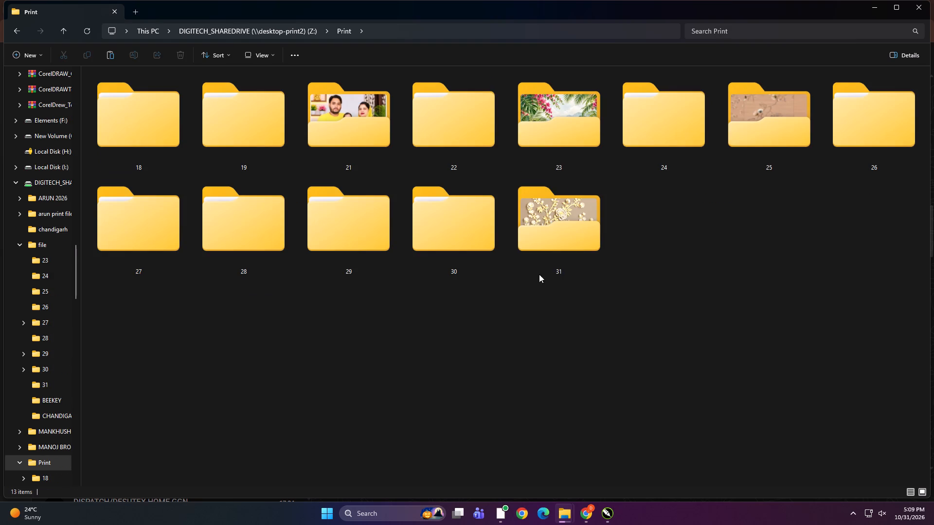
triple_click(558, 245)
right_click(424, 321)
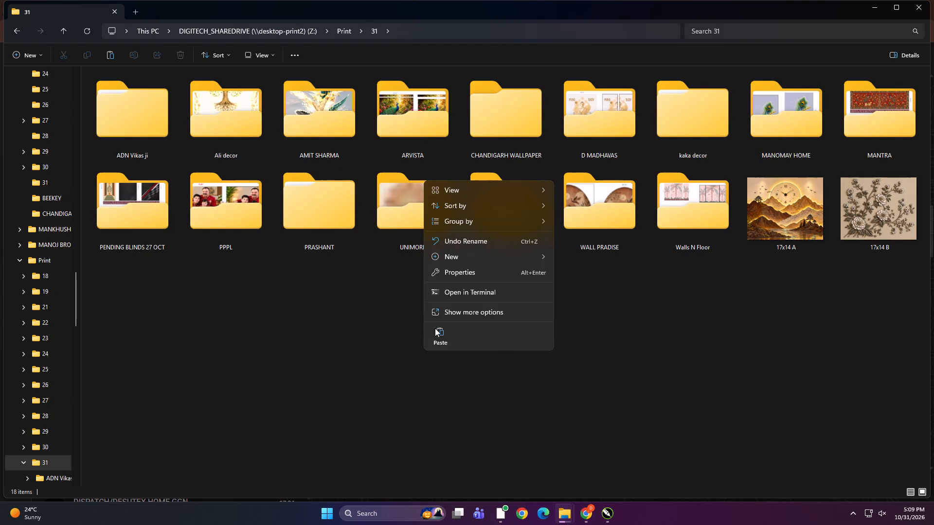
click(436, 331)
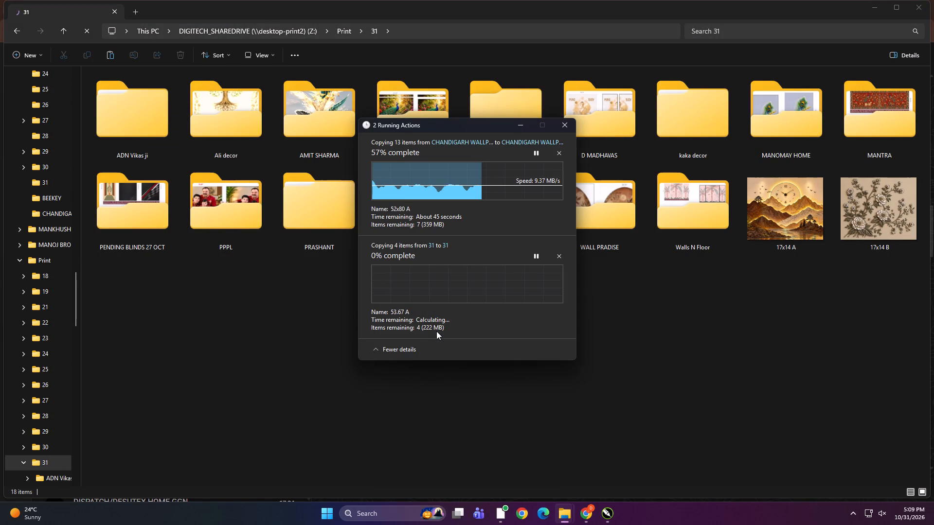
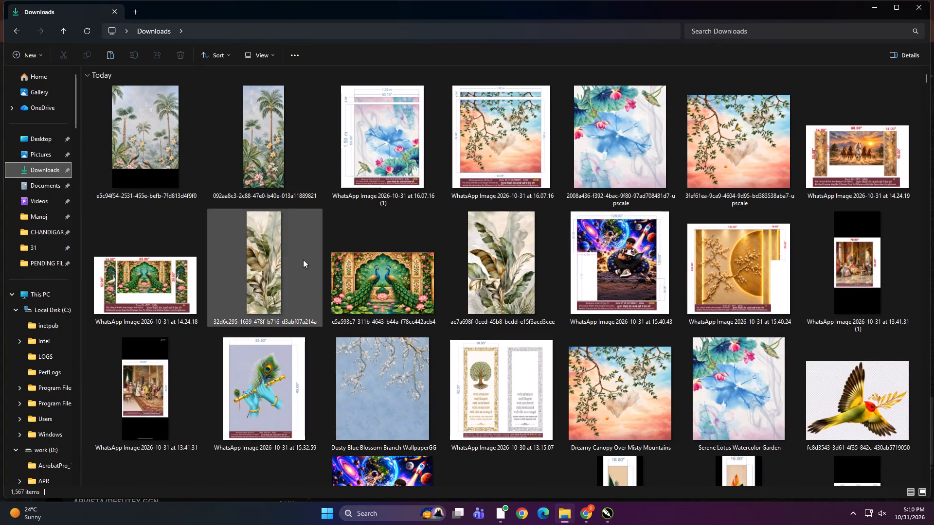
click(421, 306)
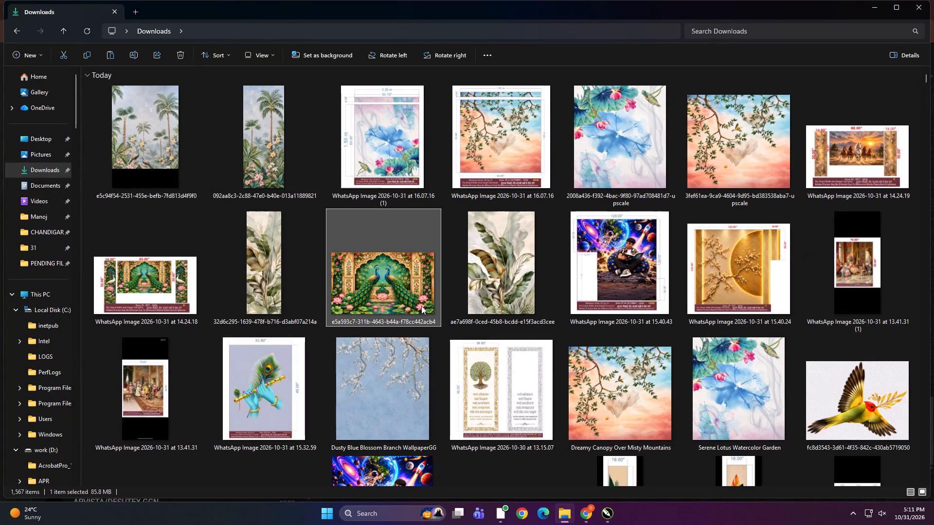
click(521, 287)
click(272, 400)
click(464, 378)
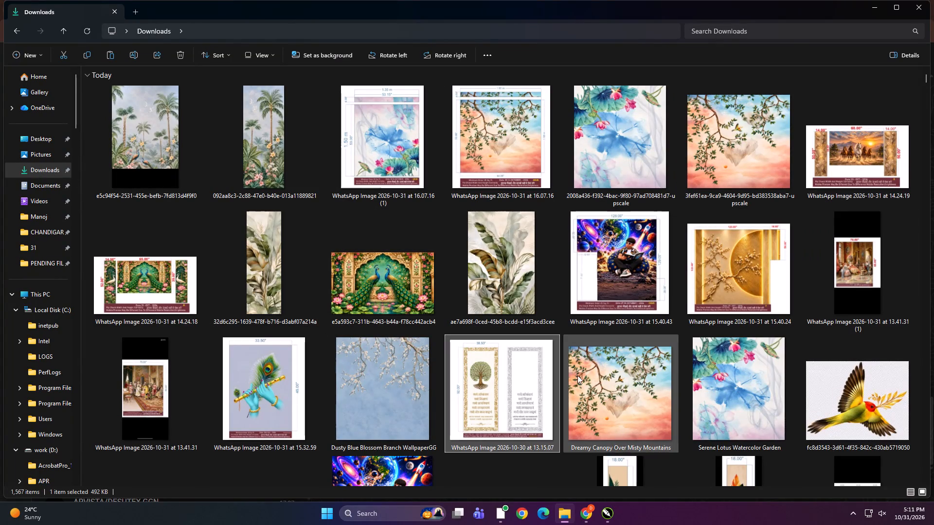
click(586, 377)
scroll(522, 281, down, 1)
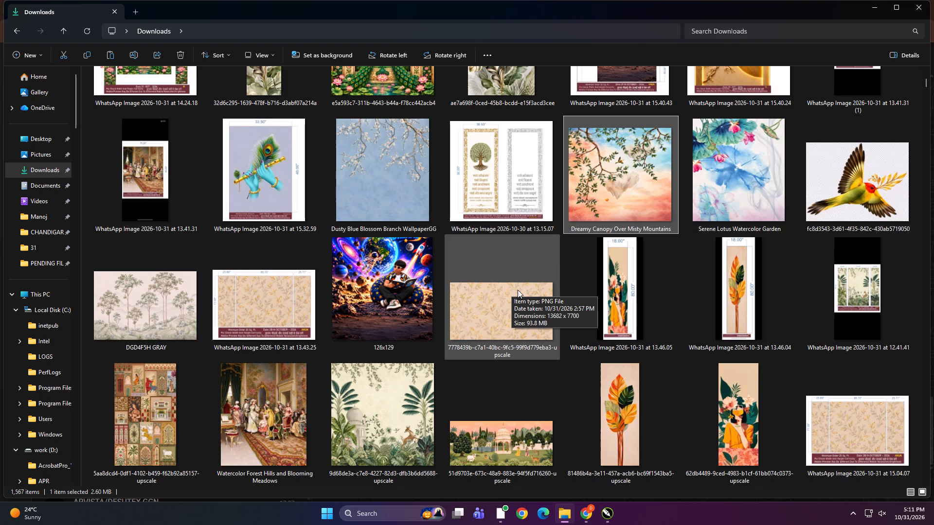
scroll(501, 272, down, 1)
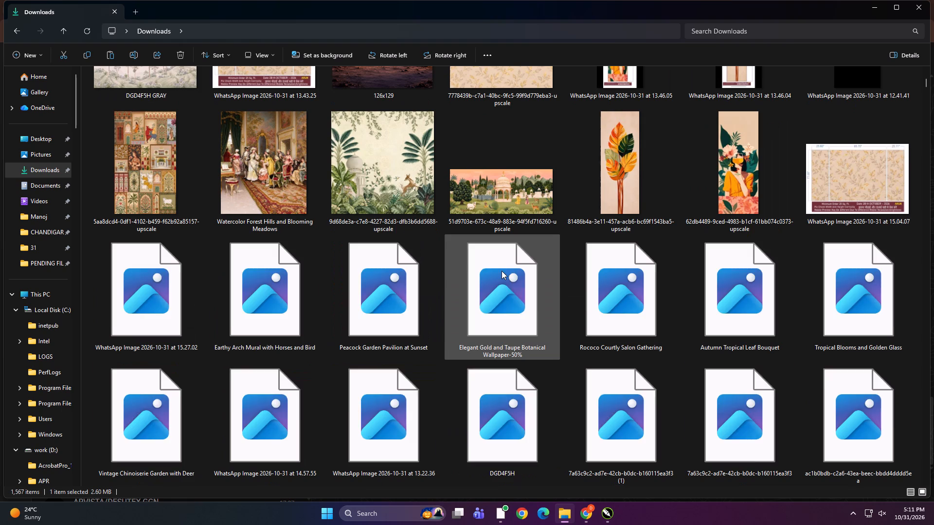
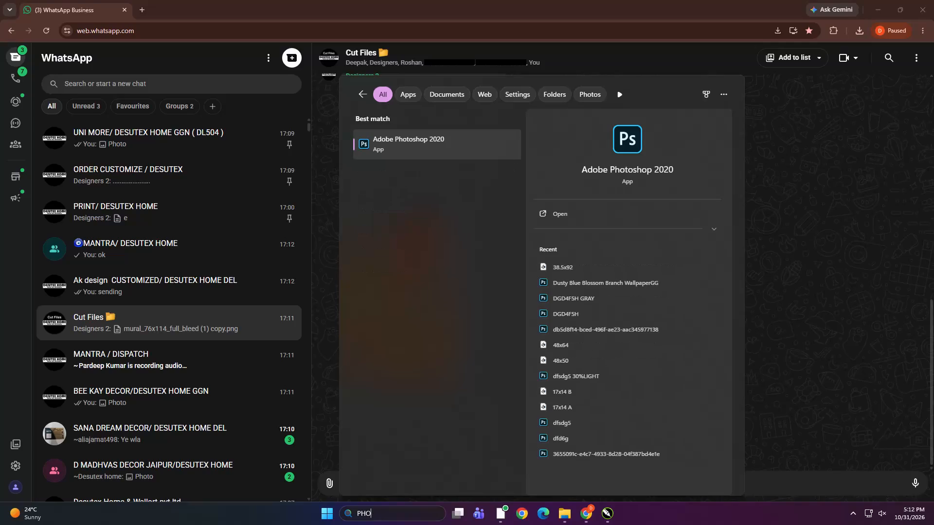
Search the computer's apps for PHOTO and launch Adobe Photoshop 2020.
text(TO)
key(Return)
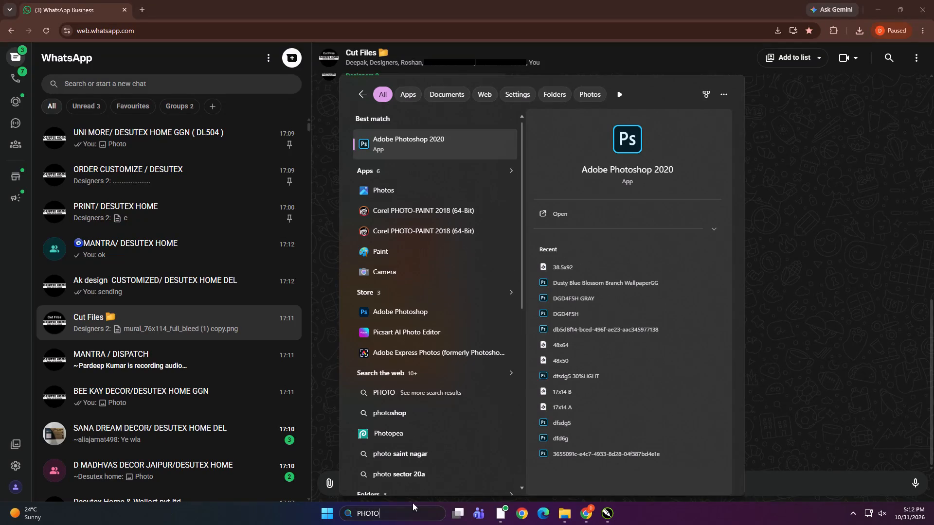
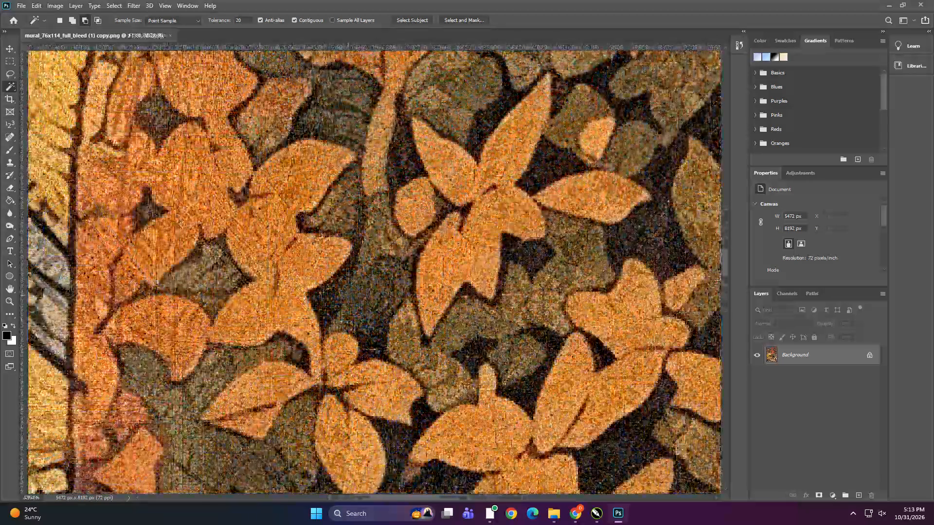
Reduce the vibrance of the mural image to -21 with the Vibrance adjustment.
alt+scroll(313, 296, down, 6)
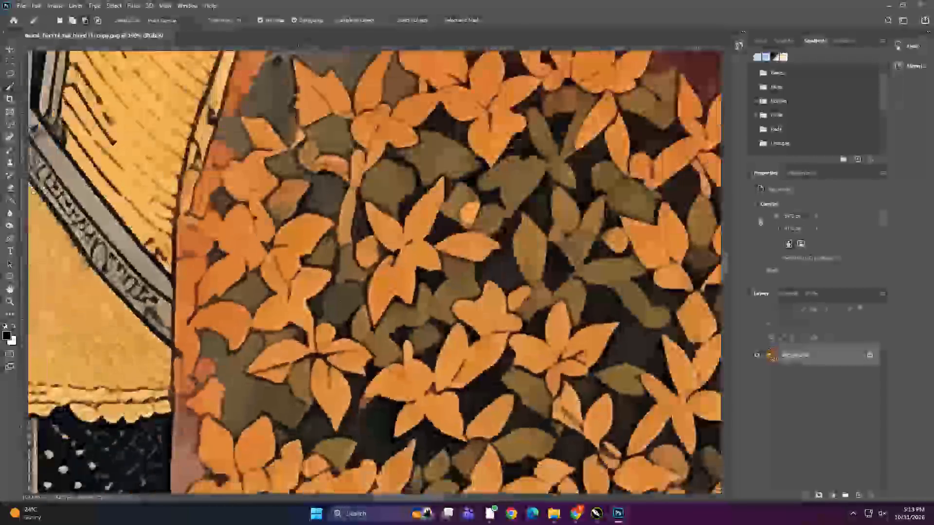
alt+scroll(298, 316, down, 5)
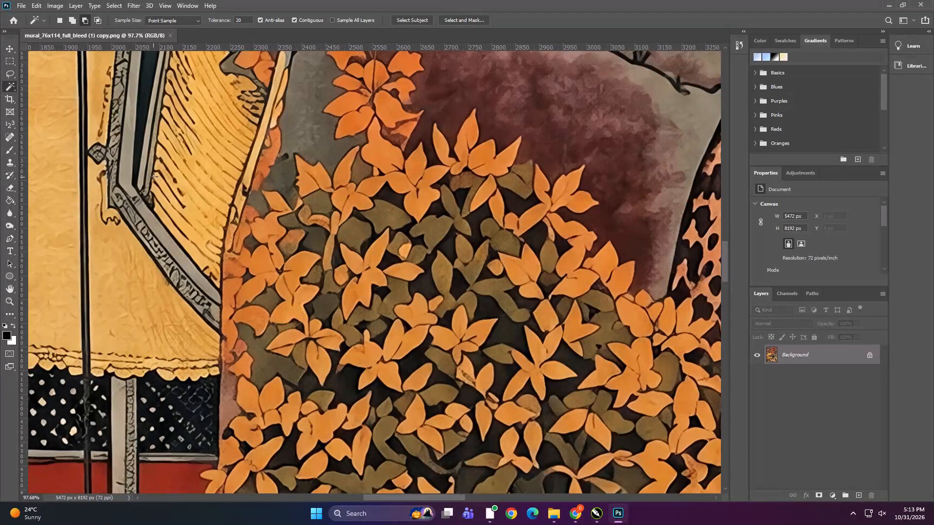
alt+scroll(176, 164, down, 3)
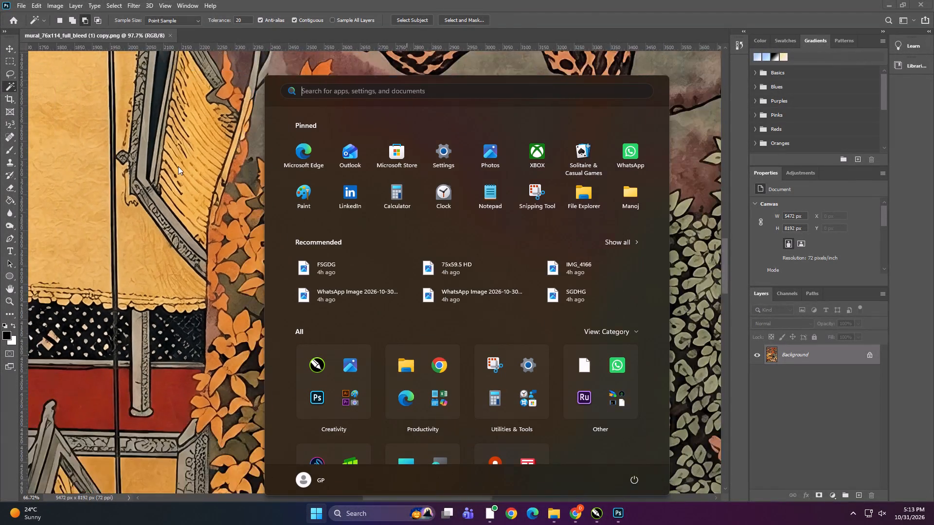
alt+scroll(178, 166, down, 20)
alt+scroll(178, 166, down, 1)
click(180, 218)
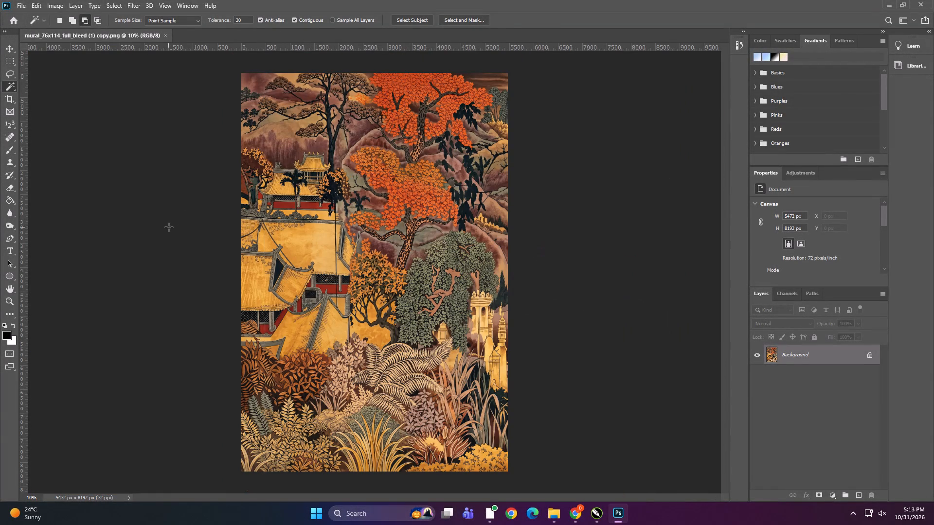
click(54, 9)
click(54, 7)
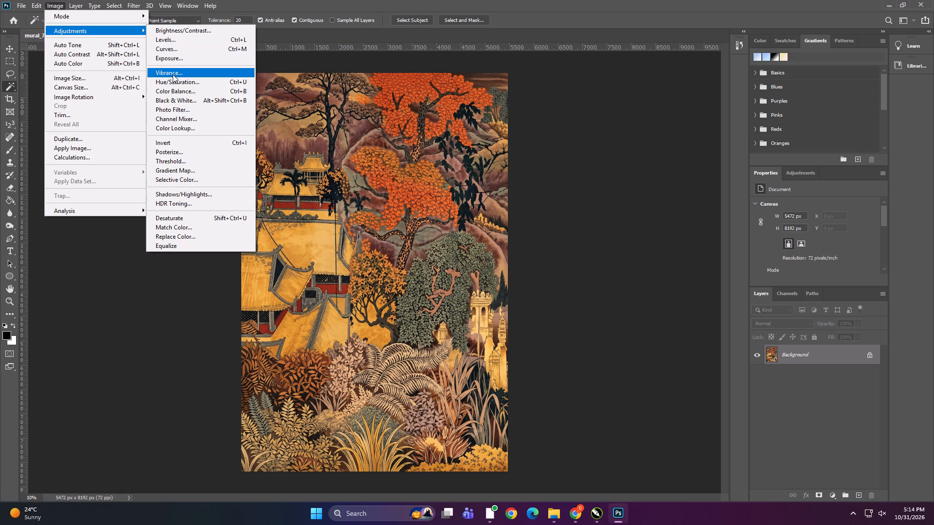
double_click(173, 74)
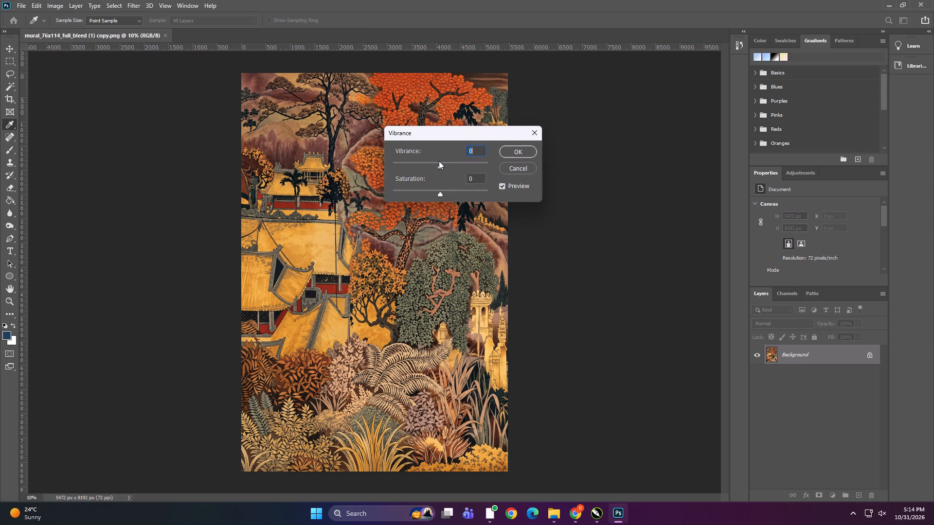
click(426, 162)
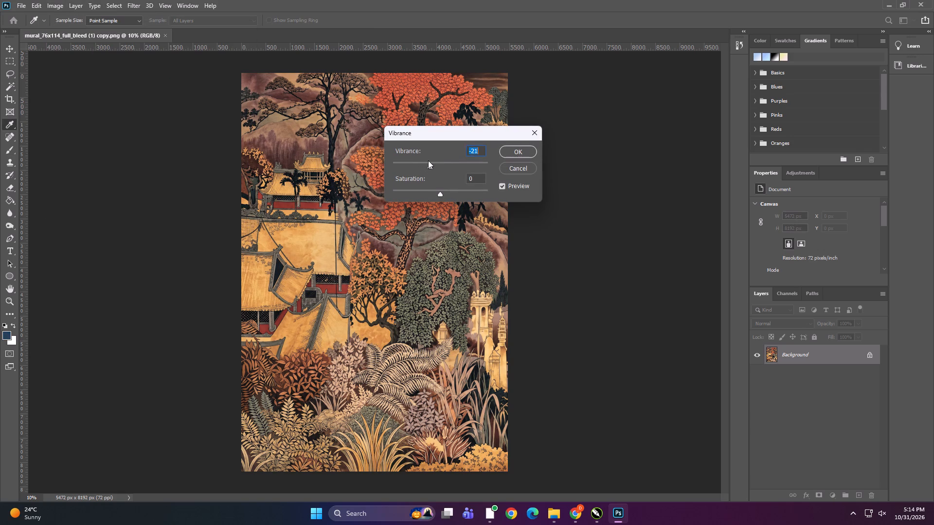
click(512, 152)
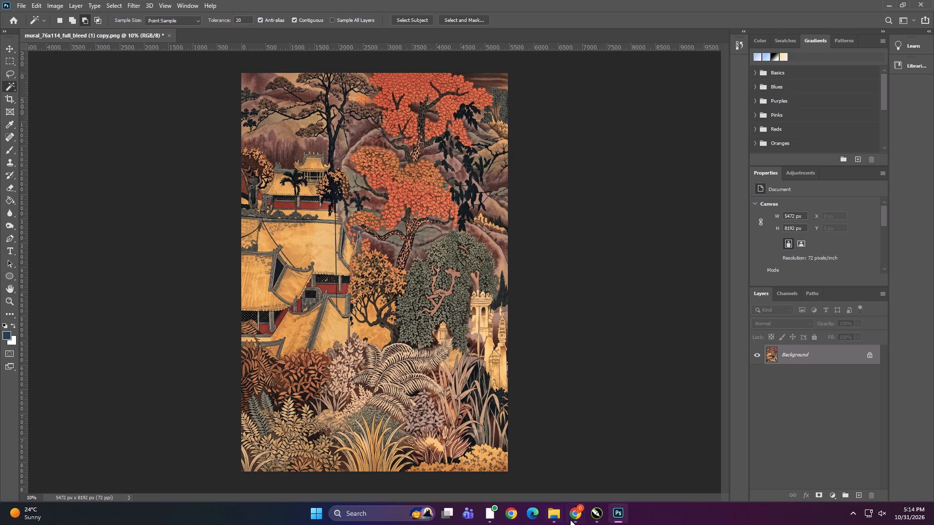
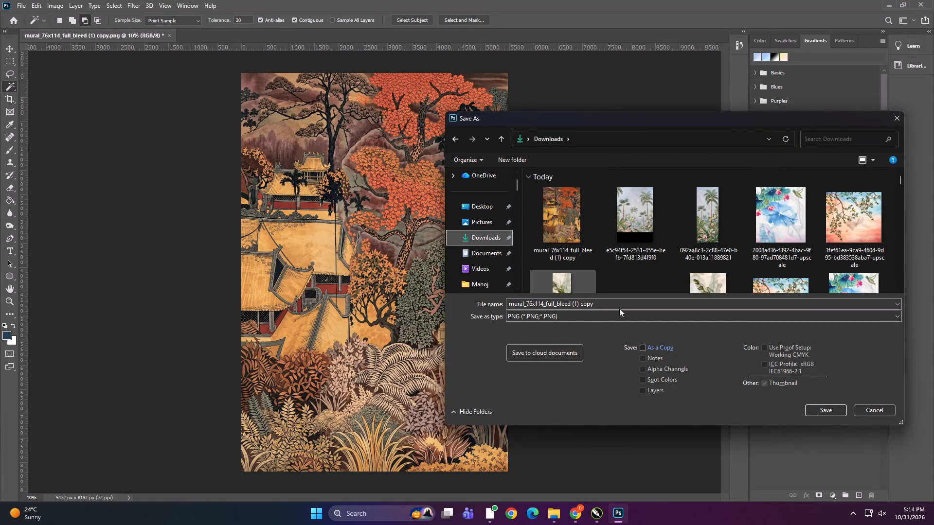
Save the adjusted mural as PNG "mural_76x114_full_bleed (1) copy" in Downloads, replacing the existing file.
click(823, 412)
click(484, 255)
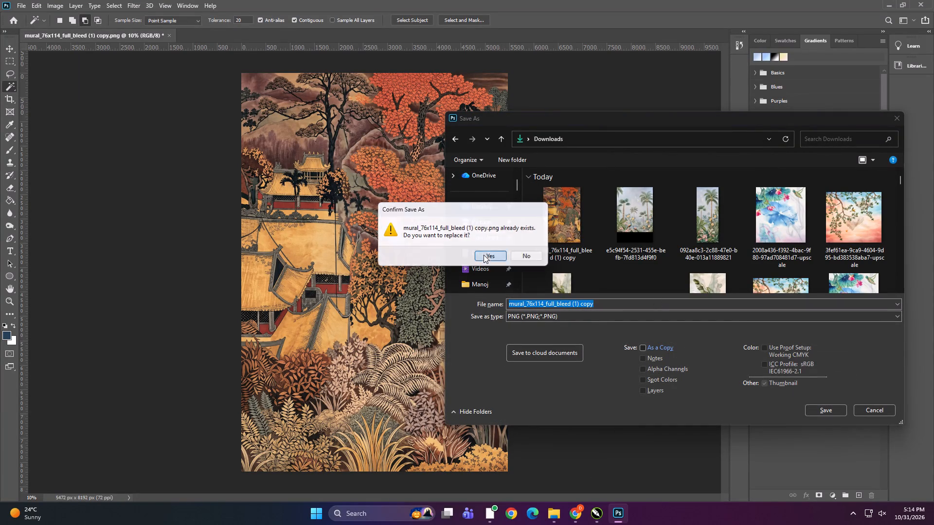
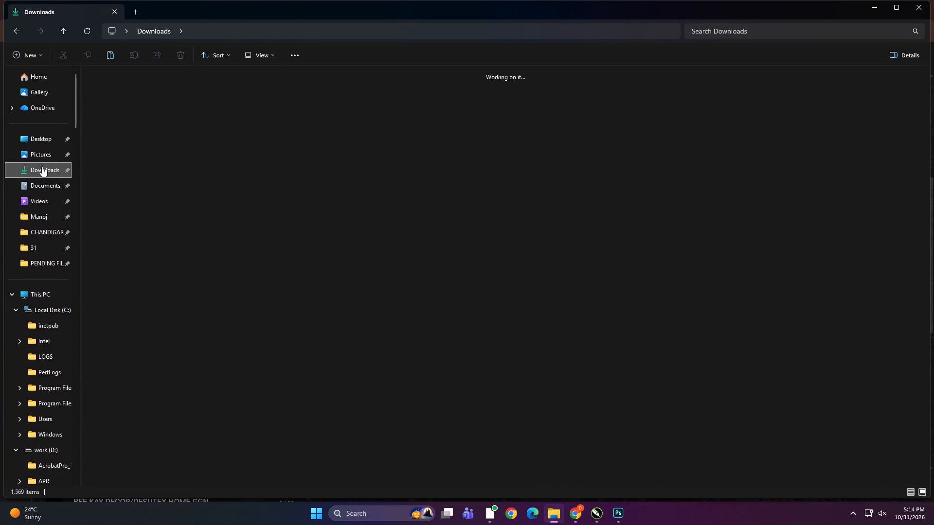
Check the saved mural file in Downloads, close the mural document and quit Photoshop.
click(617, 507)
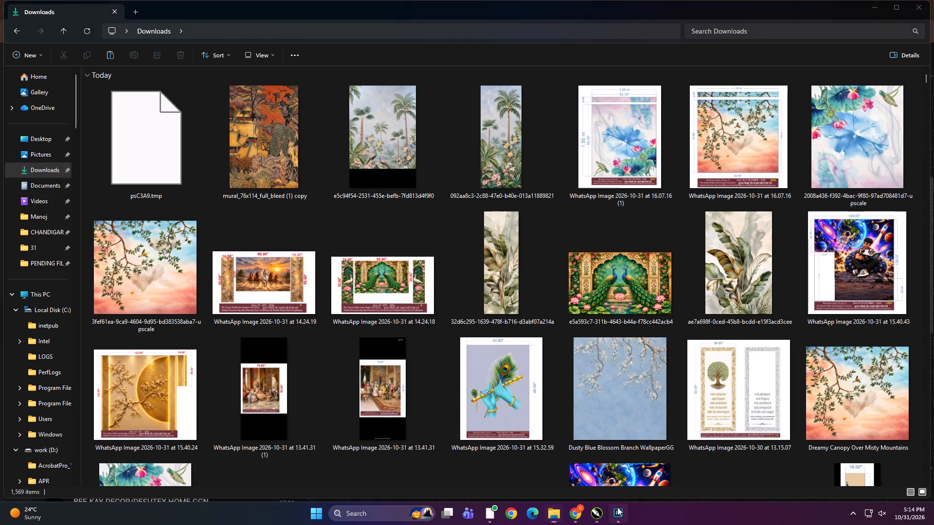
key(space)
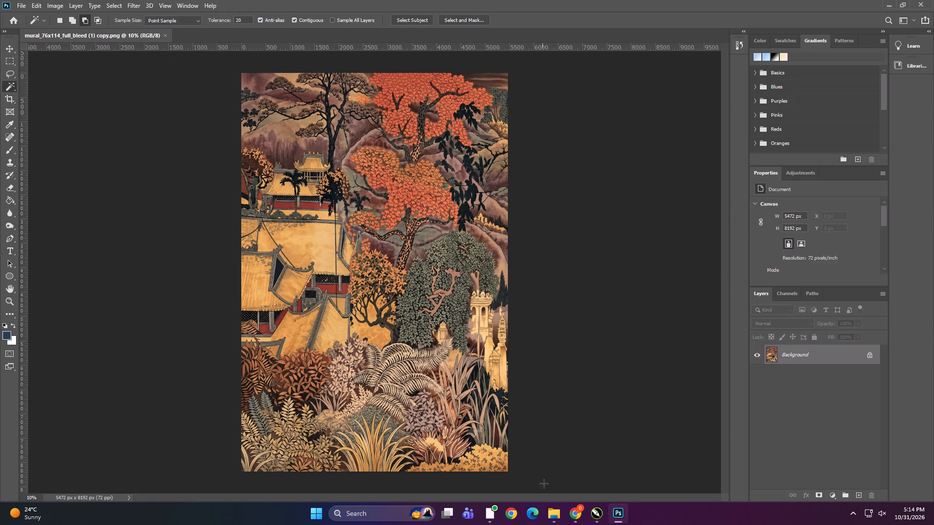
click(552, 512)
click(31, 168)
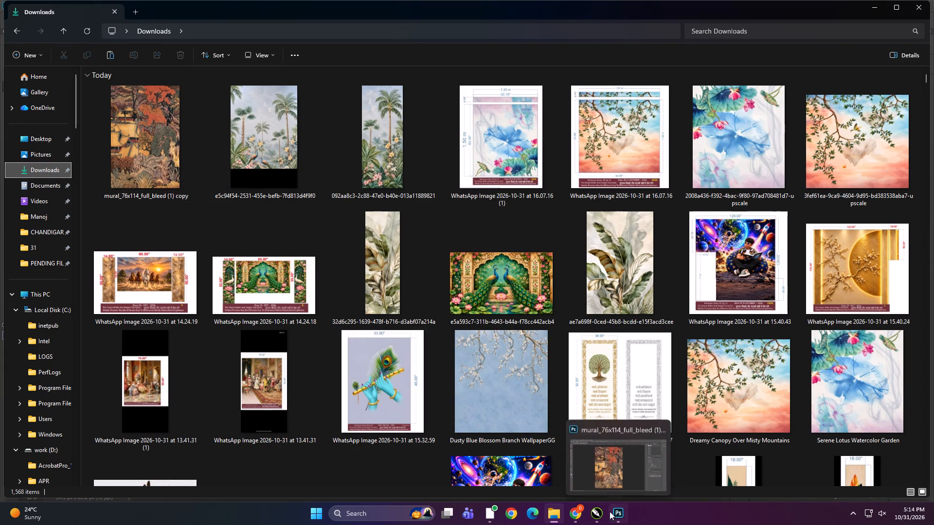
click(613, 468)
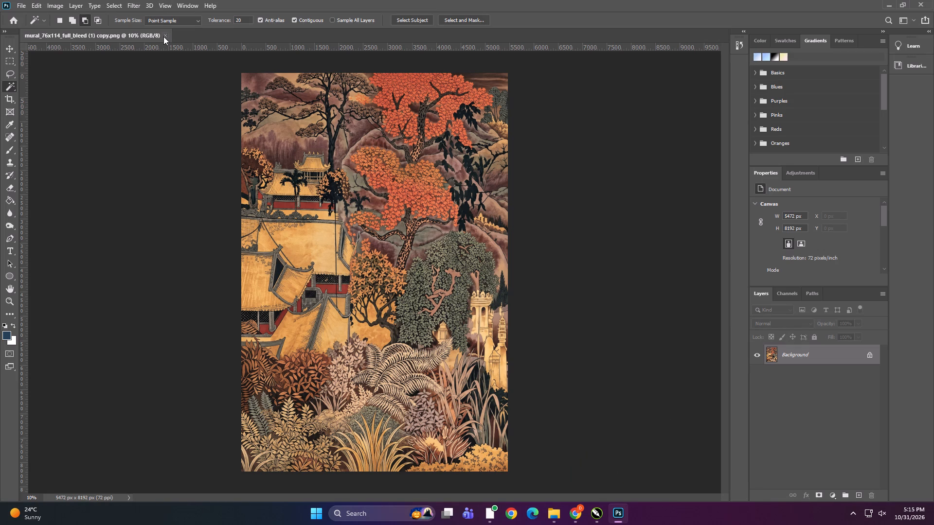
click(165, 36)
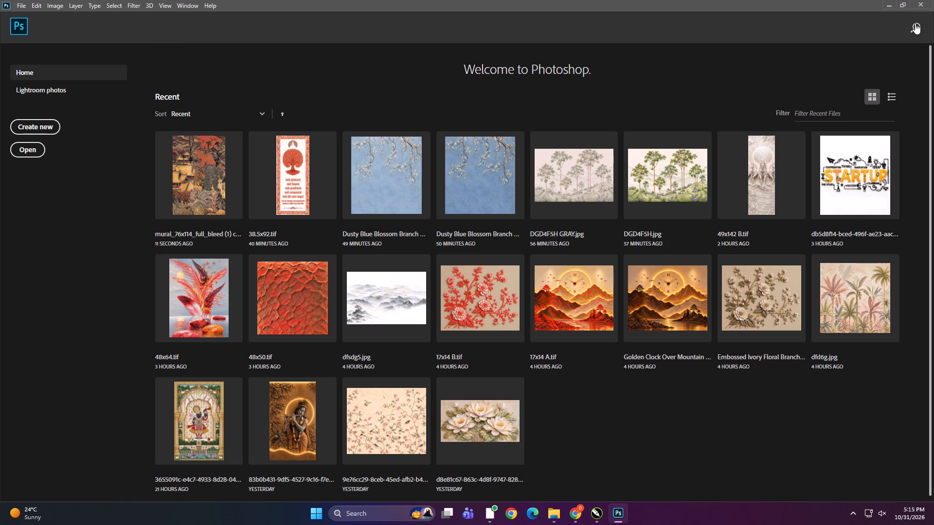
click(915, 3)
Import "mural_76x114_full_bleed (1) copy" from Downloads into the Untitled-1 CorelDRAW document and place it in the empty area between the artwork groups.
drag(148, 124, 551, 461)
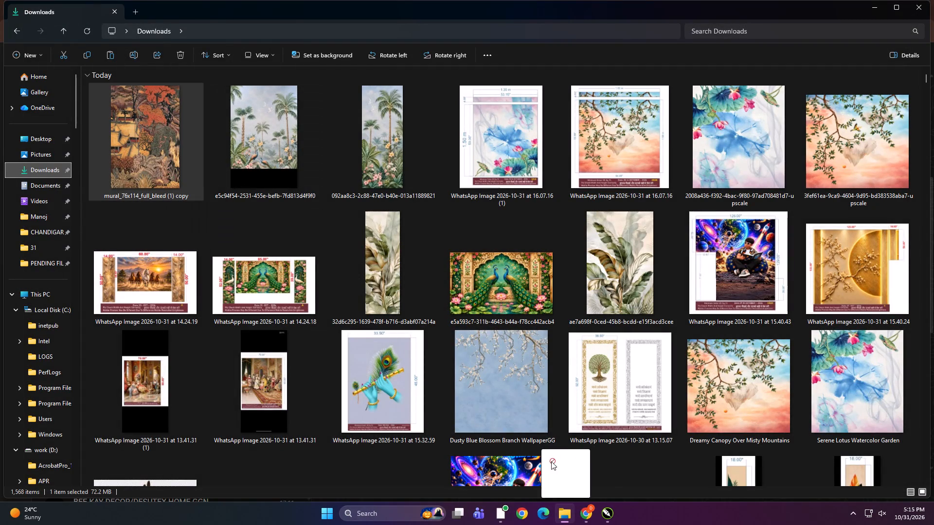
drag(551, 461, 328, 371)
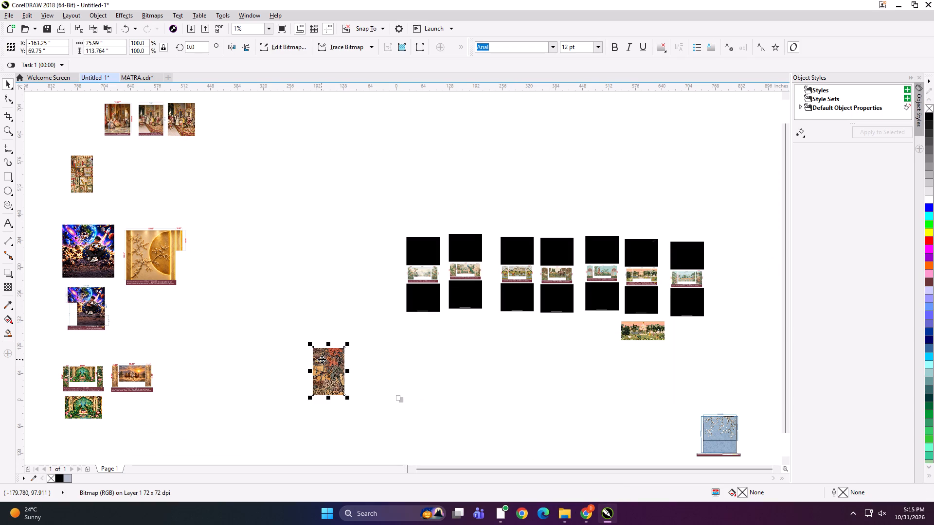
drag(300, 365, 329, 375)
click(305, 351)
drag(326, 365, 355, 372)
click(320, 317)
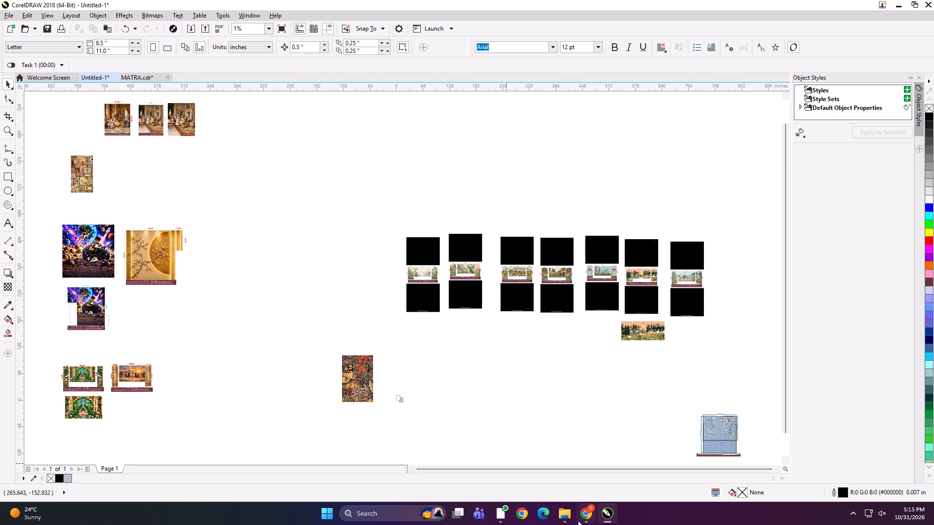
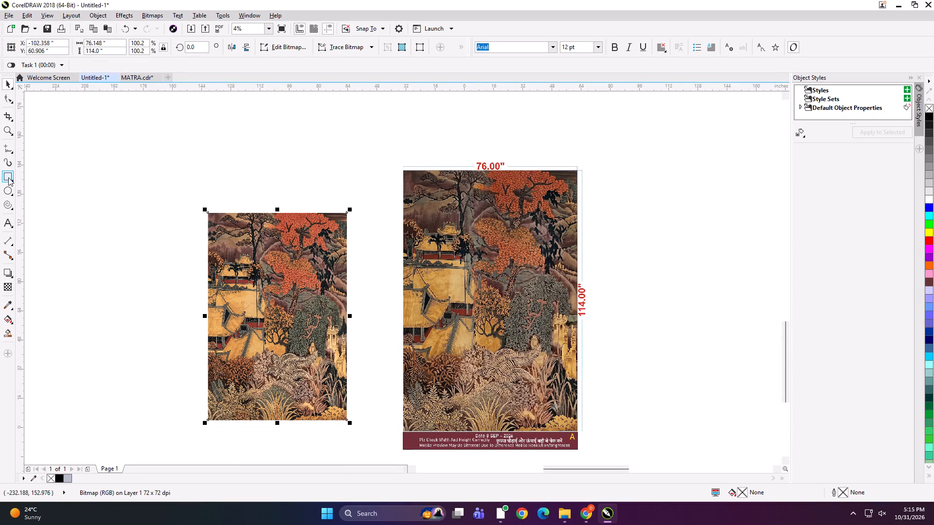
Frame the imported mural with a rectangle of exactly the same size and position.
shift+double_click(8, 177)
key(shift+space)
Select the imported mural together with its frame and set their width to 76" with the proportions unlocked.
click(109, 41)
key(ctrl+a)
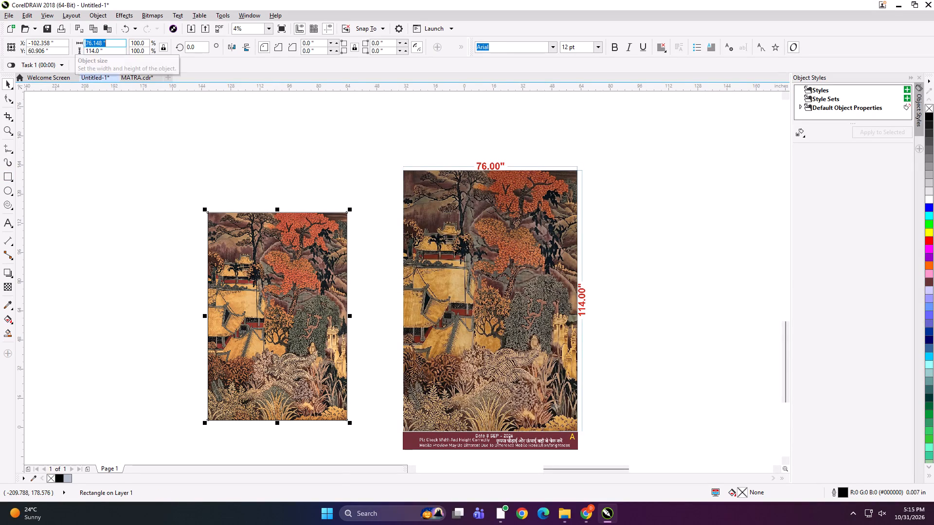
click(124, 184)
drag(113, 156, 366, 463)
drag(366, 428, 366, 415)
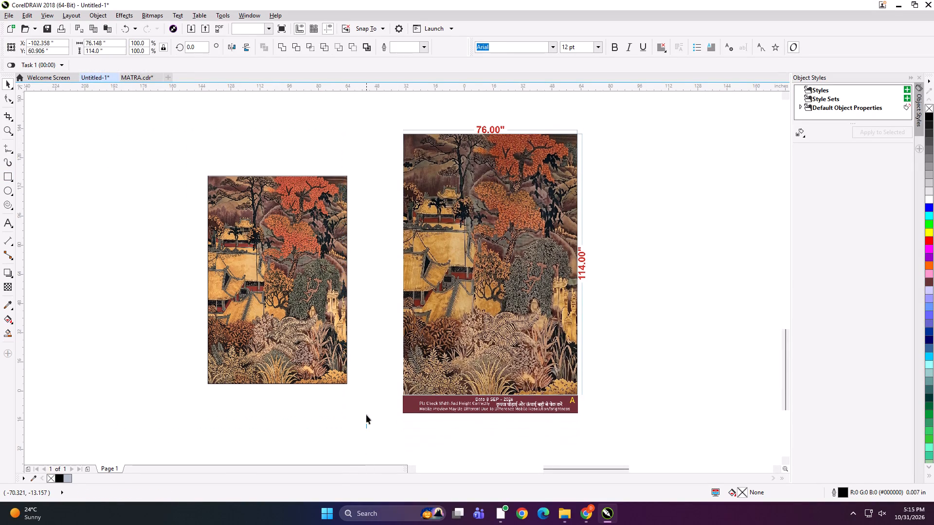
drag(366, 415, 366, 396)
drag(163, 129, 395, 465)
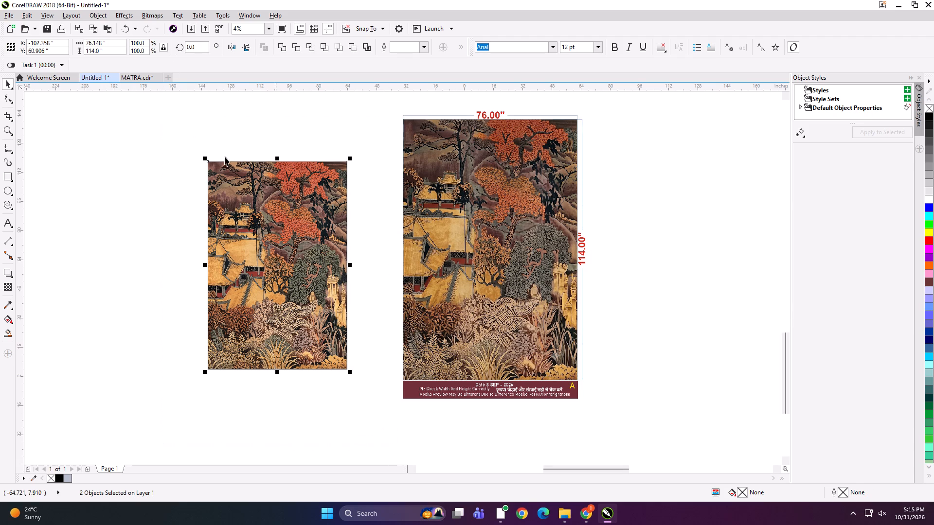
click(113, 42)
key(ctrl+a)
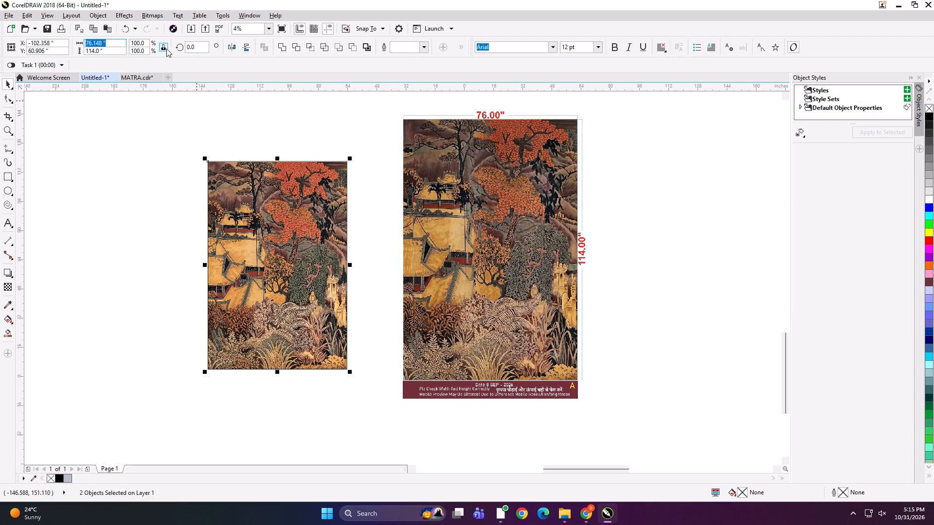
click(164, 48)
scroll(323, 253, down, 1)
scroll(323, 186, up, 1)
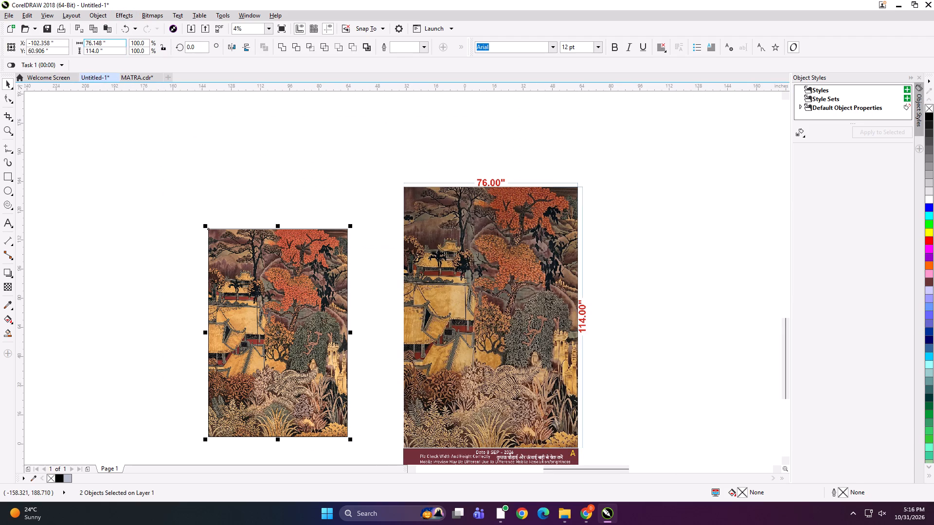
drag(114, 41, 68, 42)
text(76)
key(Return)
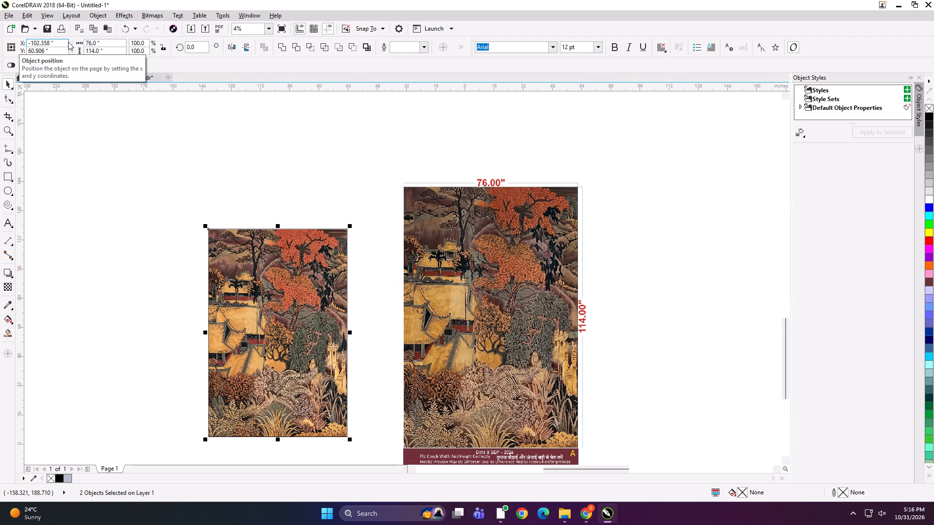
Set the frame rectangle's width to 41" and align it to the mural's left edge.
click(109, 93)
click(269, 245)
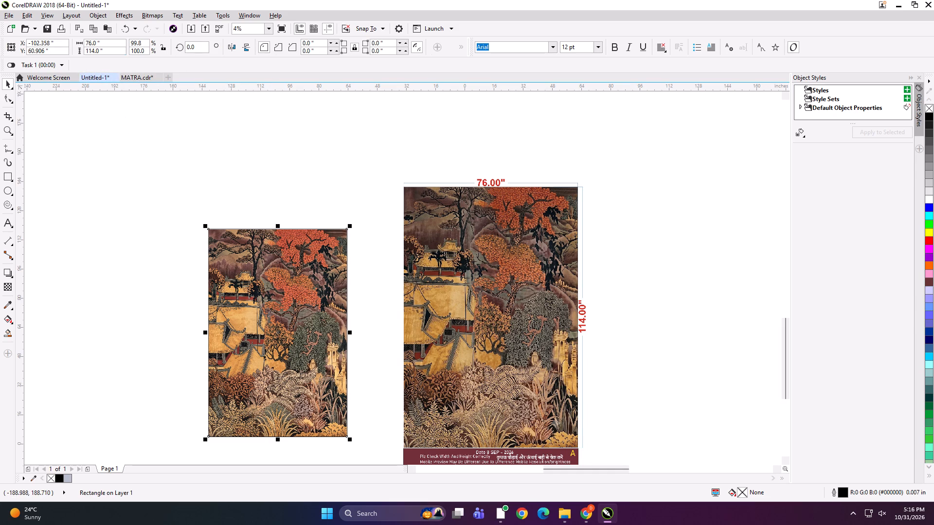
click(101, 45)
key(ctrl+a)
text(41)
key(Return)
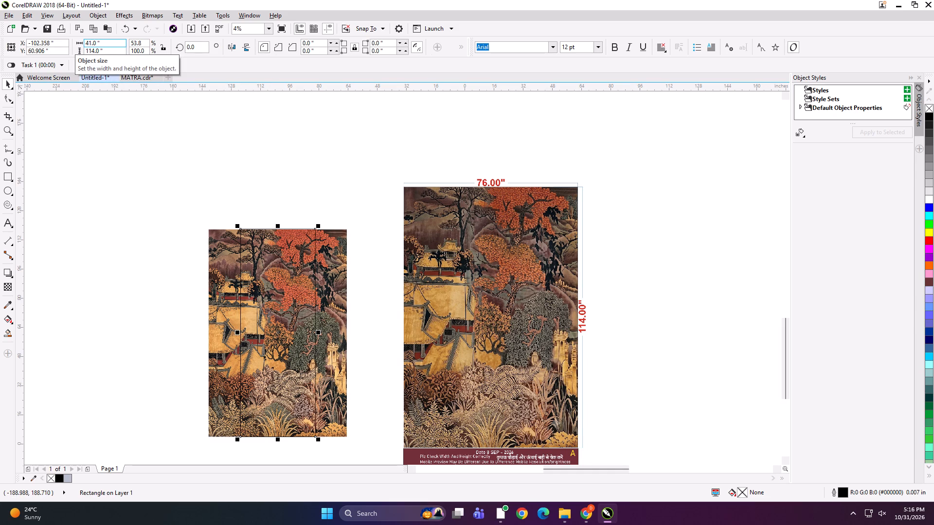
scroll(245, 316, up, 1)
shift+click(202, 298)
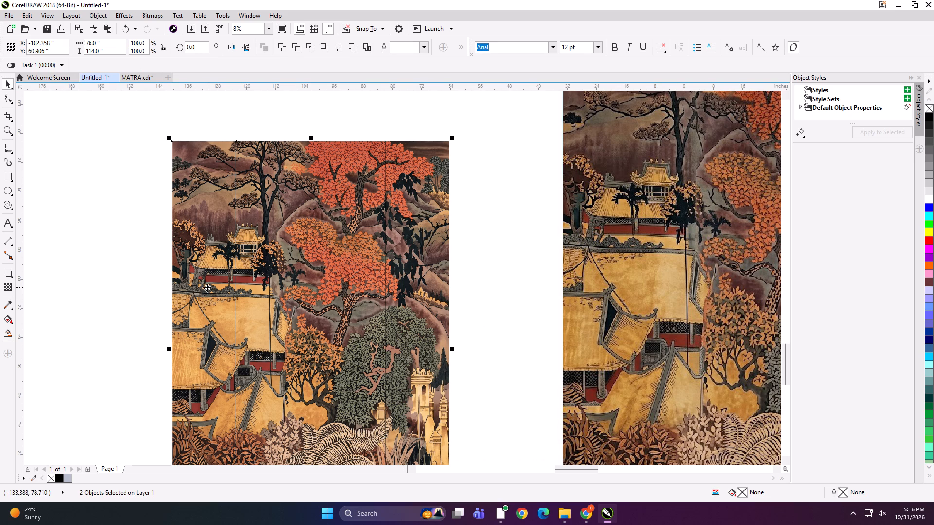
key(l)
click(117, 286)
click(254, 307)
Mirror a copy of the 41" frame to its right, nudge it to overlap slightly, and shrink it to 35.5" to end at the mural's edge.
drag(167, 349, 309, 355)
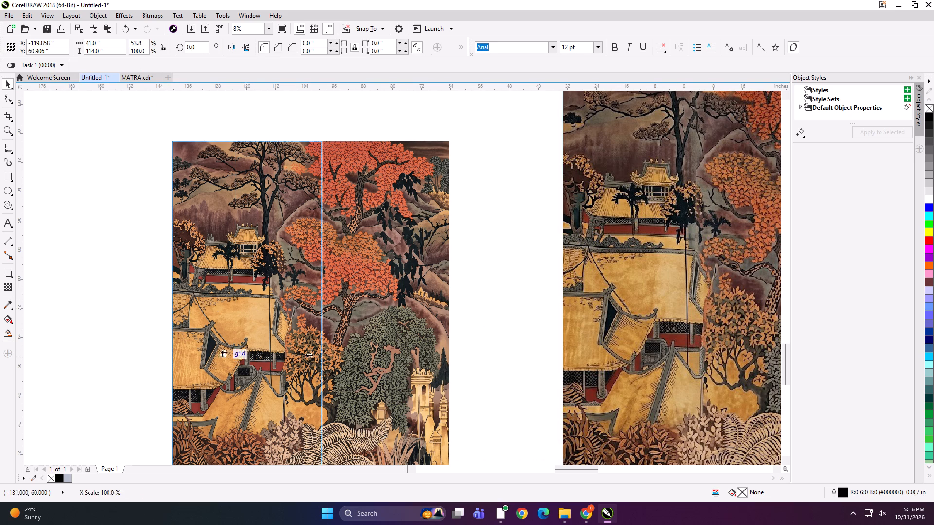
drag(309, 355, 335, 354)
ctrl+right_drag(312, 355, 335, 354)
scroll(325, 334, up, 1)
key(Left)
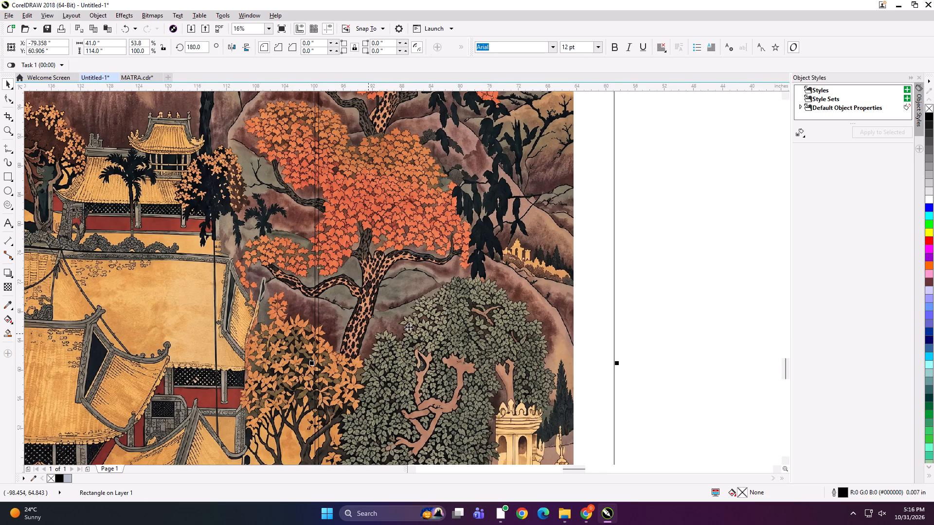
drag(619, 364, 581, 364)
scroll(450, 283, down, 1)
Group the two panel frames, PowerClip the mural inside them, and ungroup the result into separate panels.
shift+click(325, 262)
scroll(328, 268, down, 1)
key(ctrl+g)
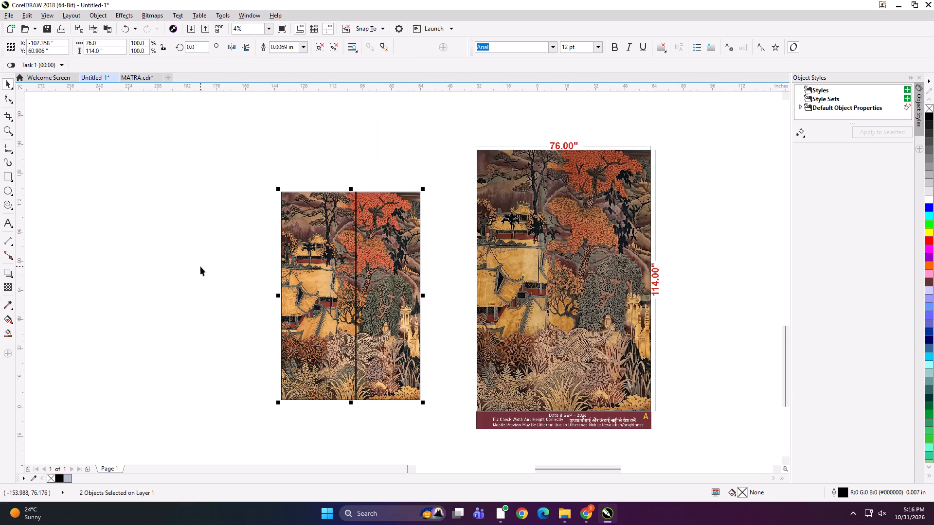
click(200, 266)
alt+click(348, 268)
key(shift+Return)
click(341, 265)
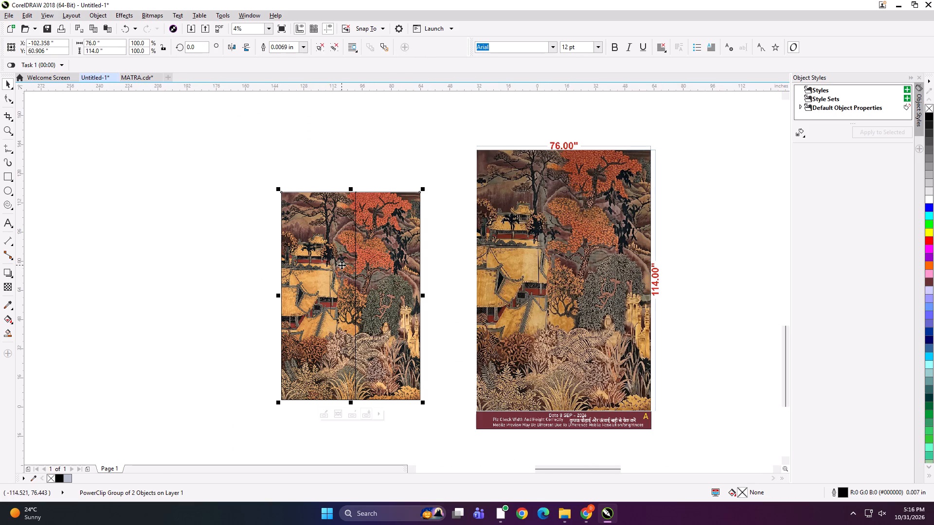
key(ctrl+u)
click(209, 251)
Add the text label "76*114 PANEL 1" at the top edge of the left panel.
click(8, 223)
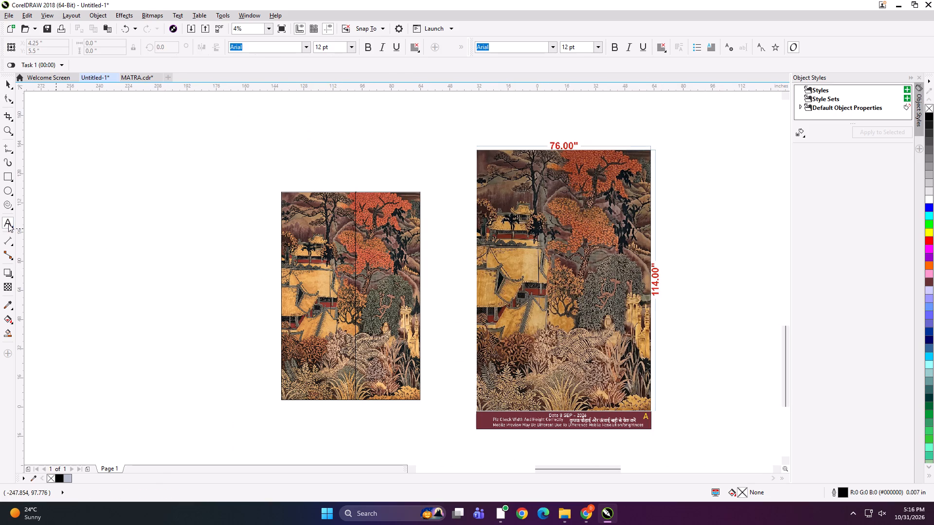
click(303, 190)
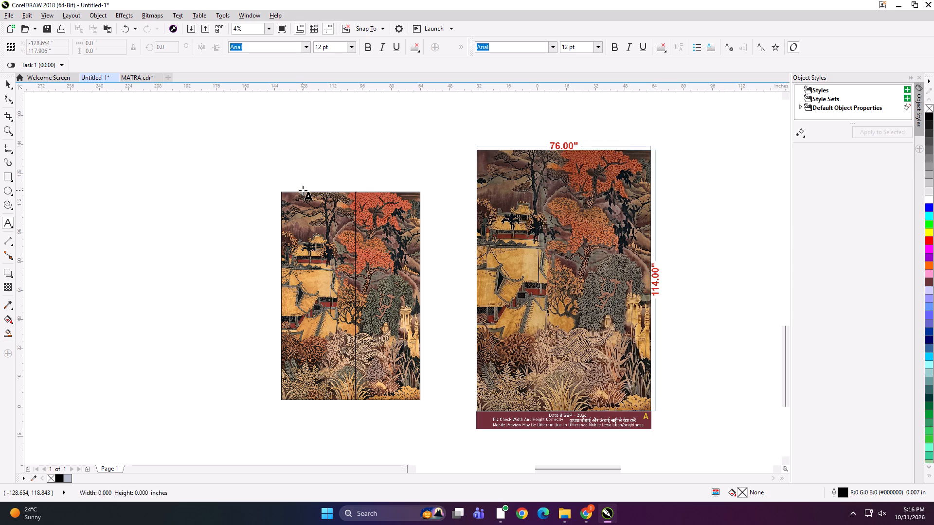
text(76*114 PANEL 1)
Copy the panel label to the top edge of the right panel and change it to read "PANEL 2".
key(ctrl+a)
key(ctrl+c)
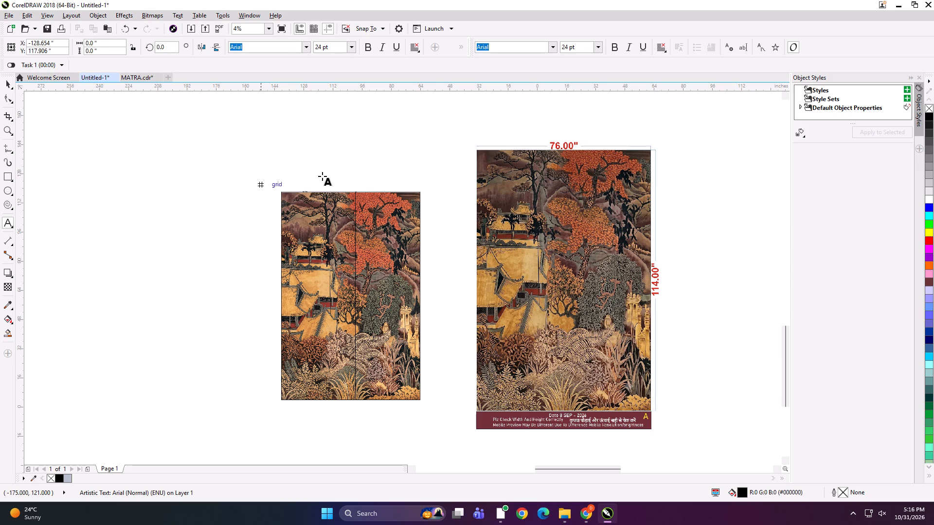
scroll(347, 192, up, 1)
scroll(296, 191, up, 2)
scroll(184, 188, up, 1)
scroll(139, 183, down, 2)
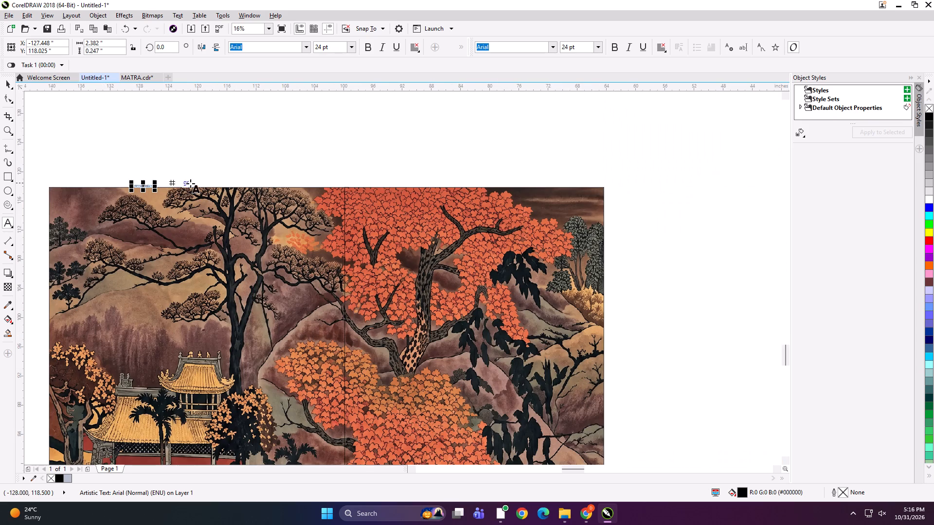
click(388, 185)
scroll(388, 185, up, 2)
key(ctrl+v)
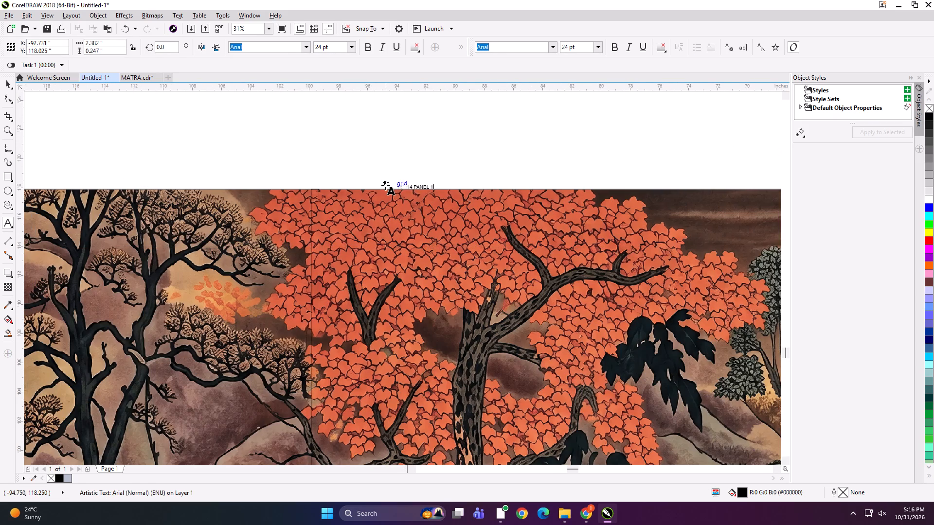
key(BackSpace)
key(2)
scroll(388, 185, down, 2)
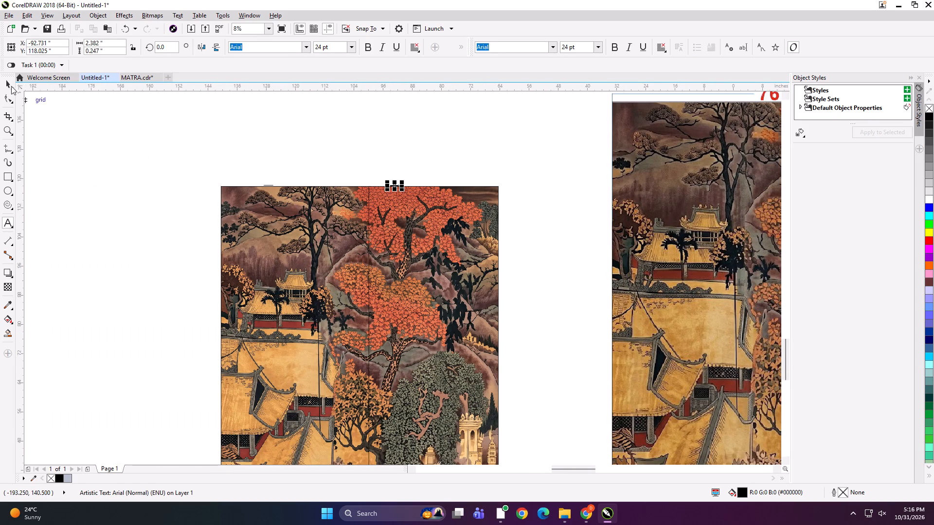
Group each mural panel with its own label, the right panel first and the left panel second.
click(7, 82)
shift+click(373, 241)
key(ctrl+g)
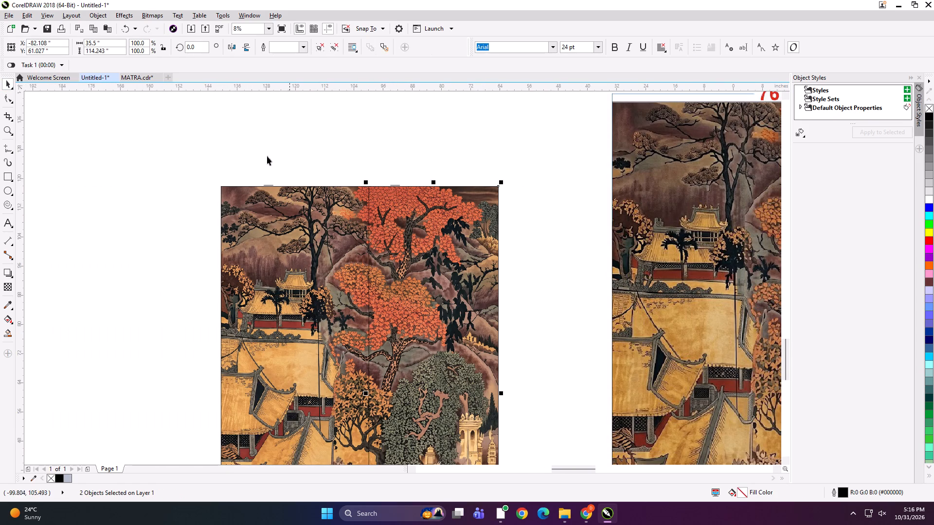
drag(249, 167, 216, 258)
drag(239, 142, 313, 299)
shift+click(274, 283)
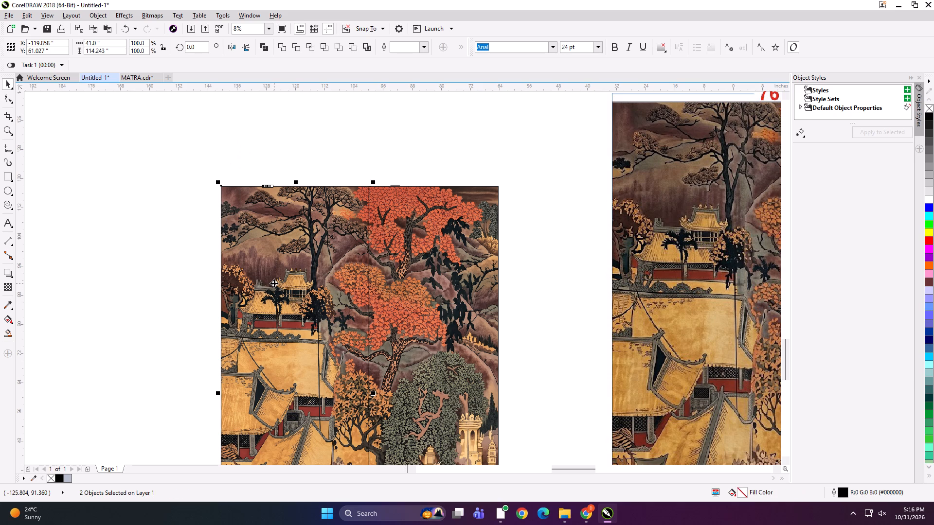
key(ctrl+g)
Start a TIFF export of the grouped left panel and go to the CHANDIGARH WALLPAPER folder.
key(ctrl+e)
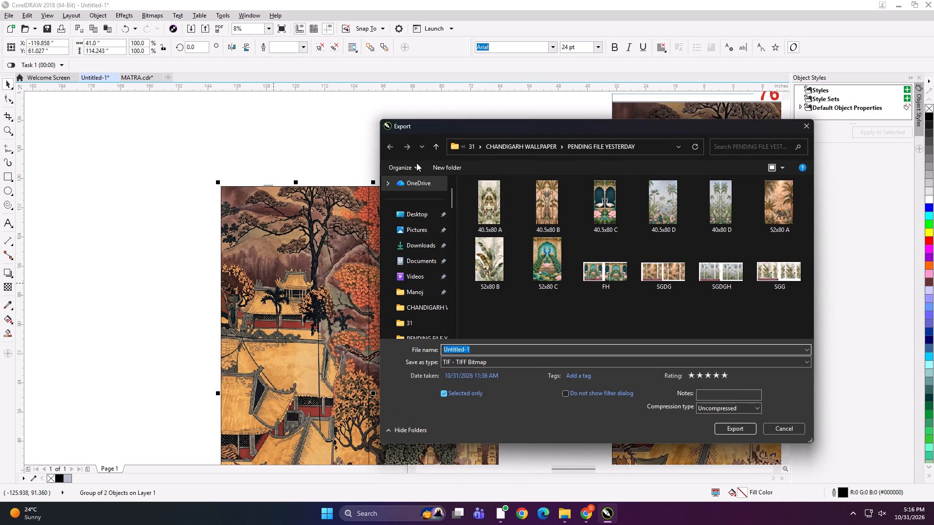
click(431, 147)
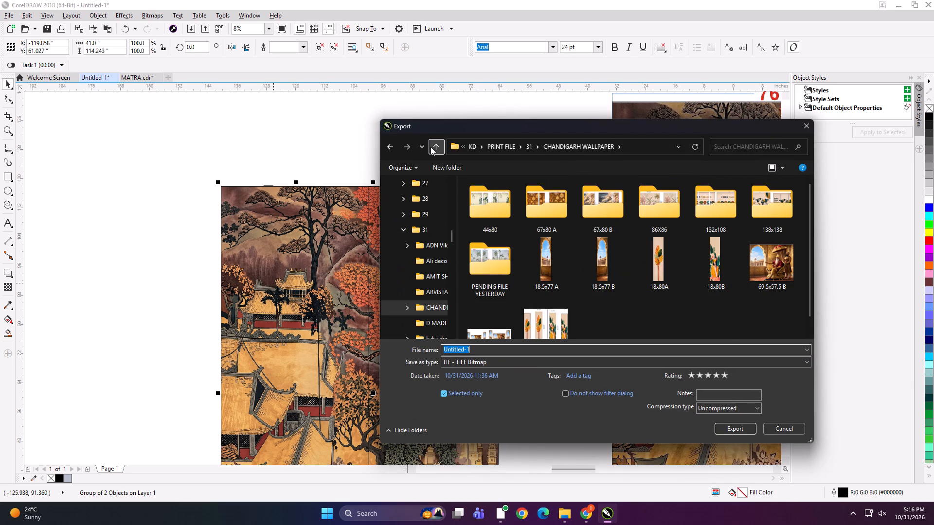
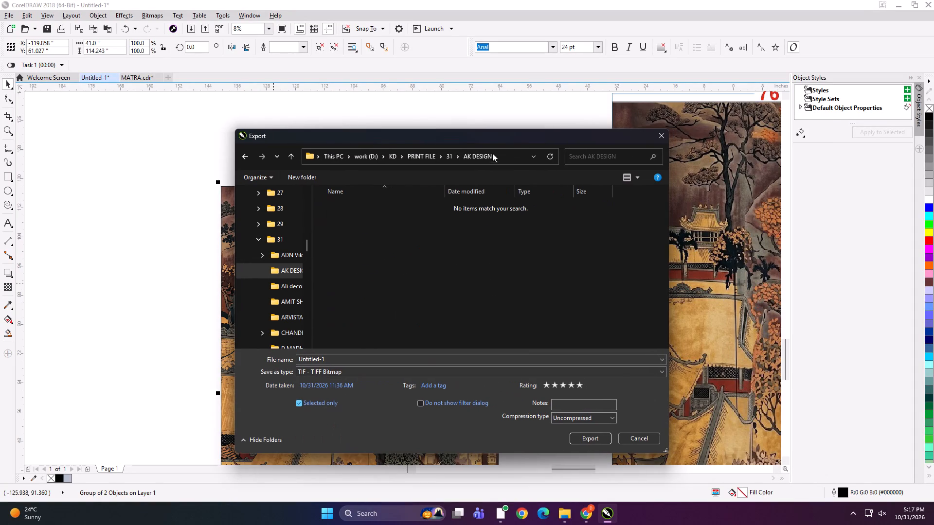
Export the grouped first mural panel as an uncompressed TIFF named "41x114 A" in the AK DESIGN folder.
scroll(491, 159, down, 1)
click(714, 315)
scroll(562, 263, down, 1)
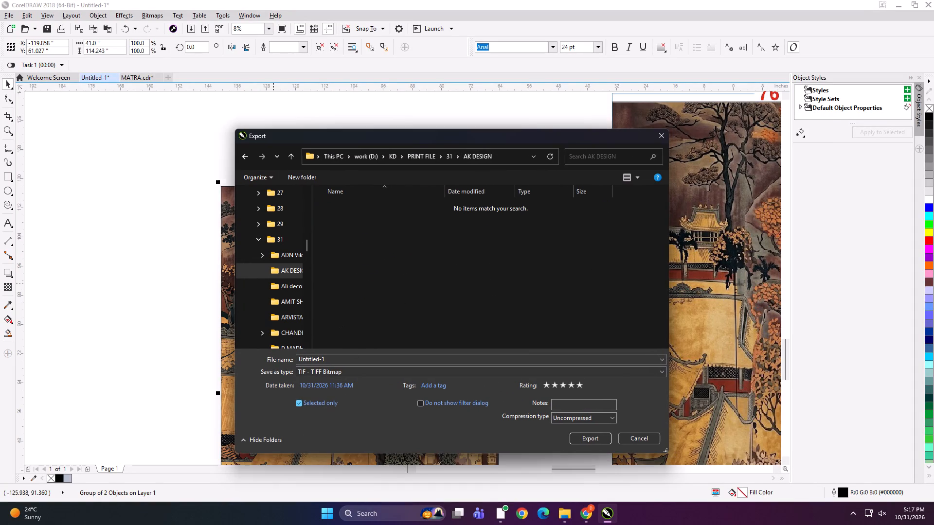
click(358, 360)
text(41x114 A)
key(space)
key(Return)
key(Return)
Export the grouped second mural panel as a TIFF named "35.5x114 B" in the AK DESIGN folder.
click(395, 266)
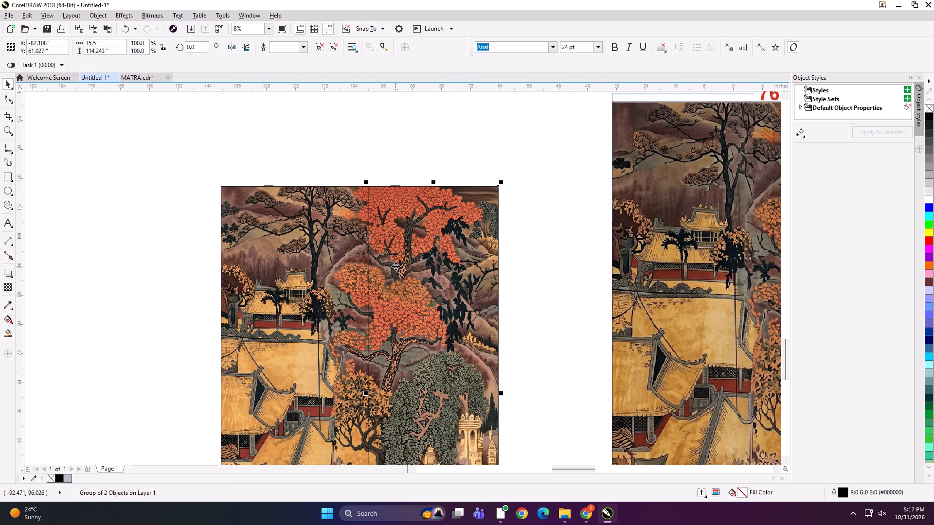
key(ctrl+e)
key(ctrl+e)
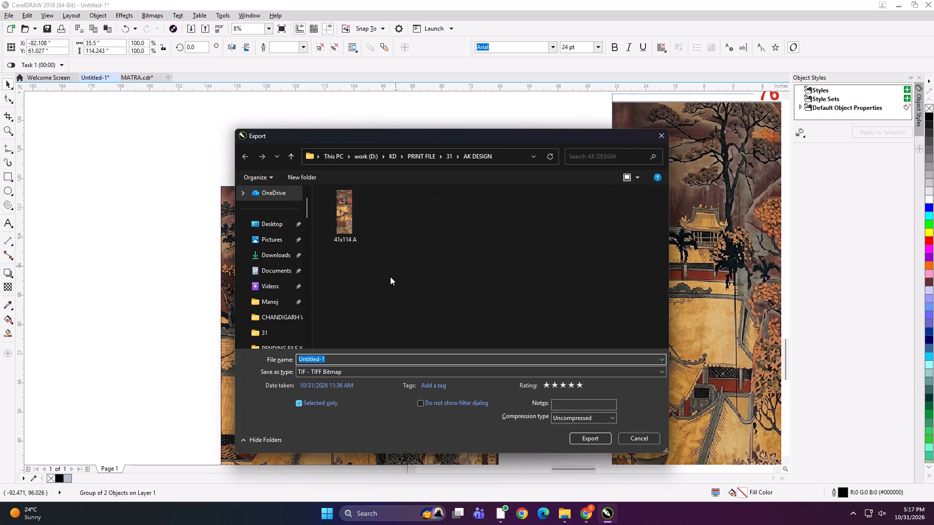
text(35.5x114 B)
key(Return)
key(Return)
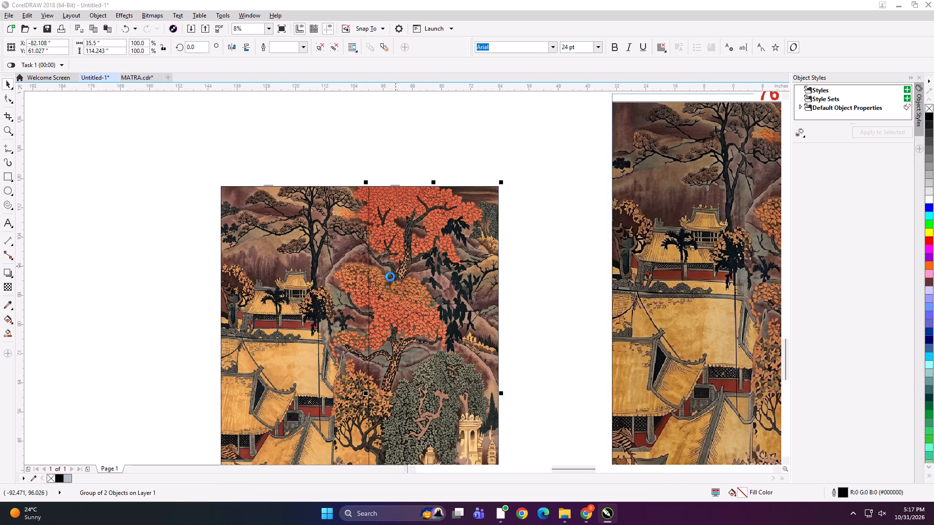
Nudge the second panel 5.5 inches rightward to leave a gap between the two mural panels.
scroll(349, 157, down, 1)
key(Right)
key(Right)
key(Right)
key(Right)
key(Right)
key(Right)
key(Right)
key(Right)
key(Right)
key(Right)
key(Right)
Enlarge both panels together to about 106 × 148.6 inches and align them roughly beside the dimensioned preview.
drag(245, 159, 321, 233)
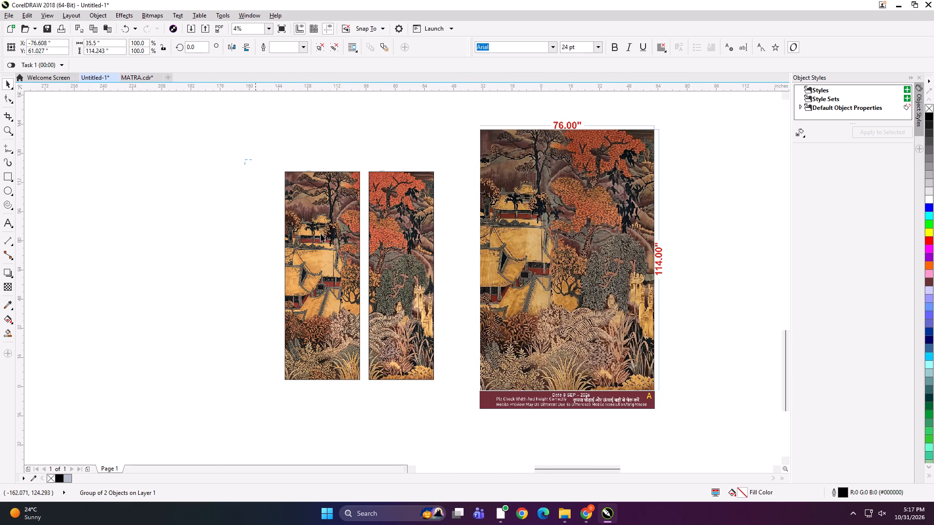
drag(321, 233, 472, 425)
shift+drag(437, 381, 478, 413)
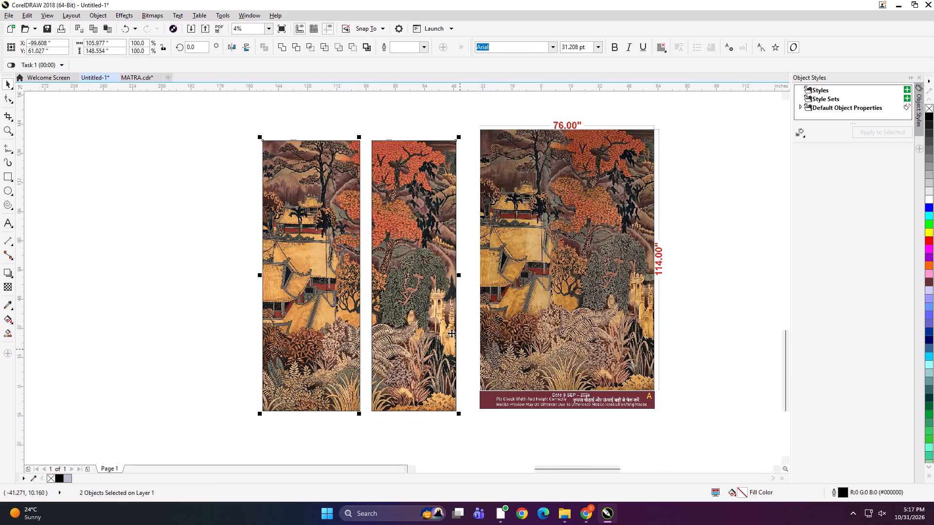
drag(438, 298, 444, 291)
Group the two panels with the 76 × 114 inch preview and shift the whole group leftward.
shift+click(562, 284)
key(ctrl+g)
drag(575, 303, 517, 305)
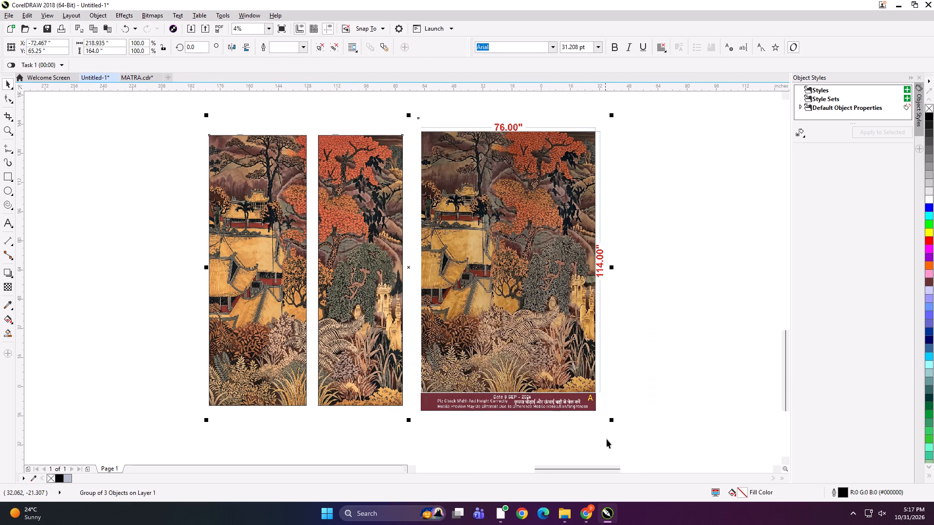
Scale the combined overview group down proportionally about its centre to 2.67 × 2 inches.
shift+drag(613, 422, 487, 321)
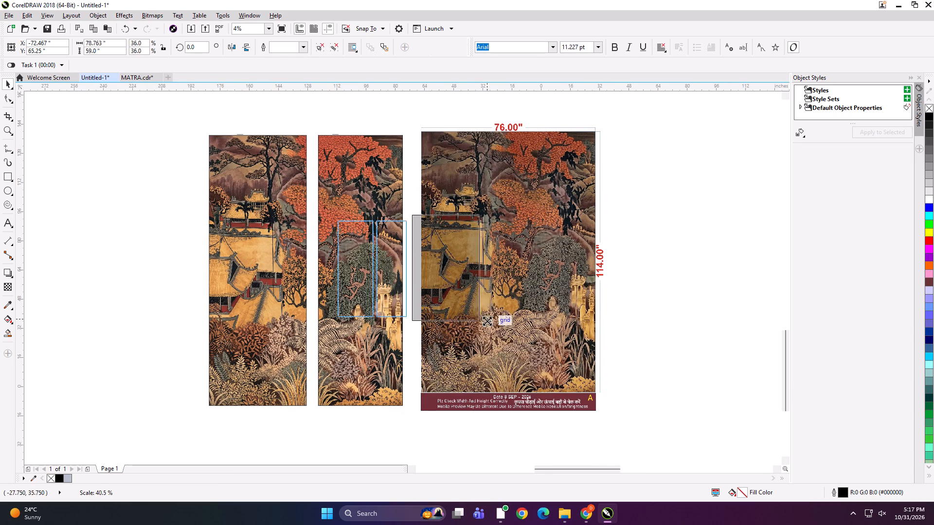
shift+drag(487, 321, 421, 280)
scroll(407, 265, up, 3)
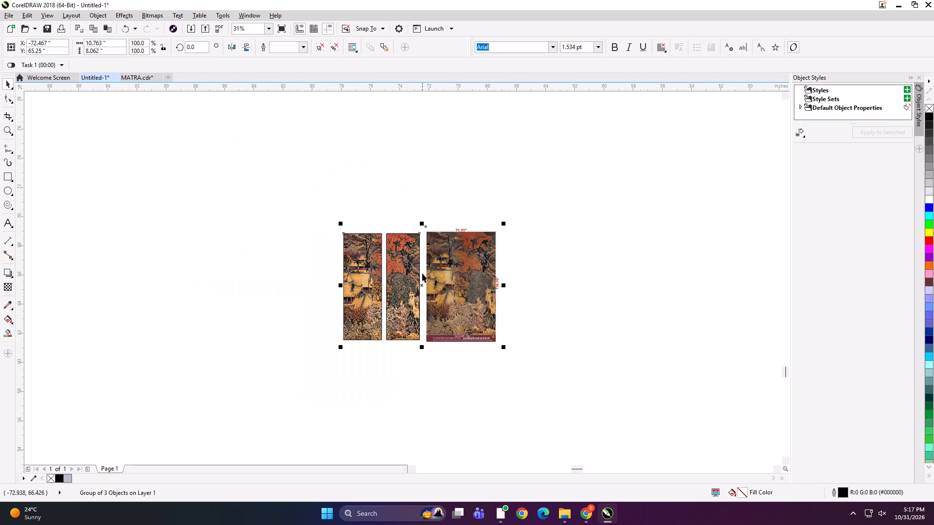
scroll(431, 263, up, 1)
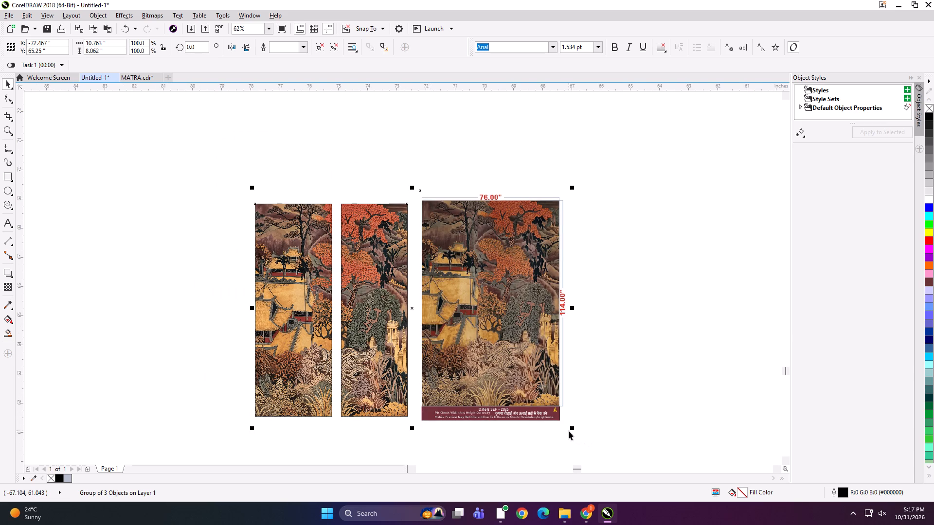
shift+drag(573, 431, 482, 343)
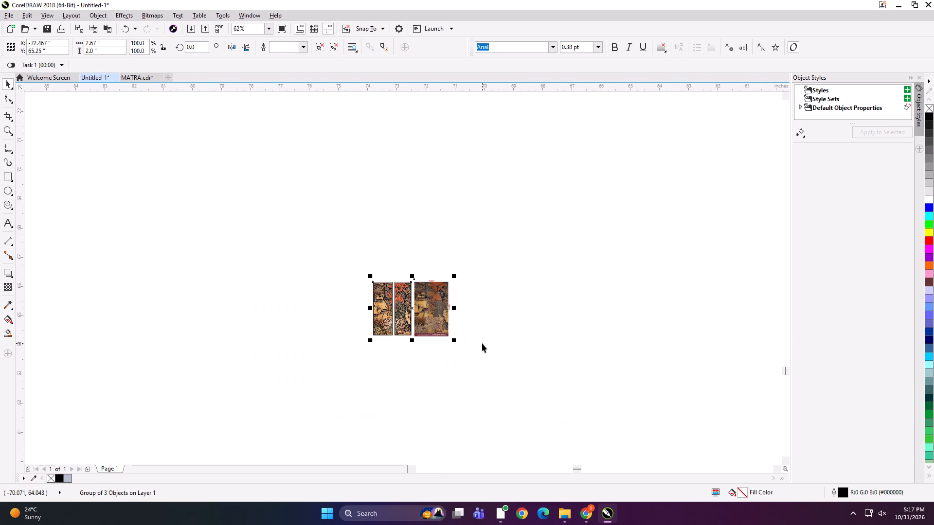
Export the scaled overview group under the file name SGDG, accepting the current export settings.
key(ctrl+e)
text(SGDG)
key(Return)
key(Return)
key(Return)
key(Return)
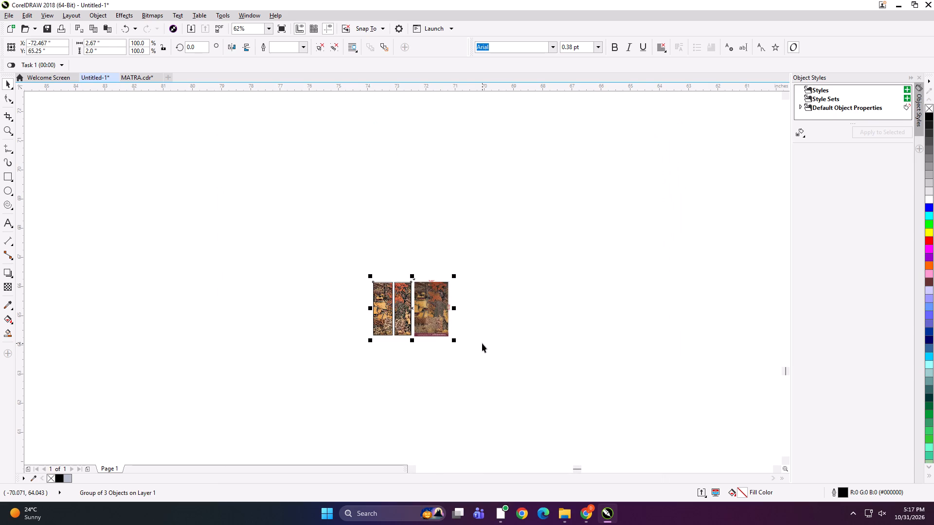
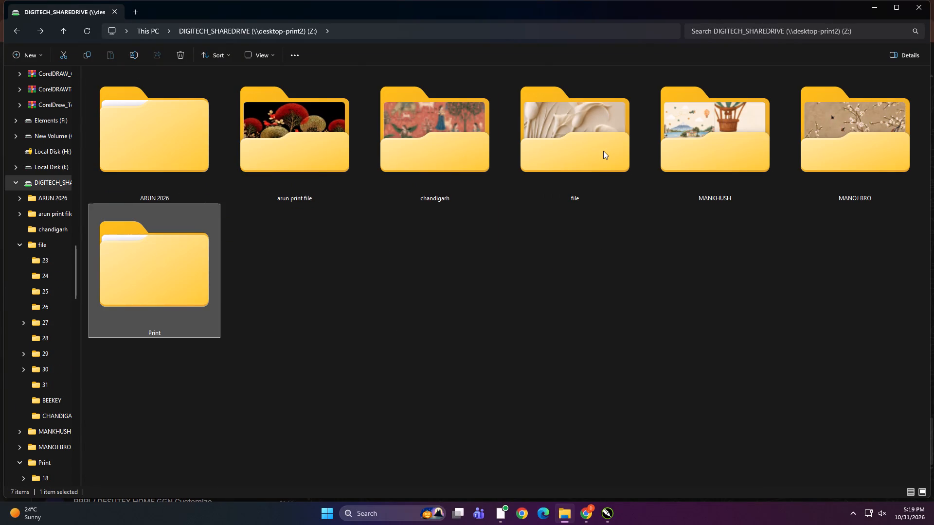
Open the drawing "62.5x78 62.5x88" from folder 31 inside the shared drive's file folder.
double_click(602, 149)
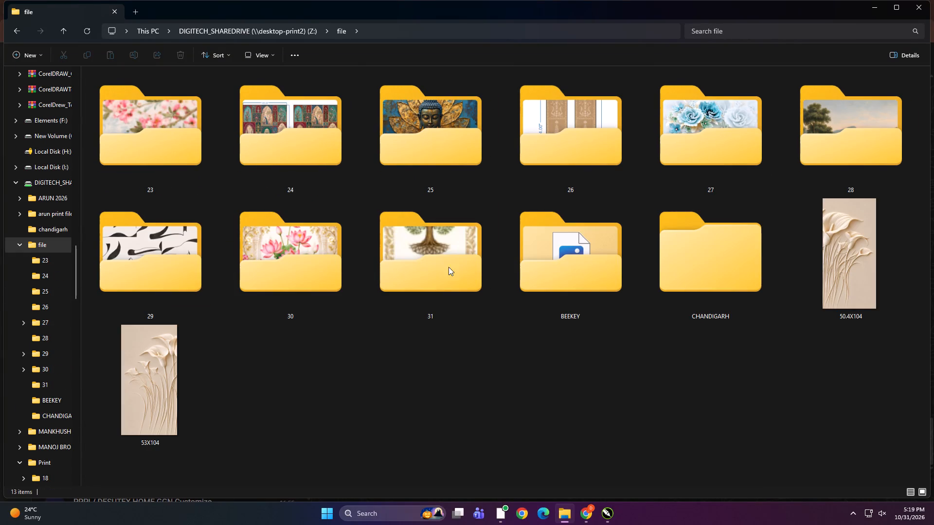
double_click(441, 267)
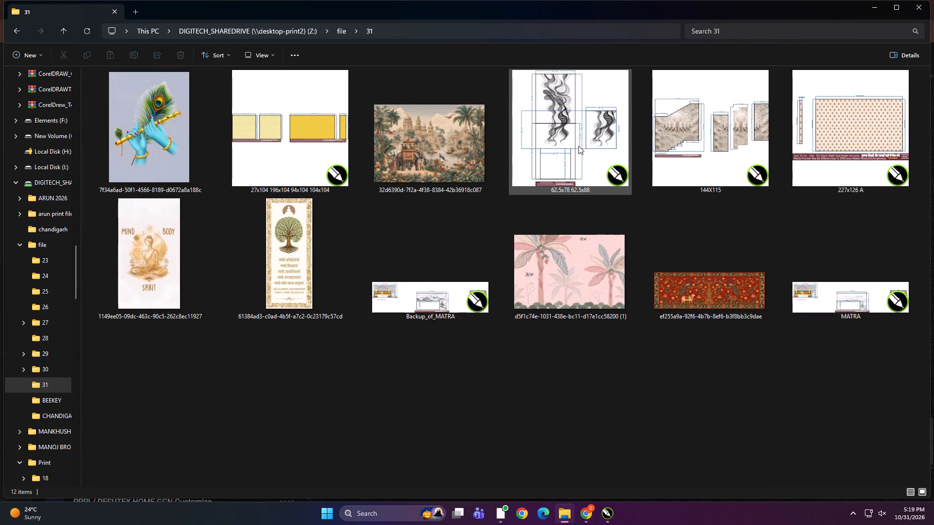
click(568, 135)
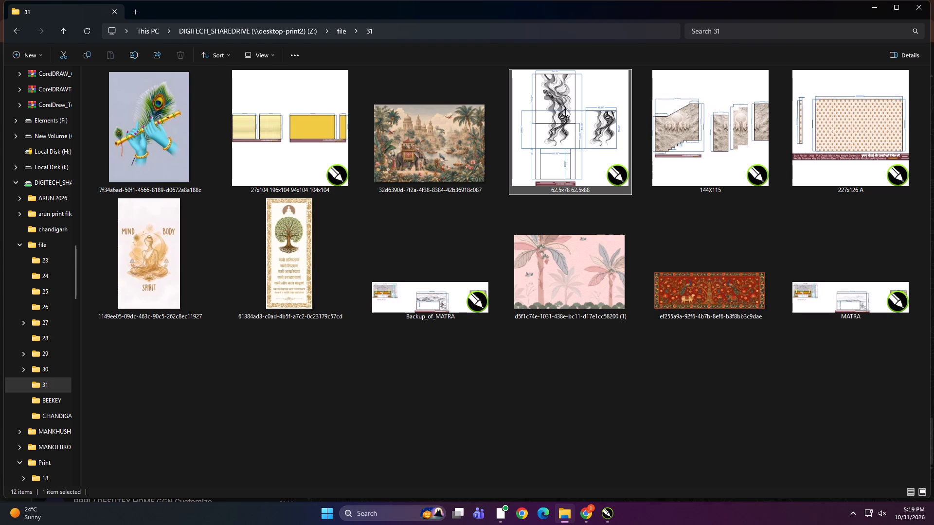
click(565, 109)
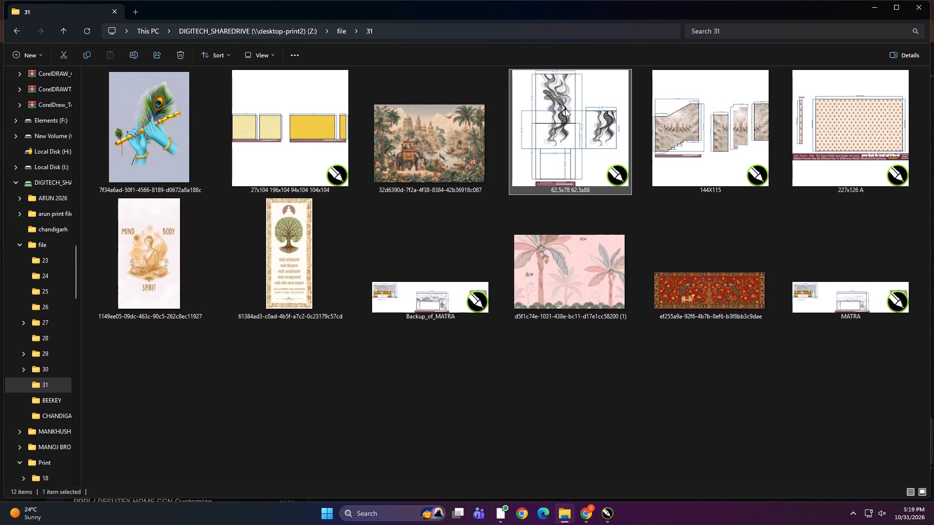
double_click(565, 109)
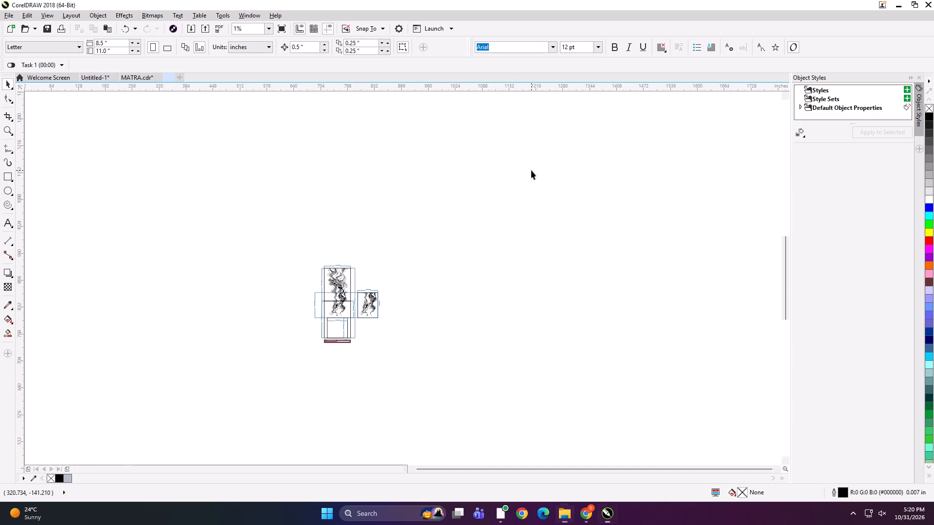
Ungroup all objects of the dimensioned black-and-white wave mural layout.
scroll(295, 323, up, 1)
click(400, 276)
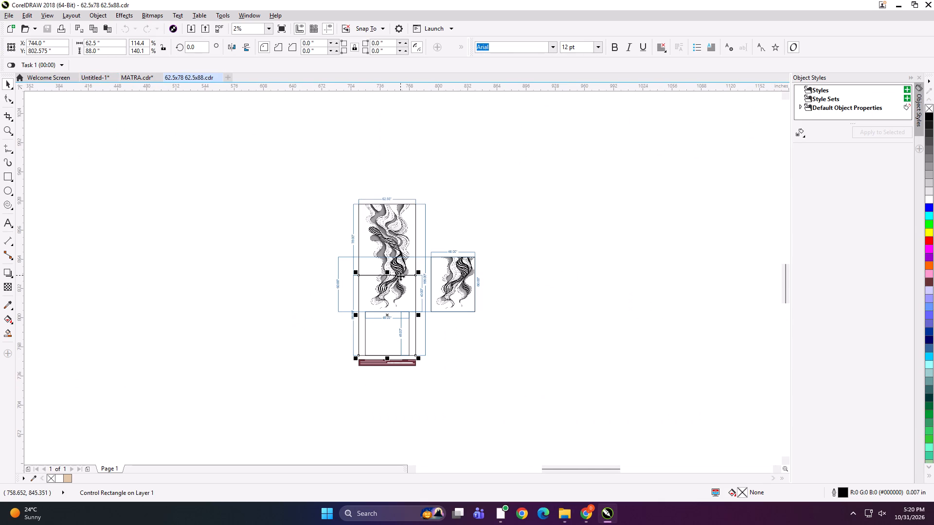
drag(292, 169, 492, 416)
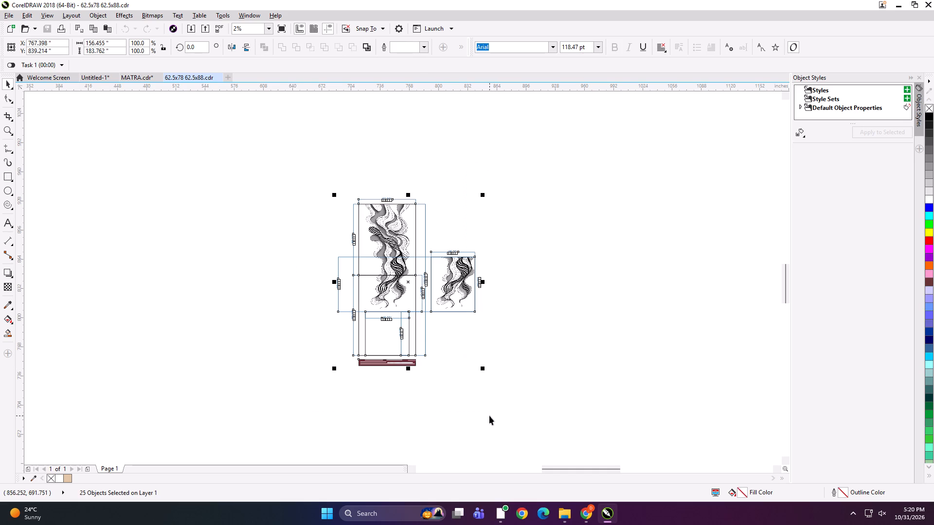
key(ctrl+u)
click(519, 372)
drag(304, 175, 466, 315)
drag(482, 315, 490, 318)
click(520, 259)
Delete the separate 48 × 60 inch panel with its artwork beside the main mural.
scroll(457, 272, up, 1)
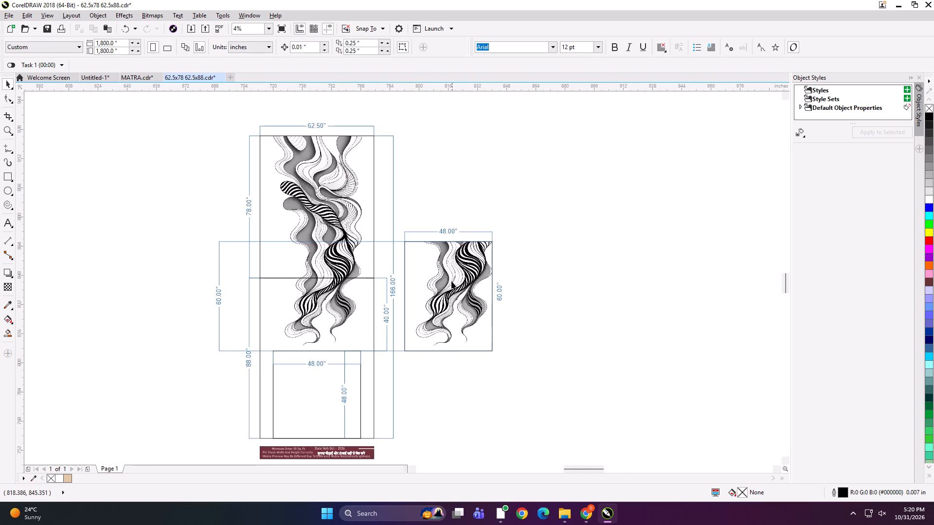
click(451, 281)
drag(436, 300, 537, 280)
key(Delete)
Delete the lower 62.5 × 88 inch panel outline and the 48-inch square, along with their dimension lines.
drag(337, 316, 359, 321)
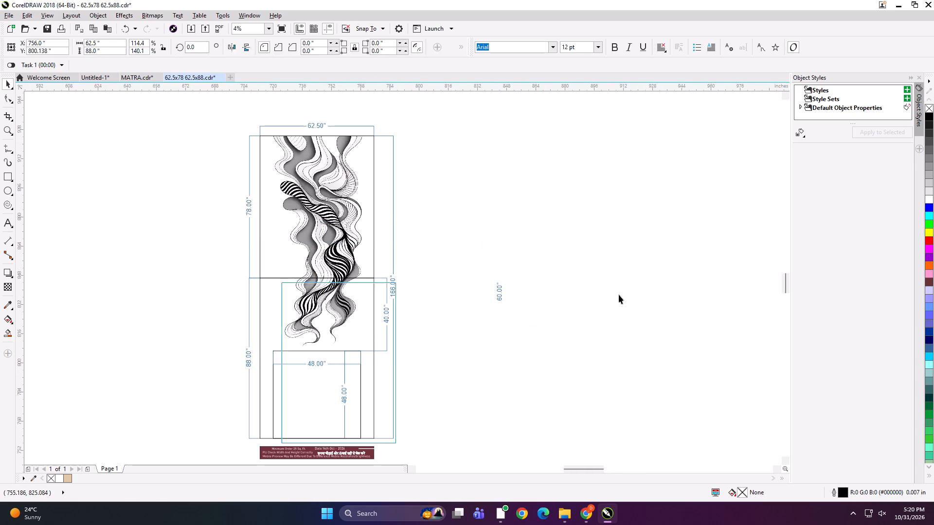
click(620, 294)
key(Delete)
key(Delete)
click(356, 338)
key(Delete)
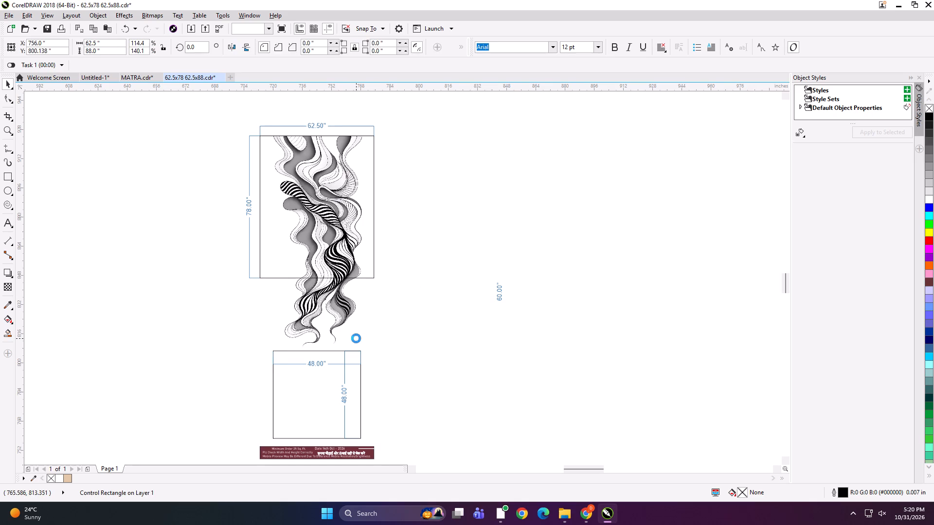
click(347, 376)
key(Delete)
Select the leftover 60.00" dimension label standing apart from the mural.
click(339, 245)
drag(484, 239, 553, 331)
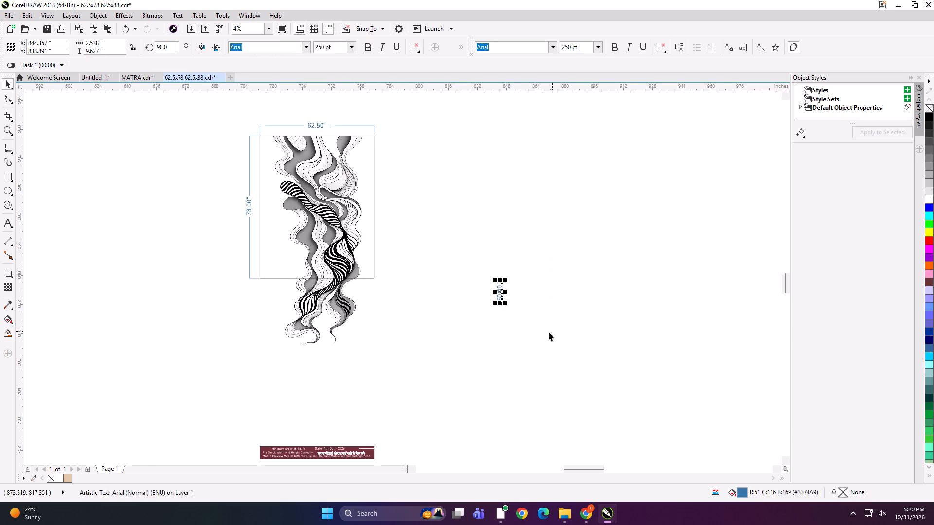
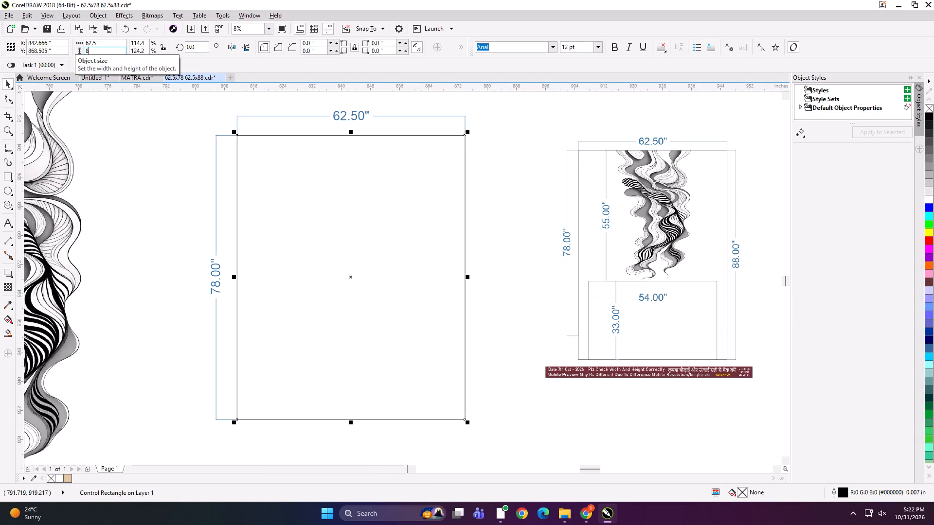
Set the 62.5-inch-wide mural frame's height to 88 inches.
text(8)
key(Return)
Duplicate the 62.5 × 88 inch frame in place and resize the copy to 54 × 39 inches.
scroll(287, 194, down, 1)
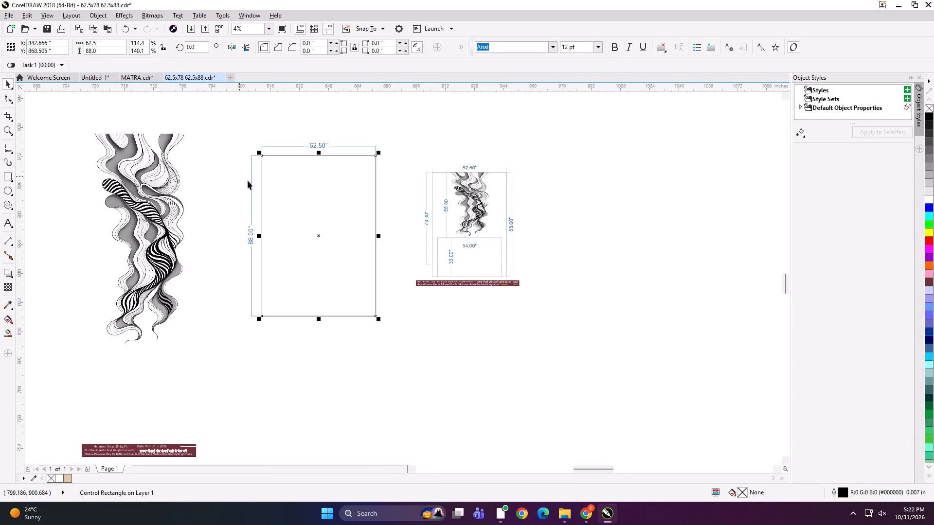
click(153, 228)
click(324, 229)
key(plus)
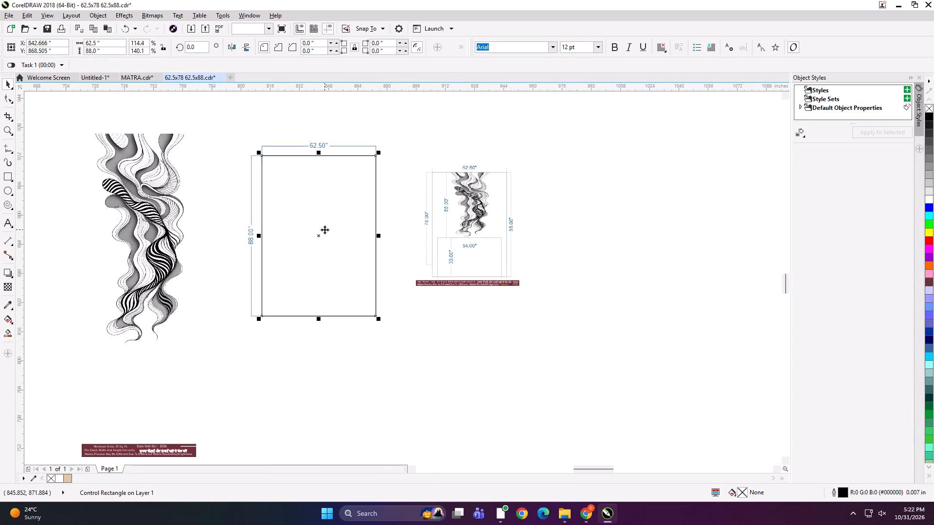
click(107, 45)
key(ctrl+a)
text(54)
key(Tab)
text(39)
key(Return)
Select the outer 62.5 × 88 inch frame together with the inner 54 × 39 inch rectangle.
shift+click(310, 289)
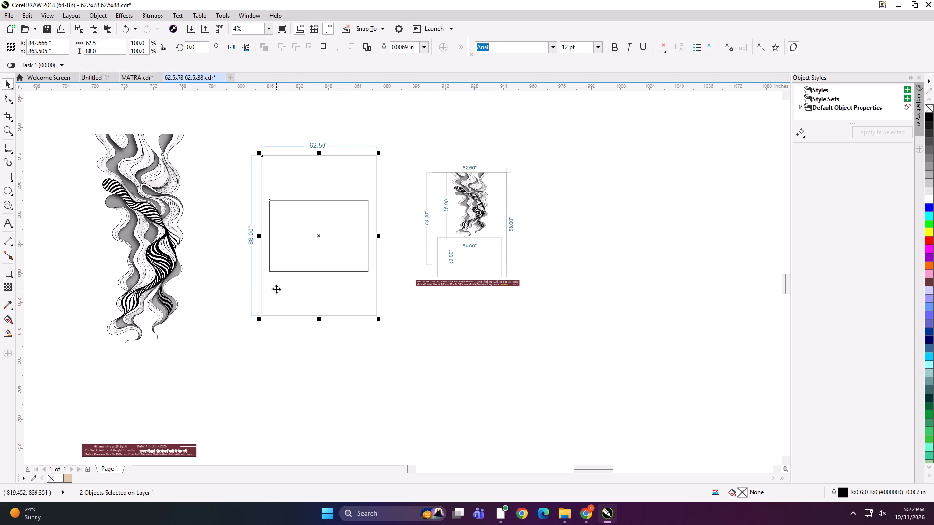
Align the inner rectangle to the bottom edge of the 62.5 × 88 inch frame.
key(b)
click(308, 380)
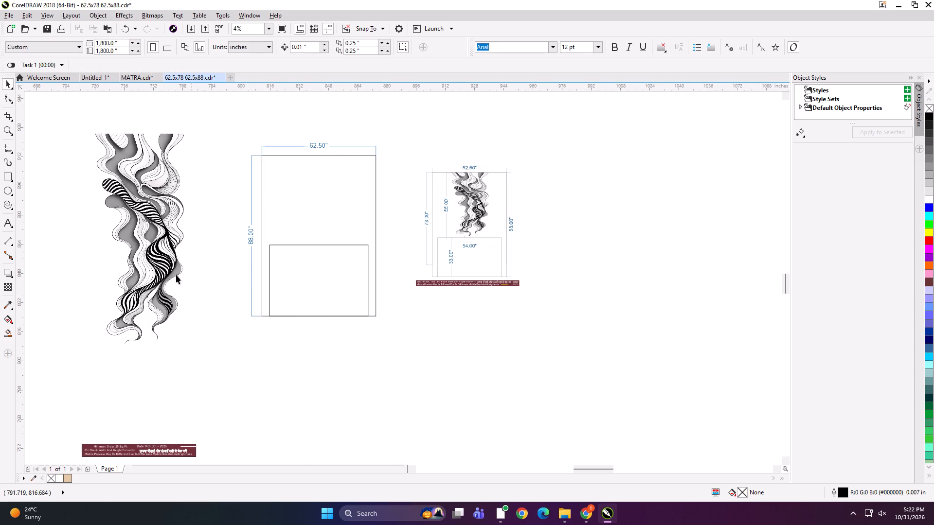
Scale the wavy line artwork down to about 38.9 × 72.4 inches and place it at the top middle of the 62.5 × 88 inch frame.
click(146, 216)
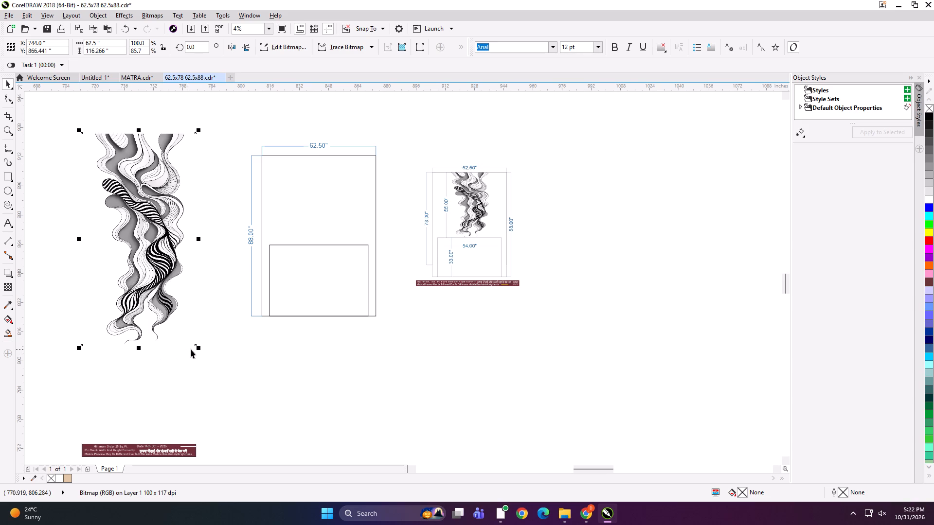
shift+drag(199, 349, 178, 315)
drag(142, 231, 311, 212)
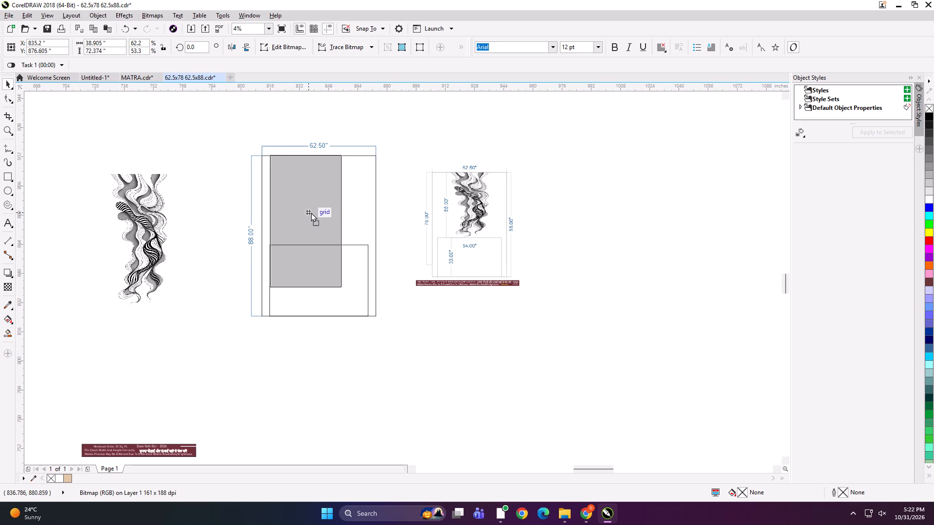
drag(311, 212, 318, 212)
Compress the wavy artwork's height to about 49 inches so its lower edge meets the top of the inner rectangle.
scroll(306, 173, up, 1)
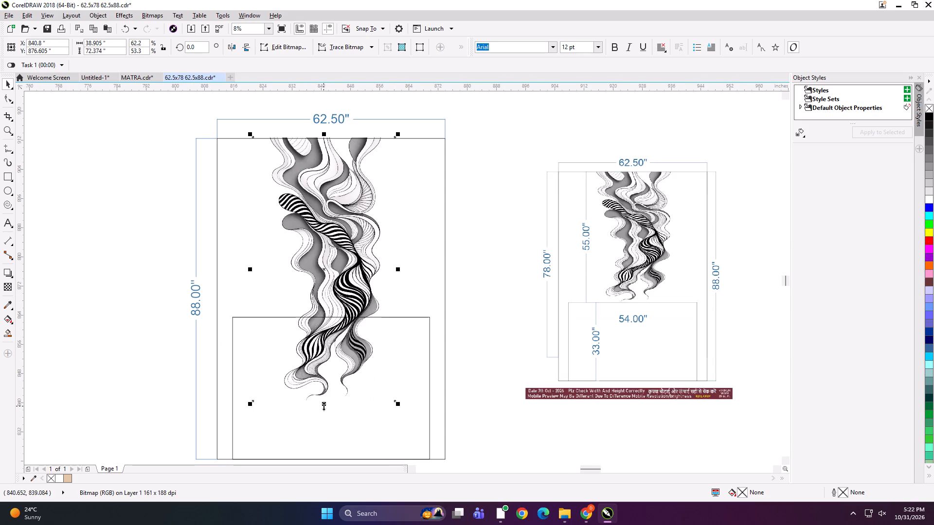
drag(325, 405, 325, 355)
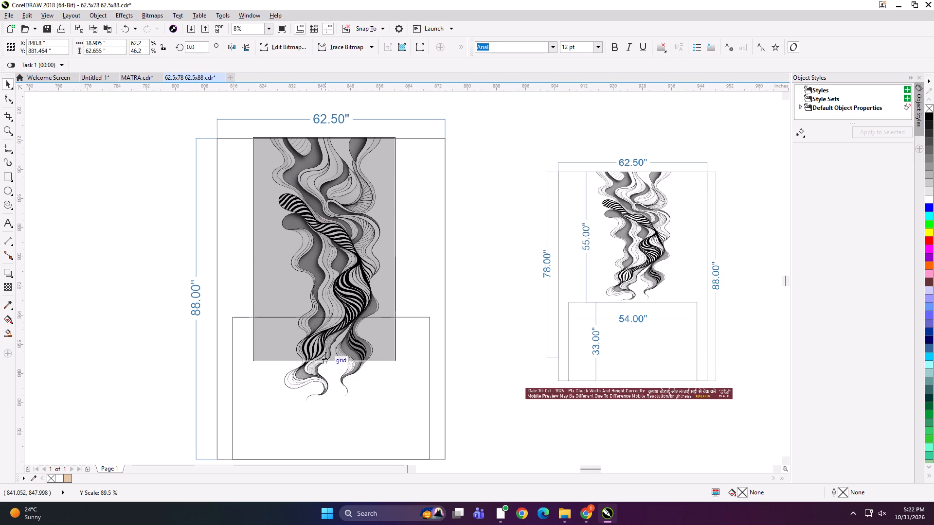
drag(325, 355, 325, 318)
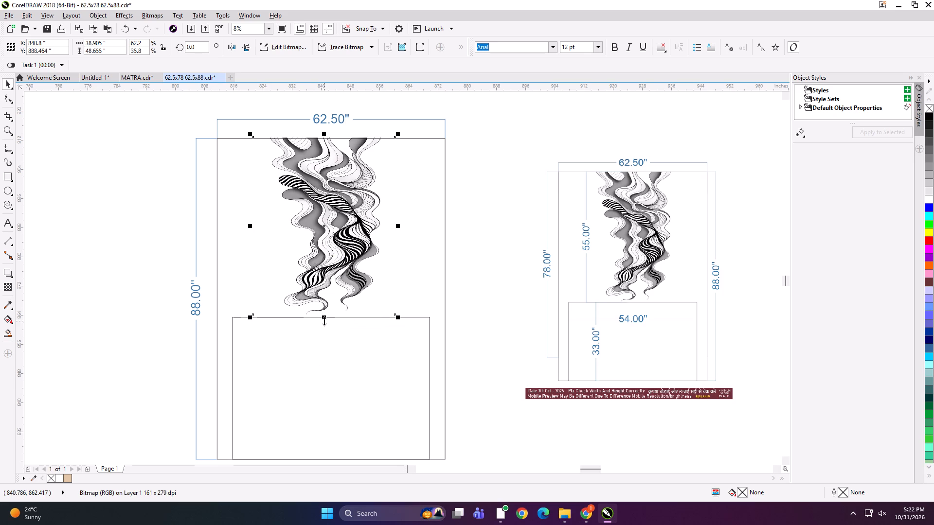
scroll(326, 322, up, 2)
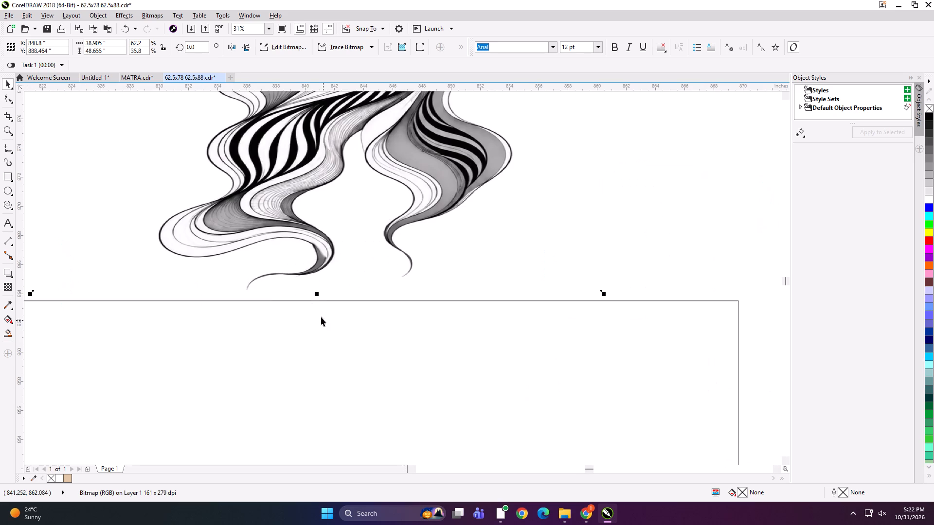
drag(318, 294, 325, 301)
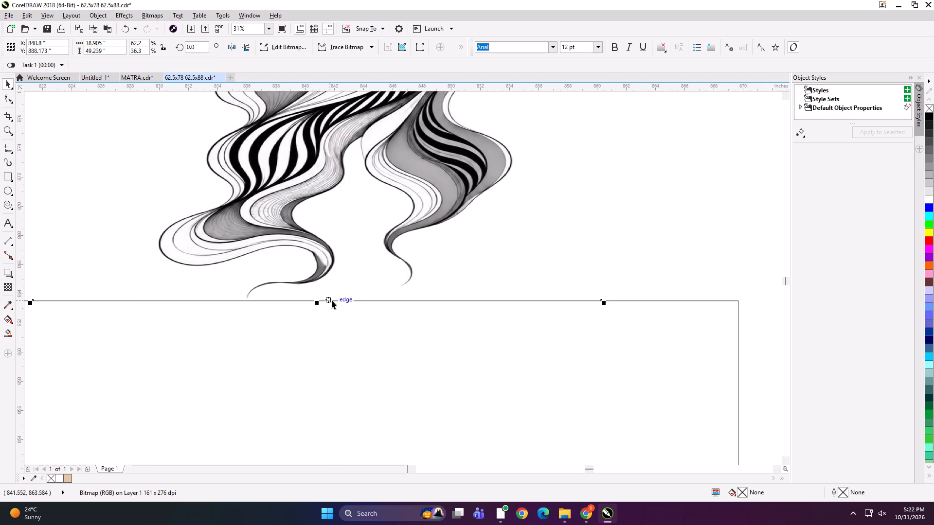
scroll(333, 301, down, 1)
scroll(318, 338, down, 1)
scroll(316, 317, up, 3)
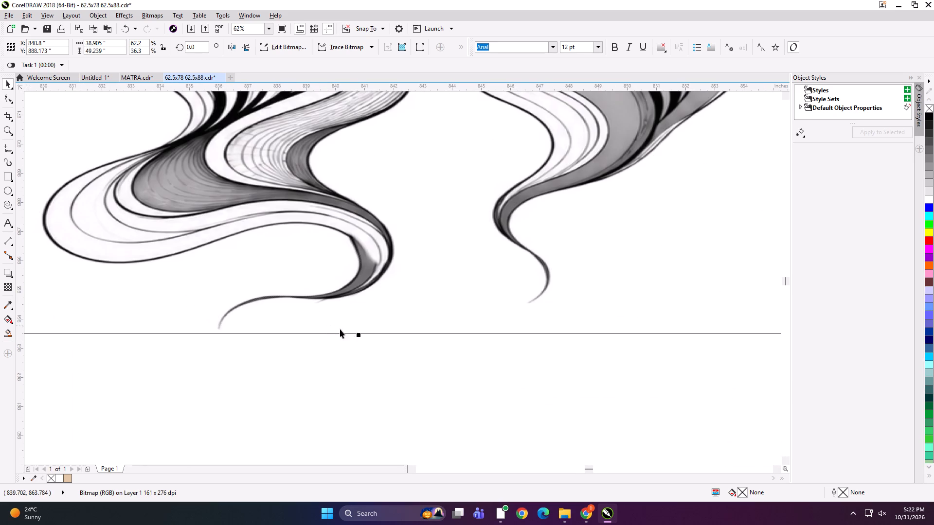
drag(360, 335, 360, 330)
scroll(349, 332, down, 3)
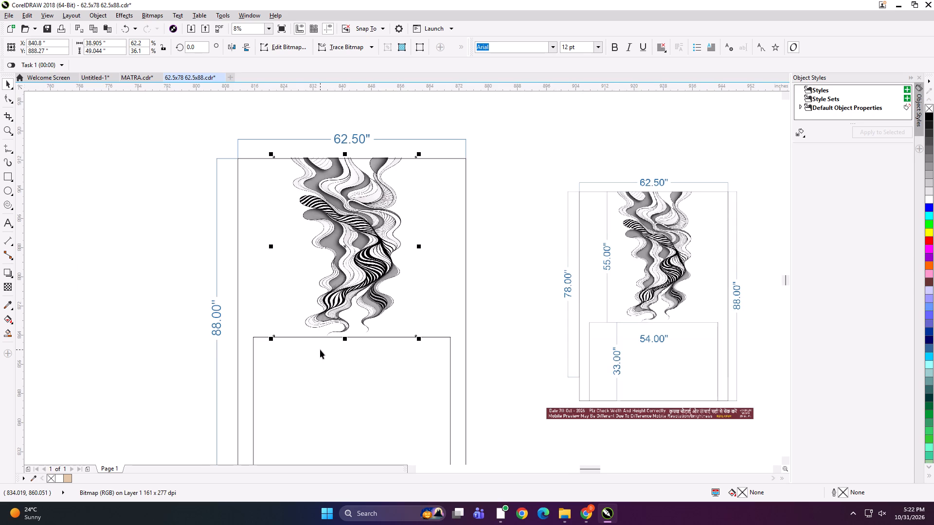
Bring the artwork's upper edge down to the frame's top edge, making it about 48.8 inches high.
scroll(349, 143, up, 3)
scroll(316, 269, up, 1)
drag(313, 241, 319, 250)
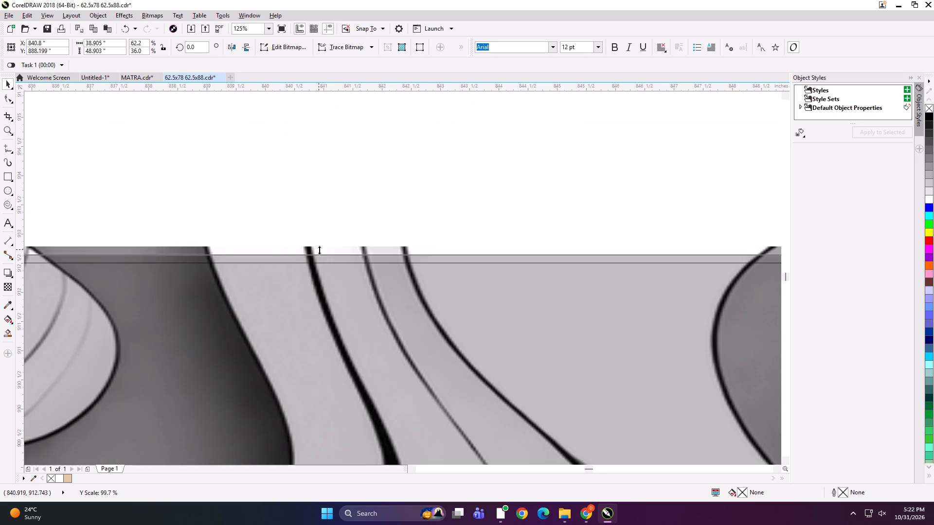
drag(319, 250, 337, 257)
scroll(343, 240, down, 4)
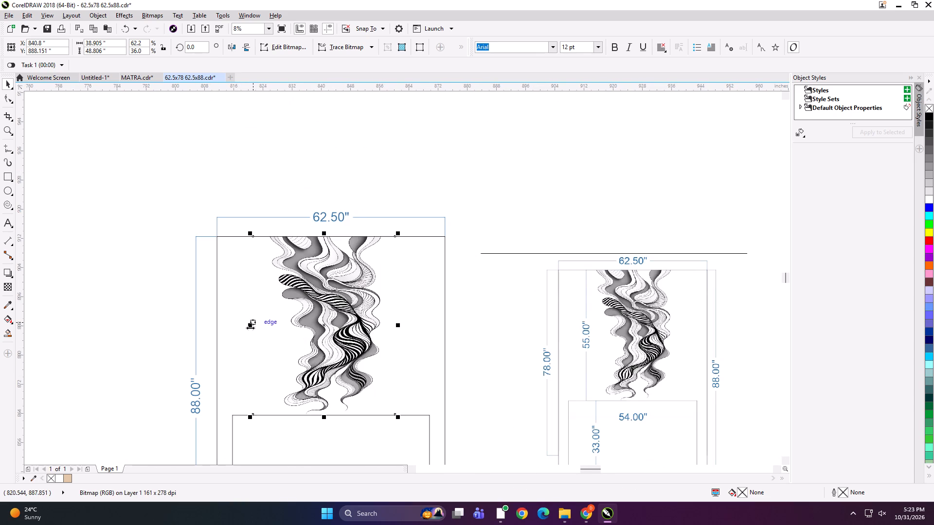
Narrow the artwork symmetrically about its centre to about 35.2 inches wide.
shift+drag(254, 328, 262, 329)
alt+click(329, 315)
shift+drag(249, 325, 256, 326)
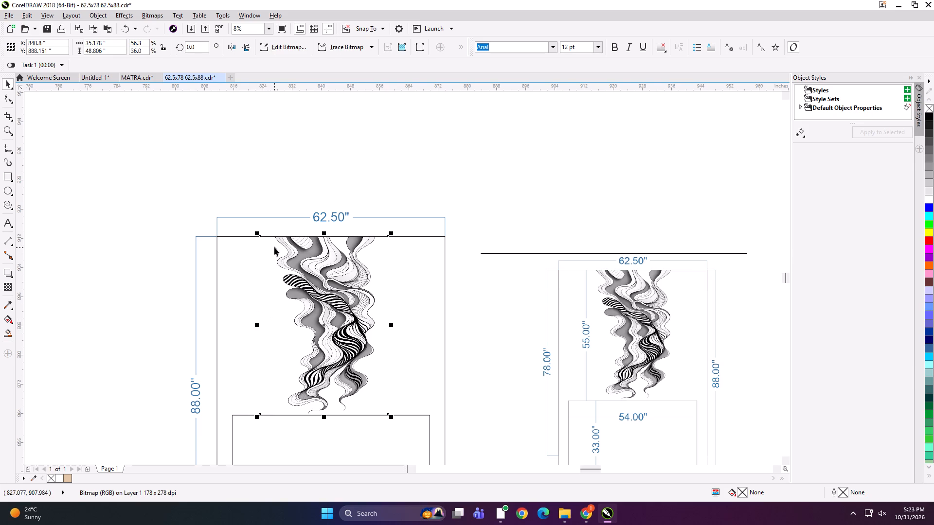
scroll(275, 249, down, 1)
click(257, 201)
scroll(297, 313, up, 1)
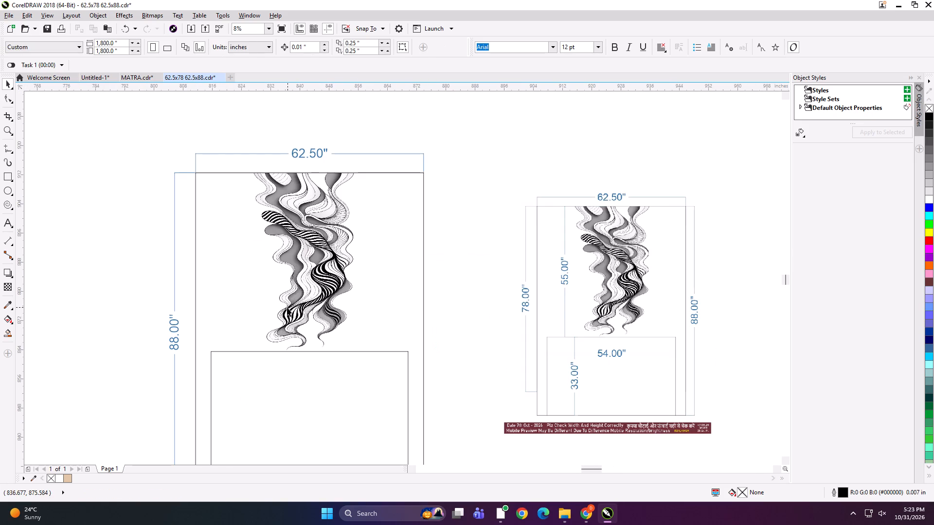
scroll(323, 233, down, 1)
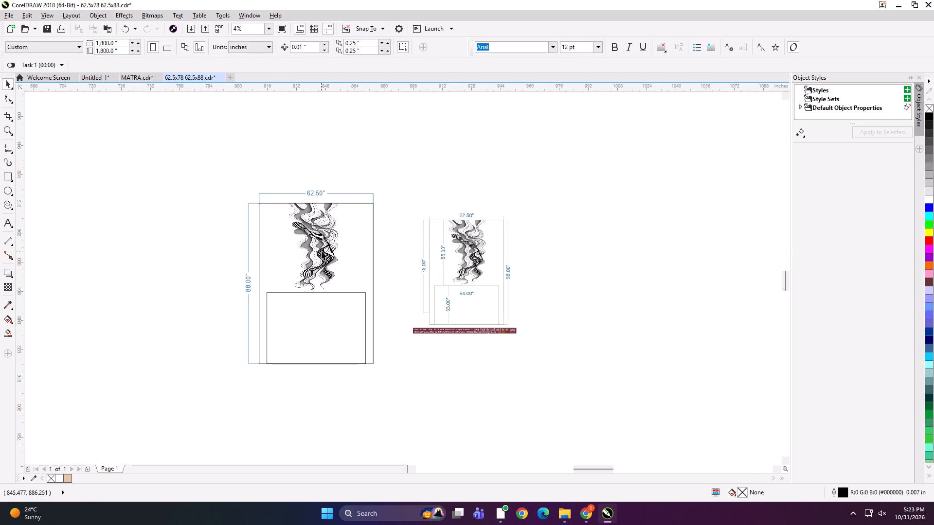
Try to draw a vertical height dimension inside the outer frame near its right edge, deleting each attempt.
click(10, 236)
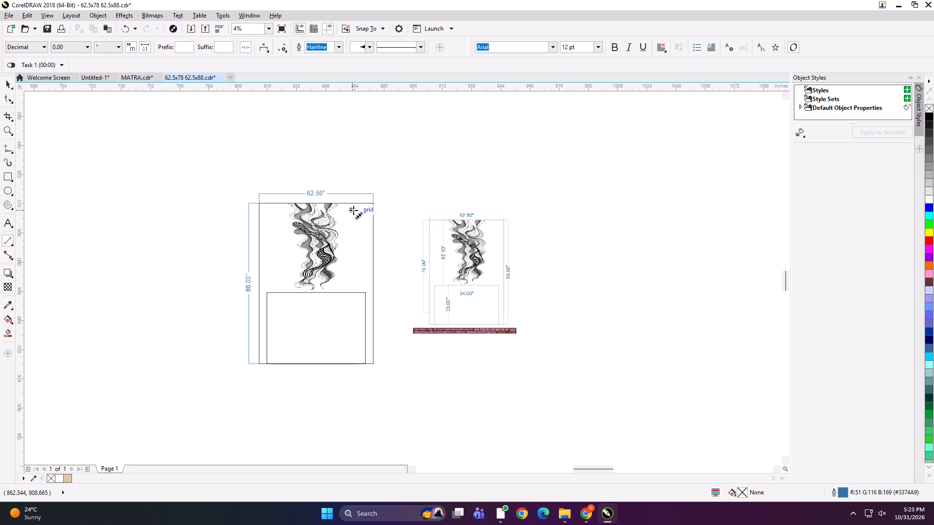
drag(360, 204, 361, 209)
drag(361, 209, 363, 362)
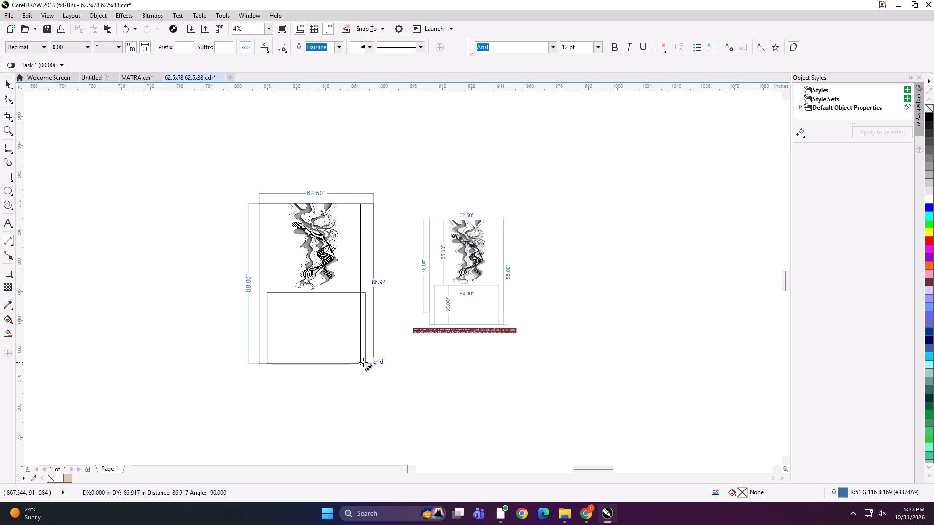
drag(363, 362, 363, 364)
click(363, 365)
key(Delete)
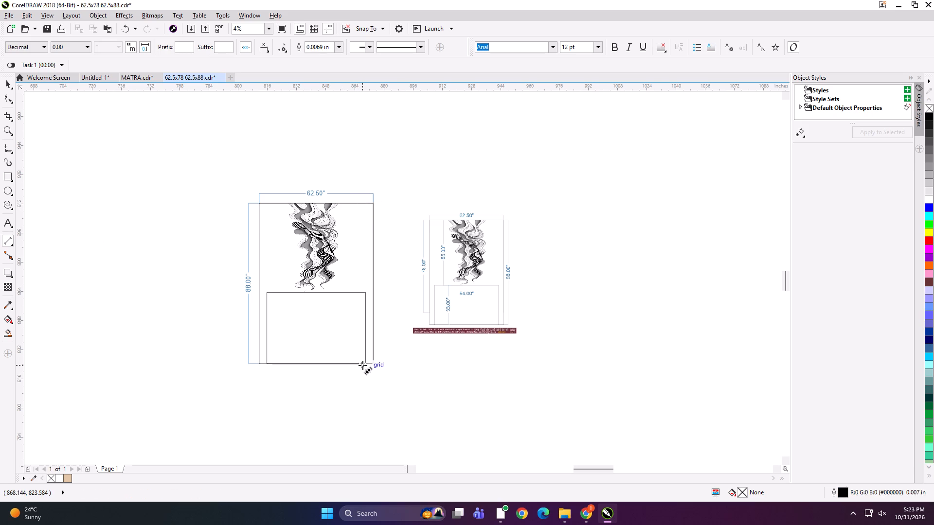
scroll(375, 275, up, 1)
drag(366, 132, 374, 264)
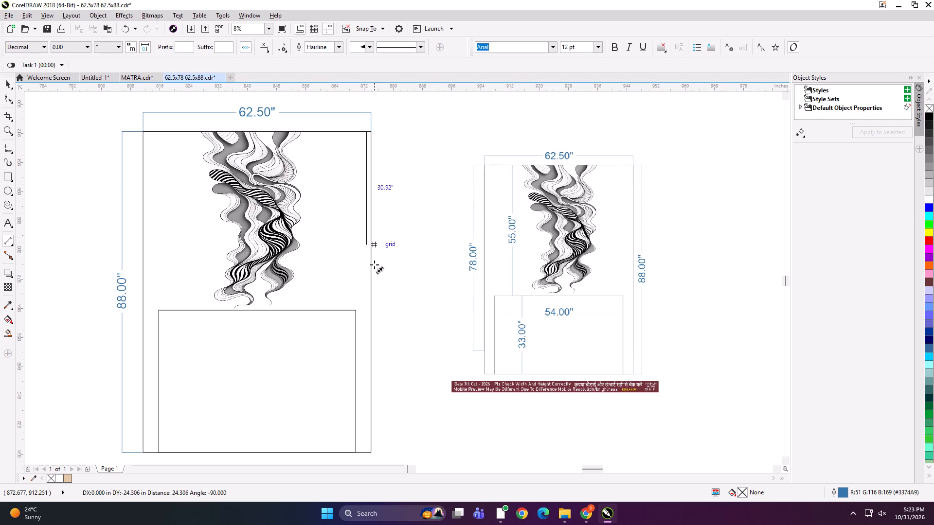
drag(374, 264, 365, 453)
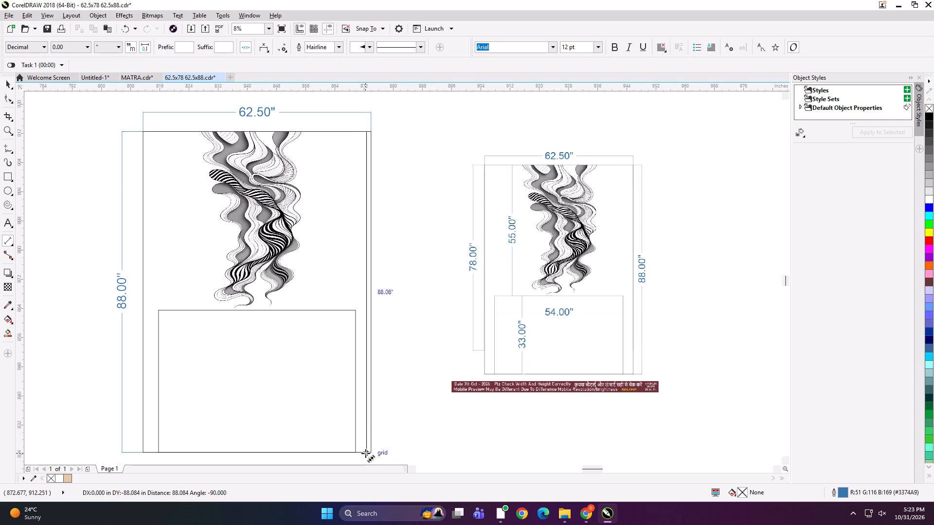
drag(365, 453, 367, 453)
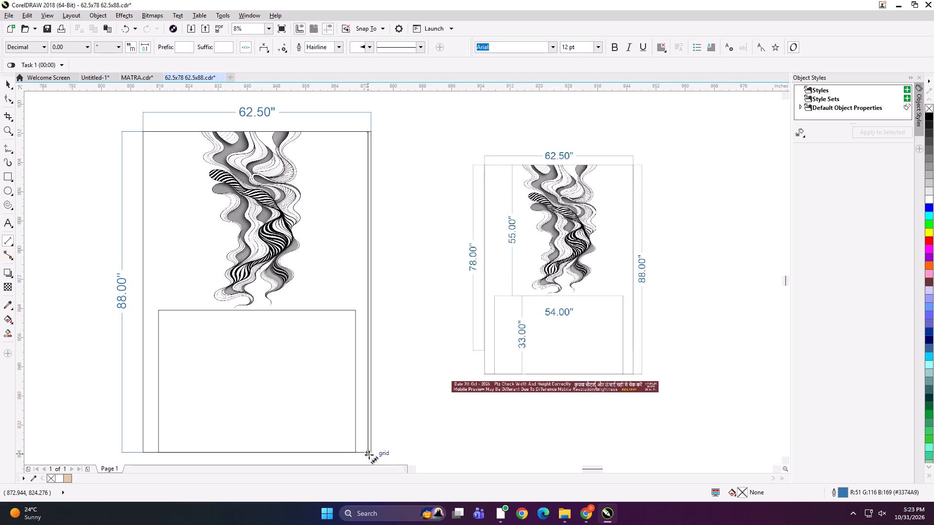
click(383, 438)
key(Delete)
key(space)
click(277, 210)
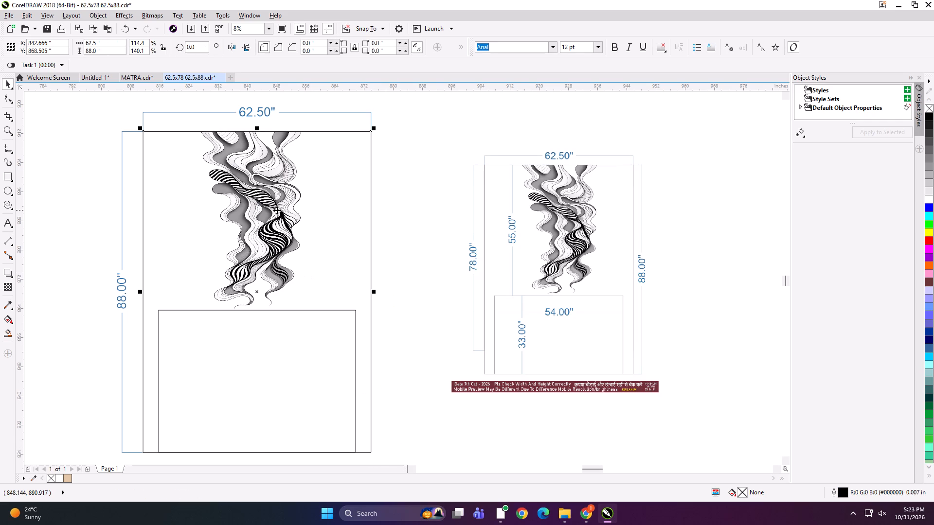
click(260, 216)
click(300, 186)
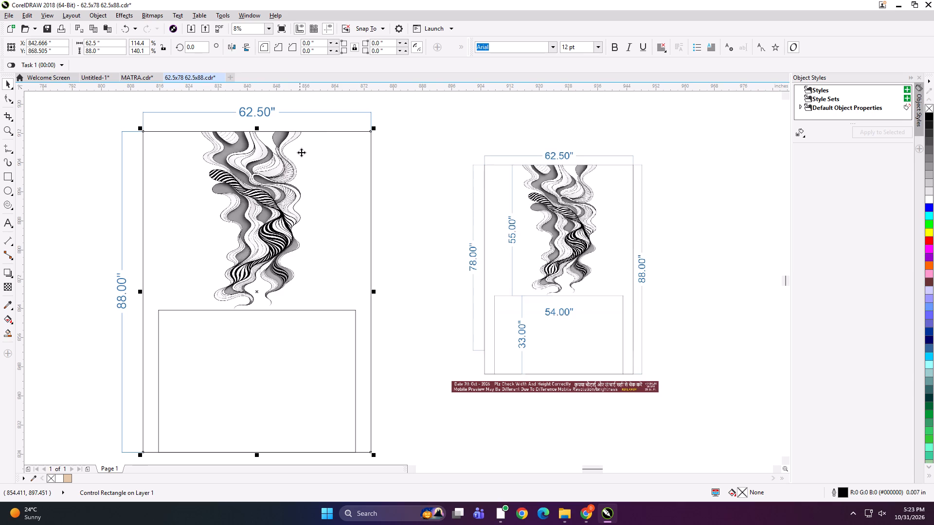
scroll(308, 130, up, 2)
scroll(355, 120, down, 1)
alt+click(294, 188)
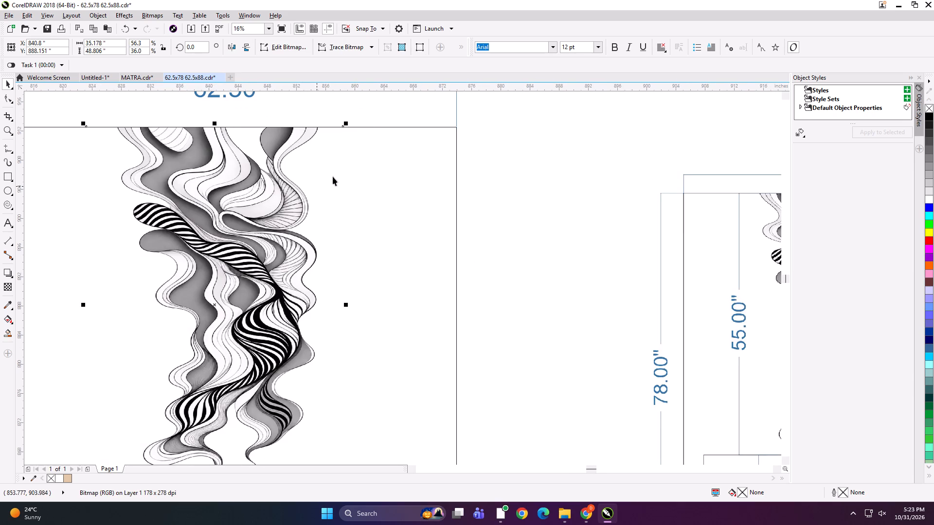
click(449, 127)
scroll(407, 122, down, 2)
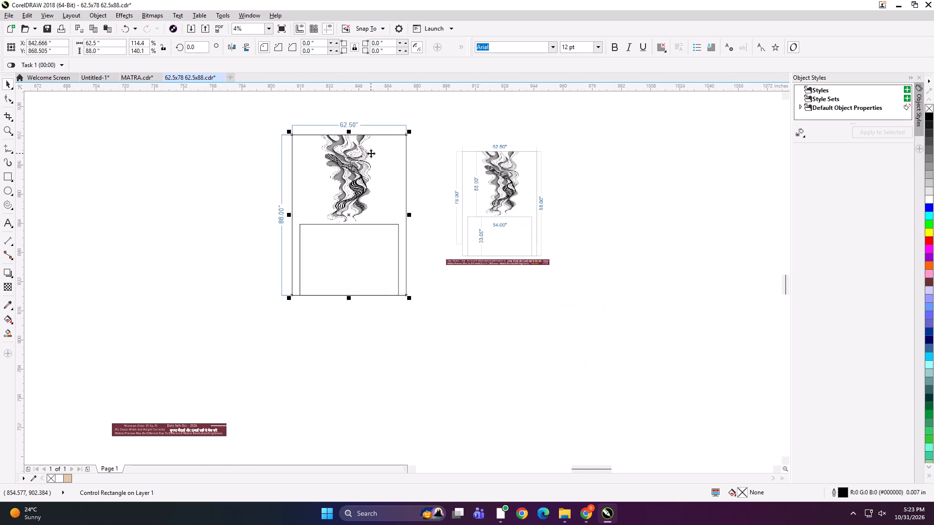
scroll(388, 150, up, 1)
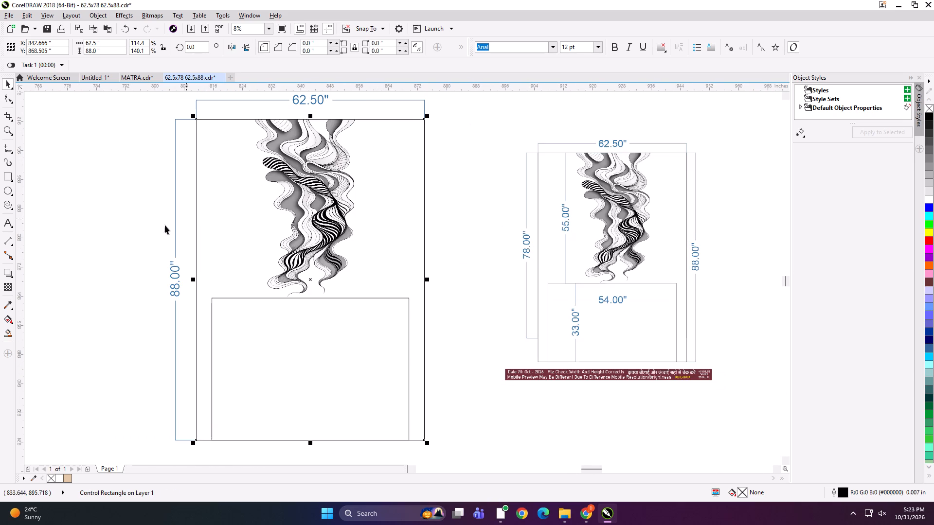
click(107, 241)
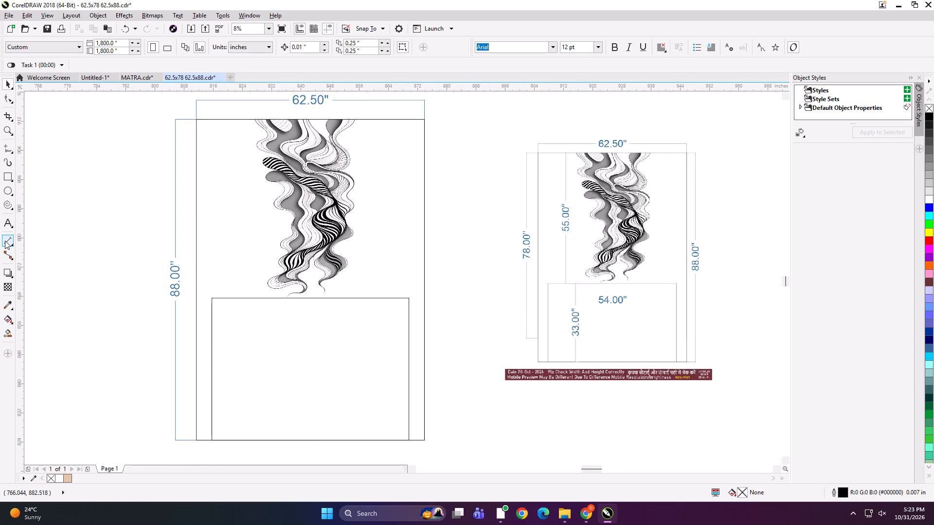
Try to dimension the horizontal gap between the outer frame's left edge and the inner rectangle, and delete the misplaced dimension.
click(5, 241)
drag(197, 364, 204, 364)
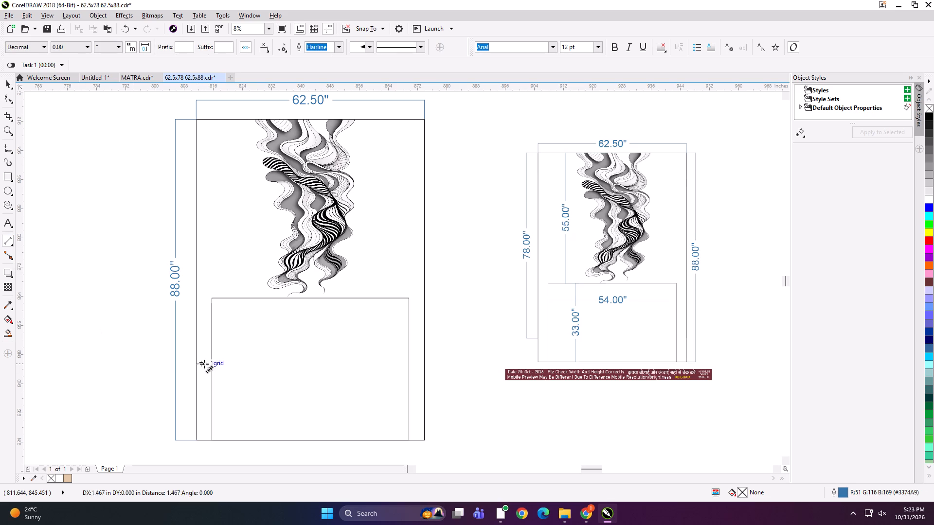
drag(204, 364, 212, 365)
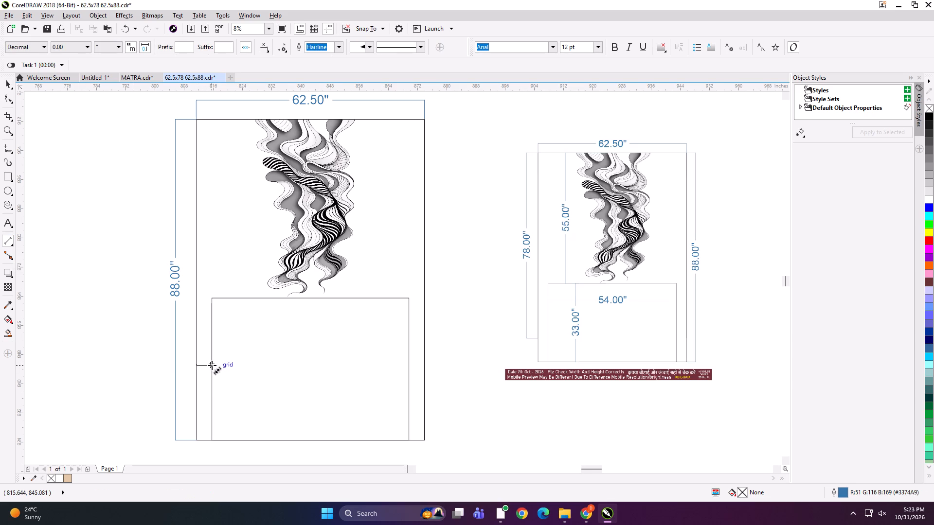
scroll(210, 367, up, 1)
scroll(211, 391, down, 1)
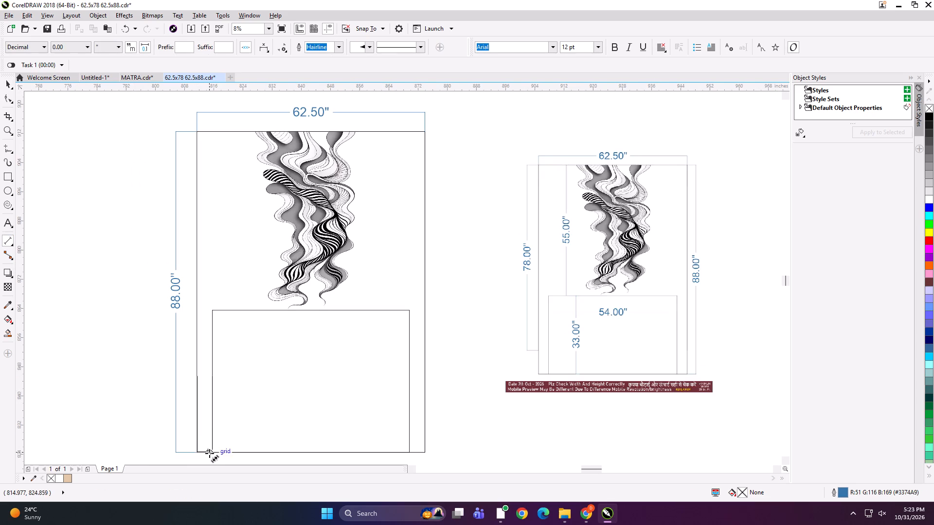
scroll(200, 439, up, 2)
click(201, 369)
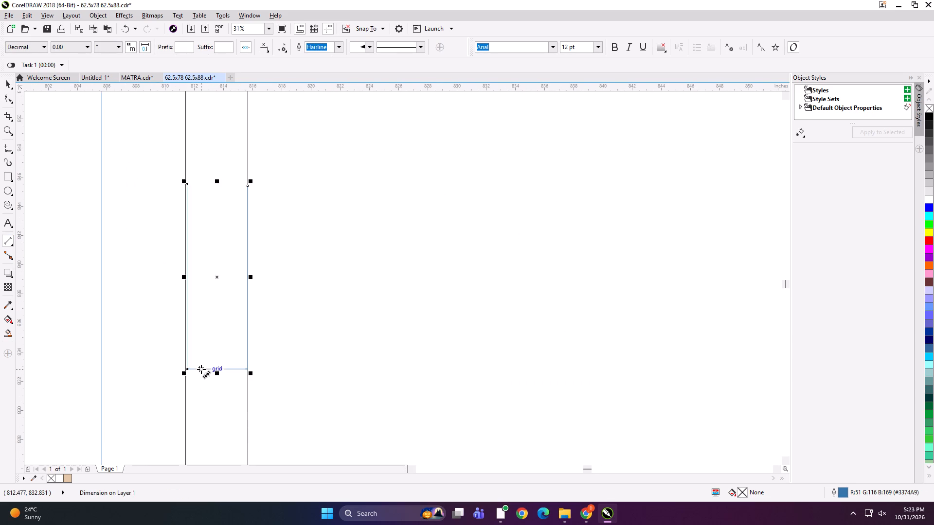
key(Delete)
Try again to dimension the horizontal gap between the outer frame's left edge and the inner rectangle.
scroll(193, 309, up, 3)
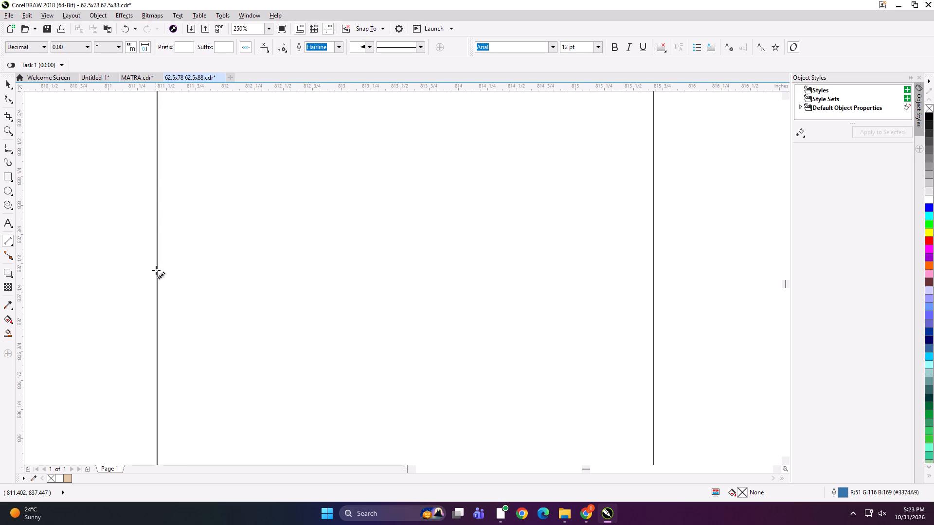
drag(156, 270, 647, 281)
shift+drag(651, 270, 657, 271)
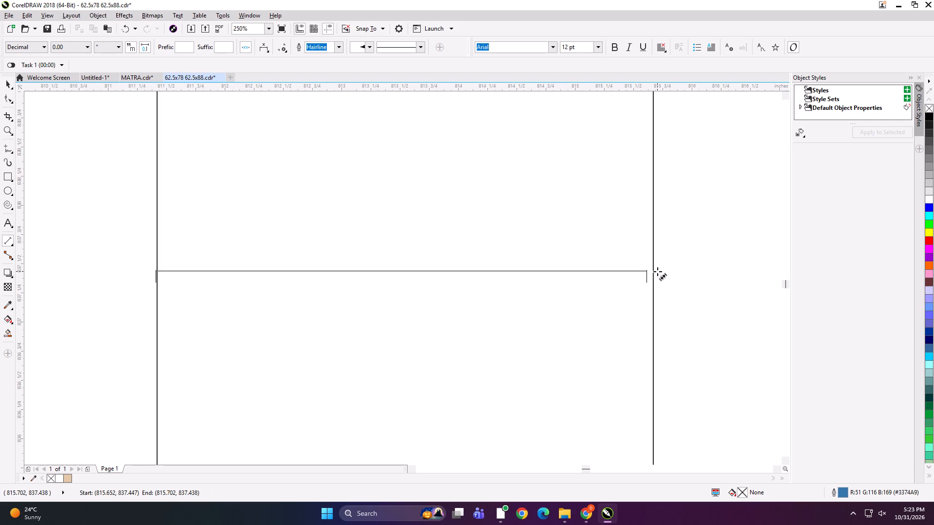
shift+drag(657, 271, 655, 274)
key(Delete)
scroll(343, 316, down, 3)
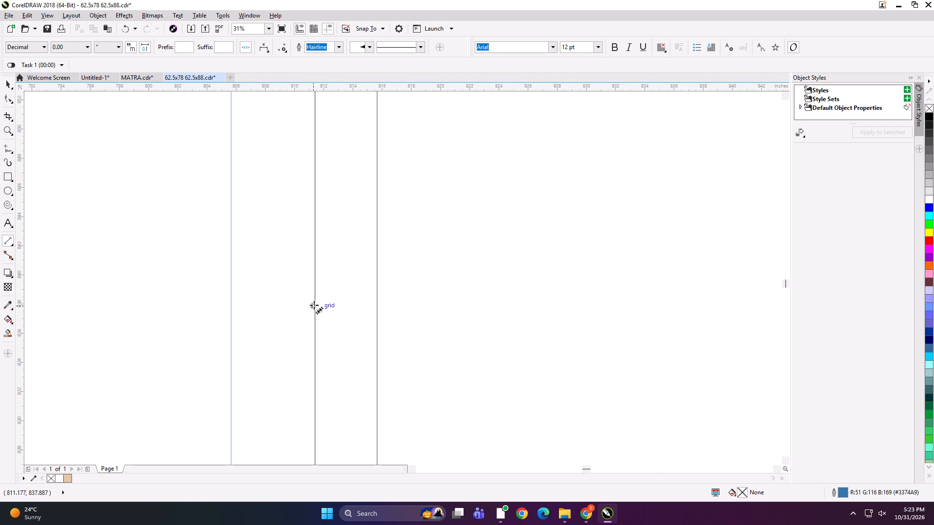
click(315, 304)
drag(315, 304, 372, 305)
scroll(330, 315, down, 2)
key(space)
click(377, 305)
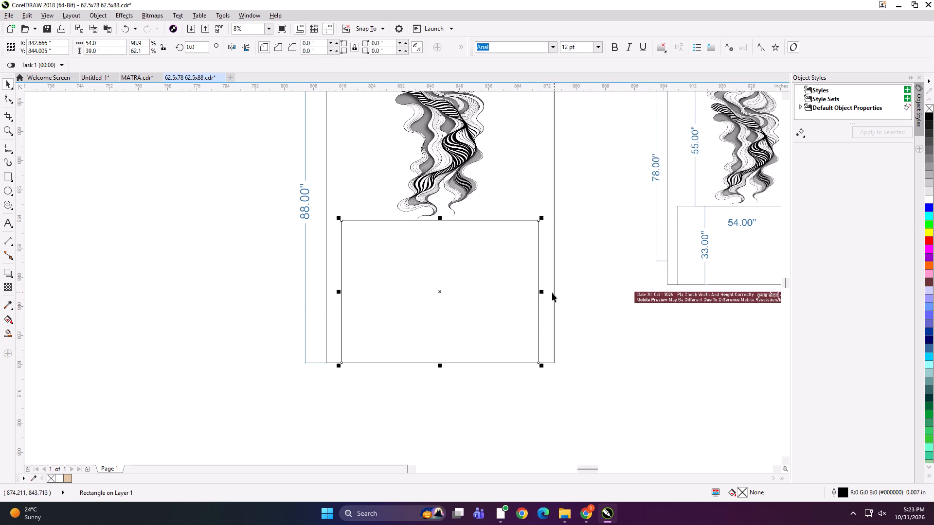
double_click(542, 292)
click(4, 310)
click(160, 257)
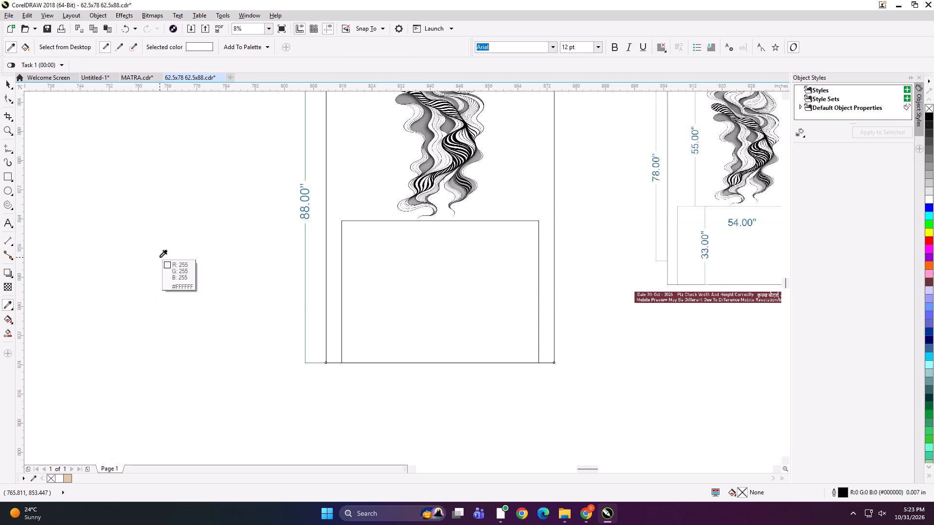
Copy the 62.5 x 88 inch frame with its artwork, inner rectangle and dimensions into the Untitled-1 document, in empty space beside the black panels.
scroll(204, 275, down, 1)
key(space)
click(218, 142)
drag(204, 130, 388, 330)
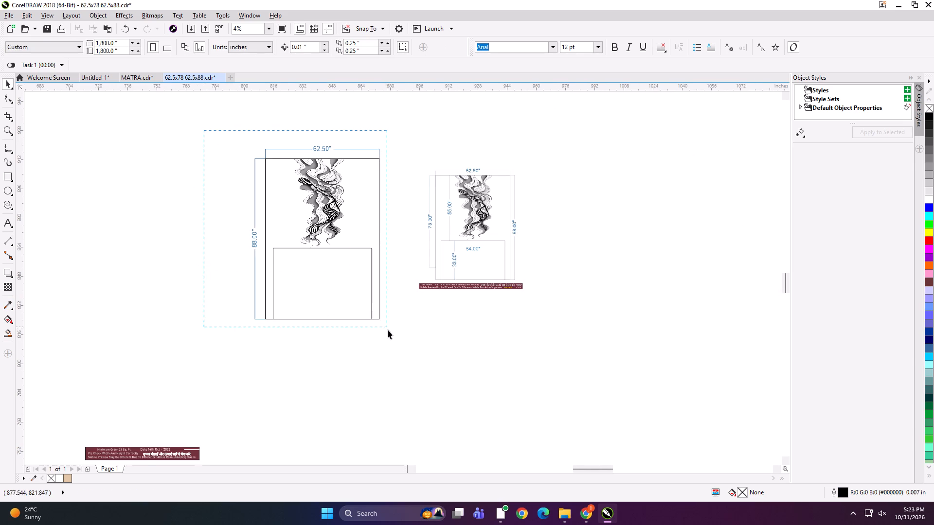
drag(388, 330, 395, 342)
key(ctrl+c)
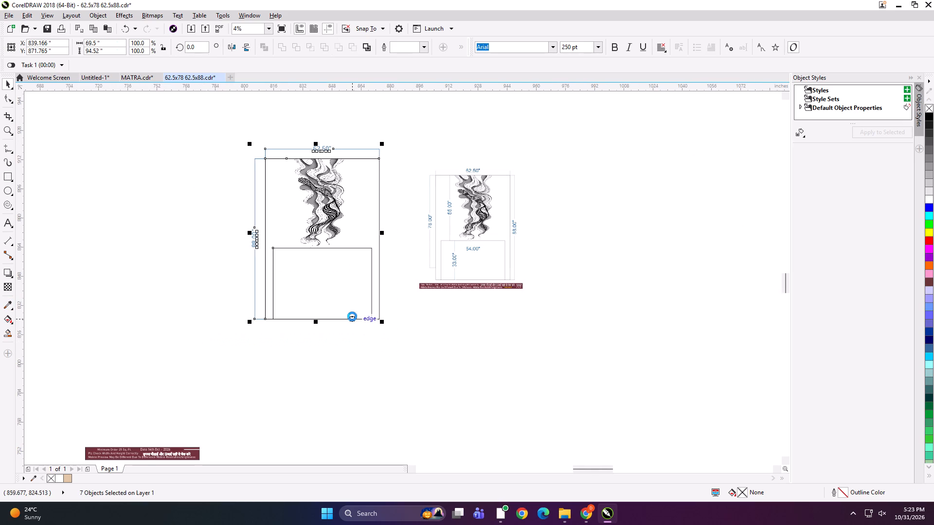
click(97, 78)
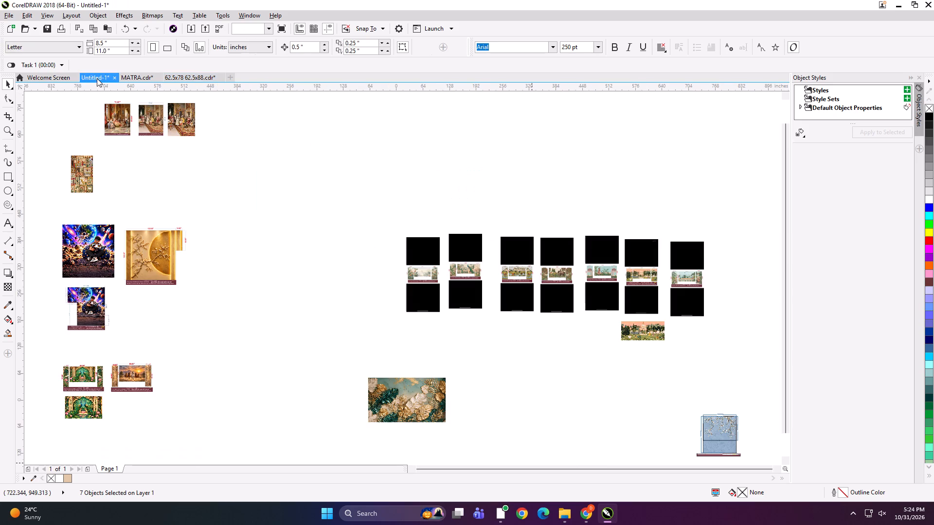
click(402, 163)
key(ctrl+v)
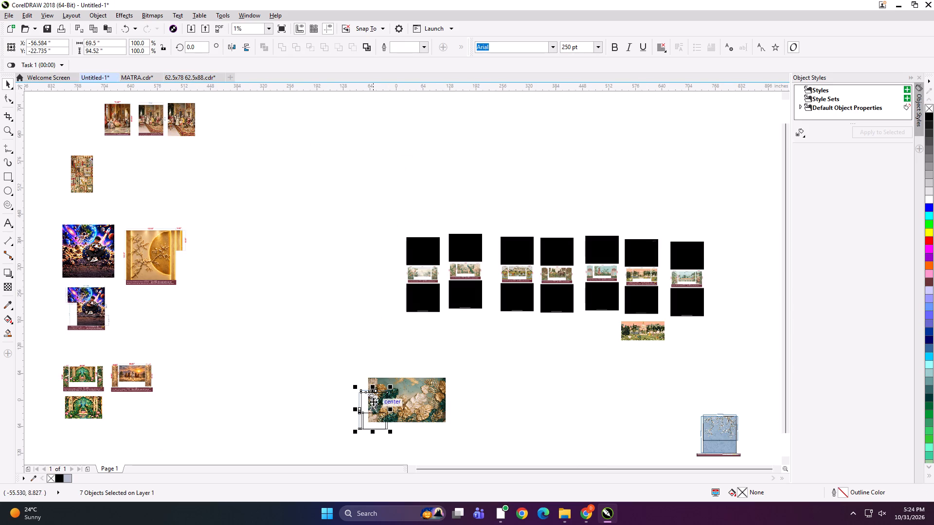
drag(373, 402, 343, 260)
scroll(343, 260, up, 2)
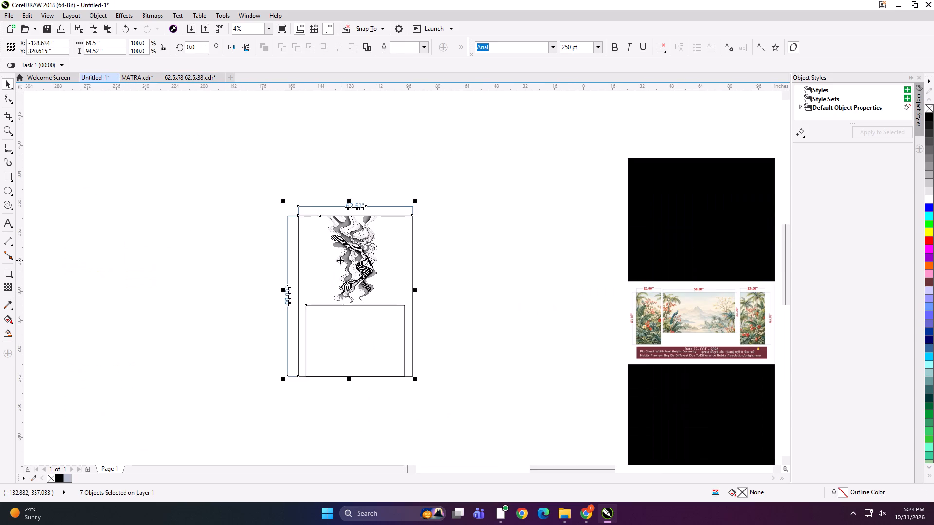
click(236, 255)
Dimension the horizontal gap between the outer frame's left edge and the inner rectangle, placing it below the frame.
scroll(322, 245, up, 1)
scroll(358, 211, down, 1)
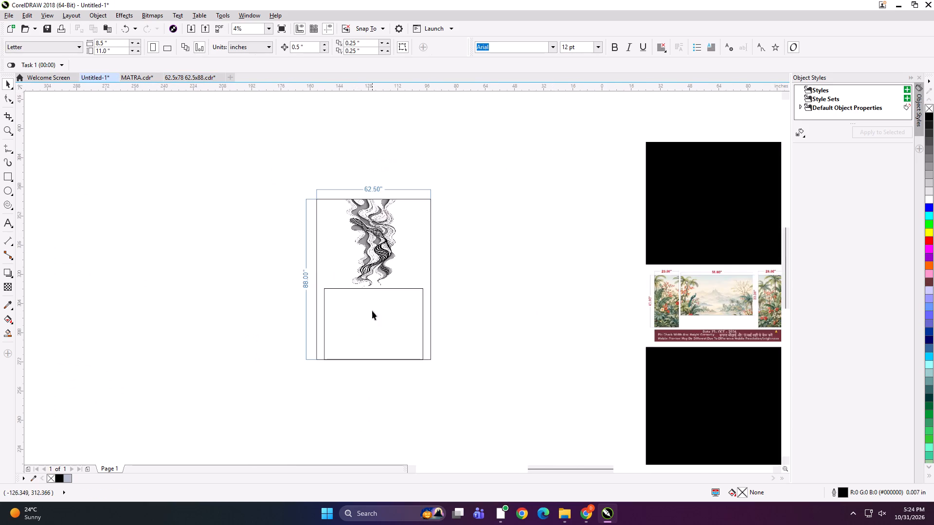
scroll(373, 332, up, 1)
key(space)
key(space)
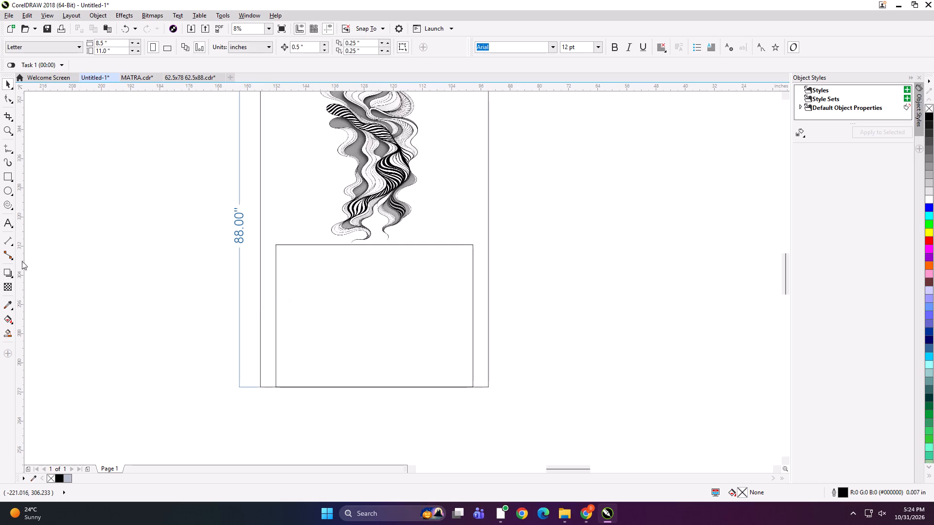
click(11, 239)
shift+drag(260, 282, 275, 283)
click(273, 410)
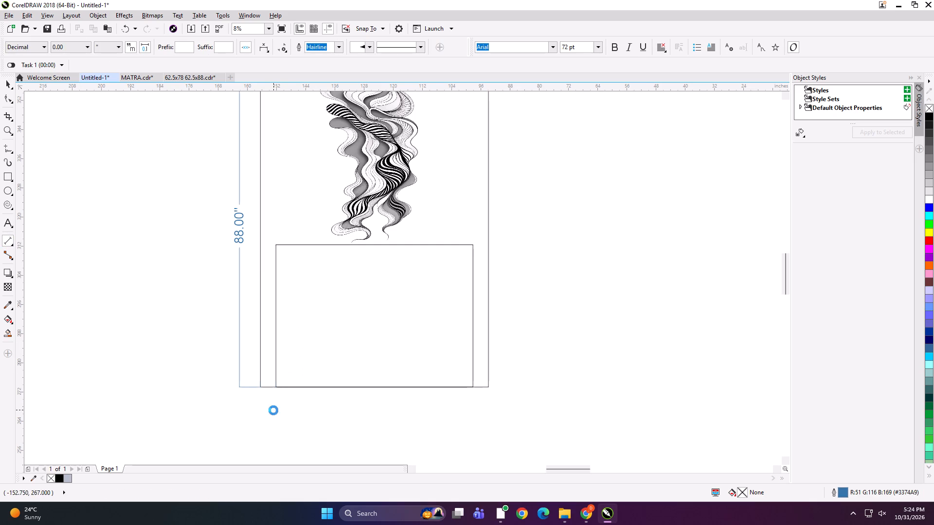
Dimension the horizontal gap between the inner rectangle and the outer frame's right edge below the frame, deleting the misplaced attempt.
shift+click(472, 301)
shift+drag(478, 301, 488, 301)
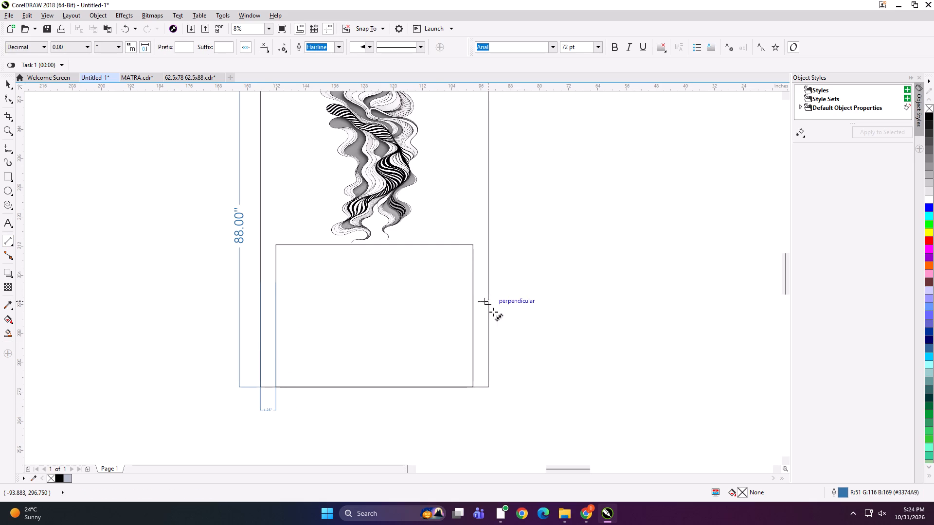
key(Delete)
click(472, 332)
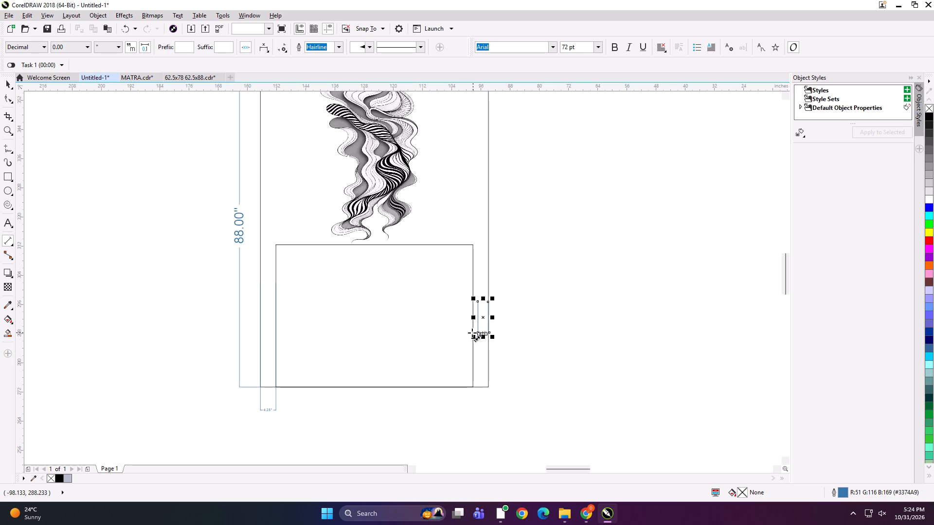
key(Delete)
drag(473, 334, 486, 335)
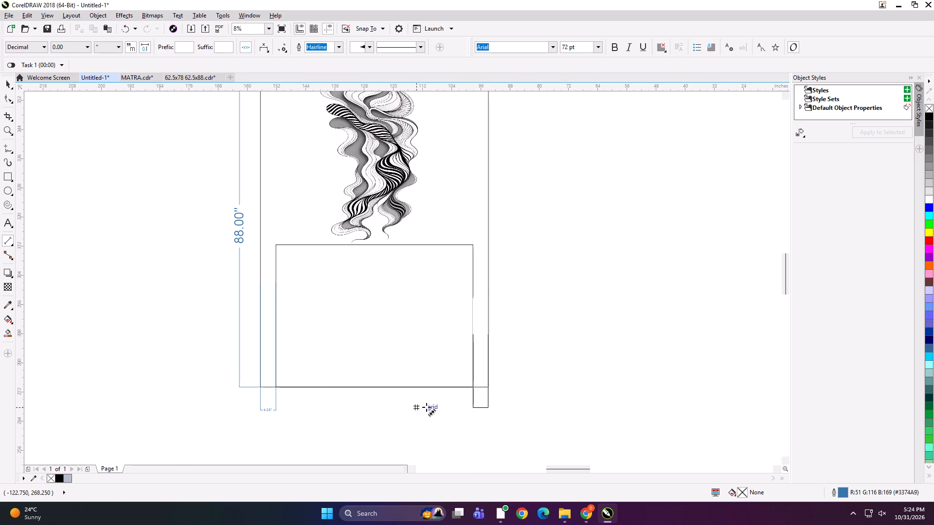
click(452, 402)
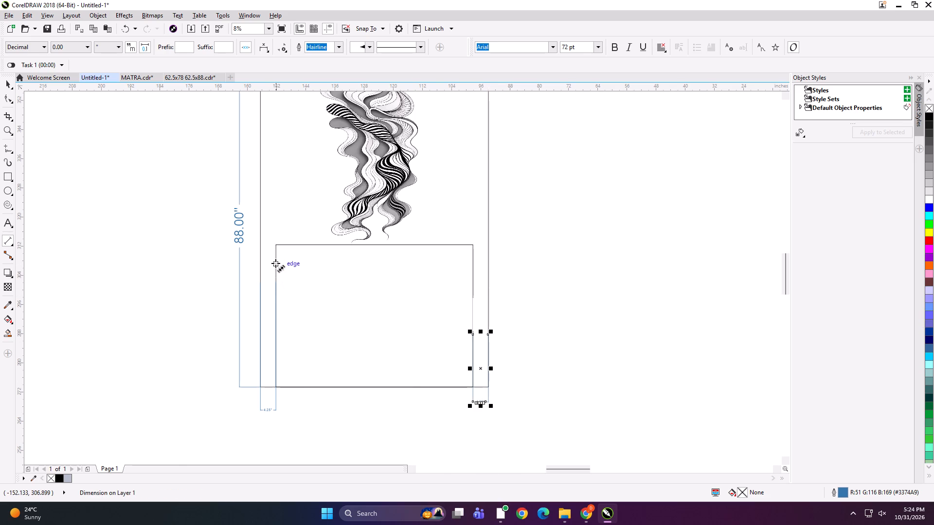
Dimension the inner rectangle's full width near its top edge and its full height near its left edge.
shift+drag(275, 263, 449, 264)
shift+click(468, 263)
key(Delete)
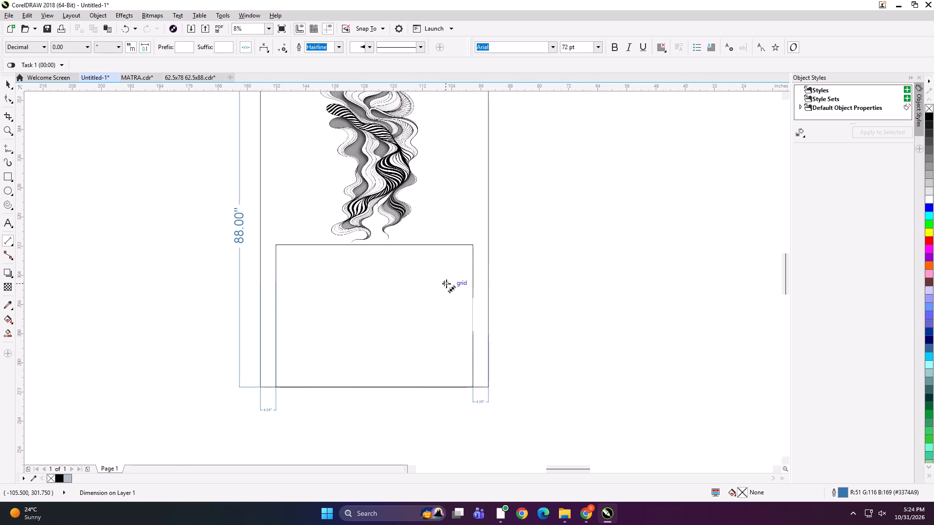
drag(275, 262, 460, 260)
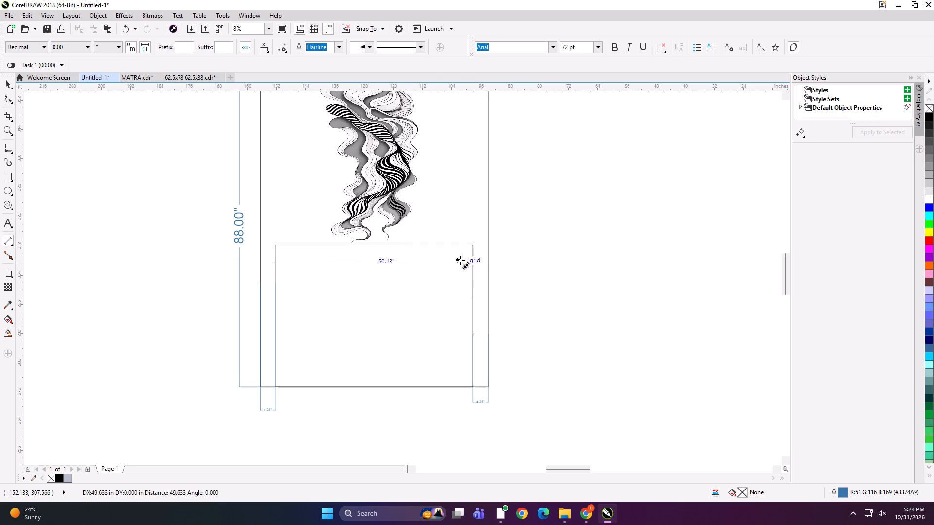
drag(460, 260, 473, 263)
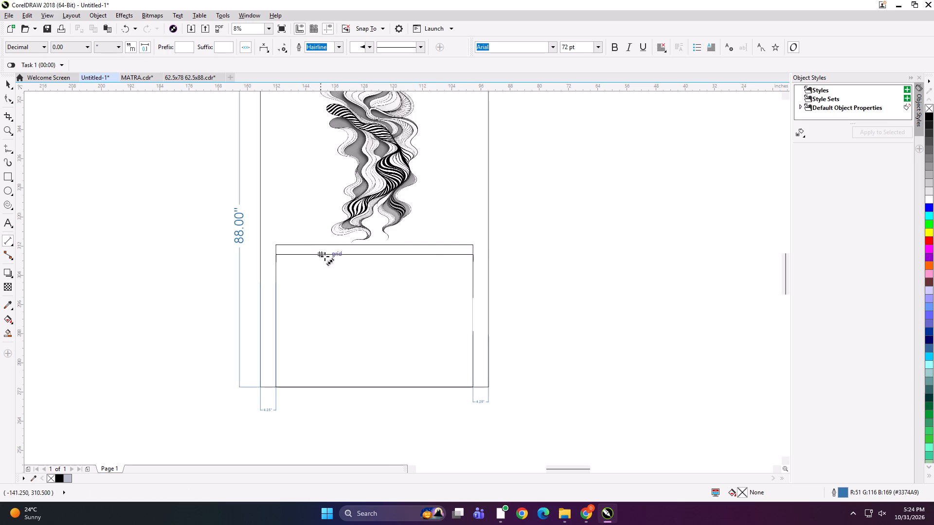
click(344, 261)
shift+drag(293, 244, 296, 380)
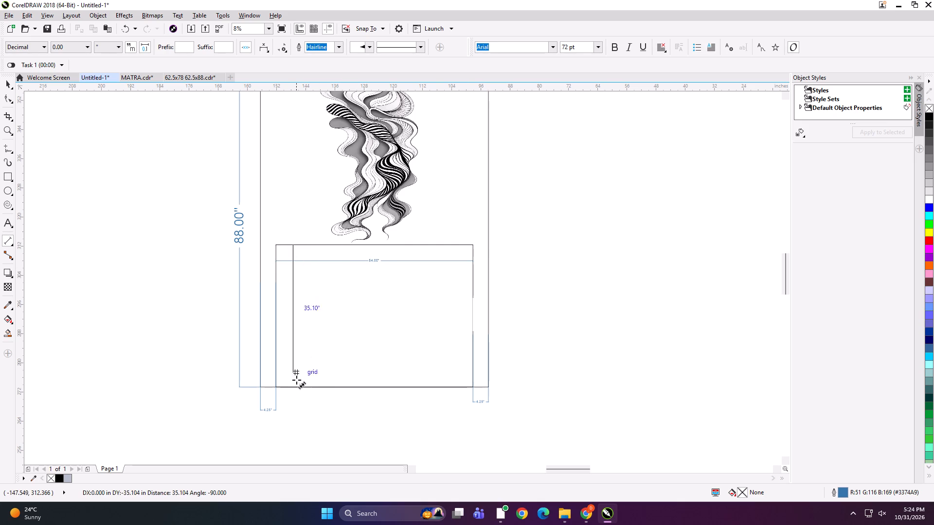
shift+drag(296, 380, 294, 389)
click(294, 389)
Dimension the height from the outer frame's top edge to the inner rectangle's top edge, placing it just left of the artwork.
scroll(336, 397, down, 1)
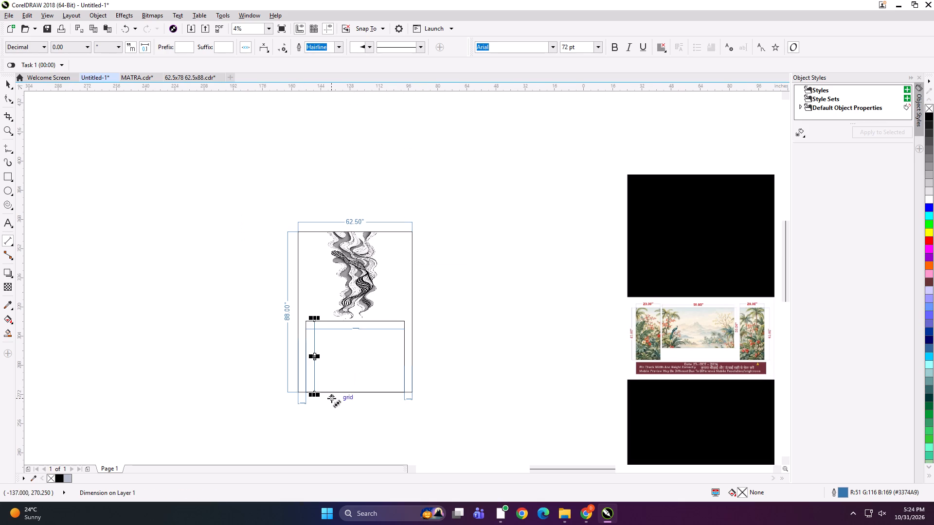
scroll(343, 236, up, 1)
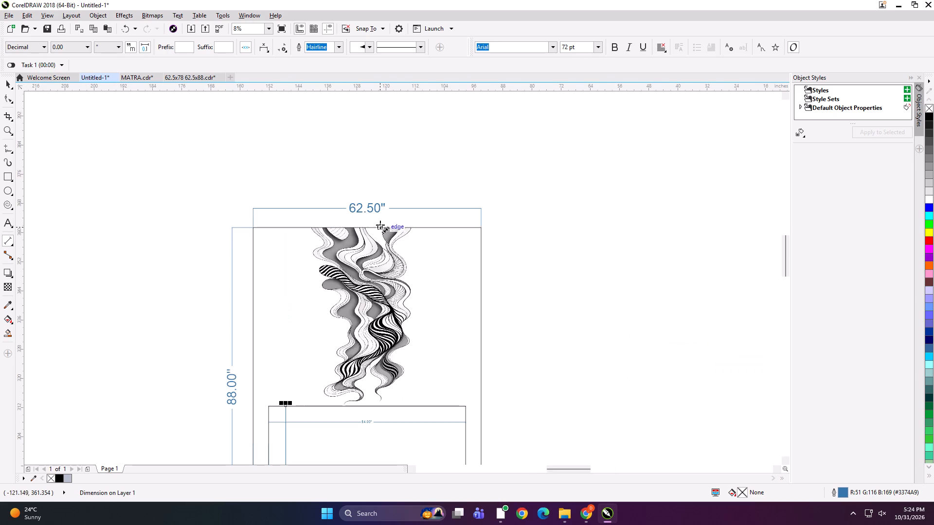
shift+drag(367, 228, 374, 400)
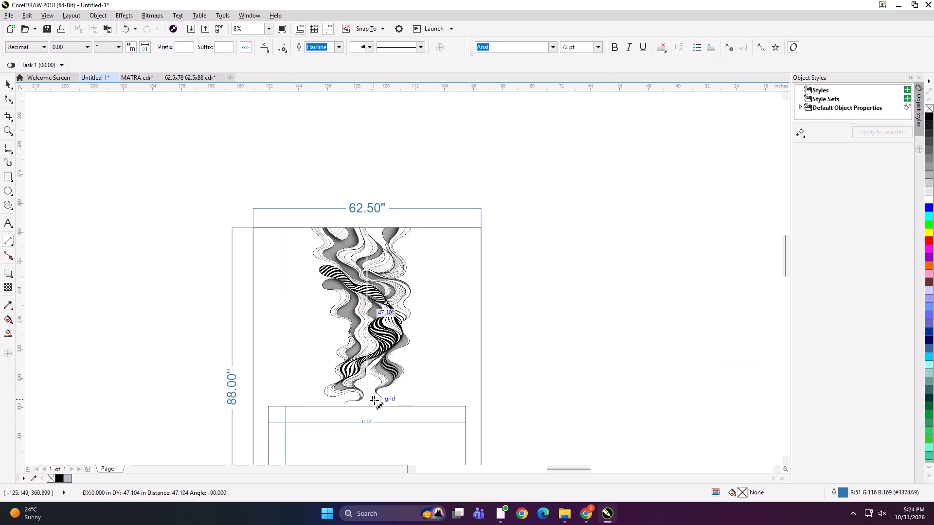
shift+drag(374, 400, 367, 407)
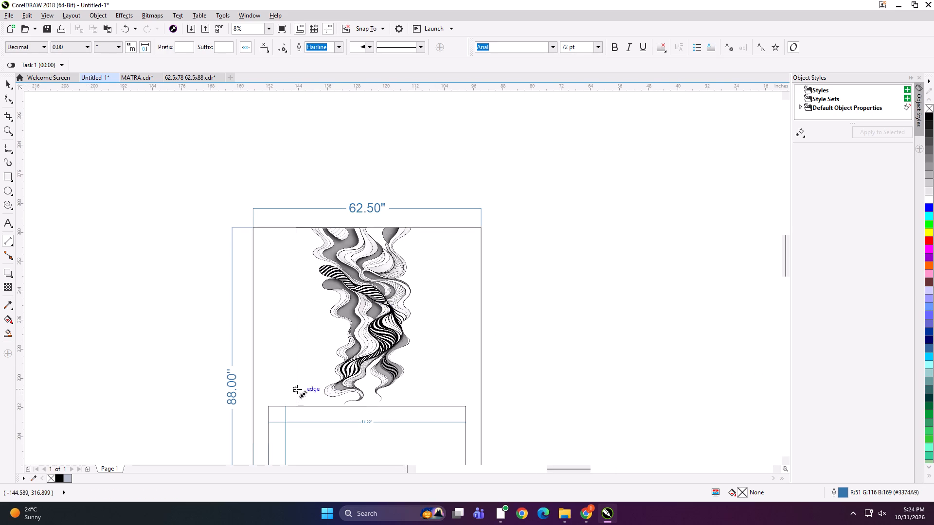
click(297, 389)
Dimension the height from the outer frame's top edge to the inner rectangle's top edge, placing it outside the frame's right edge.
scroll(413, 245, down, 1)
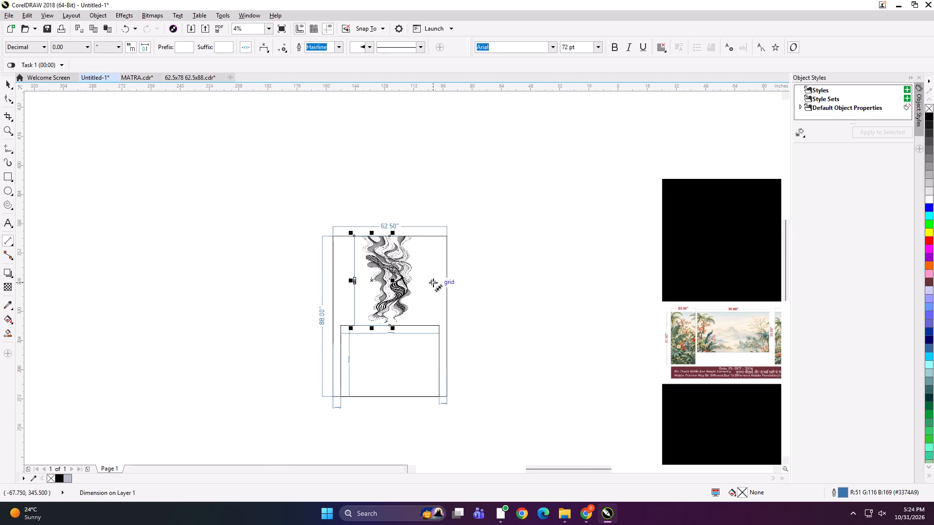
shift+drag(434, 236, 435, 271)
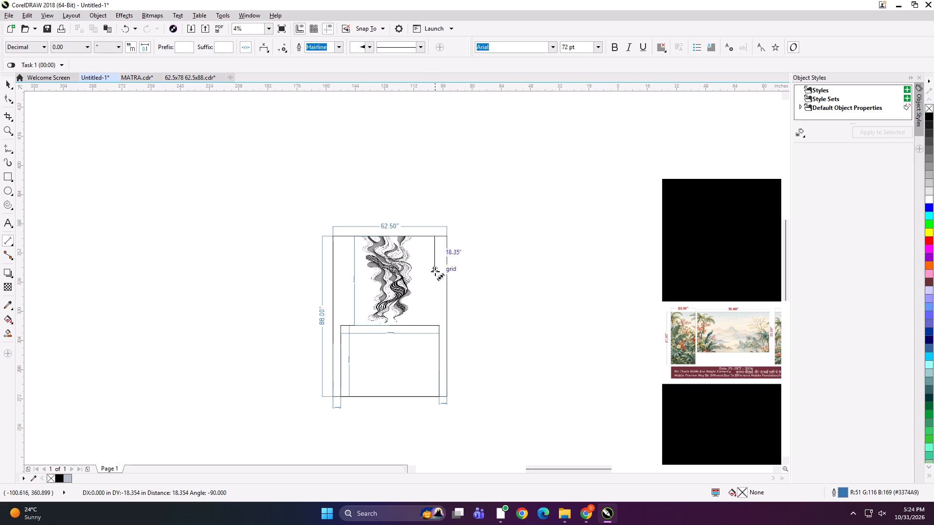
shift+drag(435, 271, 433, 324)
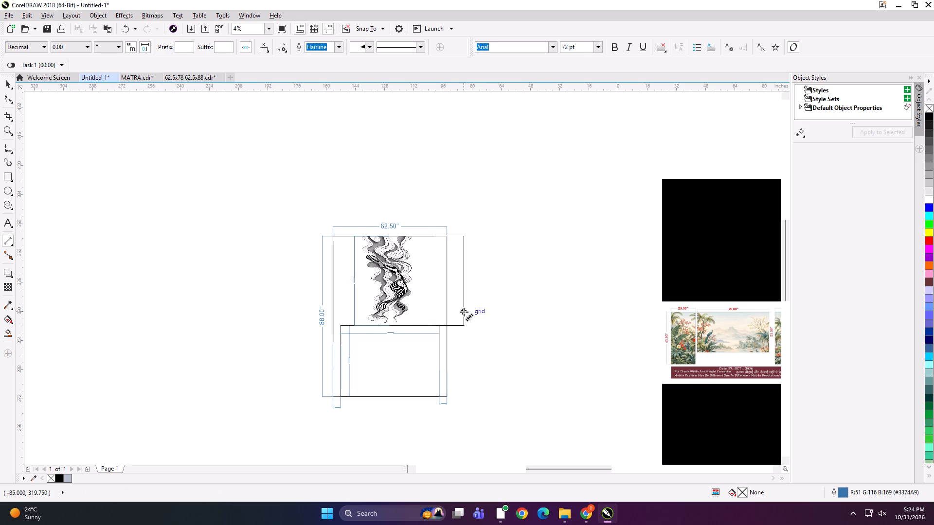
key(Delete)
click(461, 311)
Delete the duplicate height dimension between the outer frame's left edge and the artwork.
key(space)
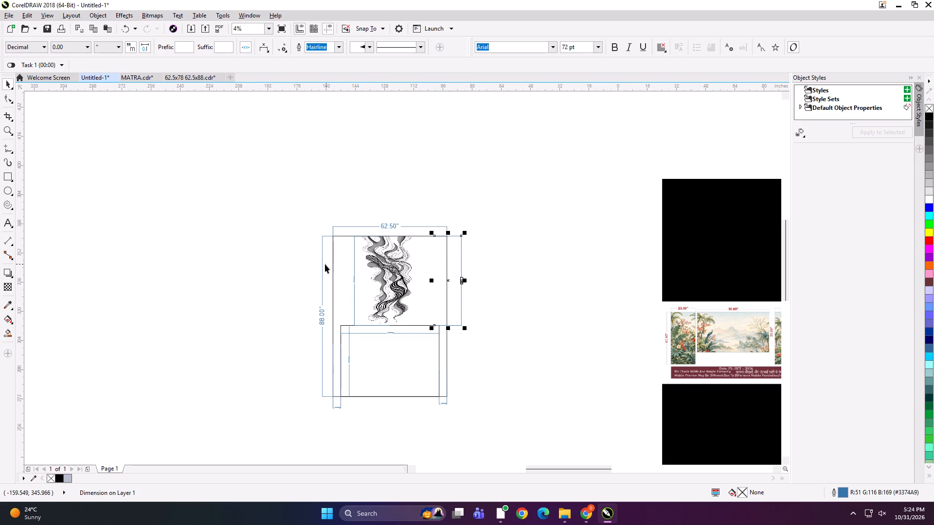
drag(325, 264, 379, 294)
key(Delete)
Set the text size of the five new dimensions to 300 pt.
drag(482, 260, 375, 356)
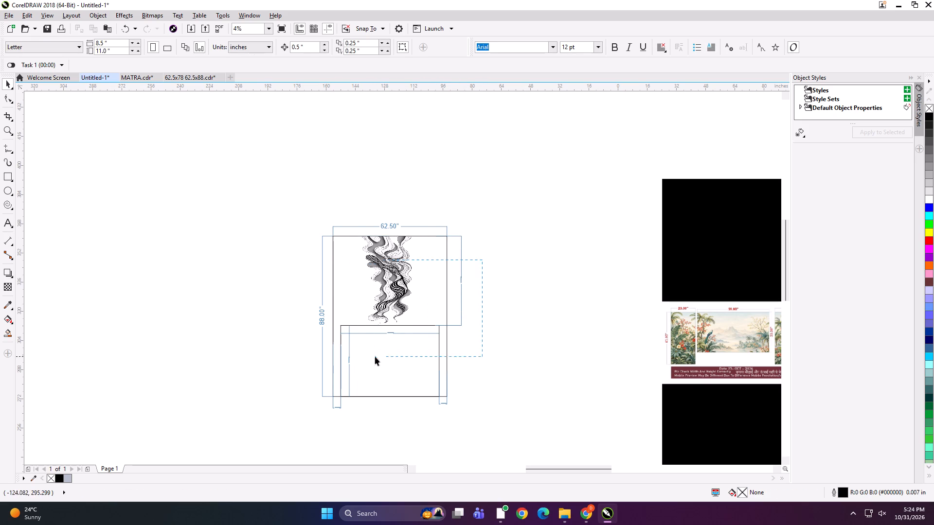
drag(375, 356, 368, 355)
shift+click(454, 400)
shift+drag(454, 400, 313, 431)
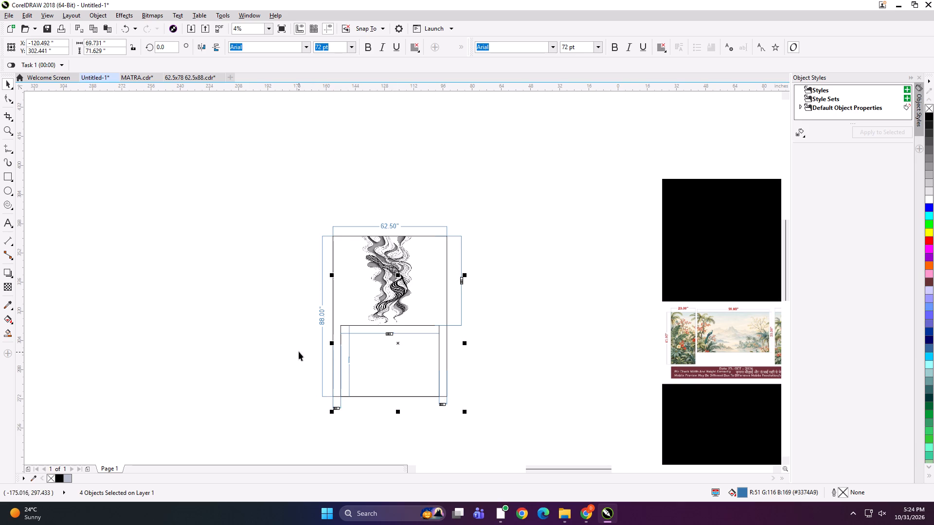
shift+drag(301, 351, 366, 370)
double_click(330, 49)
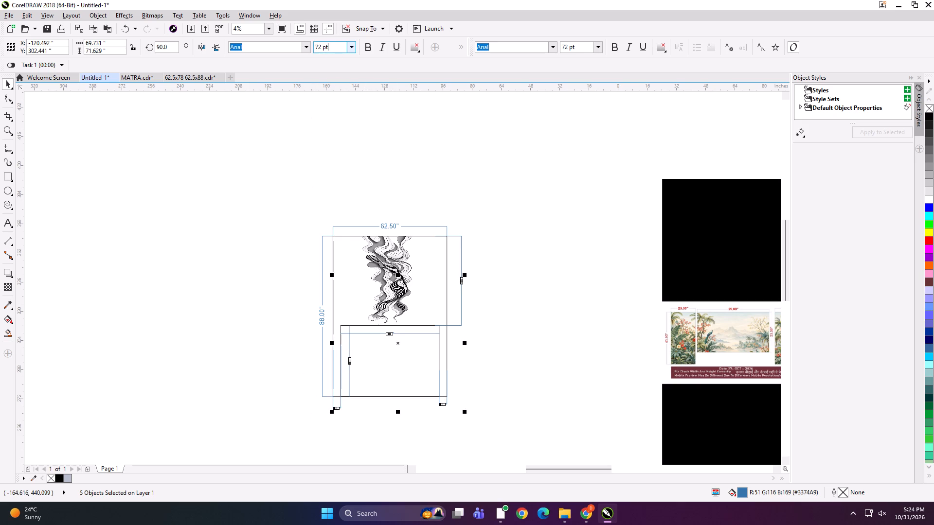
key(ctrl+a)
text(300)
key(Return)
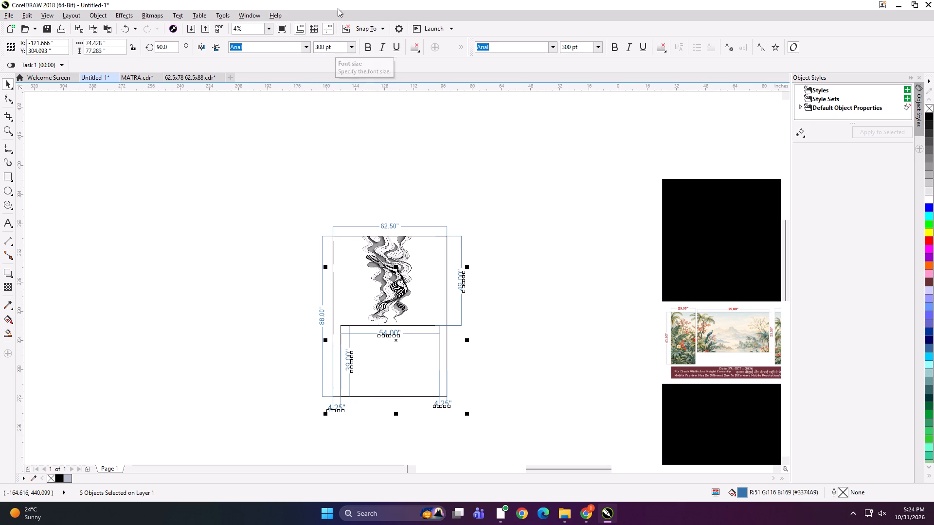
Make the text of all seven dimensions around the wavy-line artwork bold.
shift+drag(365, 200, 408, 248)
shift+drag(312, 296, 332, 331)
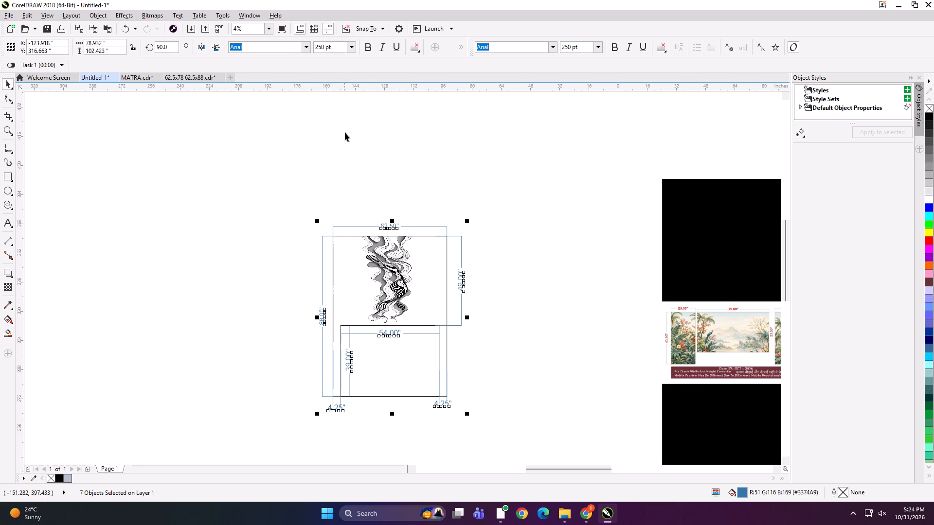
click(364, 49)
click(314, 180)
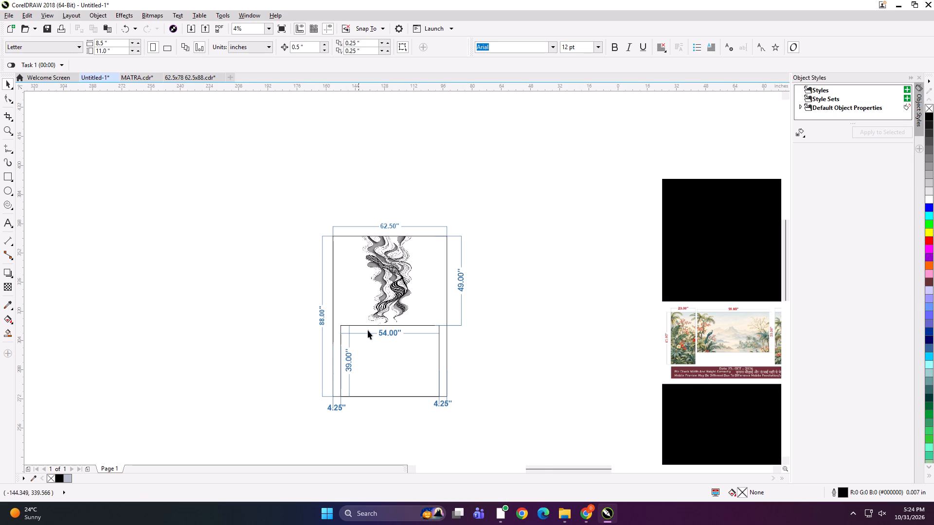
Cut the dimensioned wavy-line artwork and paste it into the 62.5x78 62.5x88.cdr drawing, placing it to the left of the existing layouts.
scroll(389, 311, up, 1)
scroll(379, 237, down, 1)
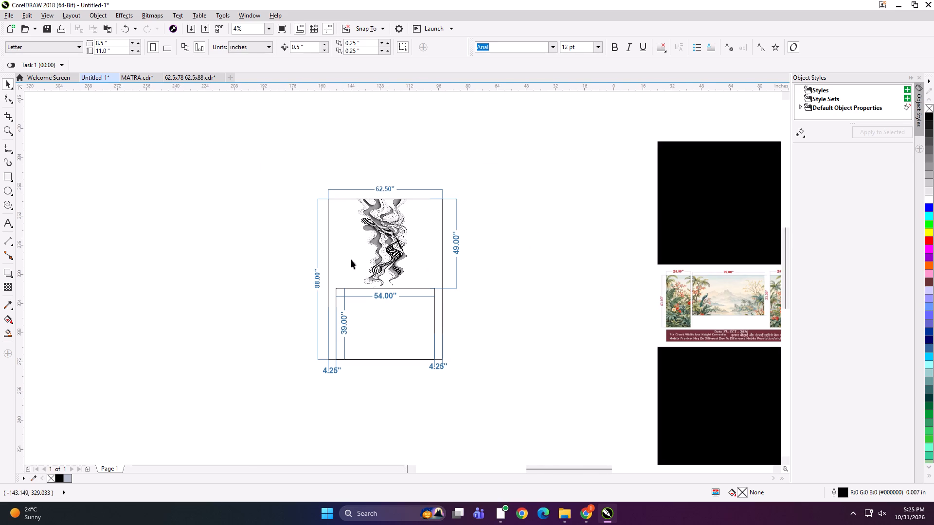
scroll(346, 276, down, 1)
scroll(549, 257, down, 1)
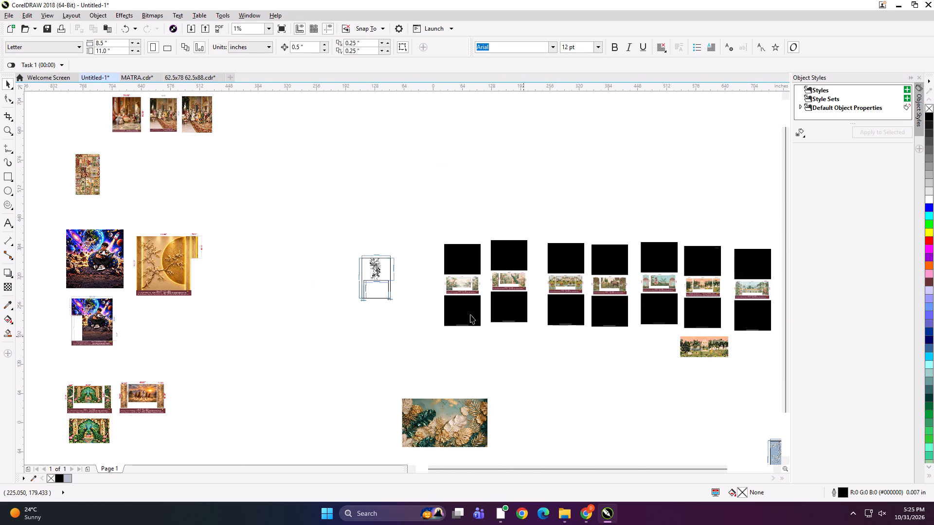
drag(333, 231, 428, 337)
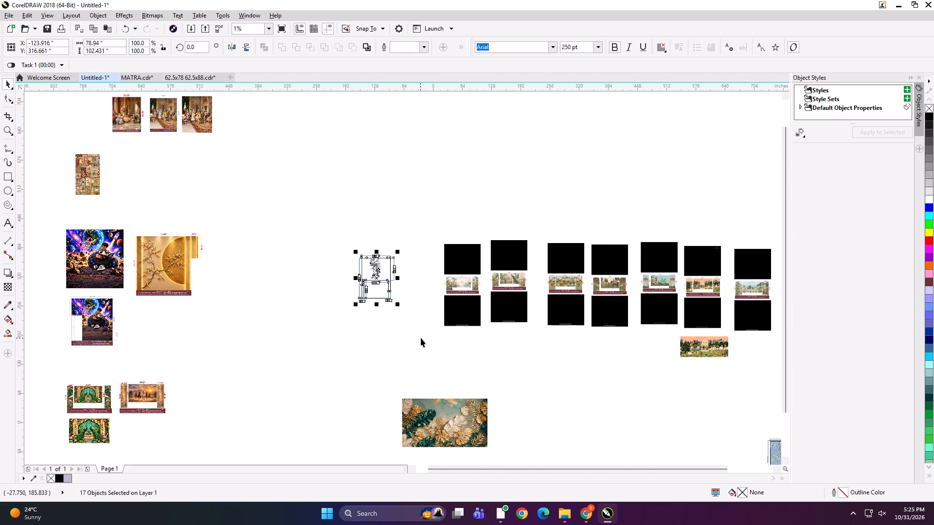
key(ctrl+x)
click(186, 77)
click(195, 272)
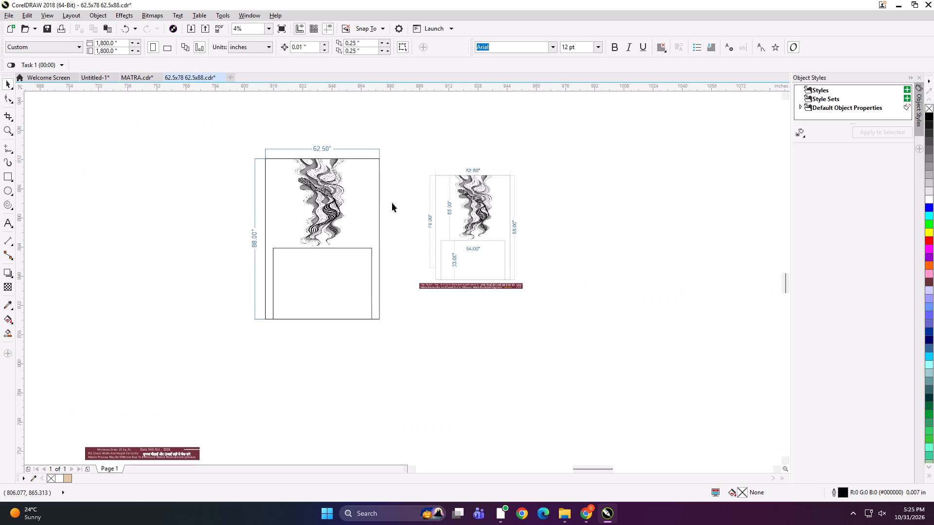
scroll(420, 224, down, 1)
click(299, 236)
key(ctrl+v)
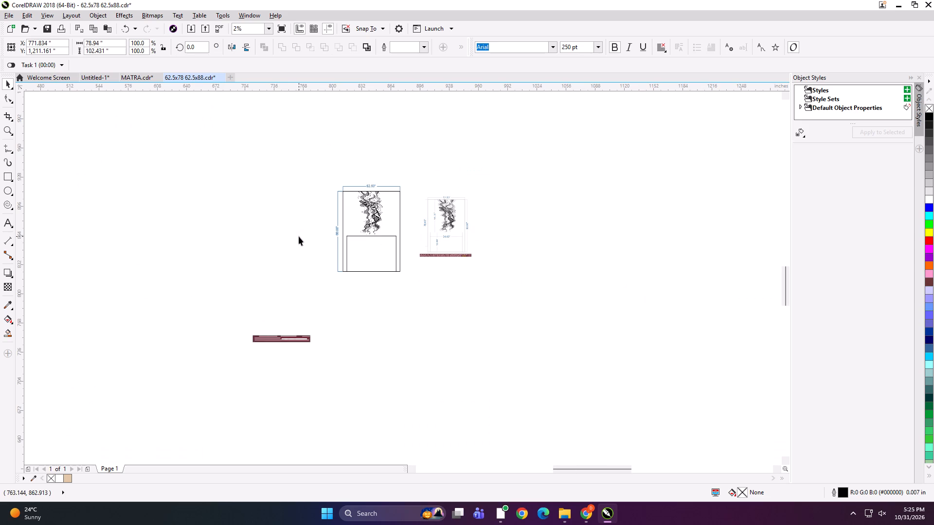
key(F4)
drag(360, 133, 323, 348)
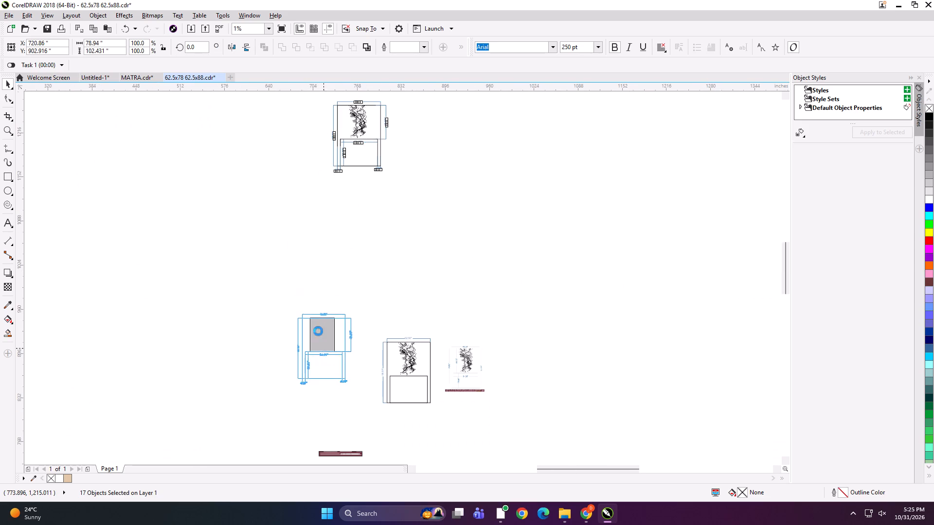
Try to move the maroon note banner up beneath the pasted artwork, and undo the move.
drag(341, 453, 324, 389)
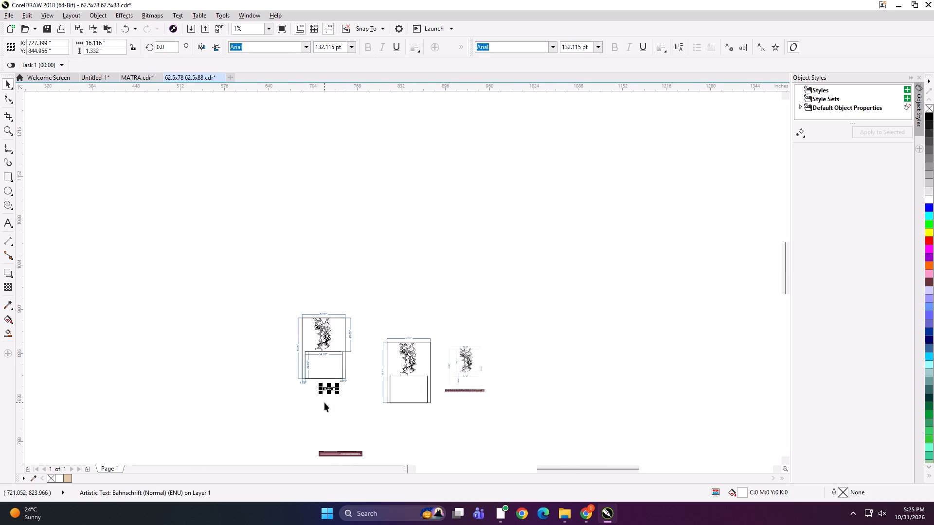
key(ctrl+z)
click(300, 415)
Replace the name text in the maroon note banner's upper right corner with KdilkhuX.
scroll(335, 465, up, 5)
scroll(400, 299, down, 1)
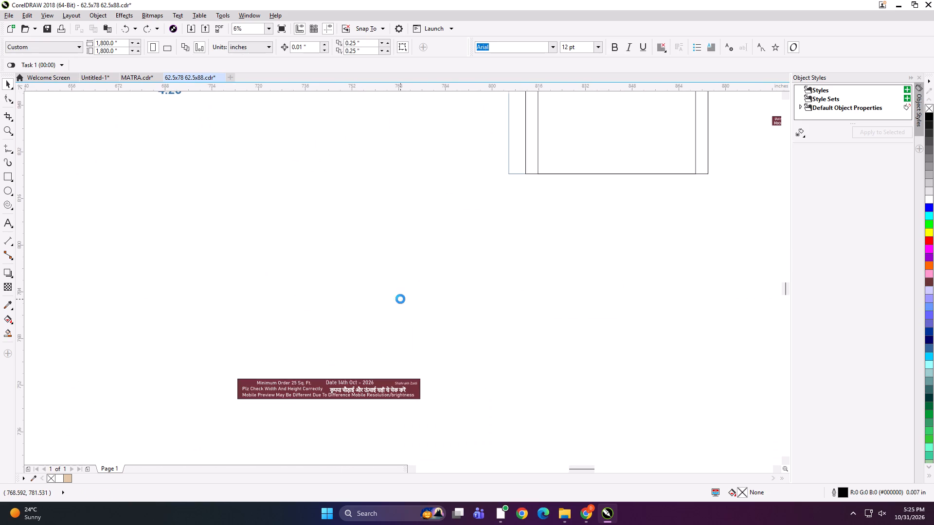
scroll(358, 358, down, 1)
scroll(626, 241, up, 1)
scroll(627, 226, down, 2)
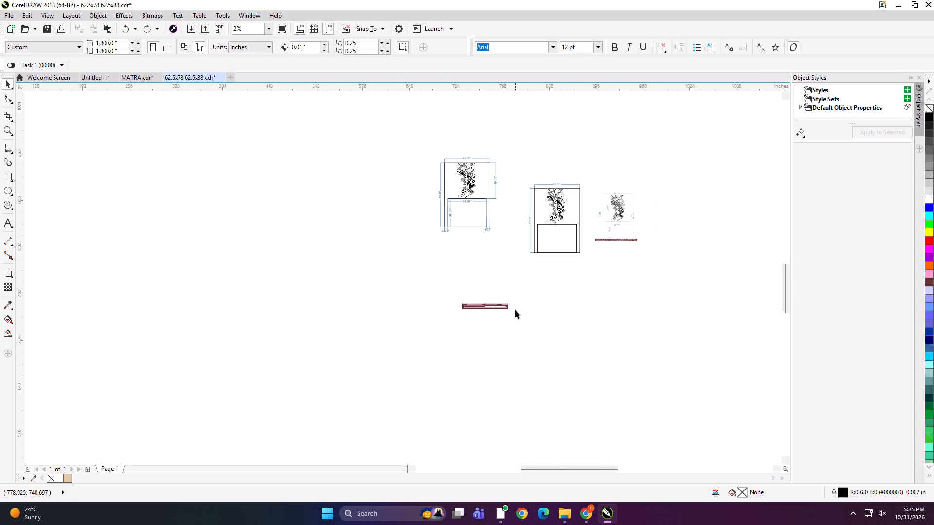
scroll(516, 309, up, 2)
scroll(435, 300, up, 1)
click(506, 287)
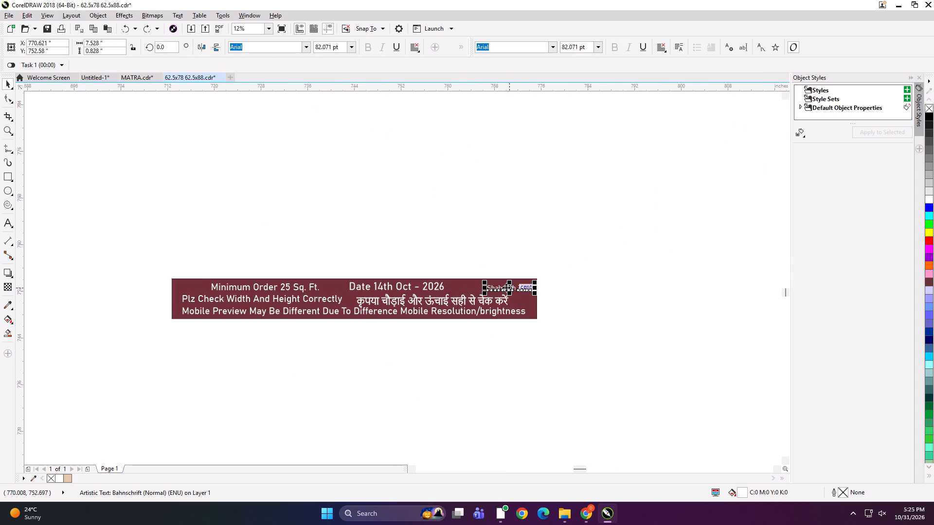
scroll(506, 287, up, 2)
triple_click(502, 287)
click(502, 287)
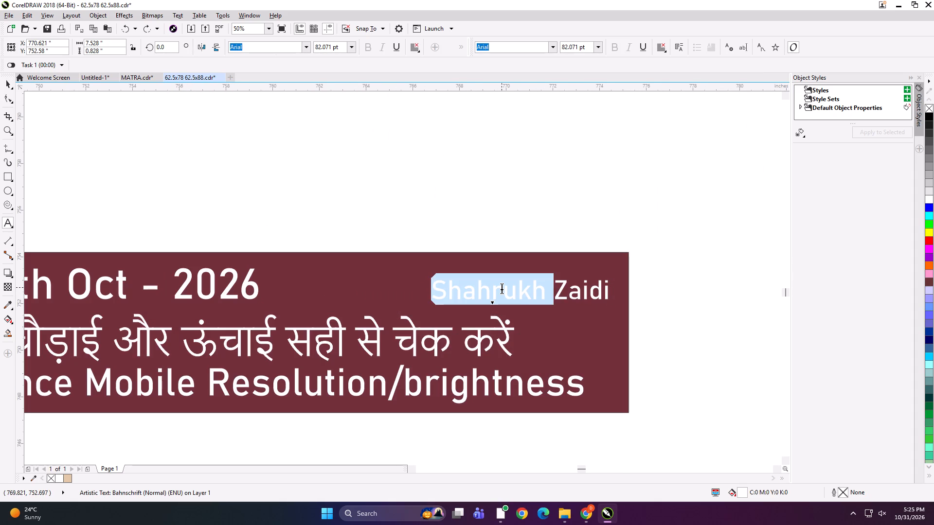
key(ctrl+a)
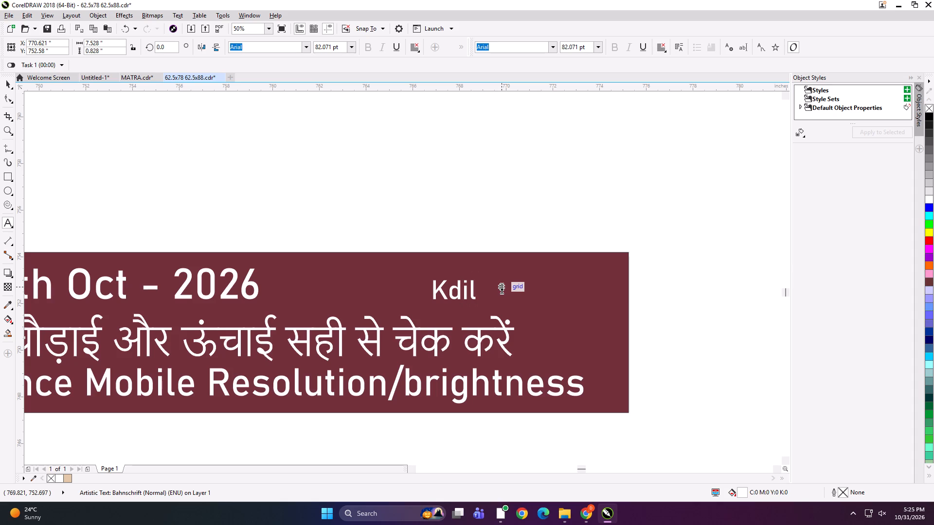
Change the date on the maroon banner to 31th Oct - 2026.
scroll(503, 292, down, 4)
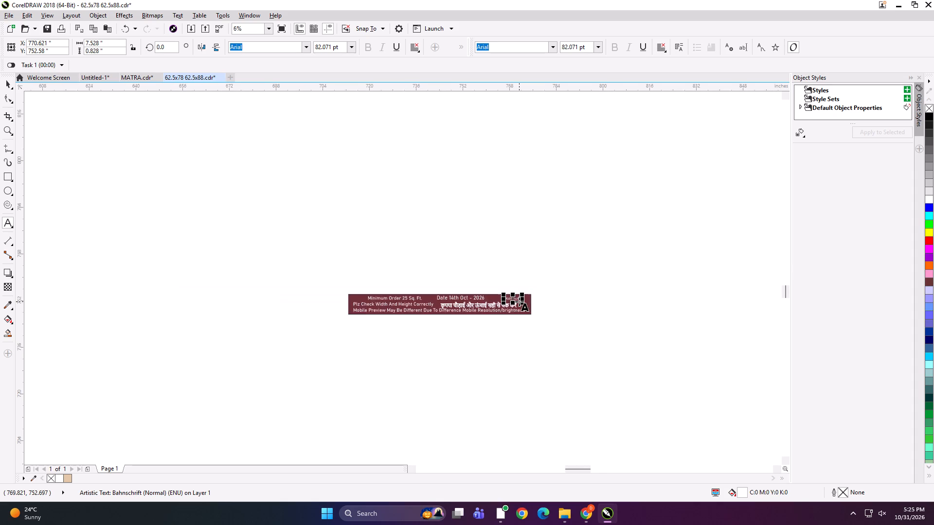
scroll(519, 303, down, 1)
scroll(463, 294, up, 1)
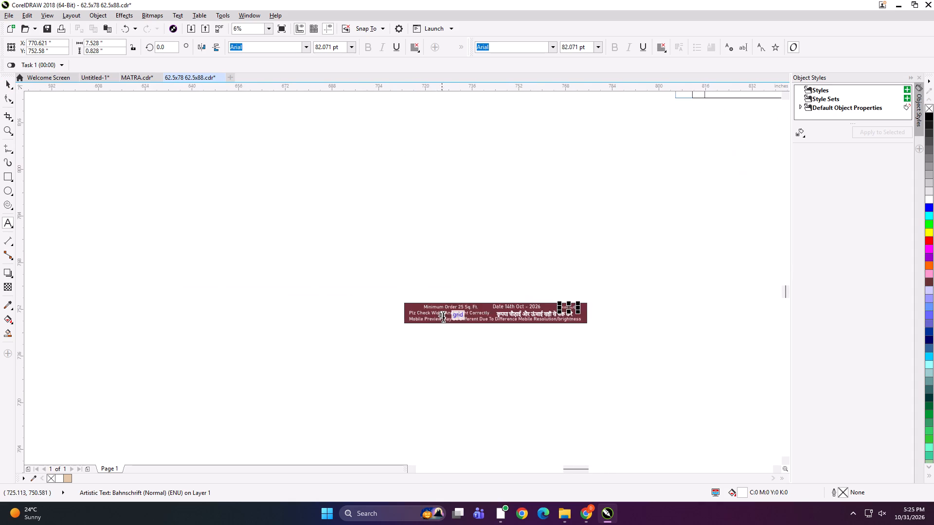
scroll(472, 312, up, 2)
click(613, 289)
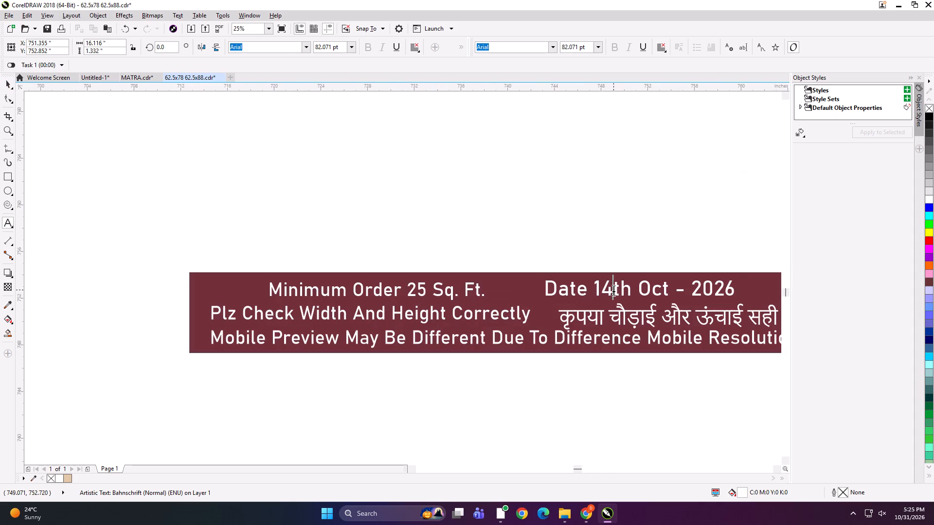
key(BackSpace)
key(3)
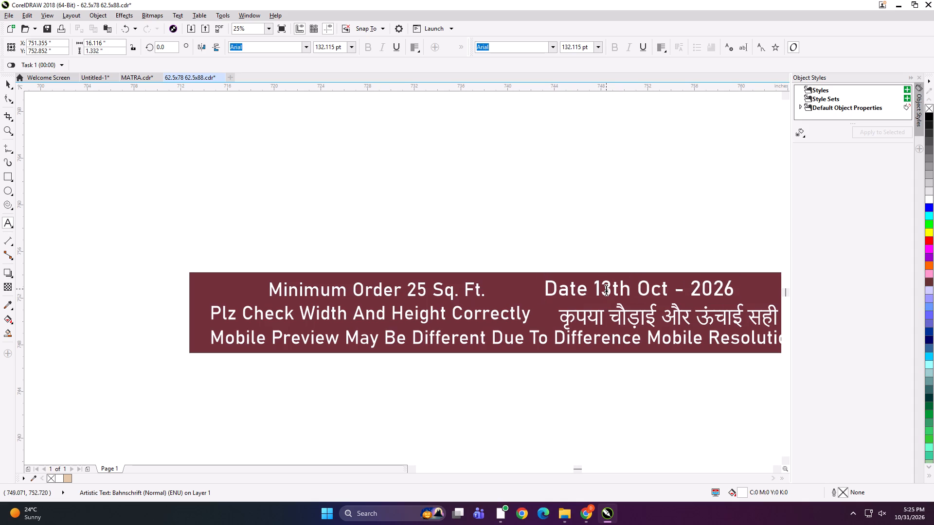
key(BackSpace)
key(BackSpace)
text(31)
Group the maroon banner with all its texts and place it directly beneath the pasted dimensioned artwork.
scroll(402, 240, down, 4)
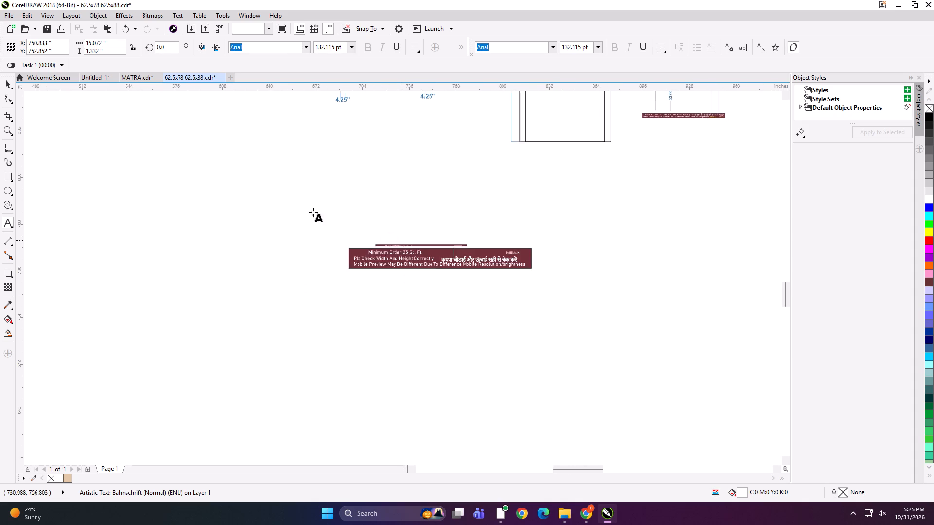
click(4, 83)
drag(273, 194, 493, 302)
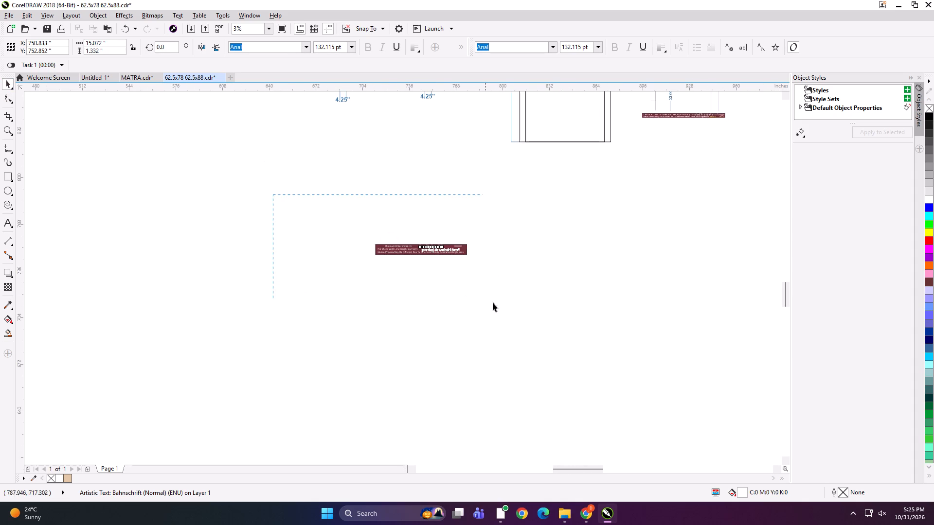
drag(493, 302, 504, 309)
key(ctrl+g)
scroll(462, 349, down, 1)
scroll(418, 225, up, 1)
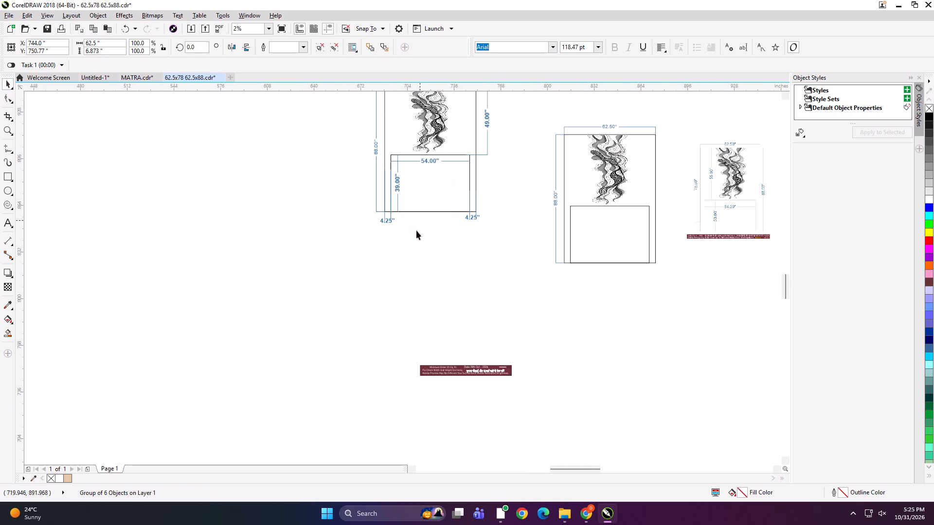
drag(463, 369, 423, 233)
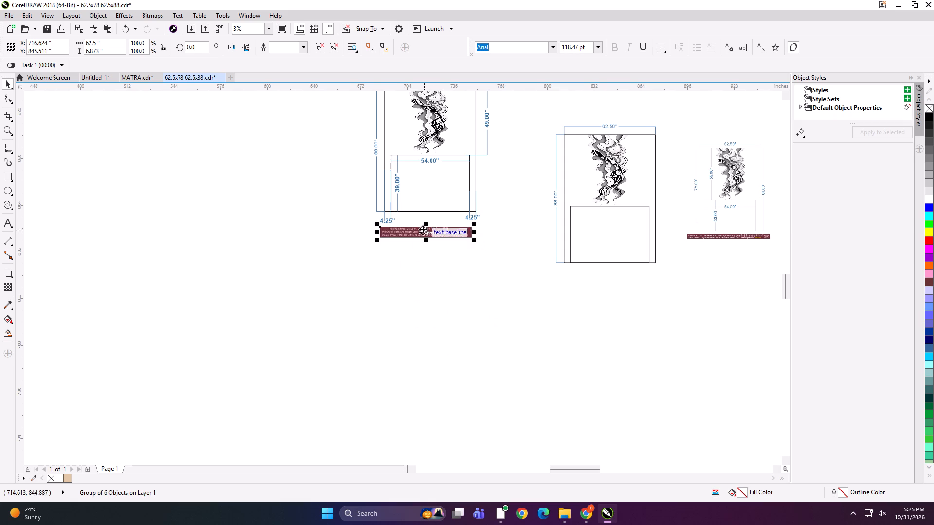
Delete the two older layouts to the right of the pasted artwork.
scroll(419, 282, down, 1)
scroll(405, 185, up, 1)
scroll(431, 198, down, 1)
drag(489, 175, 643, 330)
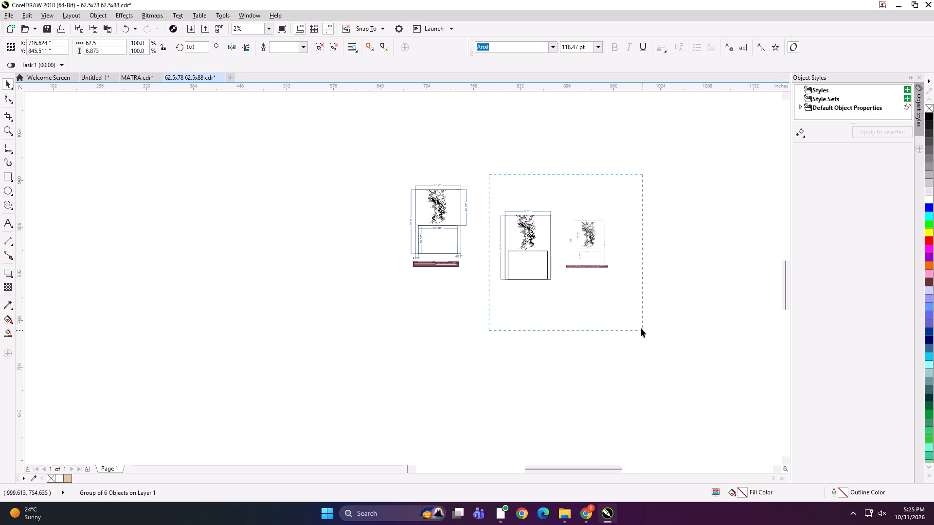
key(Delete)
Enlarge the banner proportionally to about 84.6 inches wide and centre it under the dimensioned artwork.
scroll(412, 184, up, 1)
scroll(479, 380, up, 1)
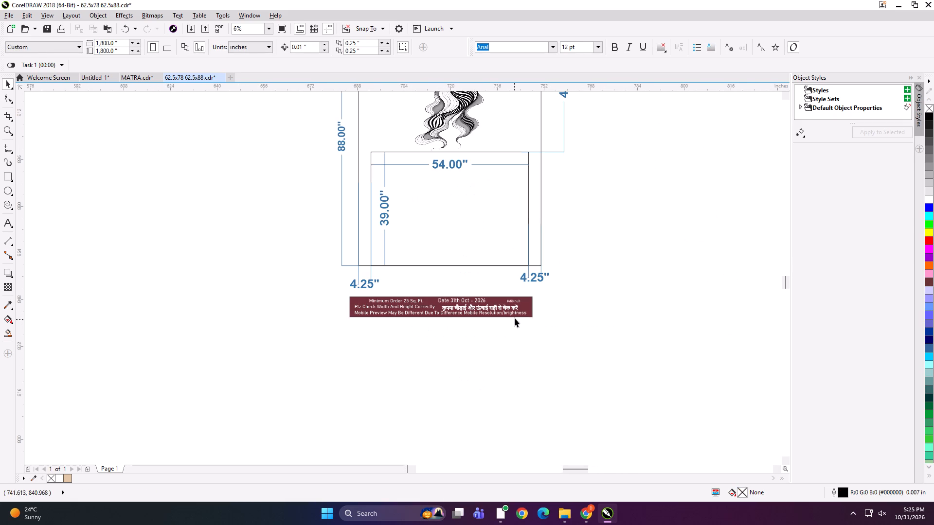
click(516, 316)
shift+drag(539, 322, 578, 338)
shift+drag(539, 323, 557, 332)
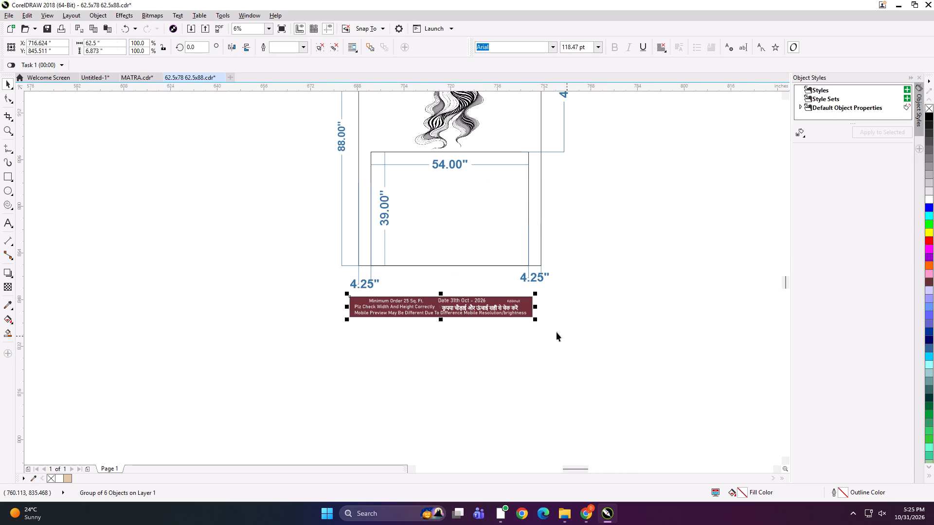
shift+drag(557, 332, 567, 336)
shift+drag(536, 319, 568, 337)
drag(511, 313, 518, 313)
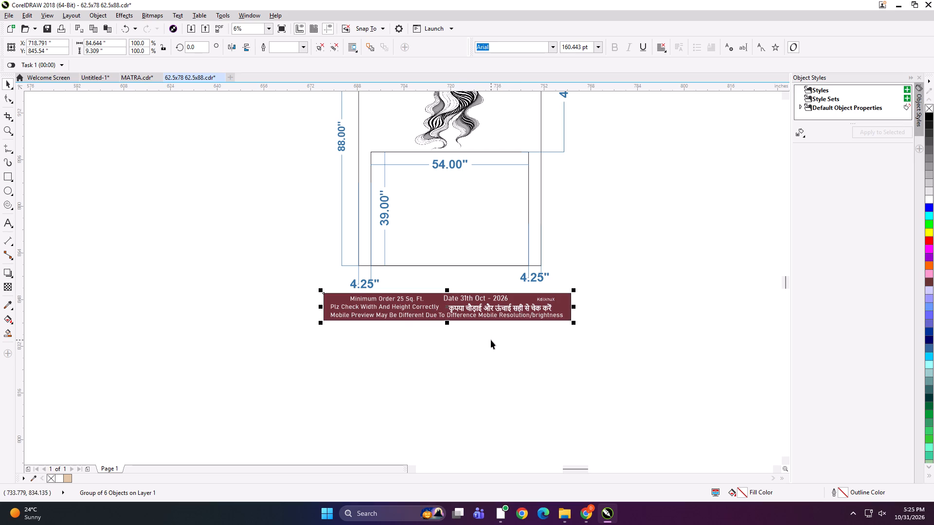
Select the whole dimensioned layout together with its note banner.
scroll(499, 341, down, 1)
click(616, 199)
drag(594, 137, 179, 456)
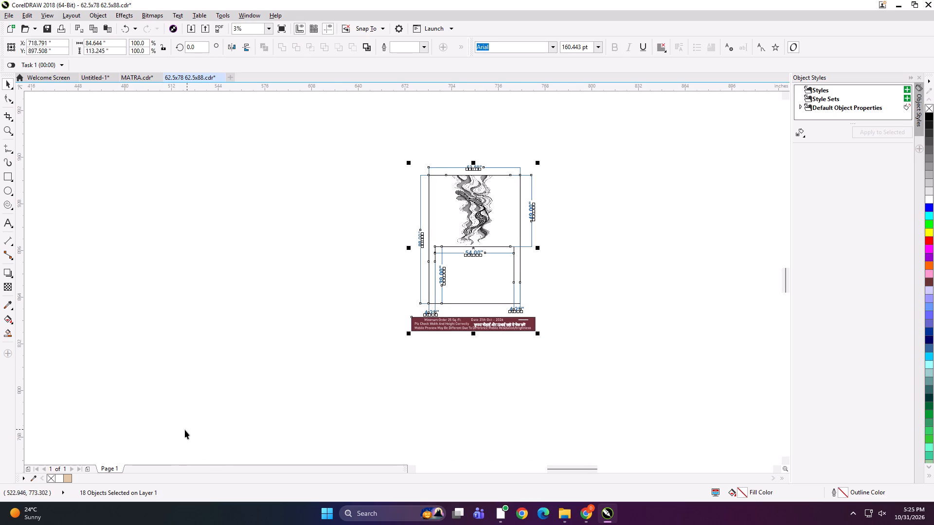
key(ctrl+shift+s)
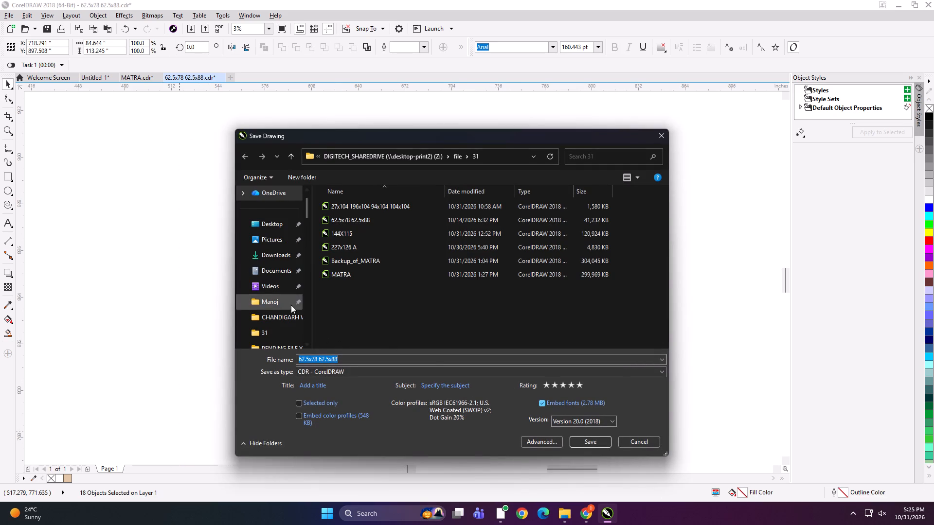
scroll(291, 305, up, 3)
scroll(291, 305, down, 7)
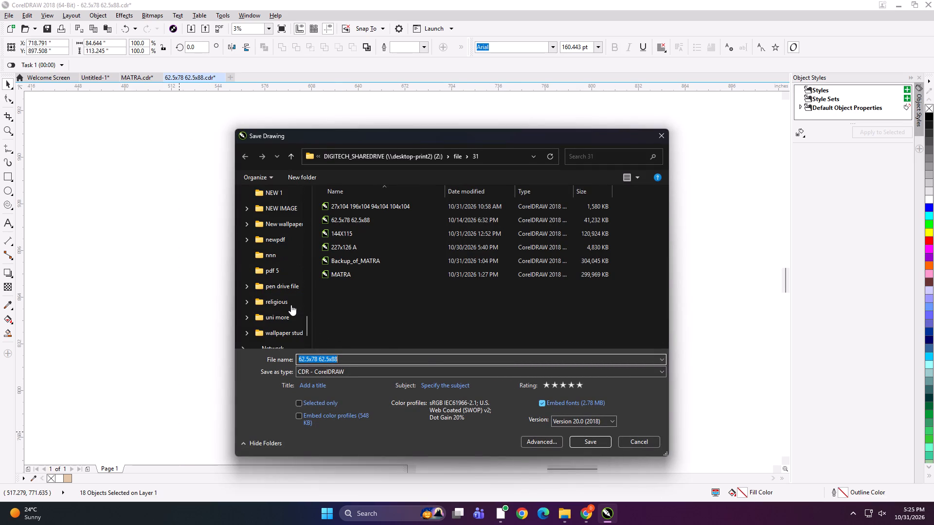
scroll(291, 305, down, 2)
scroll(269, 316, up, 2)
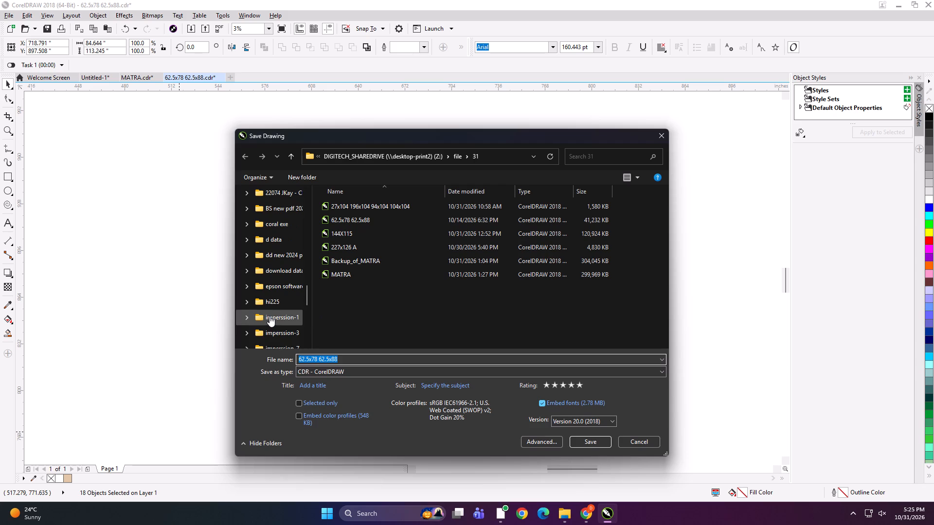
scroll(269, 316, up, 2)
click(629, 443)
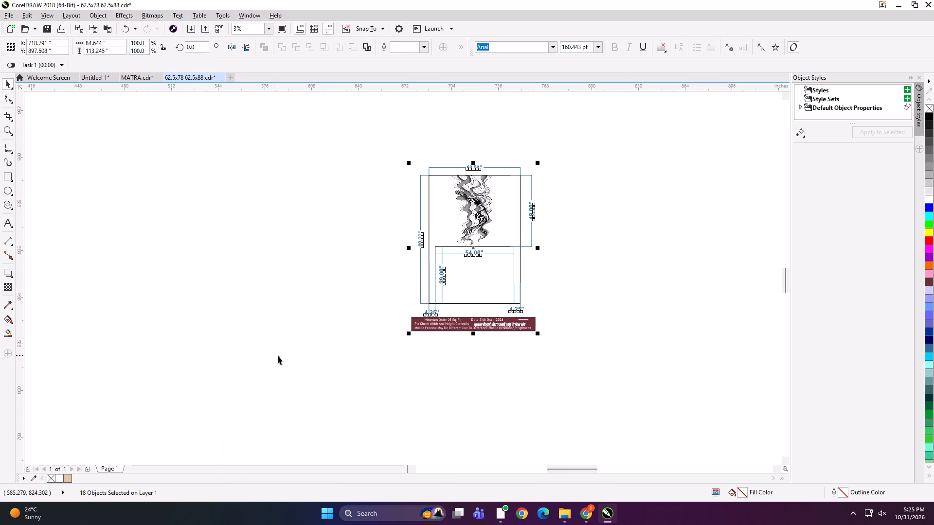
Preview the selected layout full screen and capture a rectangular snip covering the artwork, all its dimensions and the banner.
key(shift+F2)
key(F9)
key(Print)
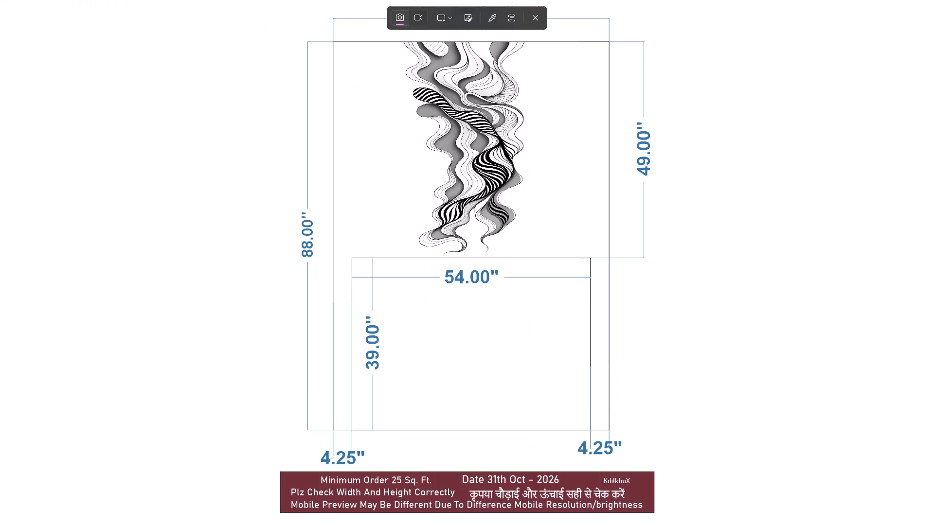
drag(206, 3, 695, 524)
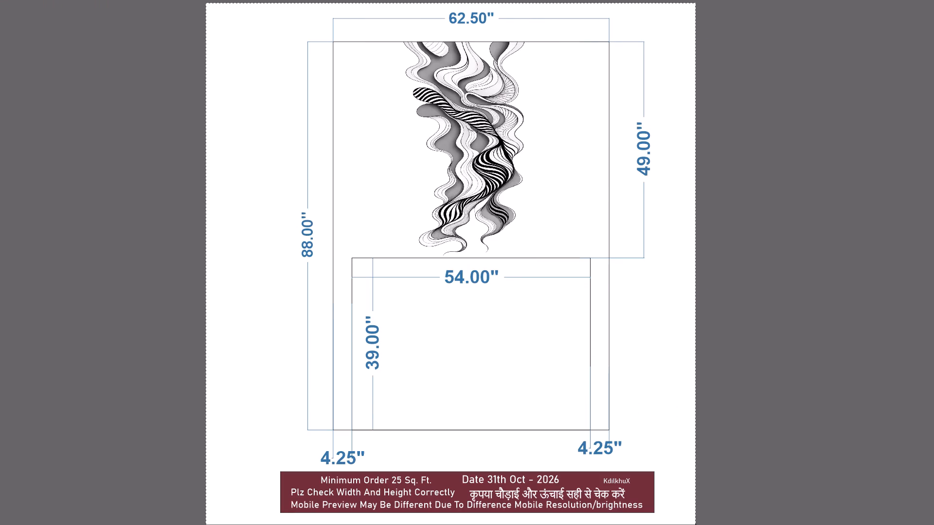
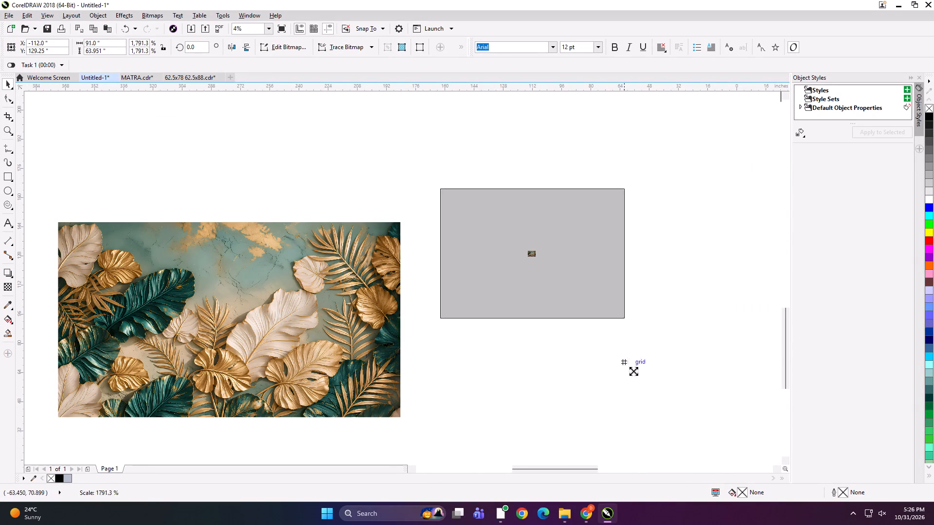
Enlarge the small captured reference layout and position it to the right of the original artwork.
shift+drag(633, 371, 645, 385)
drag(536, 283, 571, 325)
Resize the original artwork bitmap to 168 inches wide by 108 inches high.
click(390, 305)
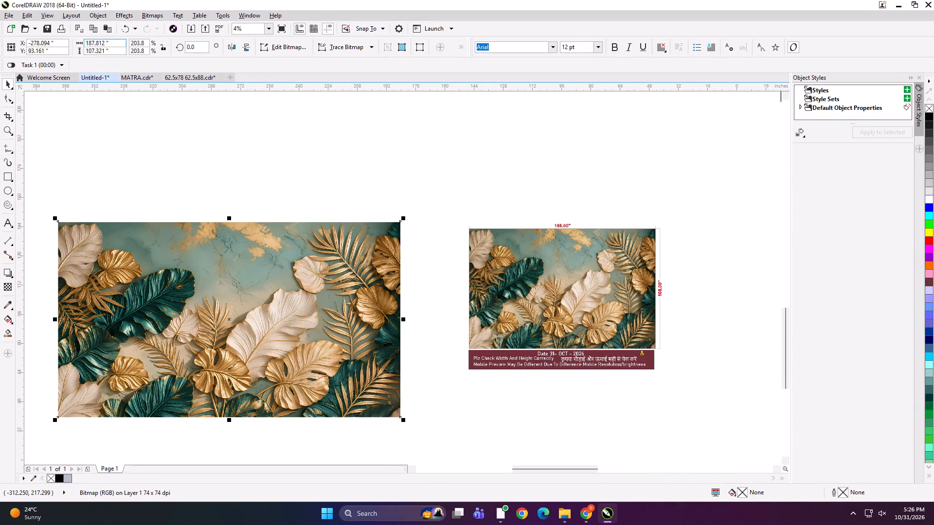
click(118, 42)
key(ctrl+a)
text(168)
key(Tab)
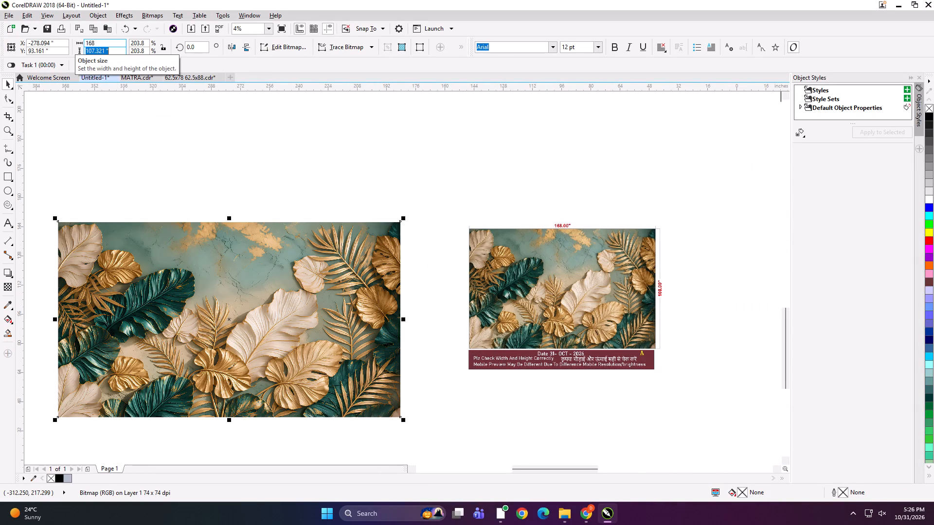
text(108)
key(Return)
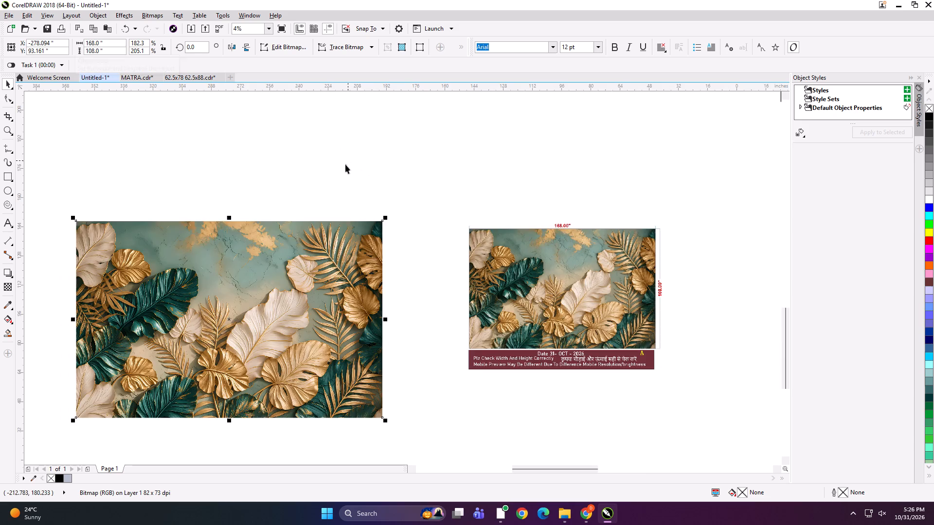
Enlarge the reference layout to about 204.6 by 143.8 inches and place it close beside the resized artwork.
scroll(335, 203, down, 1)
click(383, 257)
click(436, 250)
drag(508, 292, 600, 348)
click(441, 257)
drag(440, 270, 420, 259)
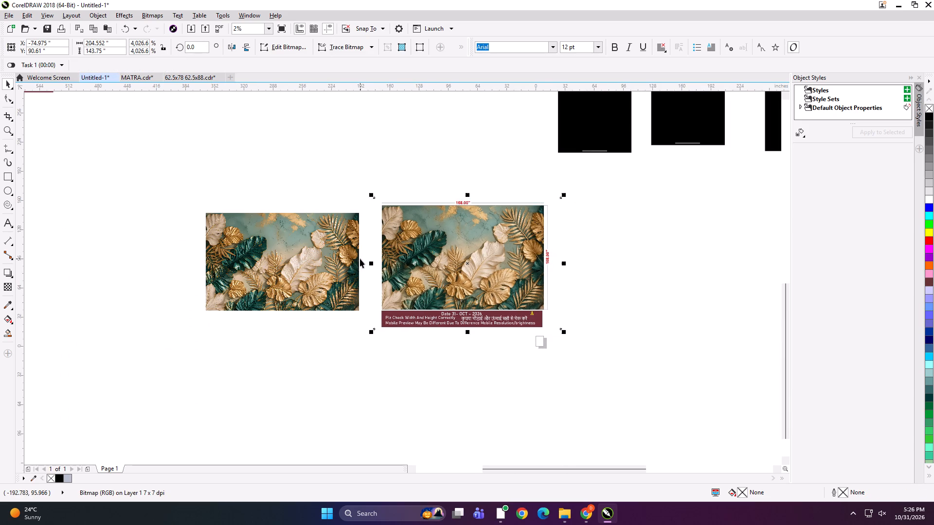
Compare the resized artwork with the dimensioned reference layout beside it.
shift+click(360, 259)
shift+click(333, 259)
key(shift+F2)
click(276, 152)
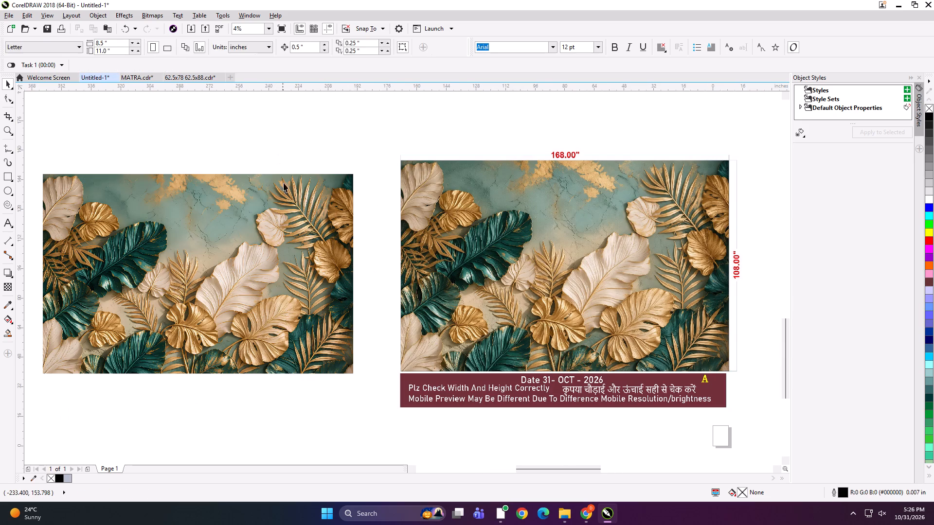
click(277, 250)
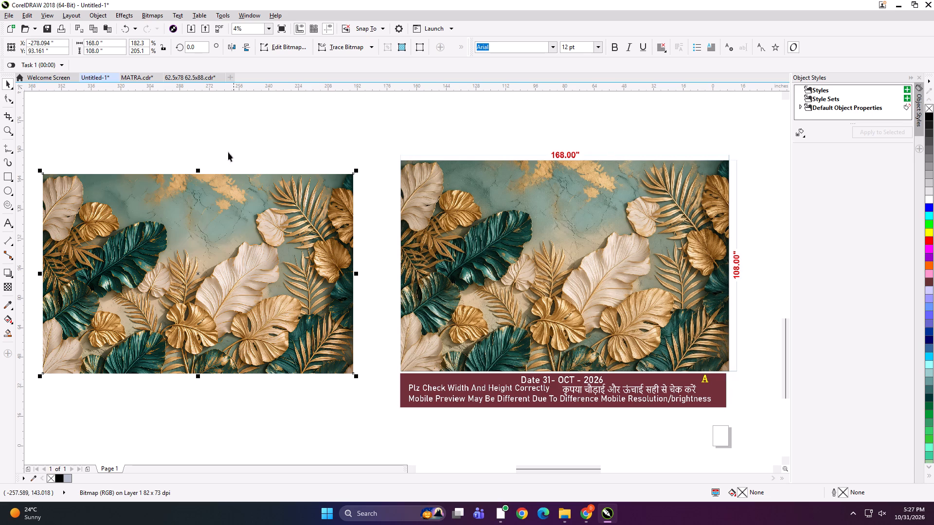
click(220, 123)
click(208, 194)
click(150, 158)
Create a rectangle framing the resized artwork and set the rectangle's width to 59 inches.
click(174, 186)
shift+double_click(6, 174)
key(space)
click(112, 45)
key(ctrl+a)
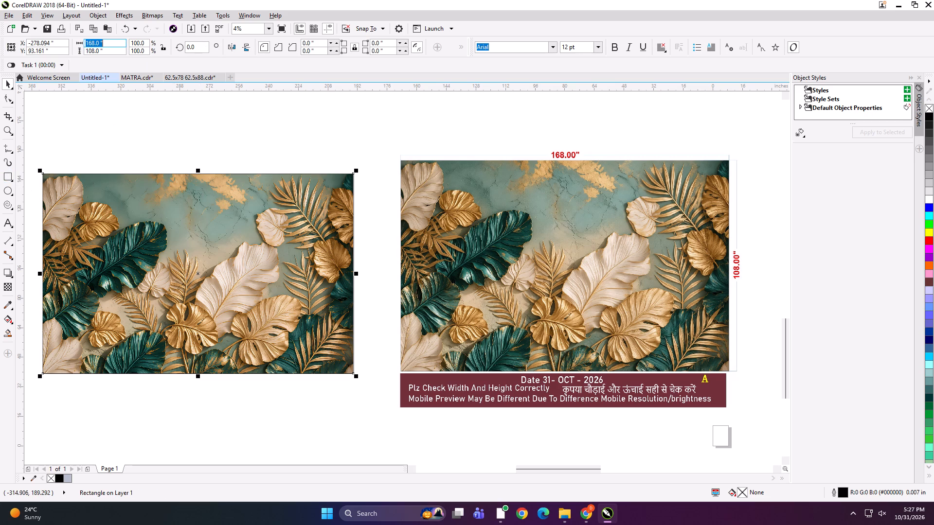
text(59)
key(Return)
Align the 59-inch rectangle to the artwork's left edge.
shift+click(109, 192)
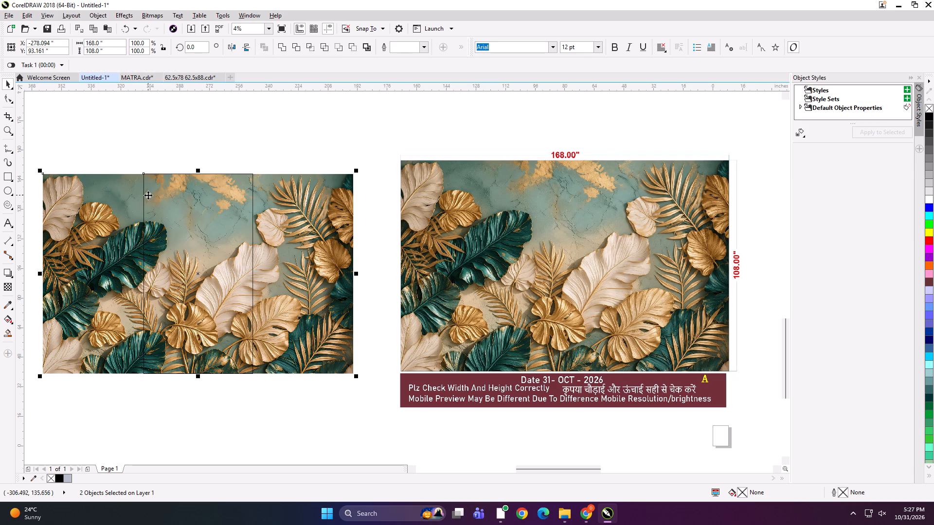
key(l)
click(129, 141)
Add two mirrored copies of the 59-inch rectangle side by side across the artwork, each nudged left 0.5 inch to overlap its neighbour.
click(110, 245)
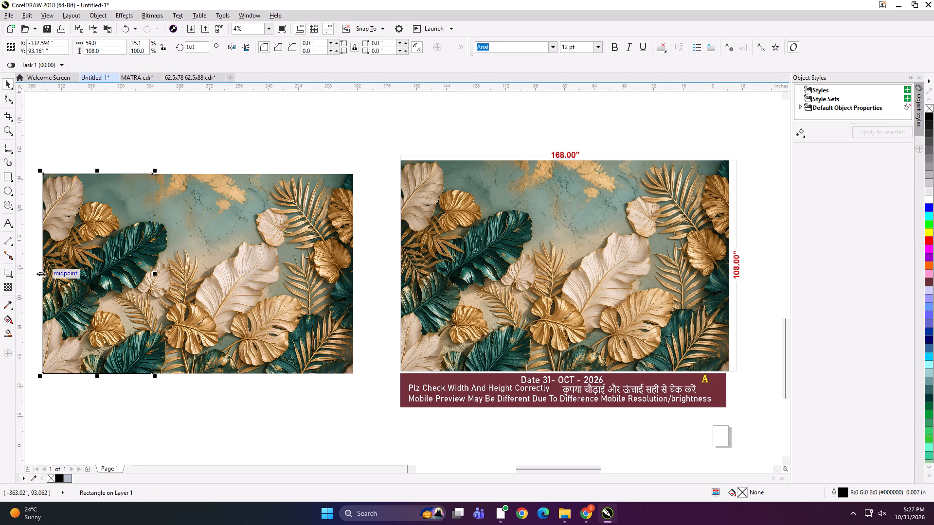
drag(40, 274, 196, 273)
ctrl+right_click(196, 273)
key(Left)
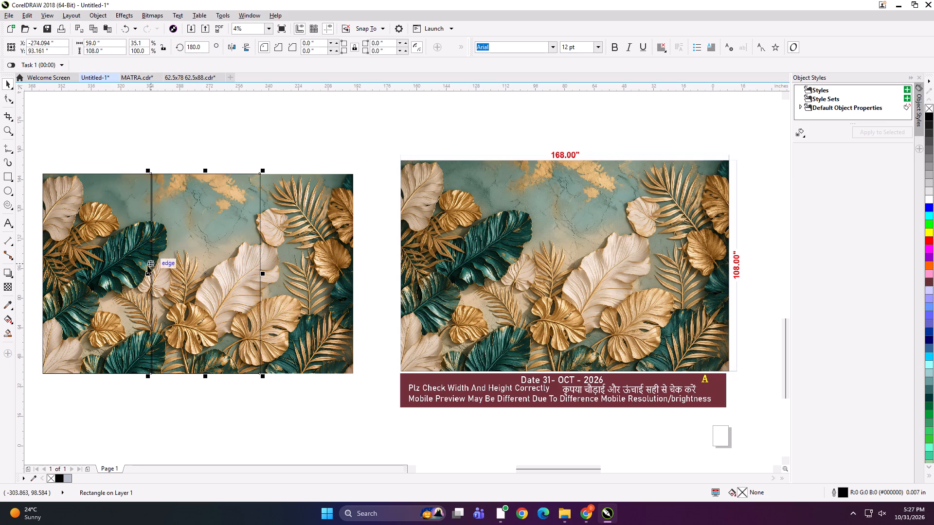
drag(146, 272, 307, 272)
ctrl+right_click(307, 272)
key(Left)
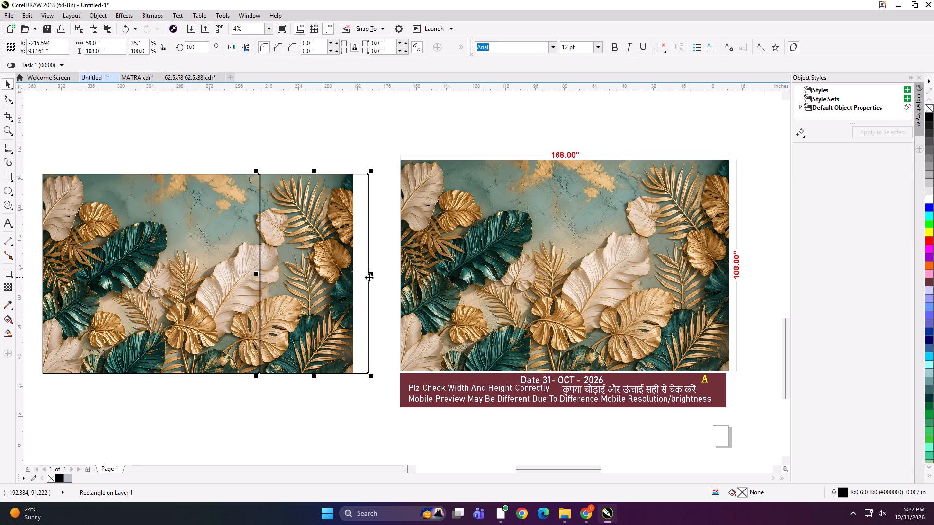
Narrow the third rectangle to 51 inches so that it ends at the artwork's right edge.
drag(371, 275, 359, 275)
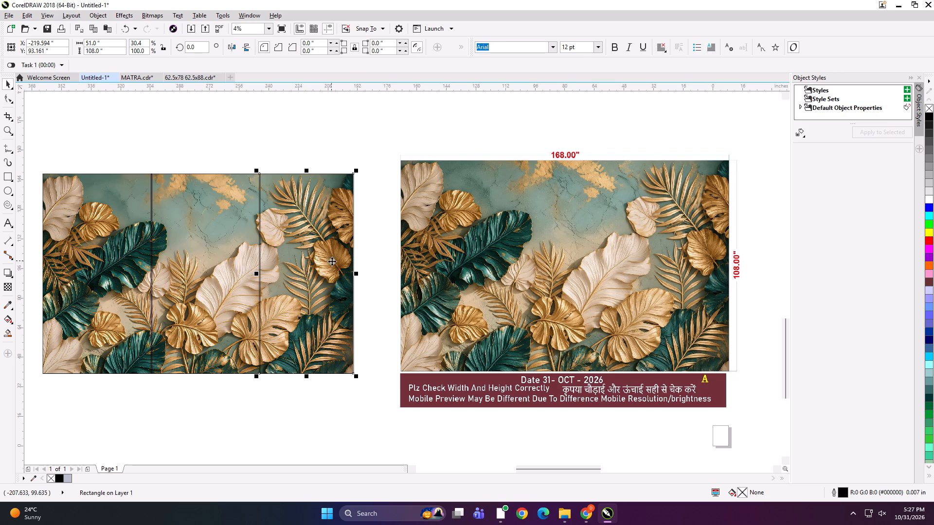
Group the three panel rectangles.
shift+click(190, 235)
shift+click(105, 227)
key(ctrl+g)
click(170, 121)
Place the artwork inside the grouped rectangles and ungroup them into three separate panels.
alt+click(192, 191)
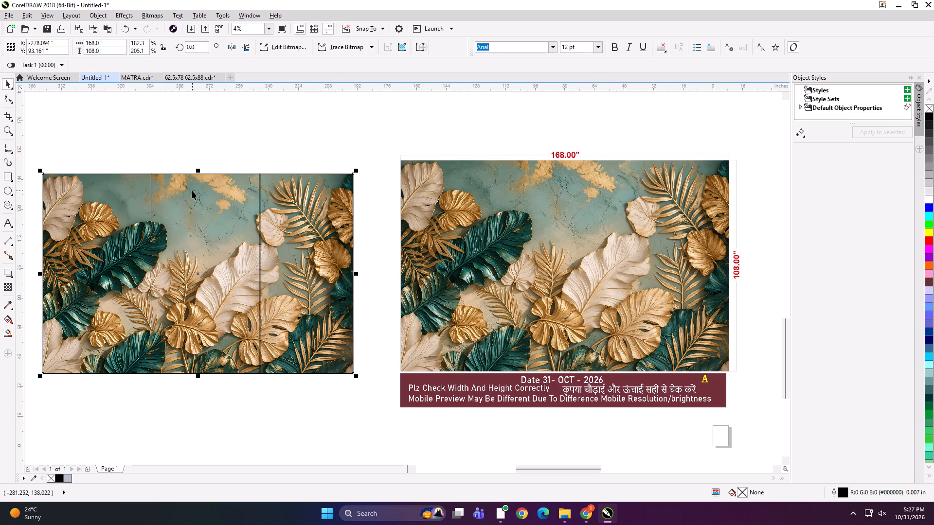
key(shift+Return)
click(236, 200)
key(ctrl+u)
click(200, 156)
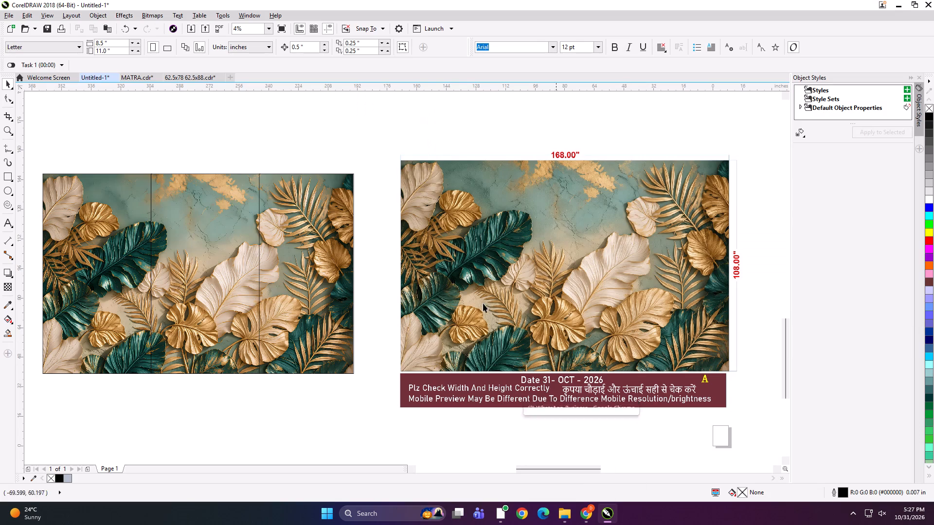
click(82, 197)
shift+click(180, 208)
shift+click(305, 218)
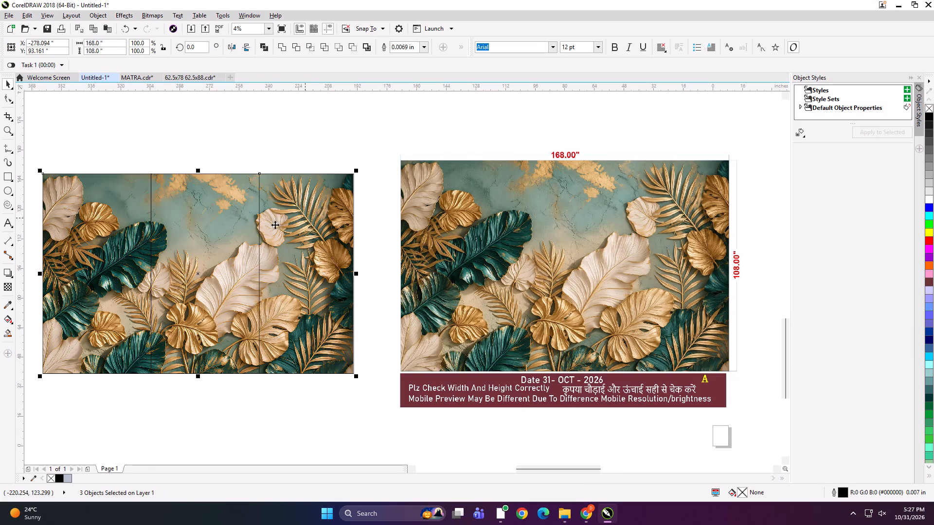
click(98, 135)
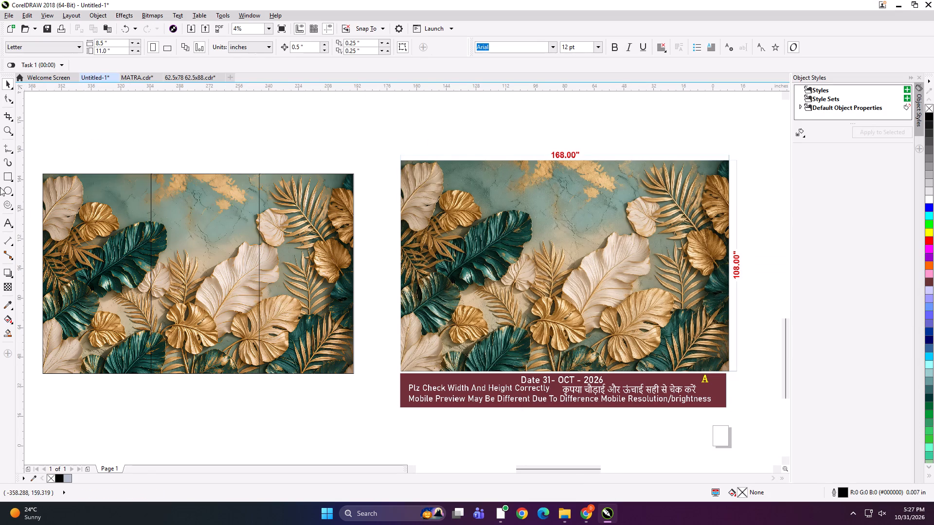
Add the text label "168*108 panel 1" at the top edge of the first panel.
click(9, 221)
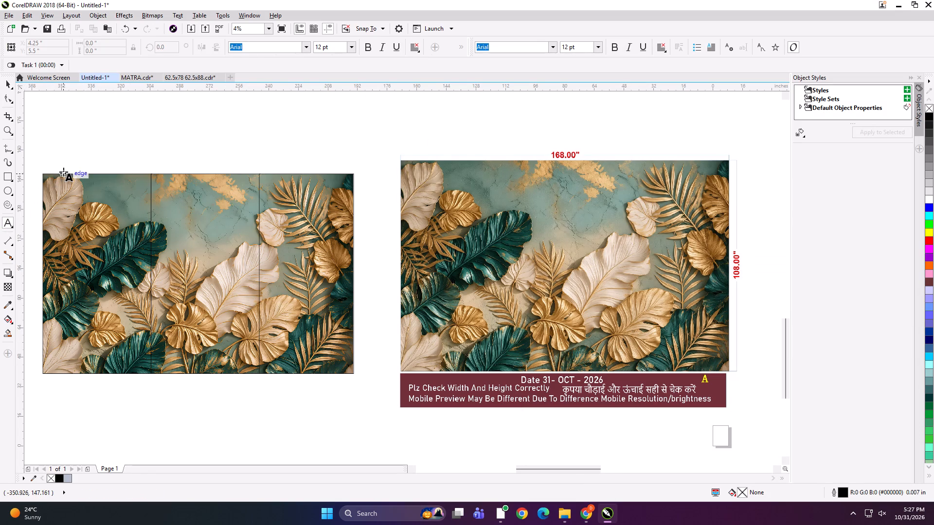
click(63, 172)
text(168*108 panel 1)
Copy the label to the top edges of the second and third panels, changing the panel numbers to 2 and 3.
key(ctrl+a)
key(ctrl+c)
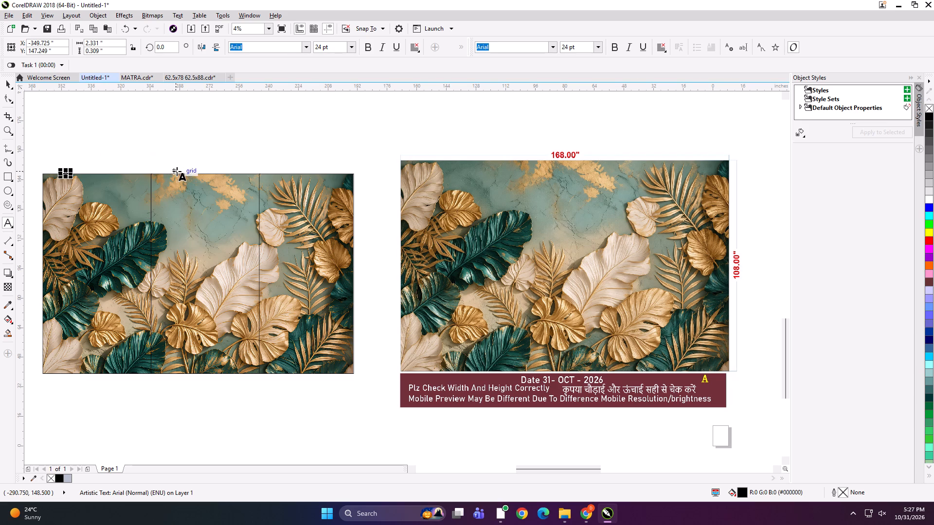
click(179, 172)
key(ctrl+v)
key(BackSpace)
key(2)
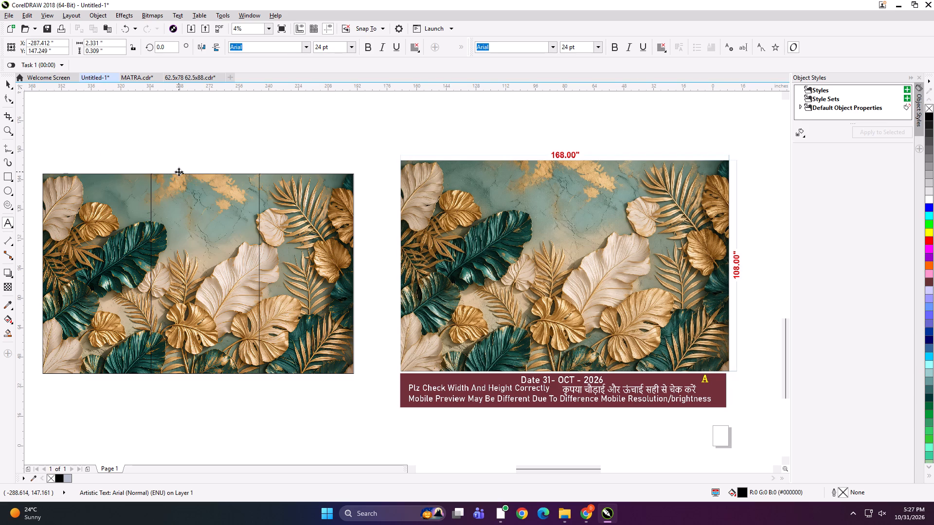
click(290, 172)
key(ctrl+v)
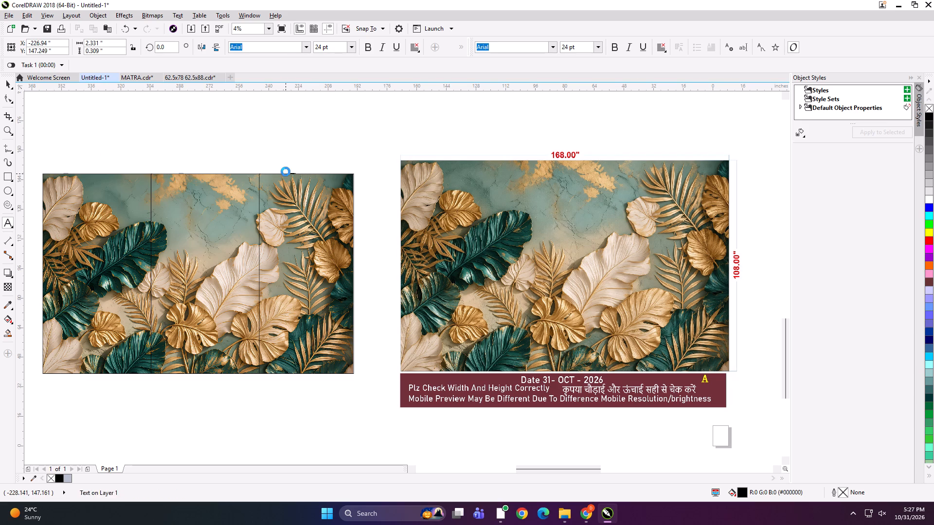
key(BackSpace)
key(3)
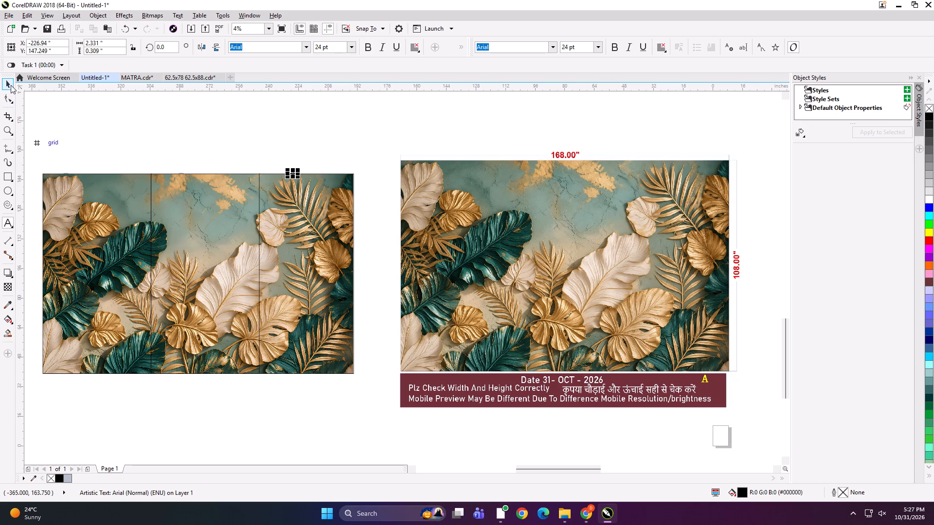
Group each of the three panels with its own text label.
click(8, 85)
shift+click(292, 227)
key(ctrl+g)
drag(145, 122, 224, 221)
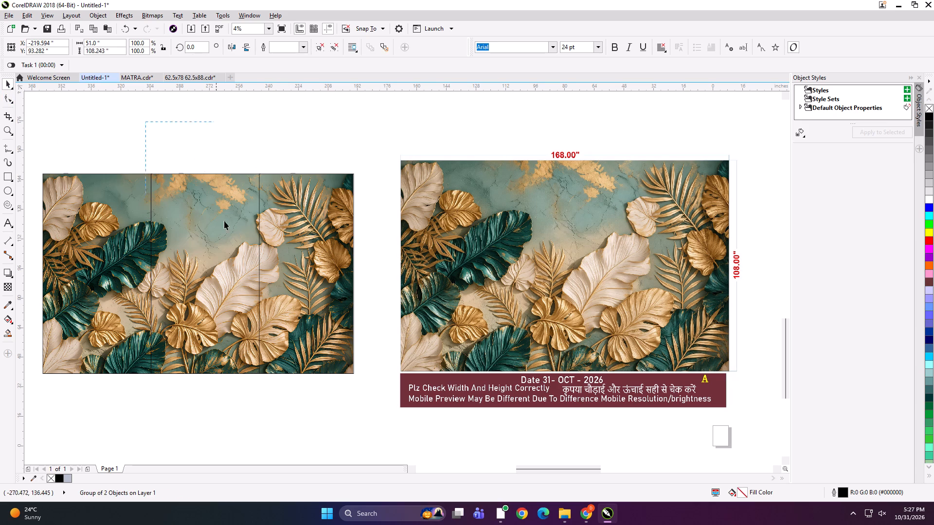
drag(224, 221, 226, 230)
shift+click(213, 229)
key(ctrl+g)
drag(104, 150, 40, 227)
shift+click(51, 227)
key(ctrl+g)
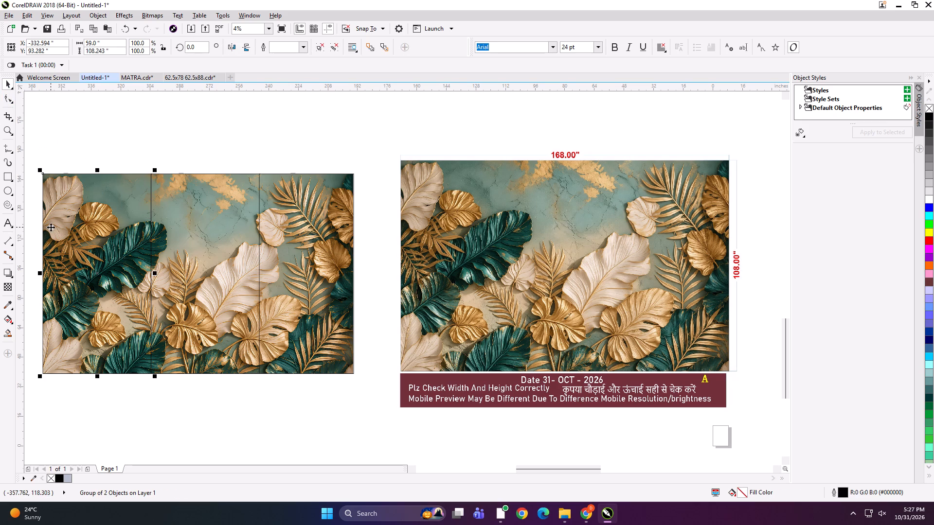
Start exporting the first panel and create a folder named after the client inside the PRINT FILE folder 31.
key(ctrl+e)
drag(370, 139, 227, 147)
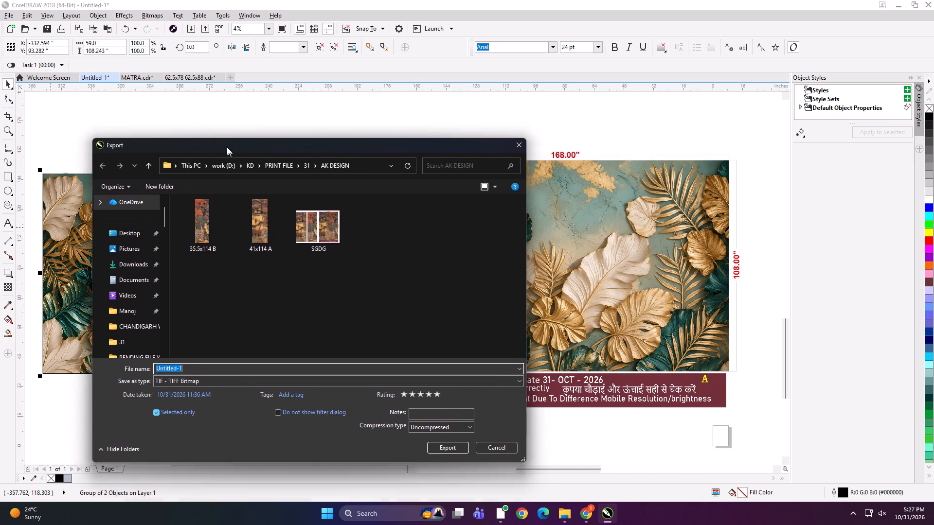
drag(227, 147, 227, 132)
click(145, 153)
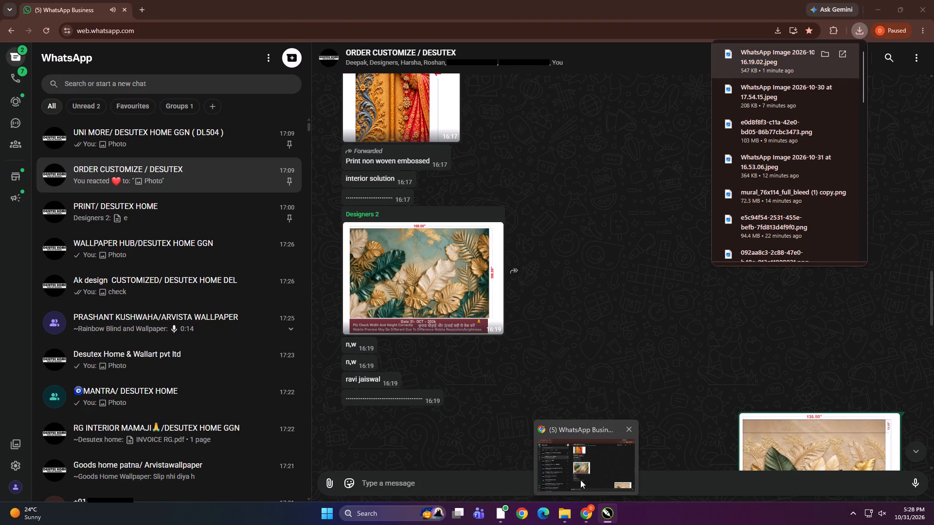
click(158, 172)
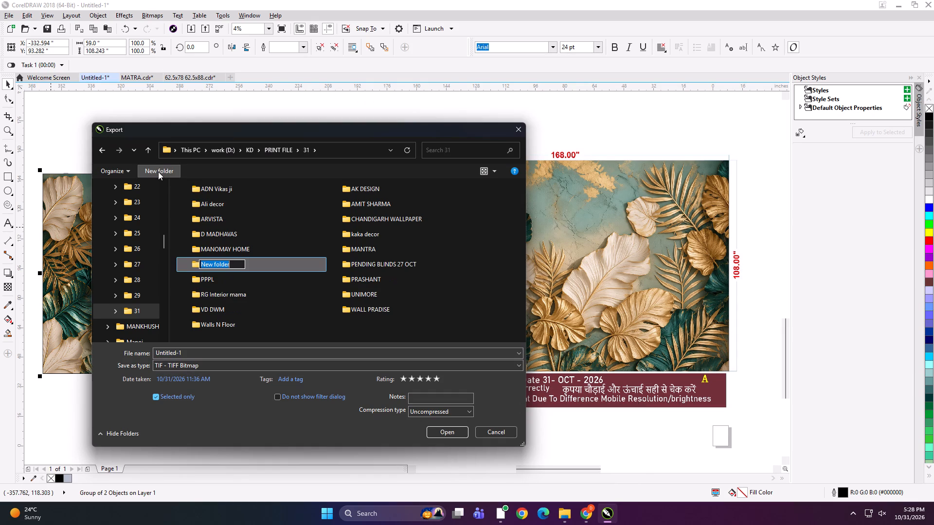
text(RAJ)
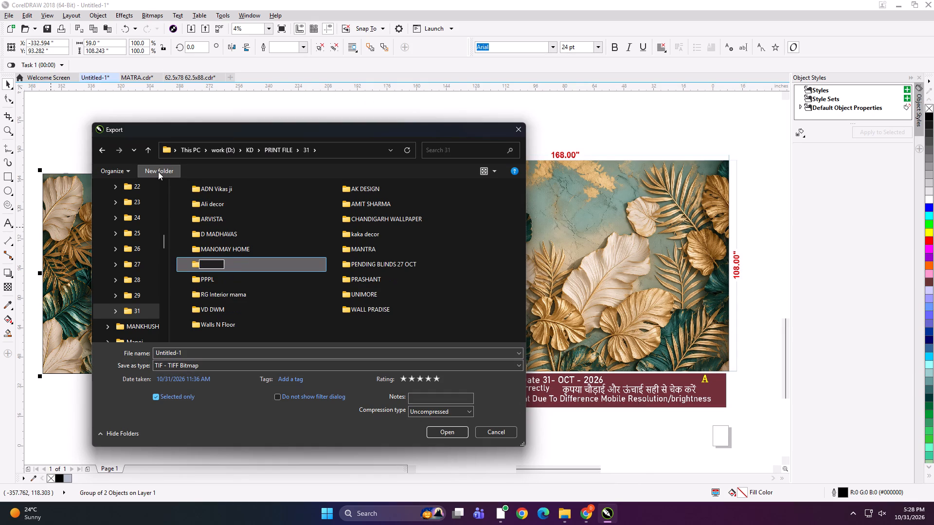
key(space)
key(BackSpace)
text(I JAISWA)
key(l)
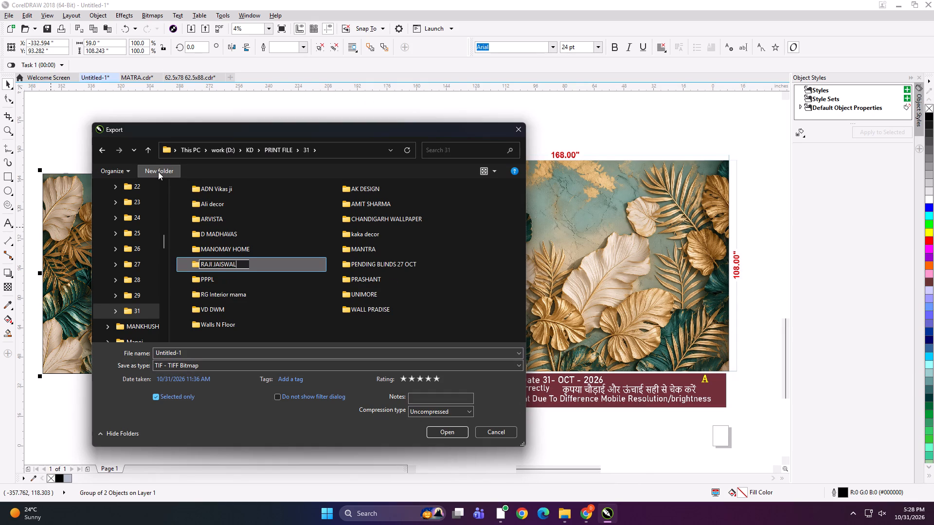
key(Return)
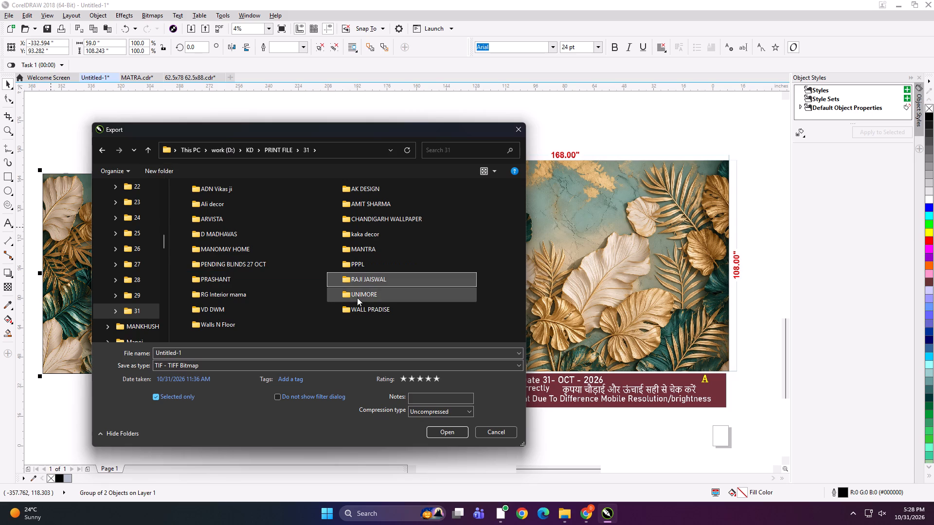
Create a subfolder named 168x108 inside the new client folder.
double_click(397, 278)
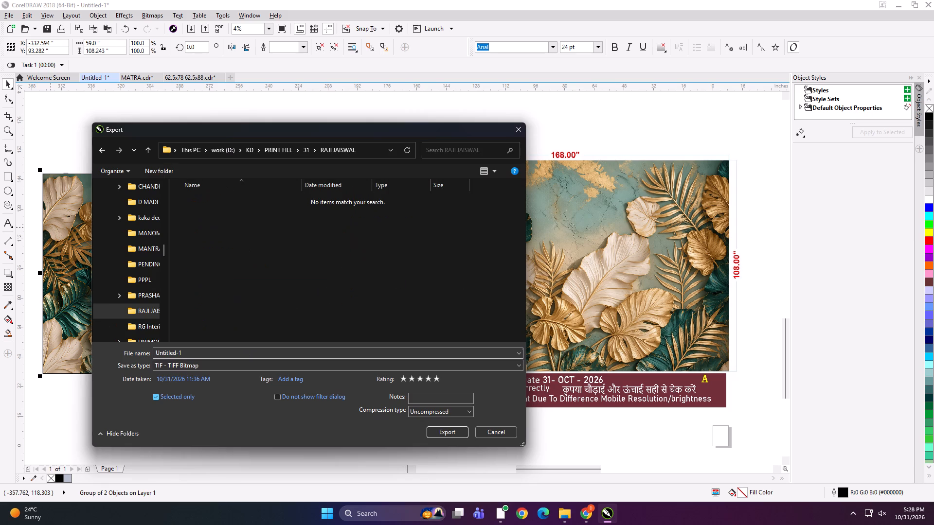
click(162, 170)
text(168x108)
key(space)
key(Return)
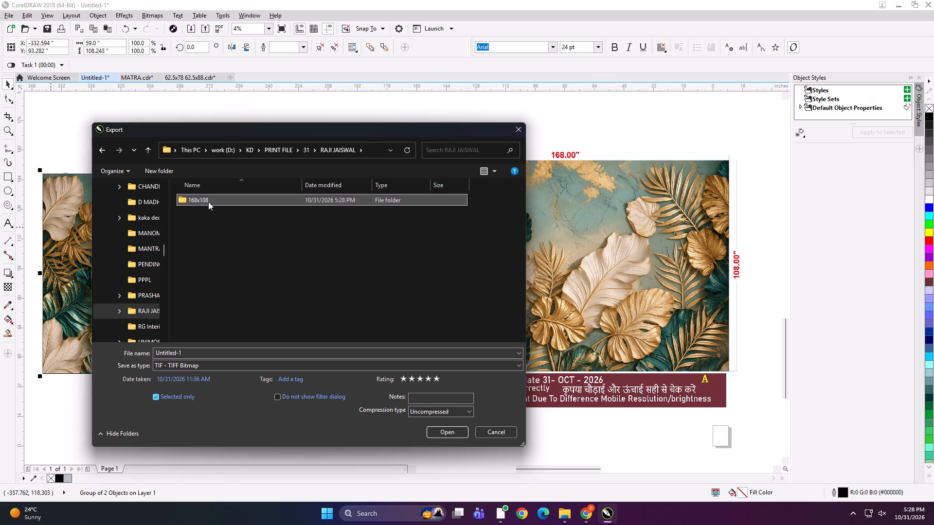
Export the first panel as a TIFF named 59x108 A NW into the client's 168x108 folder.
click(210, 202)
double_click(234, 198)
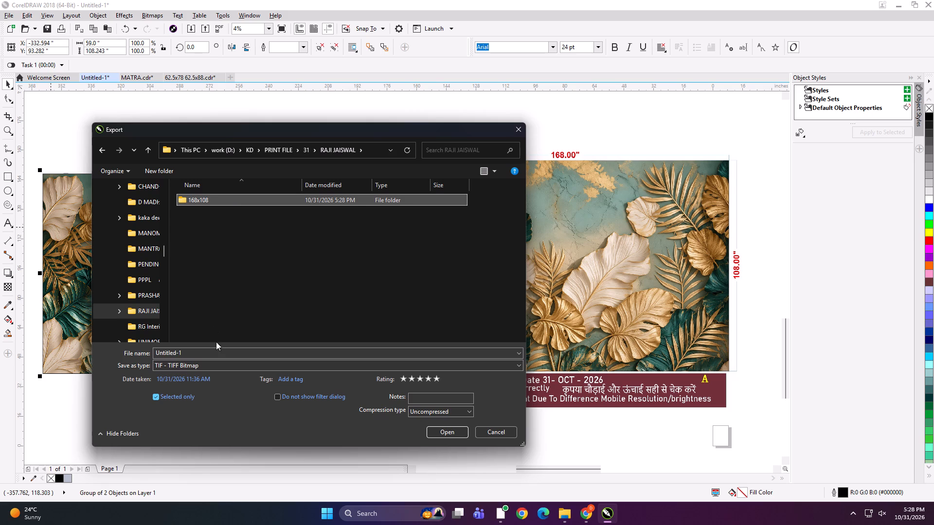
click(216, 353)
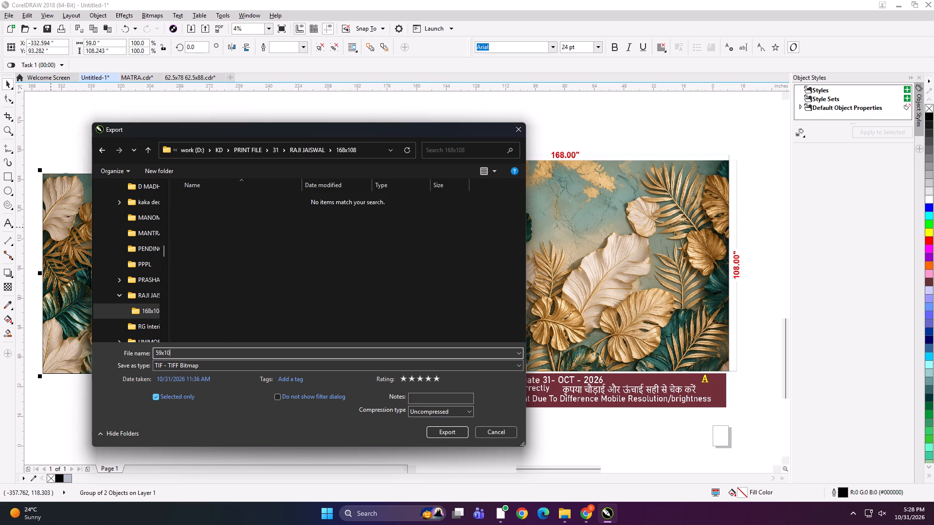
key(BackSpace)
key(BackSpace)
key(BackSpace)
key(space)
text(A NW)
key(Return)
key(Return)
Export the middle panel as a TIFF named 59x108 B NW into the same 168x108 folder.
click(210, 208)
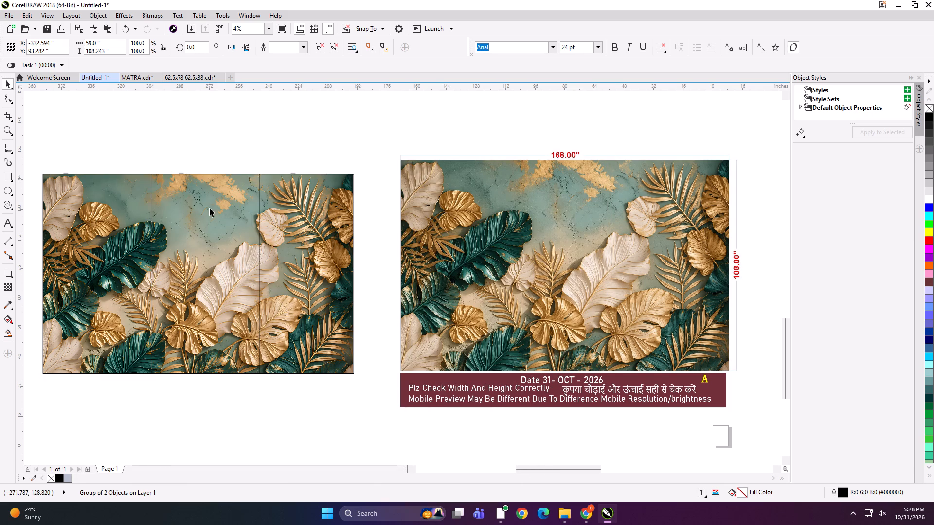
key(ctrl+e)
key(ctrl+e)
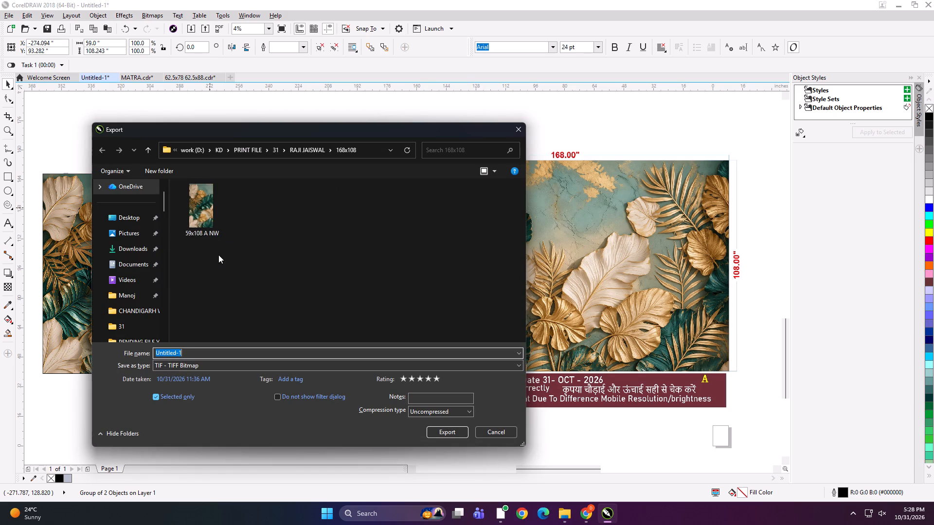
click(201, 222)
double_click(178, 352)
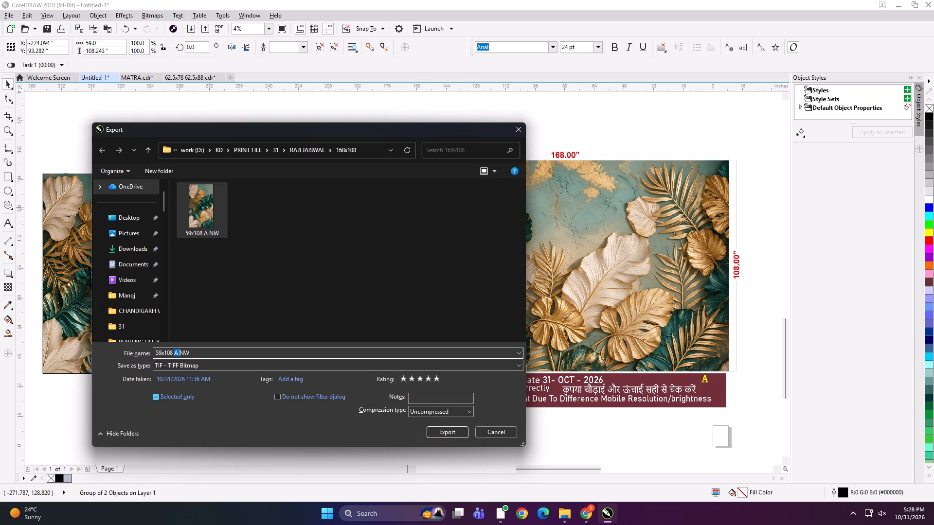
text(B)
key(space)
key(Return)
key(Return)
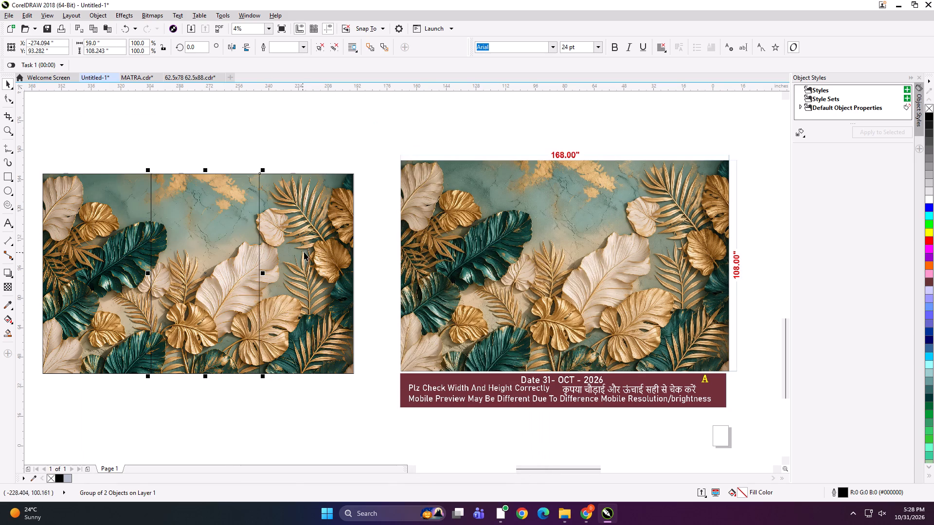
Export the third panel as a TIFF named 51x08 C NW into the same 168x108 folder.
click(304, 252)
key(ctrl+e)
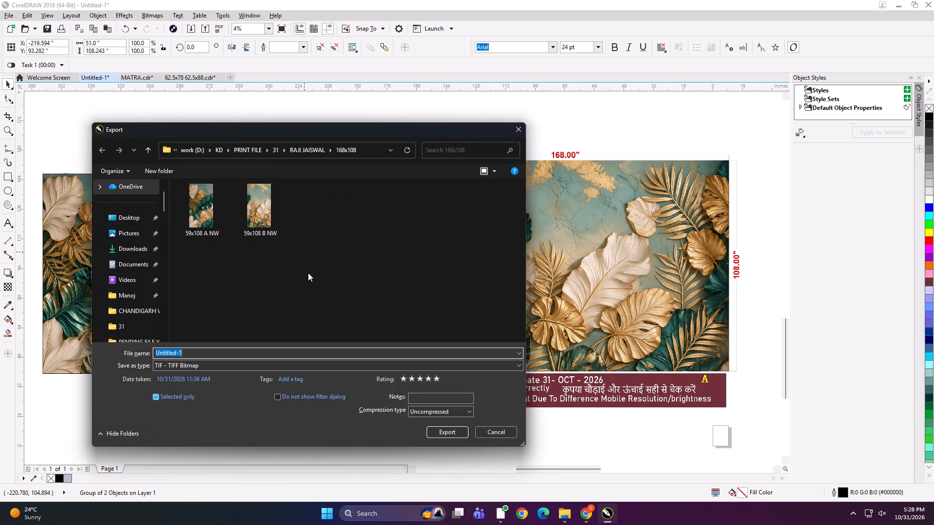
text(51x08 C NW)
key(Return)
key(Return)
Nudge the third and middle panels sideways so that narrow, roughly equal gaps separate the three panels.
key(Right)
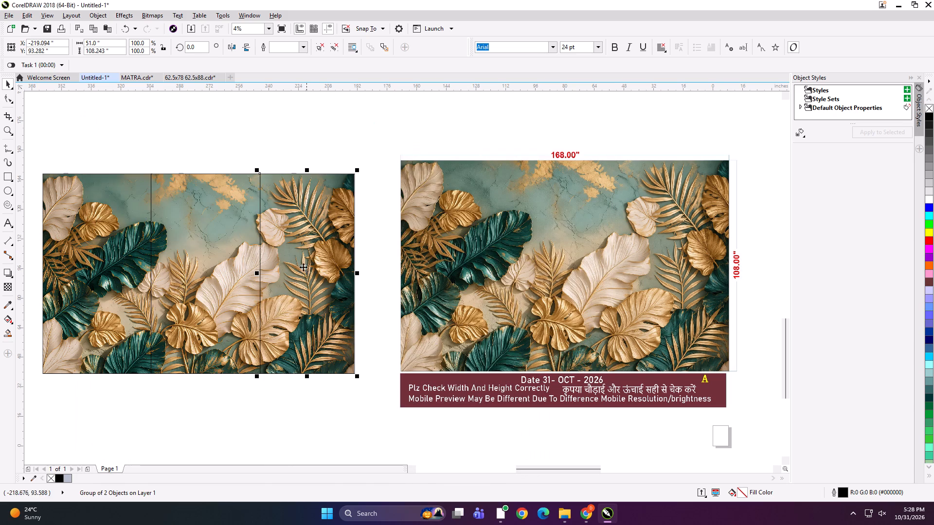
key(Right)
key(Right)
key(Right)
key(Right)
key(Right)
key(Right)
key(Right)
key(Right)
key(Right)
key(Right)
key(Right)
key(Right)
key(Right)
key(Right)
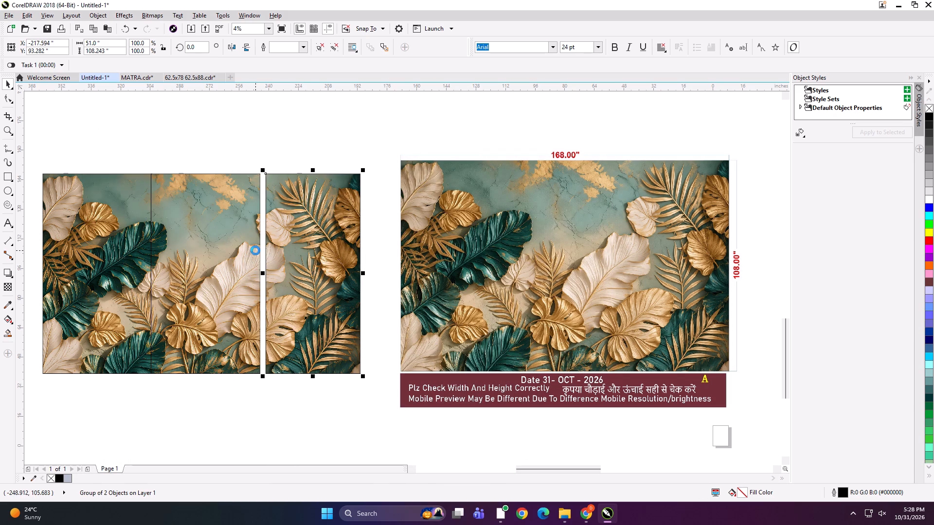
click(225, 253)
key(Right)
key(Right)
key(Right)
key(Right)
key(Right)
key(Right)
key(Right)
key(Right)
click(282, 251)
key(Right)
key(Right)
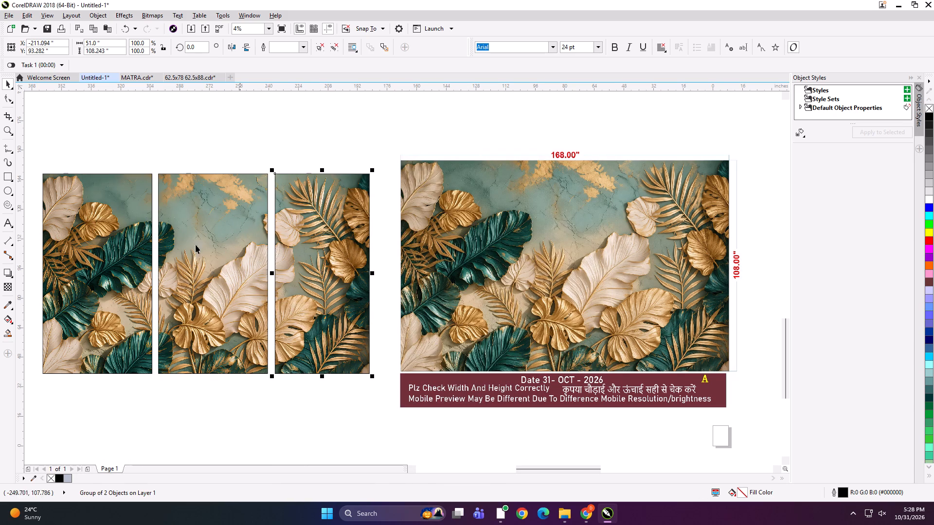
Enlarge the three panels together to about 199 by 122 inches beside the dimensioned preview and group them.
click(129, 239)
shift+click(219, 247)
shift+click(332, 252)
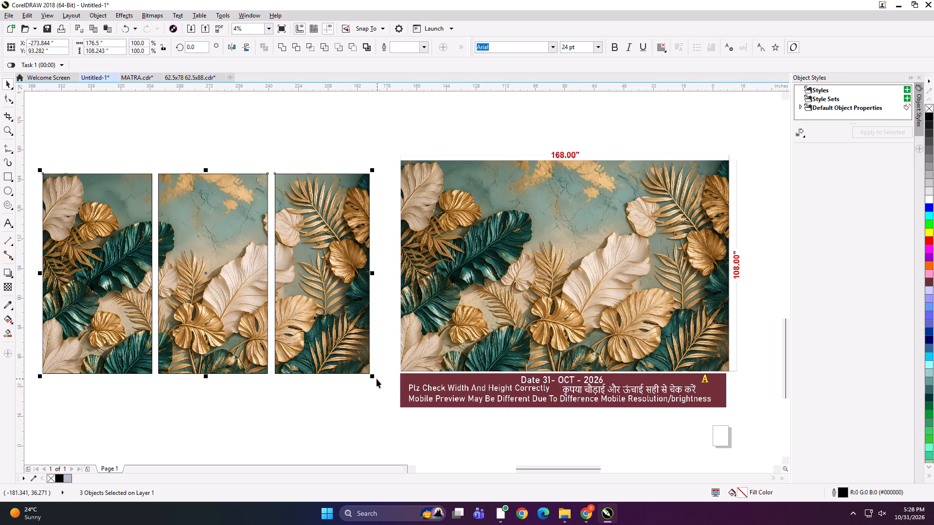
shift+drag(374, 378, 394, 391)
drag(377, 345, 370, 346)
key(ctrl+g)
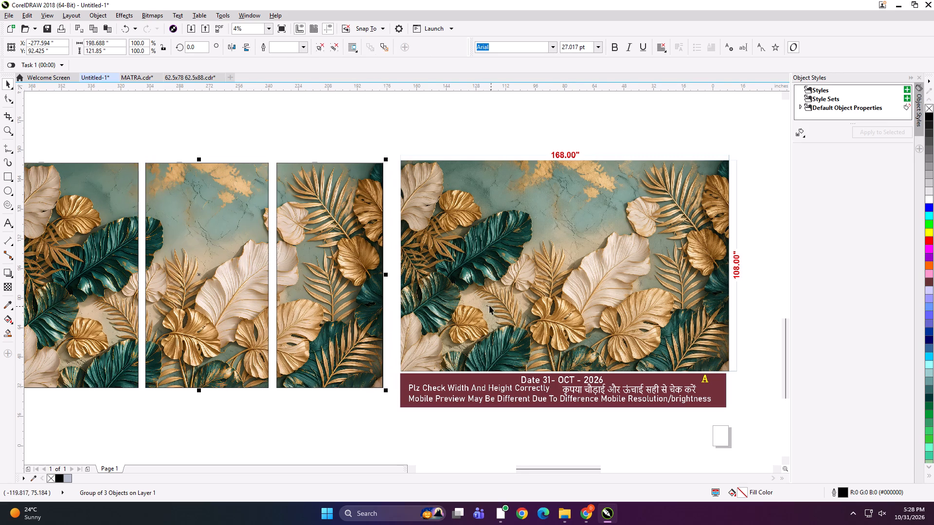
Group the three-panel set with the dimensioned 168 x 108 inch preview and its approval note.
scroll(489, 305, down, 1)
shift+click(514, 276)
key(ctrl+g)
Scale the combined panel and preview group down proportionally about its centre to about 15 by 5.4 inches.
shift+drag(629, 364, 521, 330)
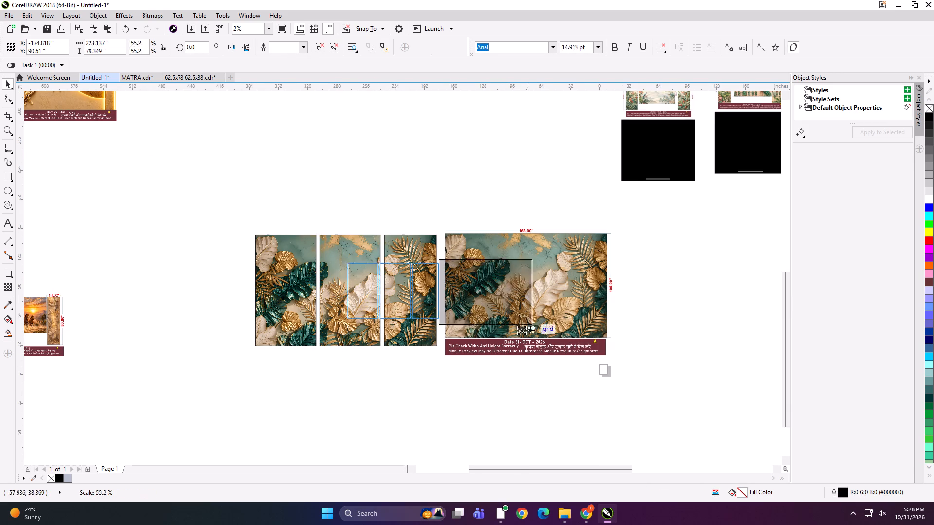
shift+drag(521, 330, 454, 311)
scroll(439, 294, up, 4)
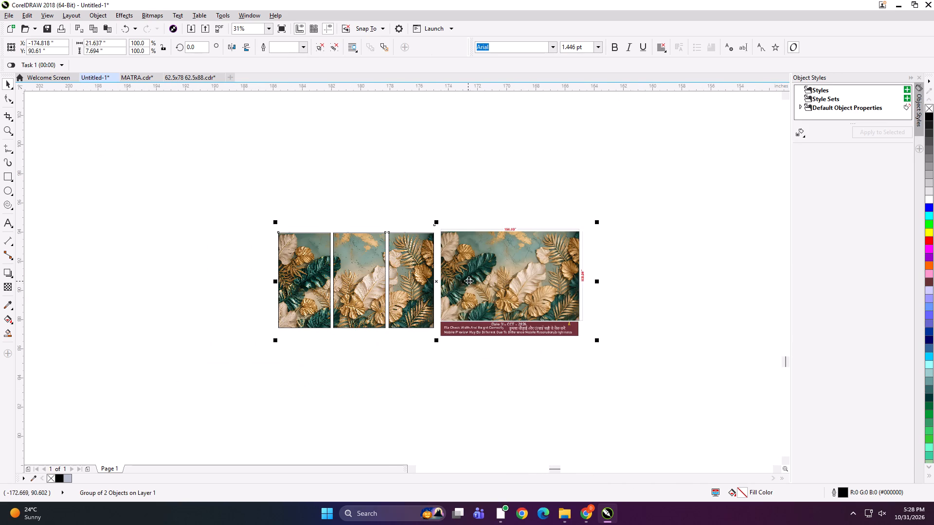
scroll(468, 280, up, 1)
shift+drag(725, 398, 627, 368)
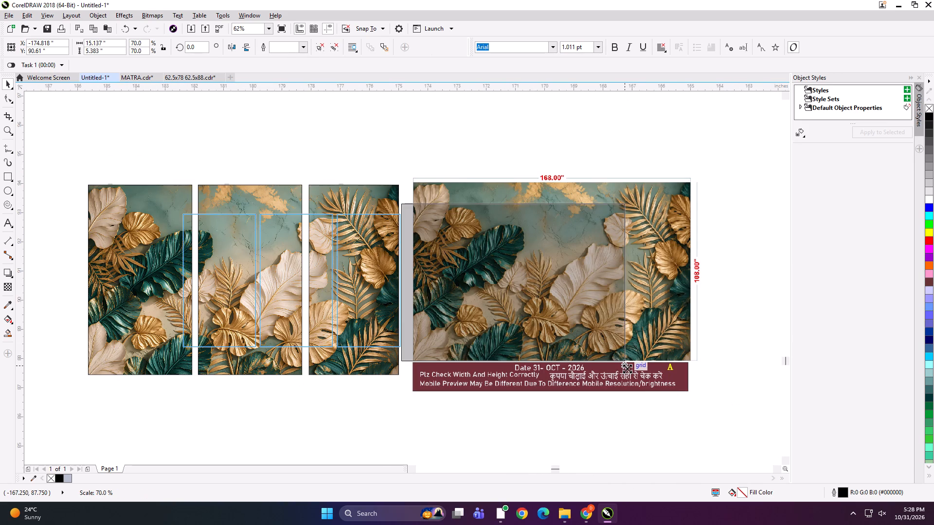
Scale the combined panel and preview group down proportionally about its centre to about 7.6 by 2.7 inches.
shift+drag(627, 368, 517, 329)
Export the scaled-down panel and preview group under the file name SGDH, accepting the current export settings.
key(ctrl+e)
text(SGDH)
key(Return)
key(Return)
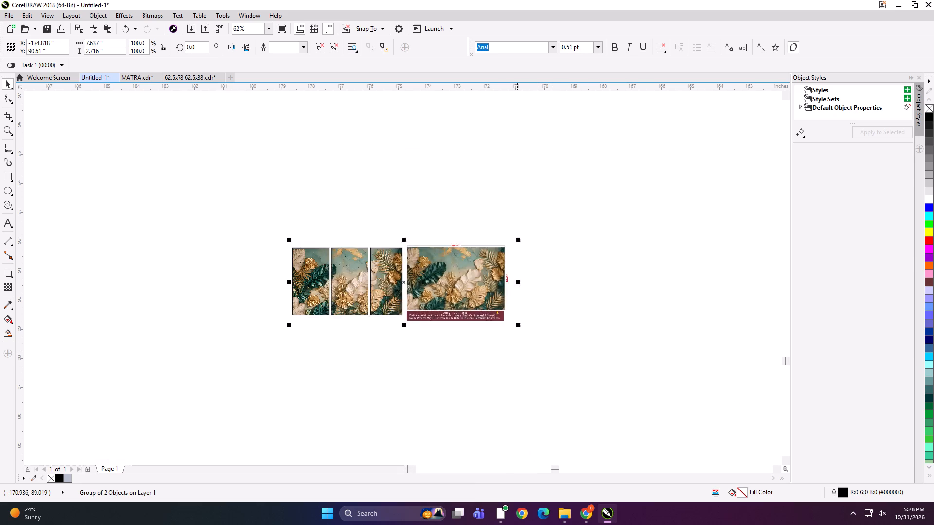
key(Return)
Delete the combined panel and preview group from the drawing and return to an overview of all artwork.
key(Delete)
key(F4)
click(520, 329)
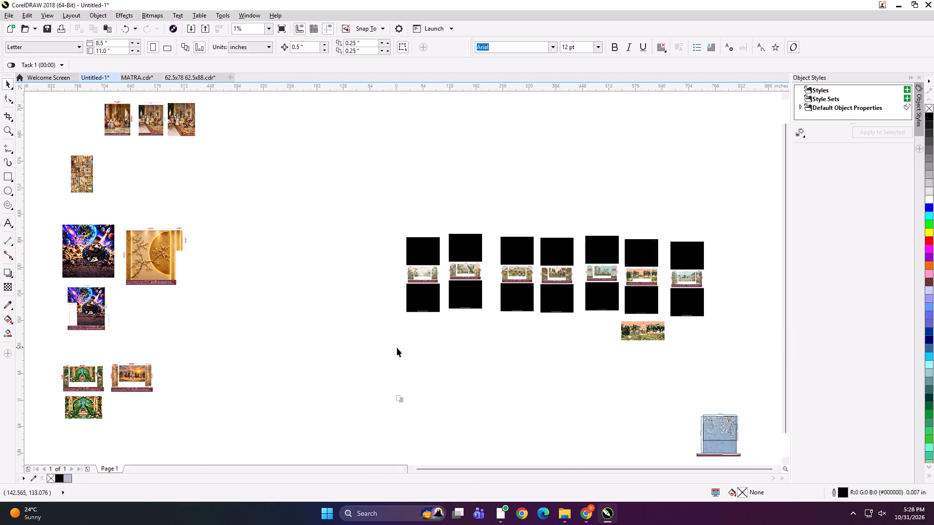